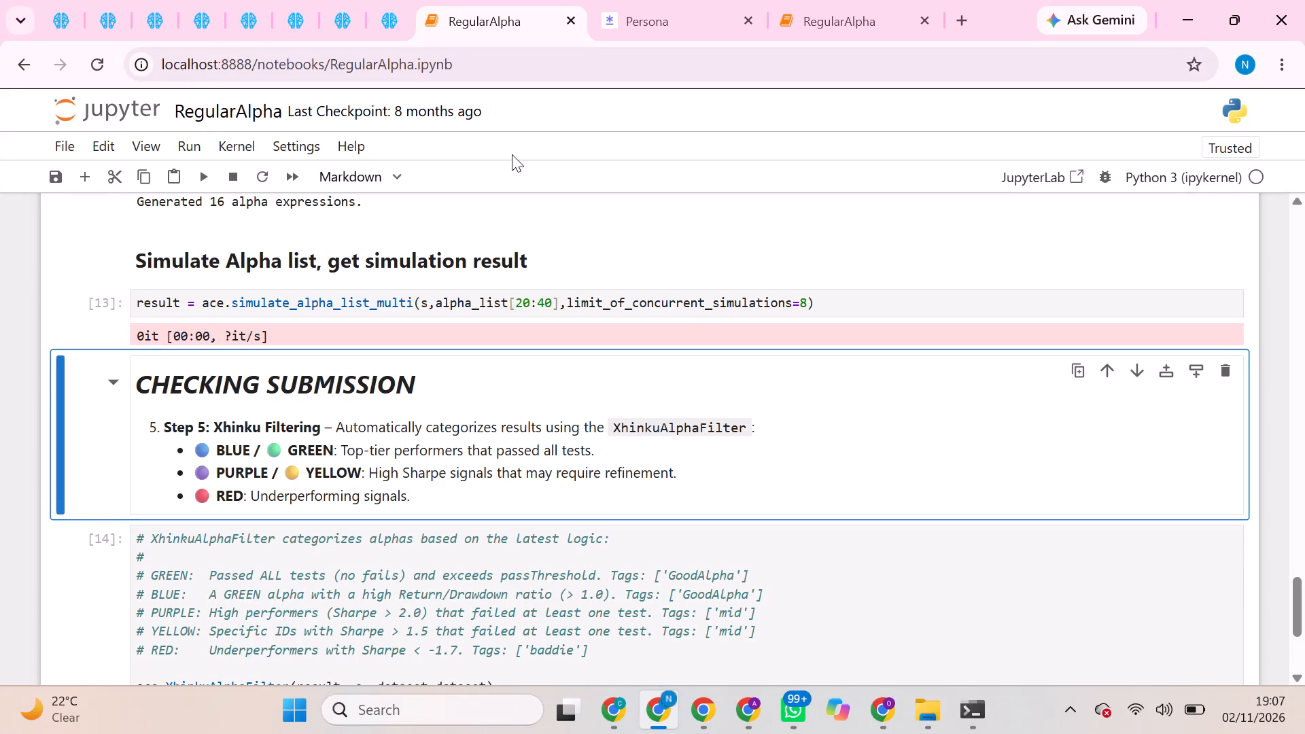
On the WorldQuant BRAIN simulation page, set Super Simulation 1's neutralization to Statistical and apply the settings.
left_click(73, 11)
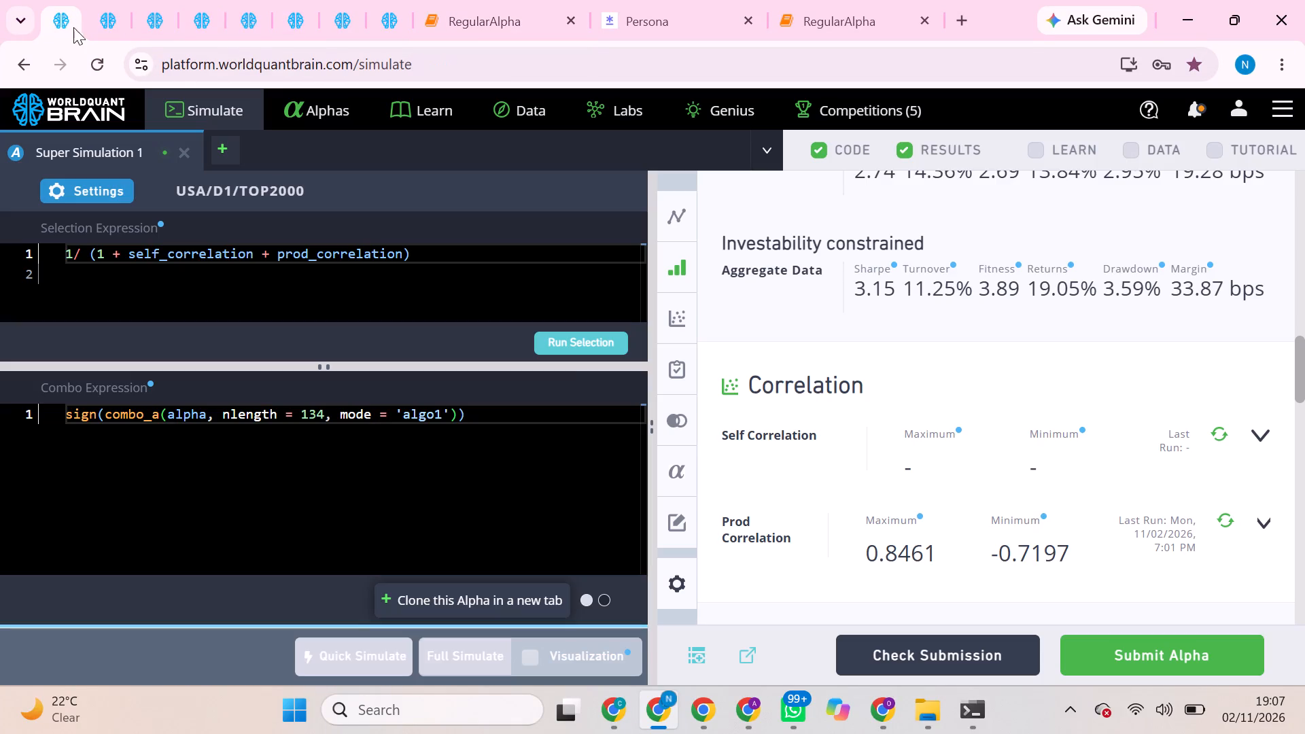
left_click(76, 188)
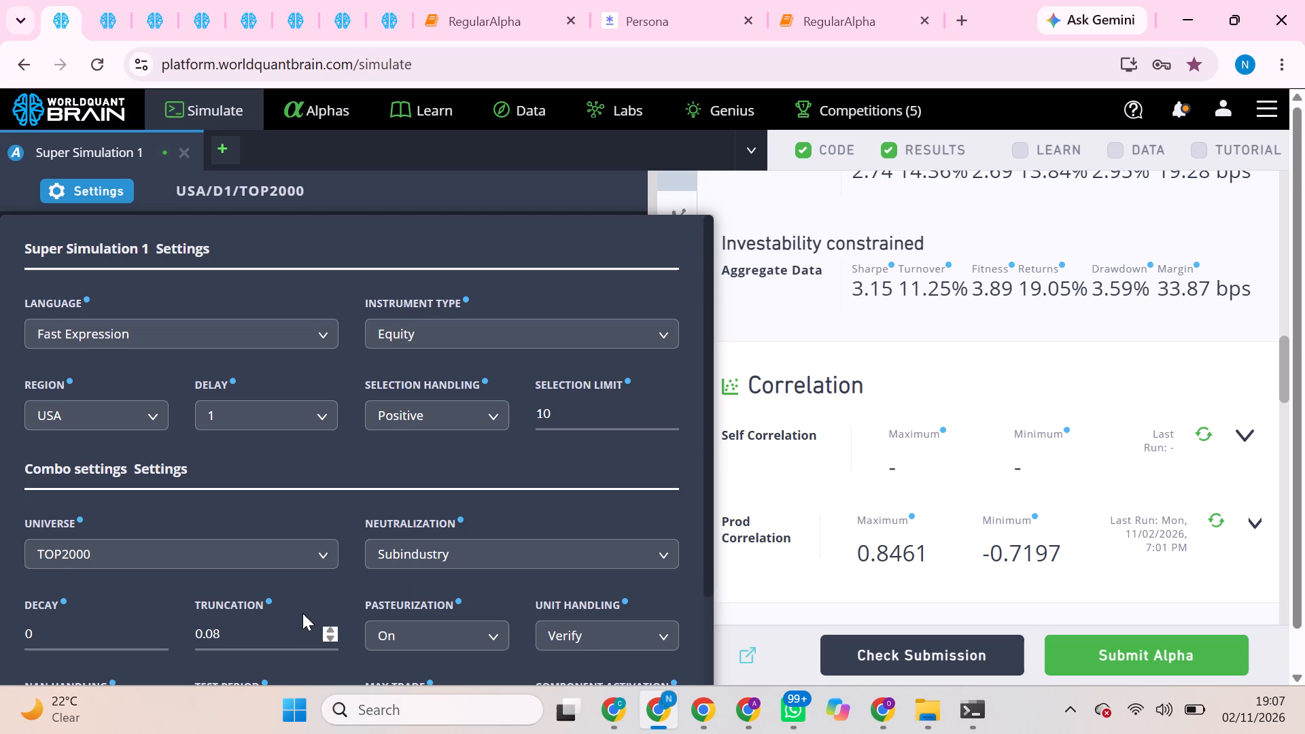
left_click(464, 559)
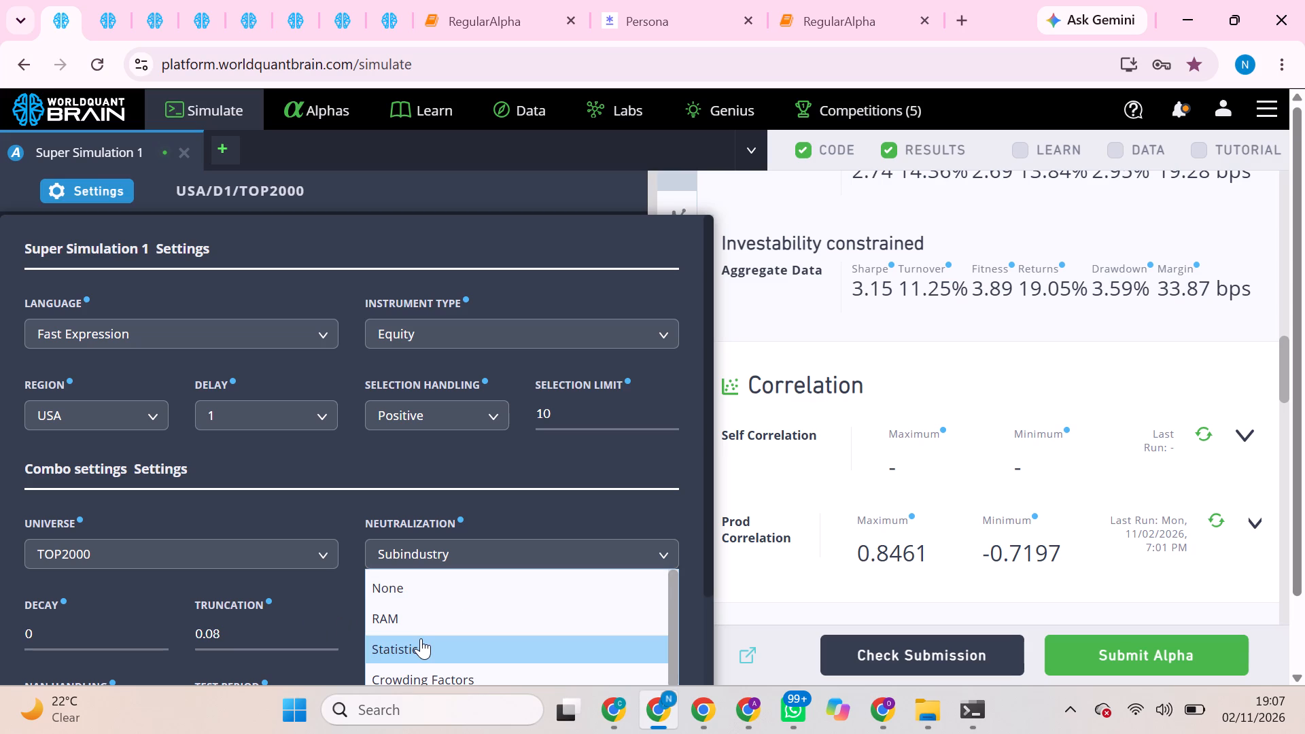
left_click(421, 638)
scroll(421, 638, "down", 5)
left_click(526, 651)
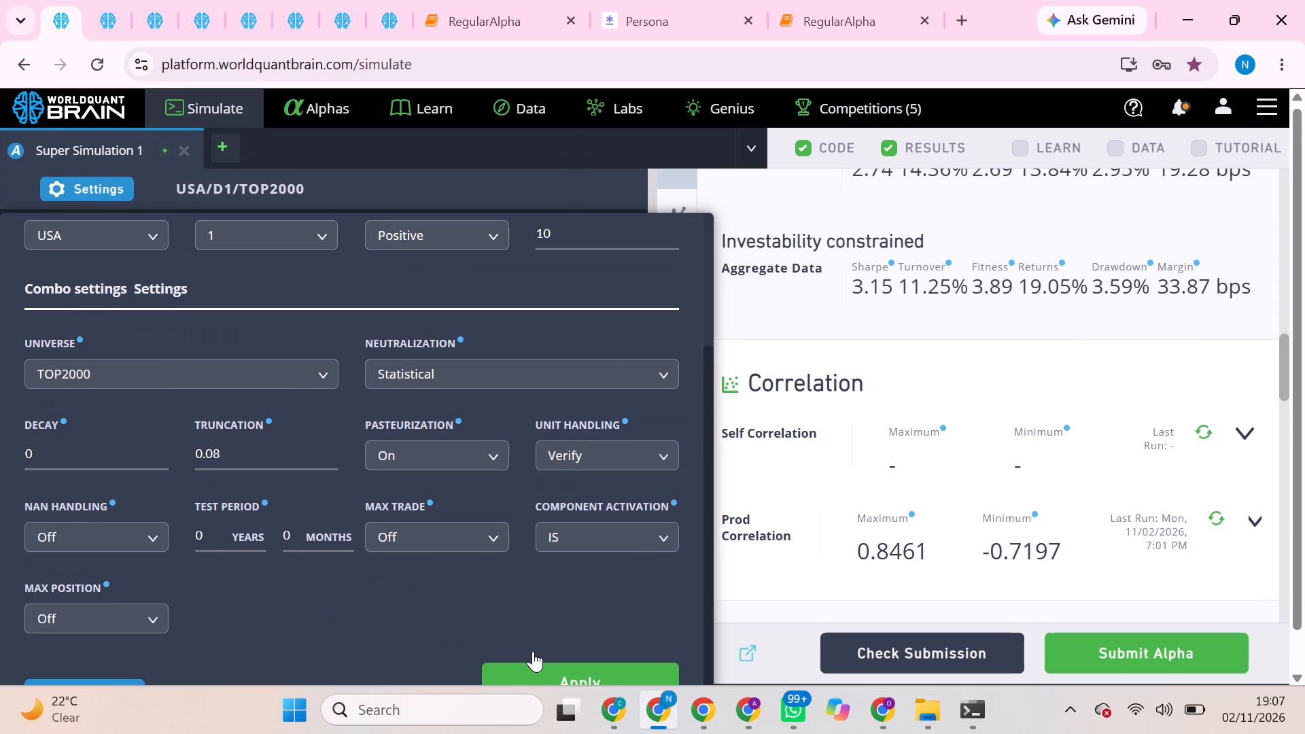
Run a full simulation of the super alpha with the applied settings.
left_click(508, 652)
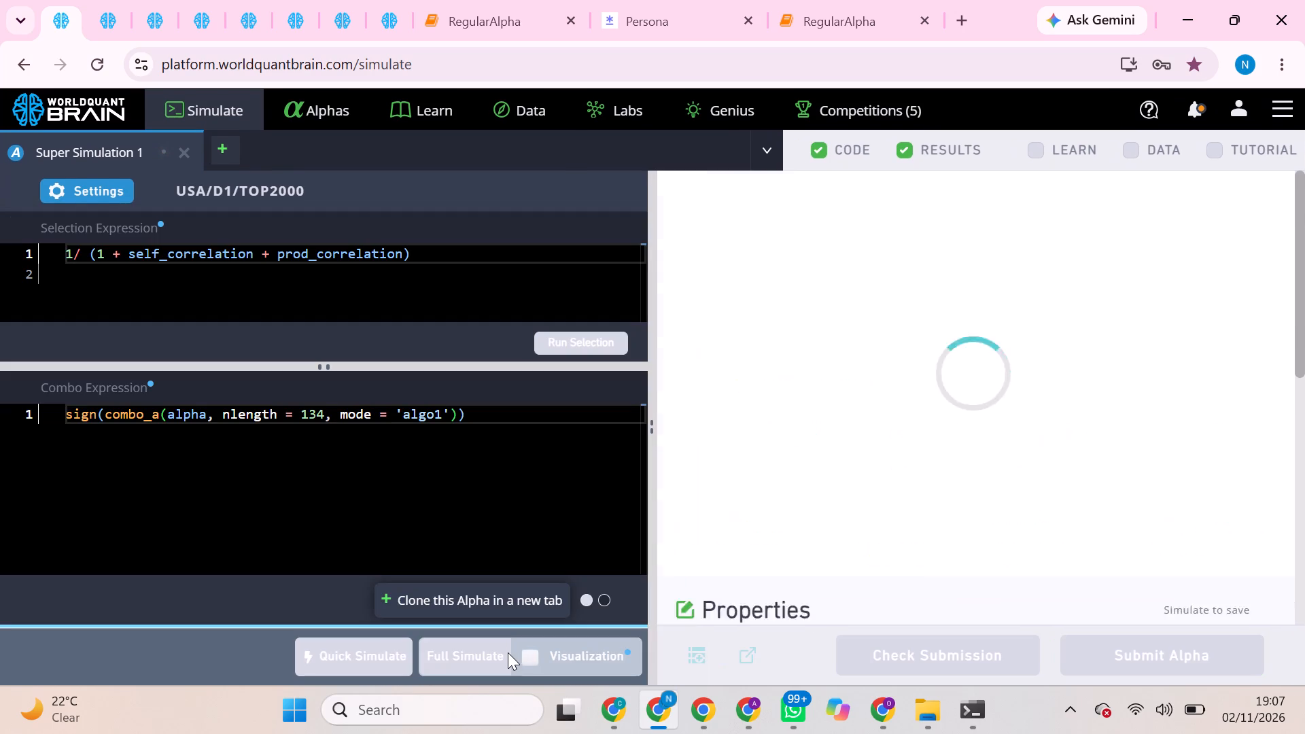
Switch to the Chrome profile A window and retry the robot verification on its BRAIN simulation page.
left_click(742, 699)
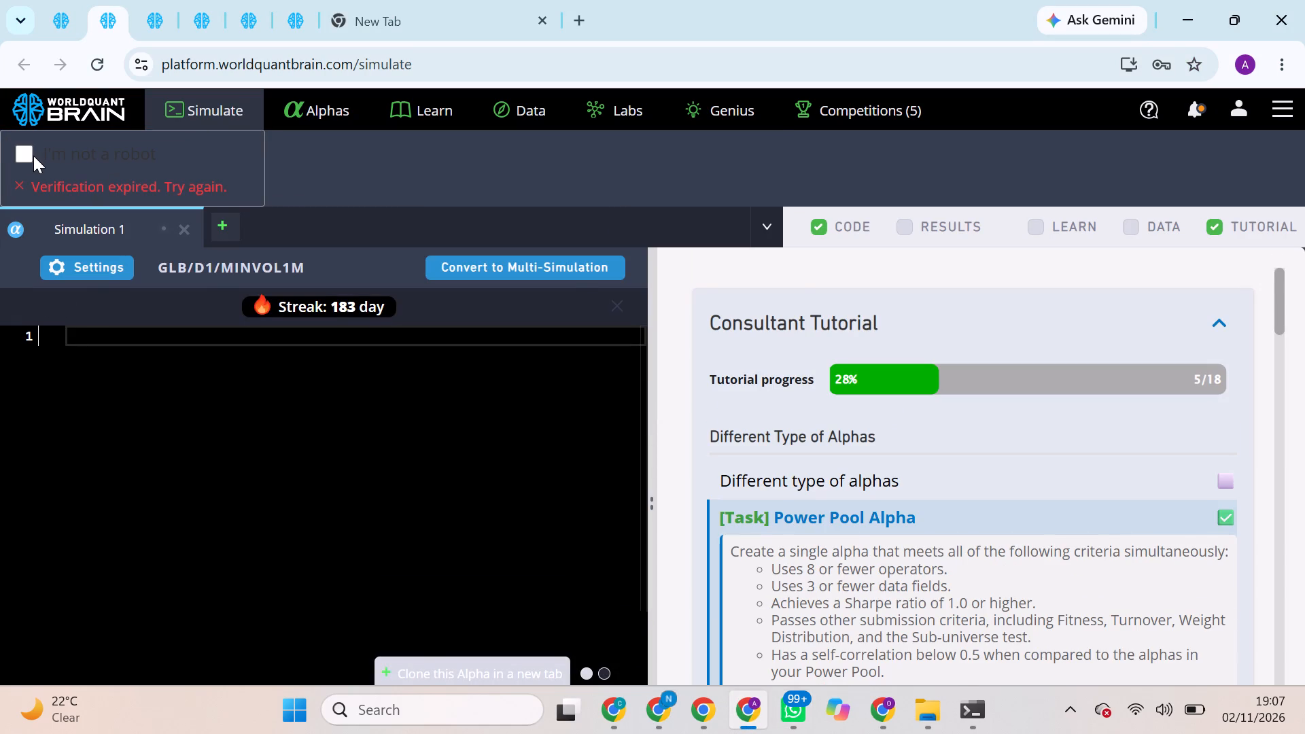
left_click(33, 156)
In the first BRAIN tab of this window, run the Prod Correlation check for Super Simulation 1.
left_click(70, 0)
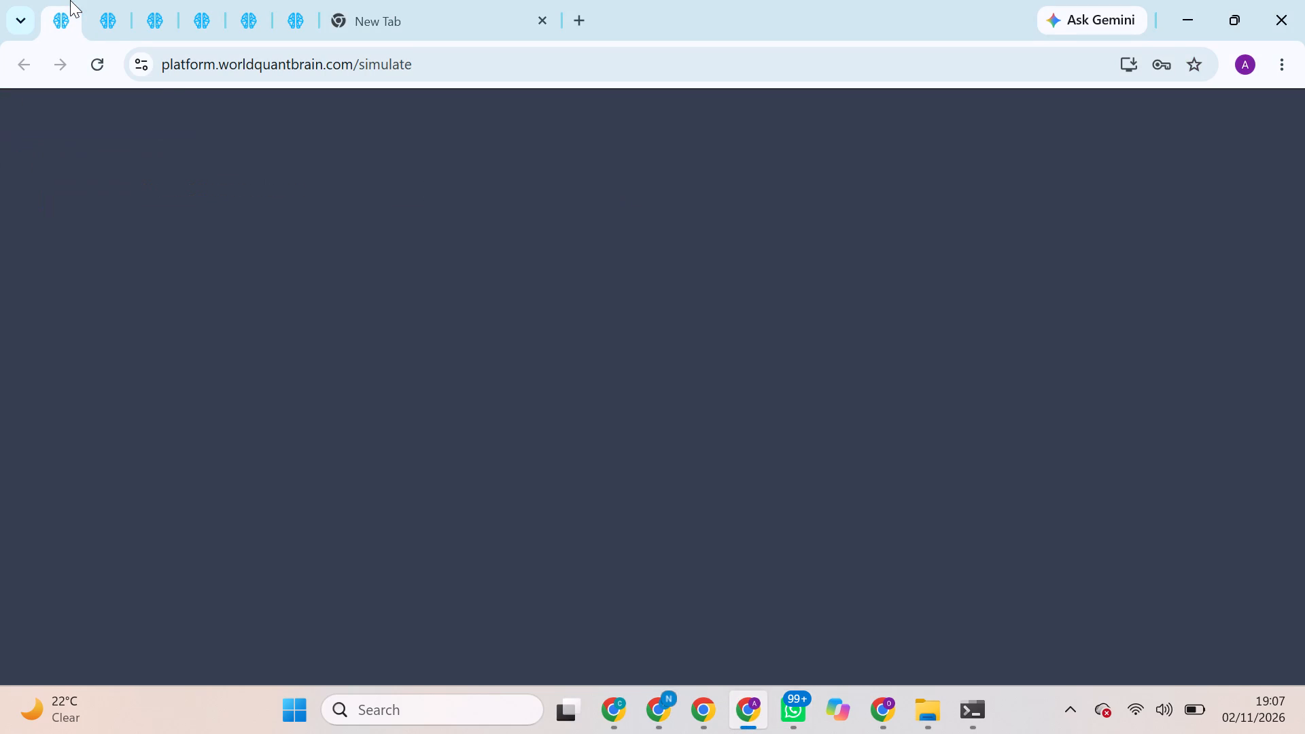
scroll(783, 440, "down", 2)
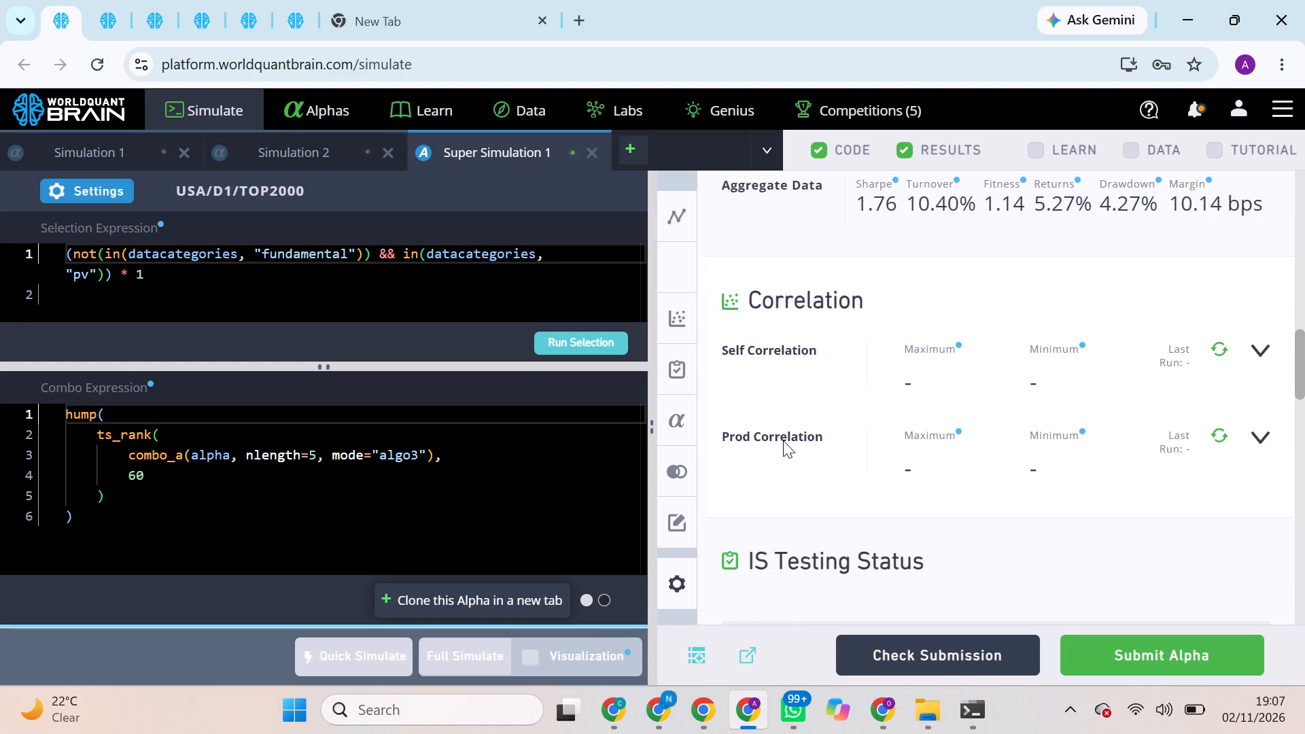
scroll(783, 440, "down", 2)
left_click(1218, 260)
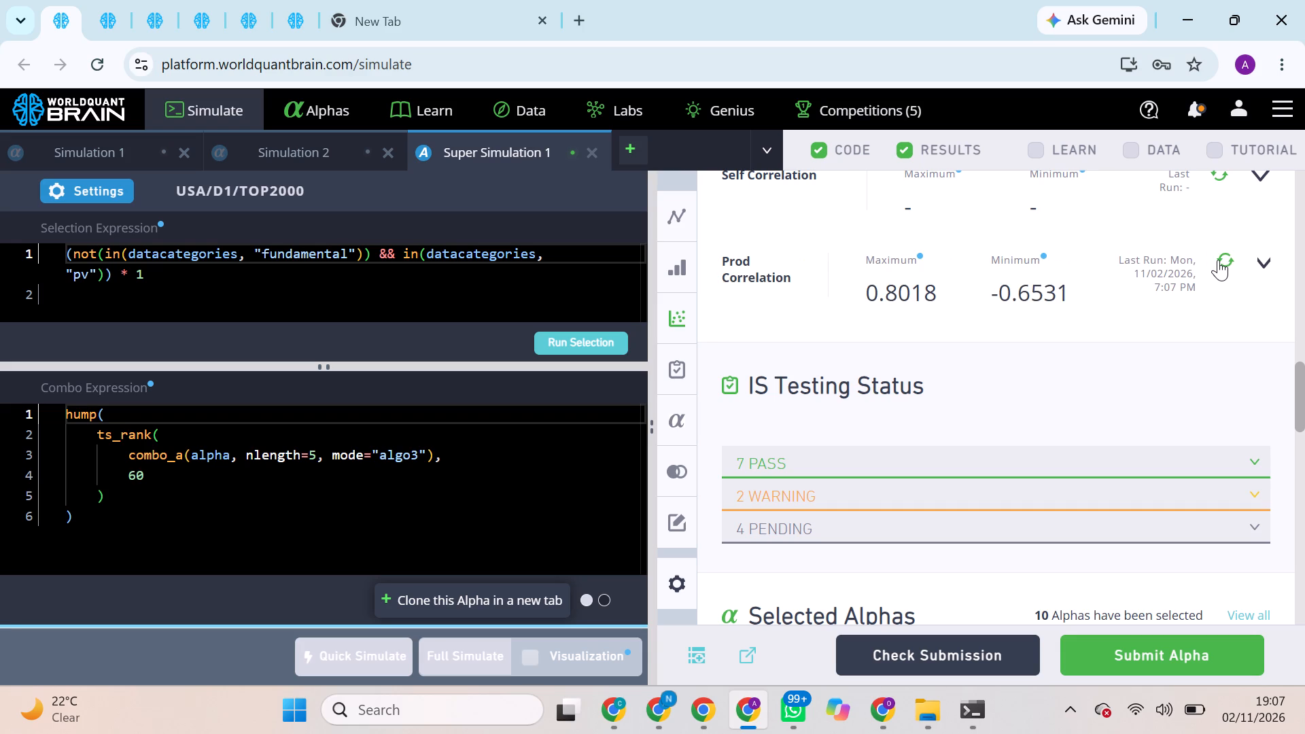
Clear the whole selection expression of Super Simulation 1.
triple_click(217, 242)
triple_click(211, 259)
left_click(211, 259)
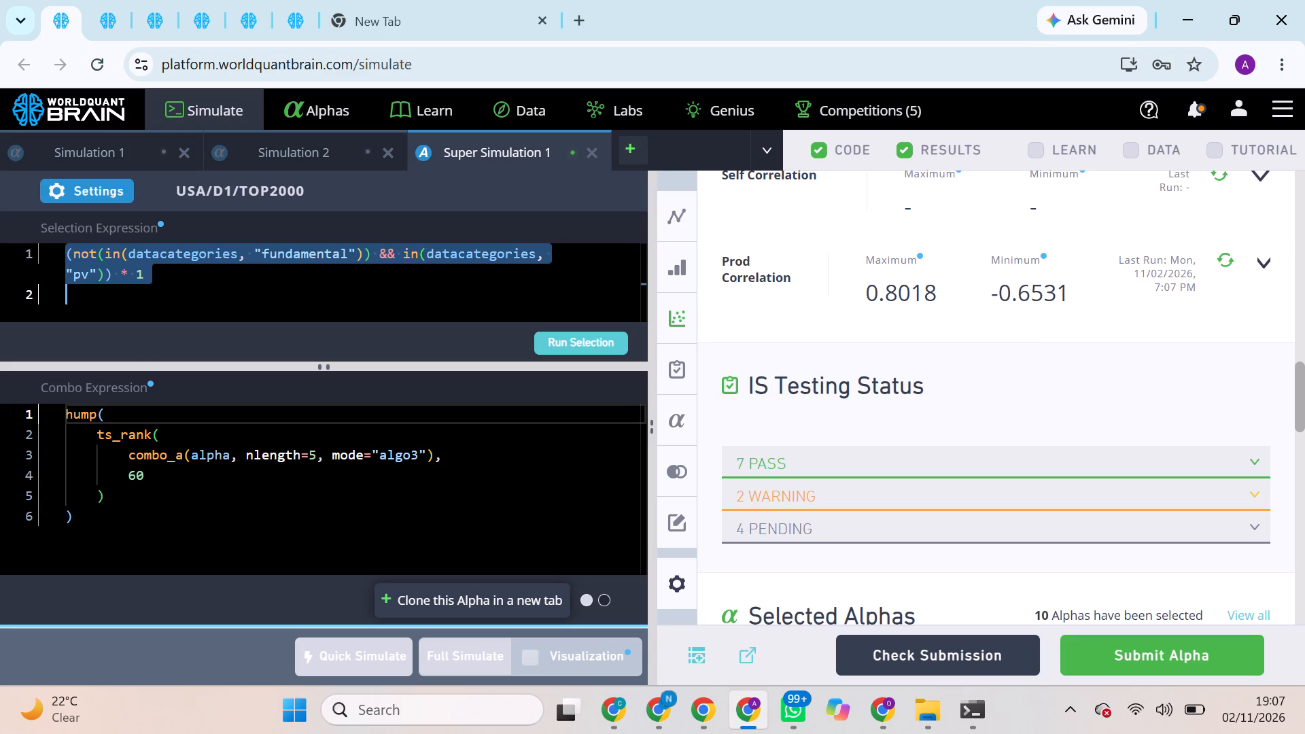
key("BackSpace")
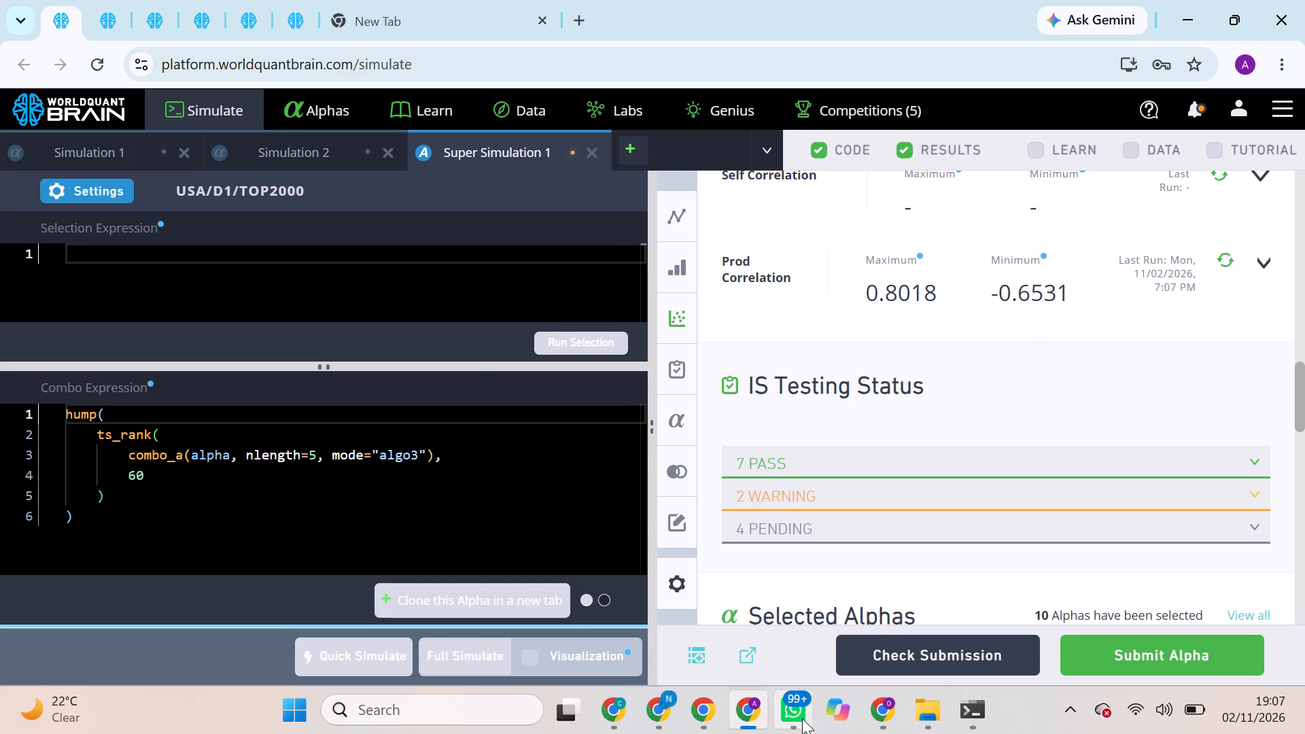
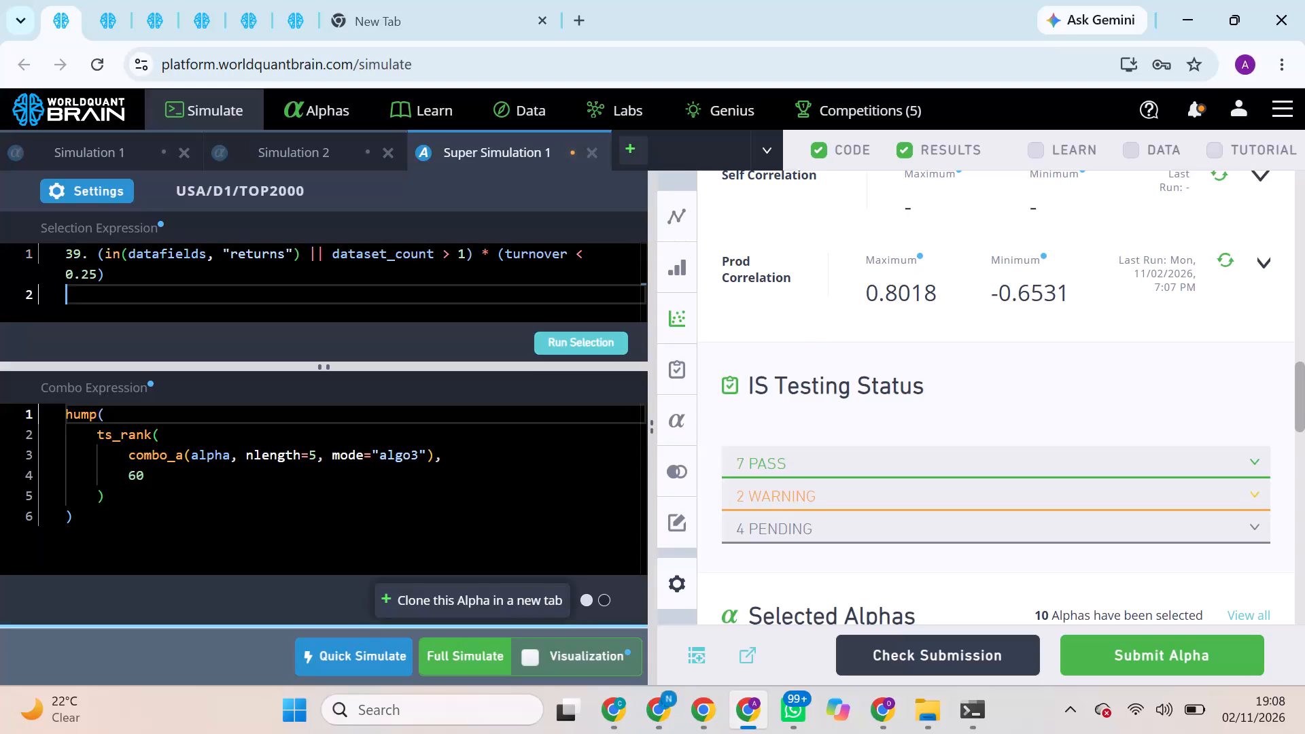
Remove the "39." prefix and leading spaces from Super Simulation 1's selection expression so that it starts at "(in(datafields, "returns")".
left_click(90, 252)
key("BackSpace")
key("BackSpace")
key("BackSpace")
key("BackSpace")
key("BackSpace")
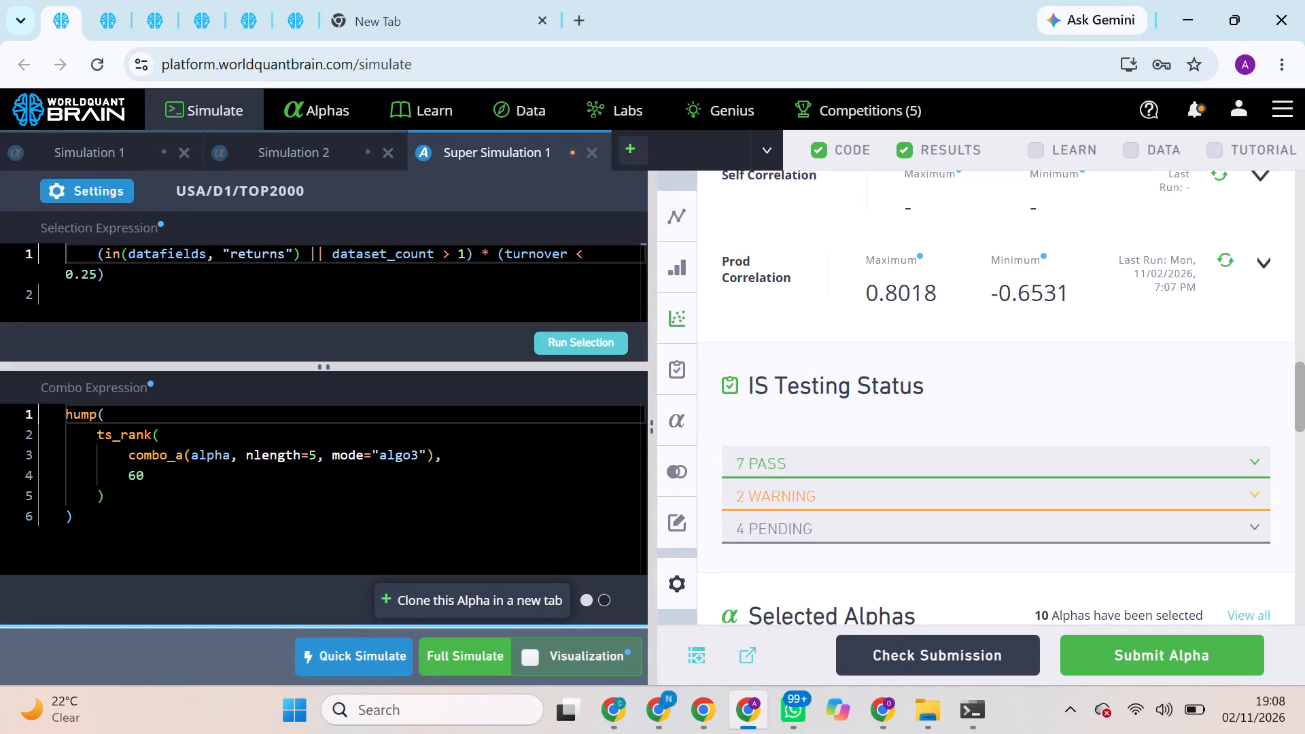
left_click(94, 250)
key("BackSpace")
key("BackSpace")
key("BackSpace")
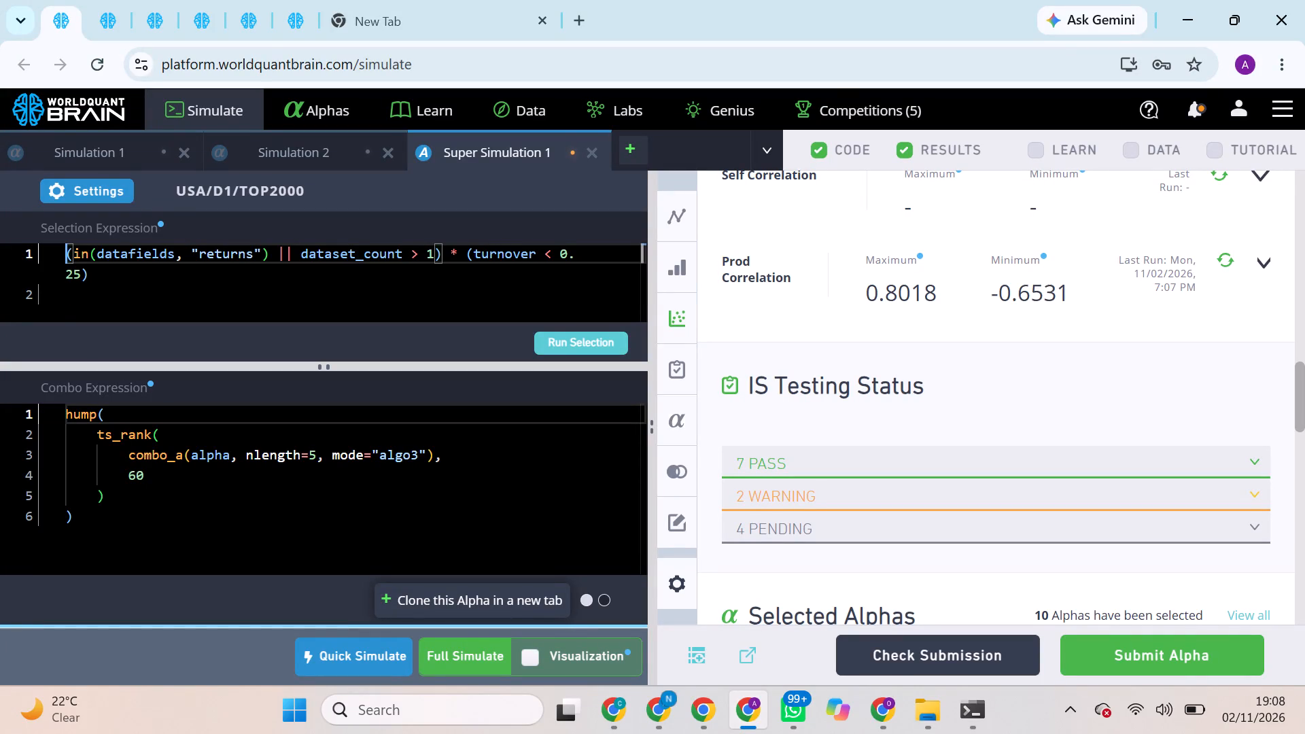
key("BackSpace")
key("BackSpace")
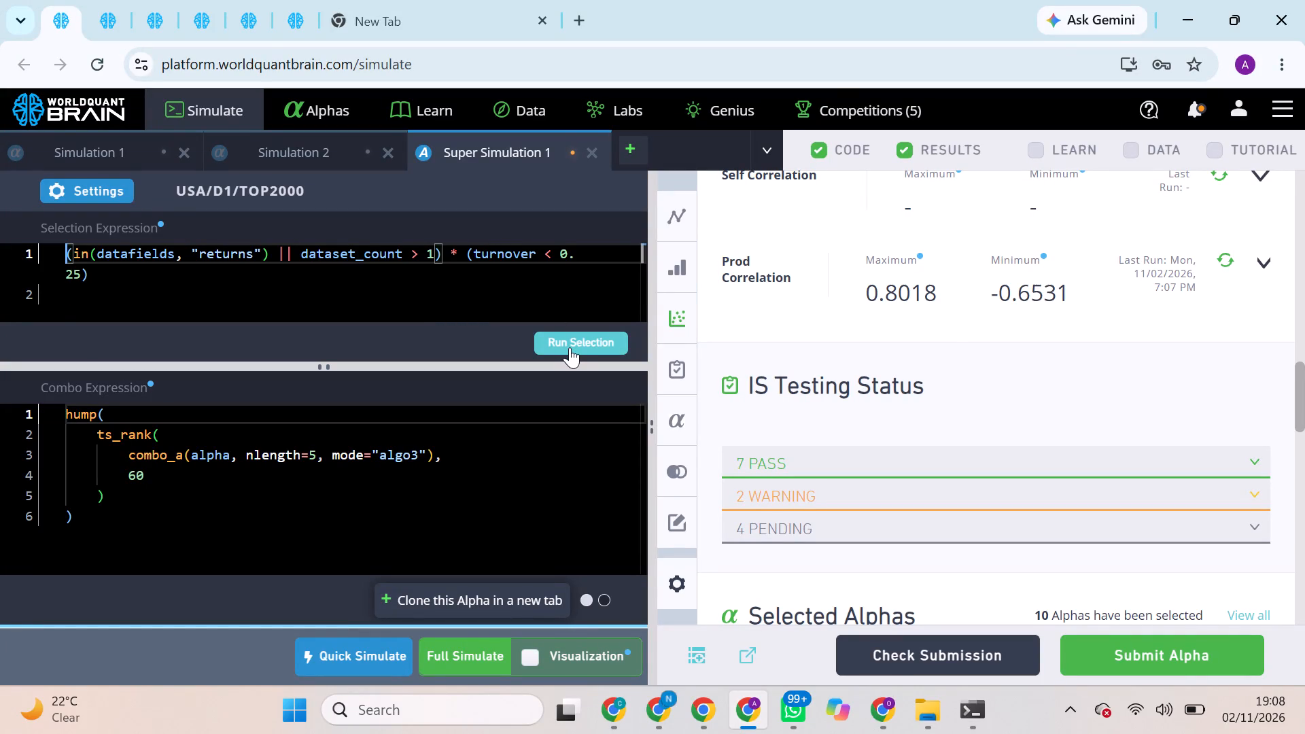
Run the alpha selection with the cleaned expression and start a full simulation of the super alpha.
left_click(570, 347)
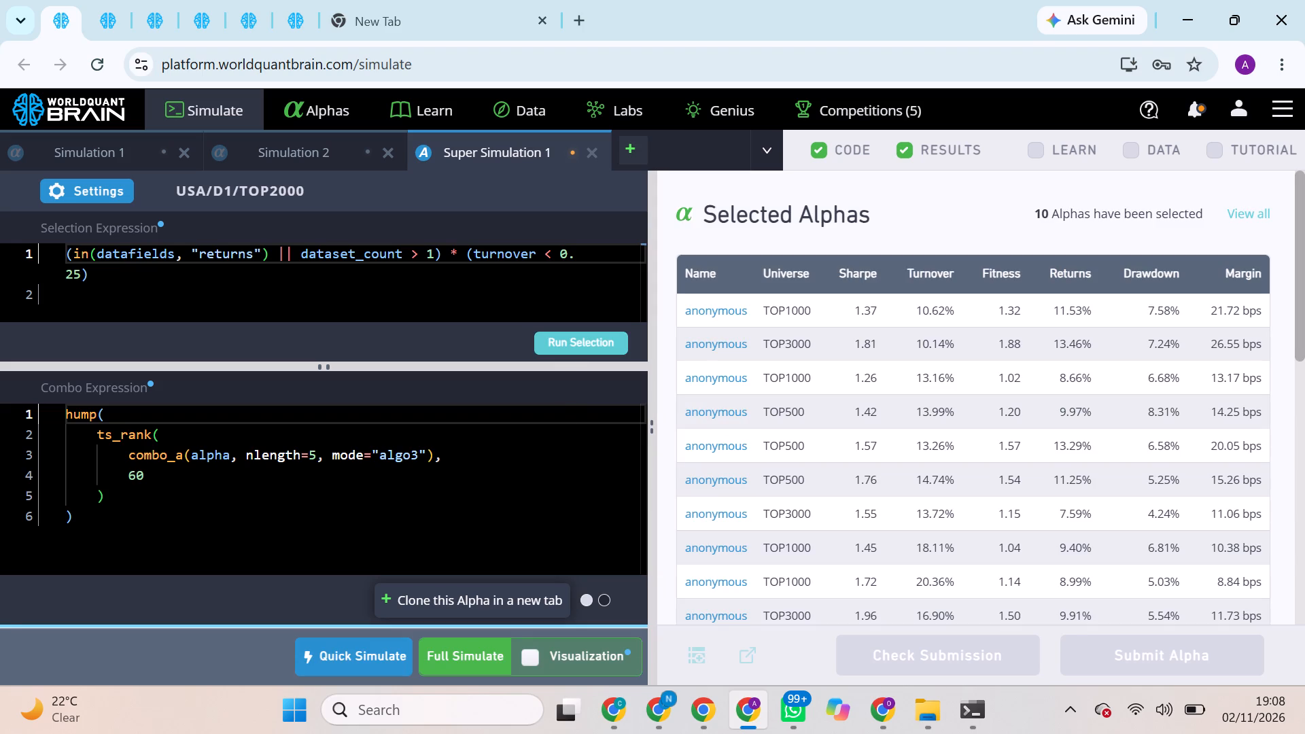
left_click(502, 665)
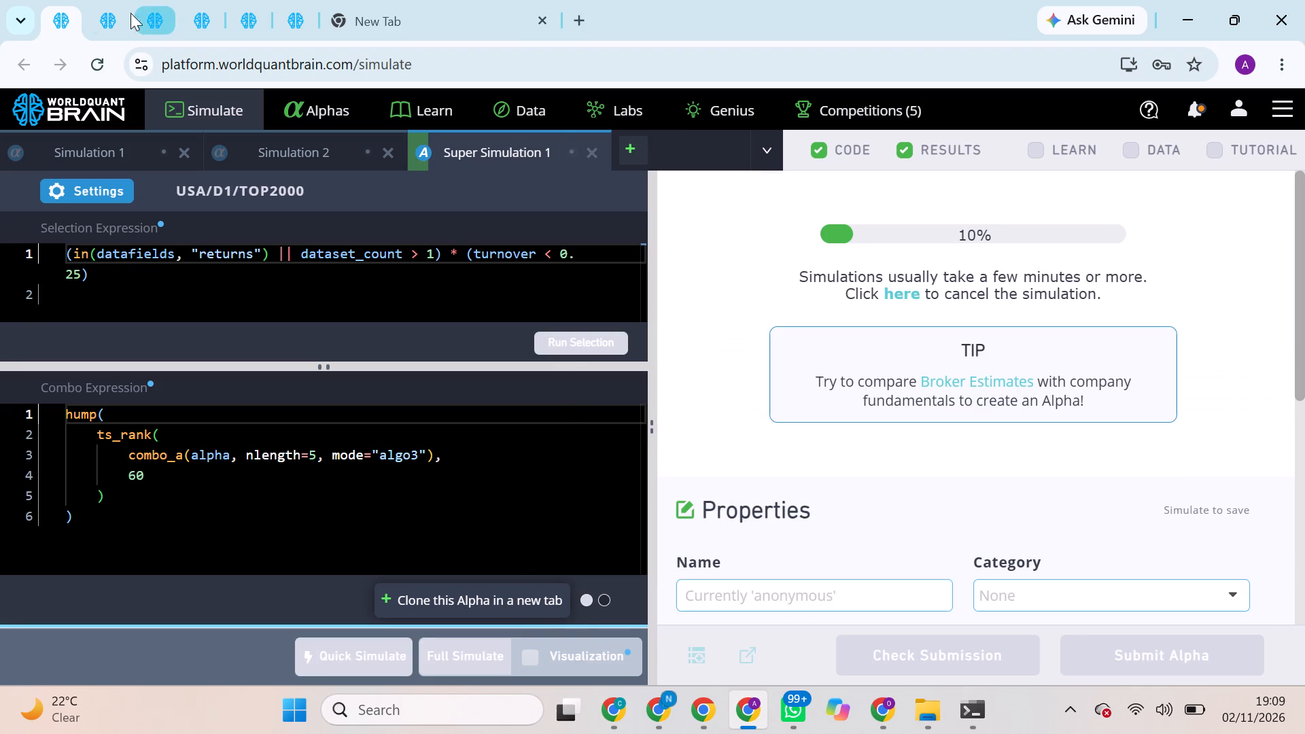
Open the list of unsubmitted alphas in the second browser tab.
left_click(115, 3)
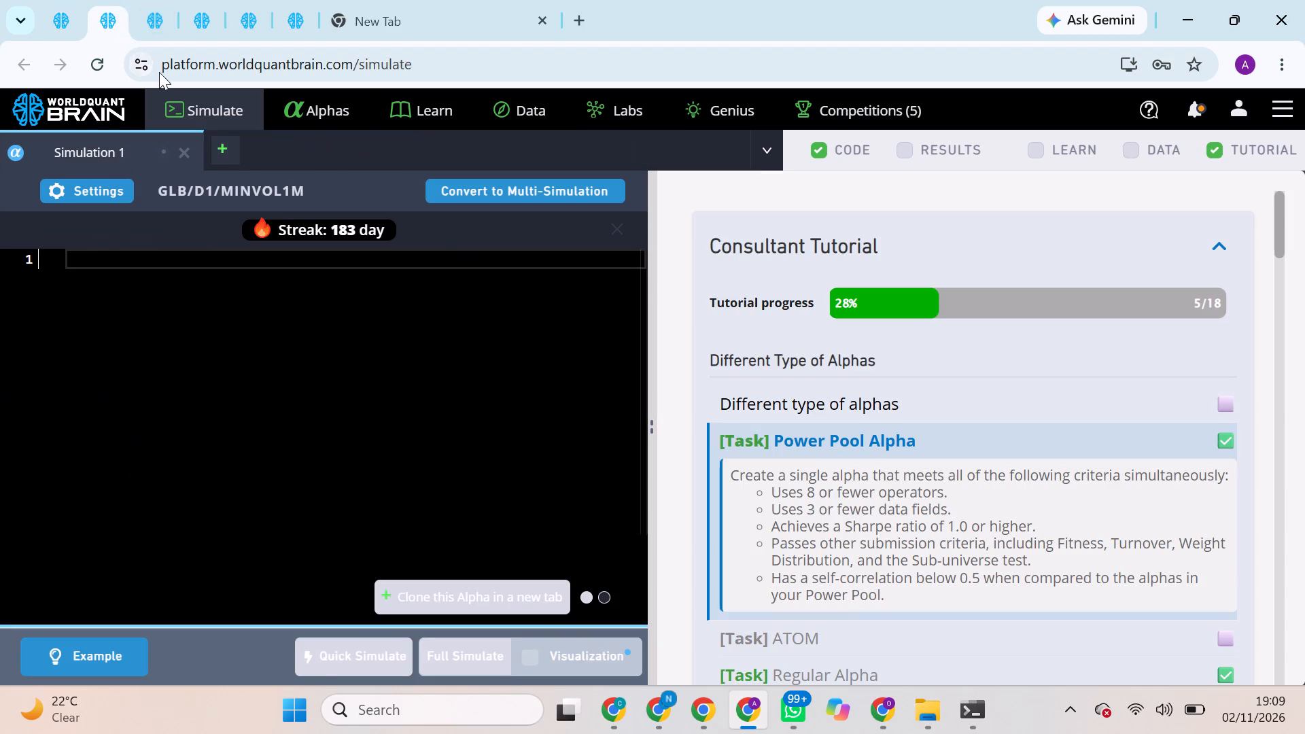
left_click(309, 109)
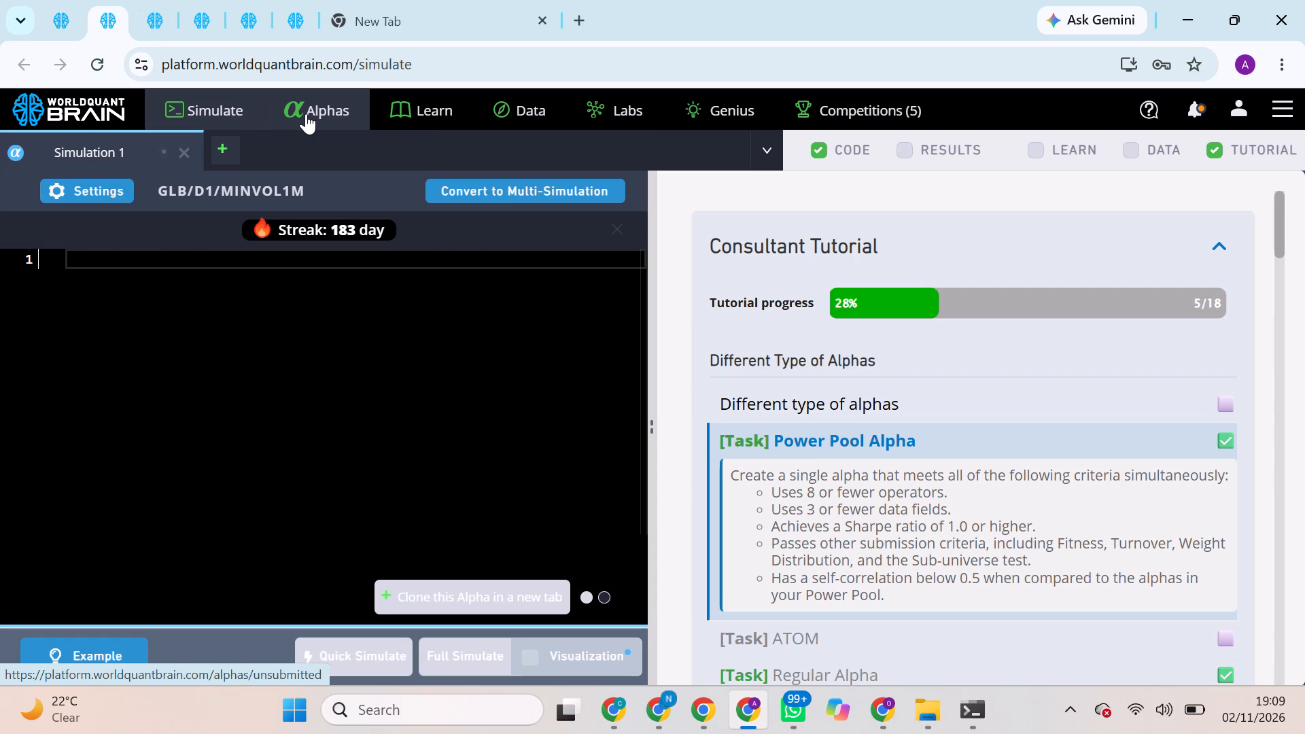
left_click(326, 110)
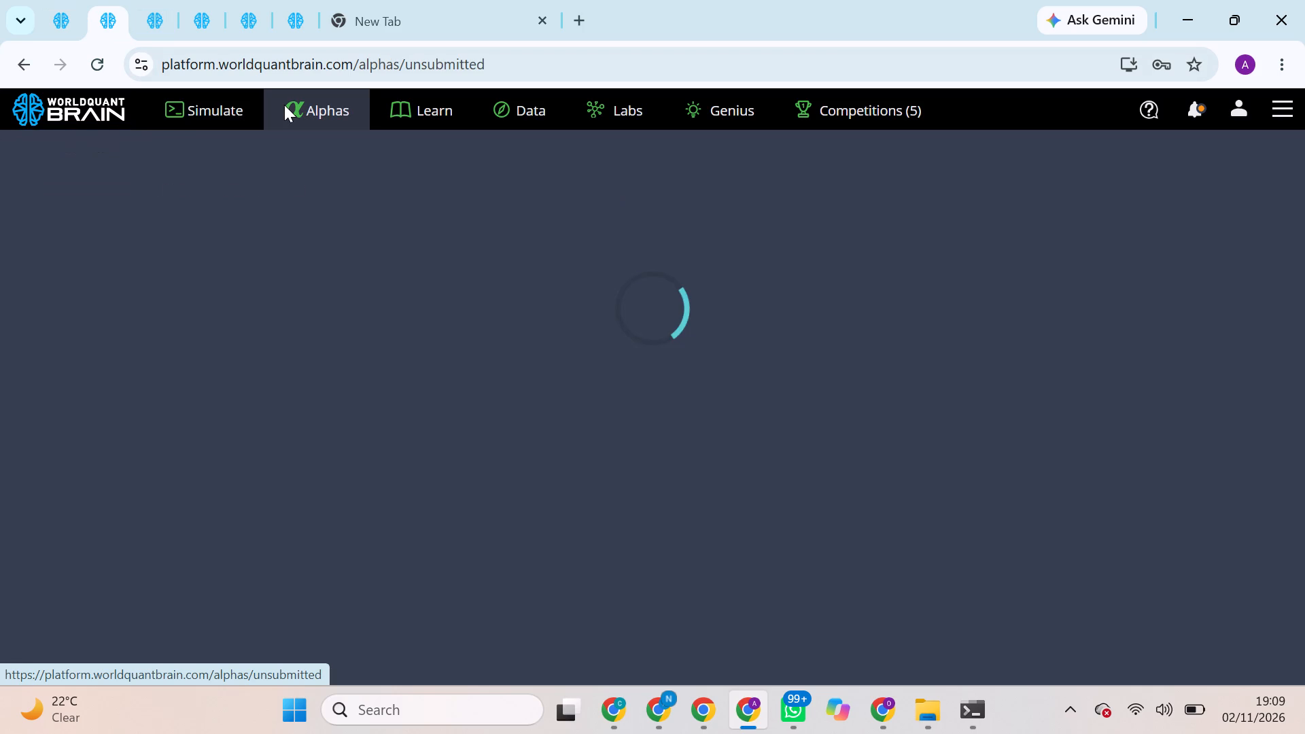
In the third browser tab, clear the welcome tour and expired robot verification to open the unsubmitted alphas list.
left_click(165, 22)
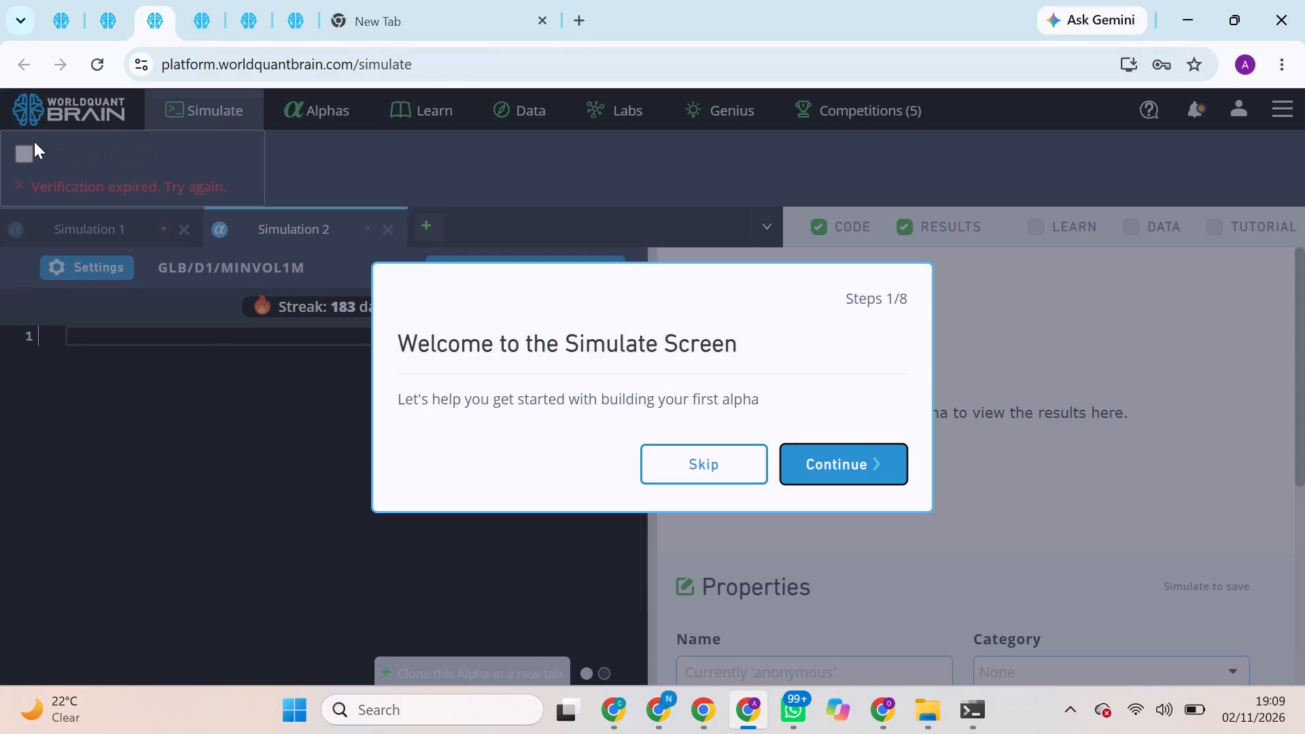
left_click(20, 152)
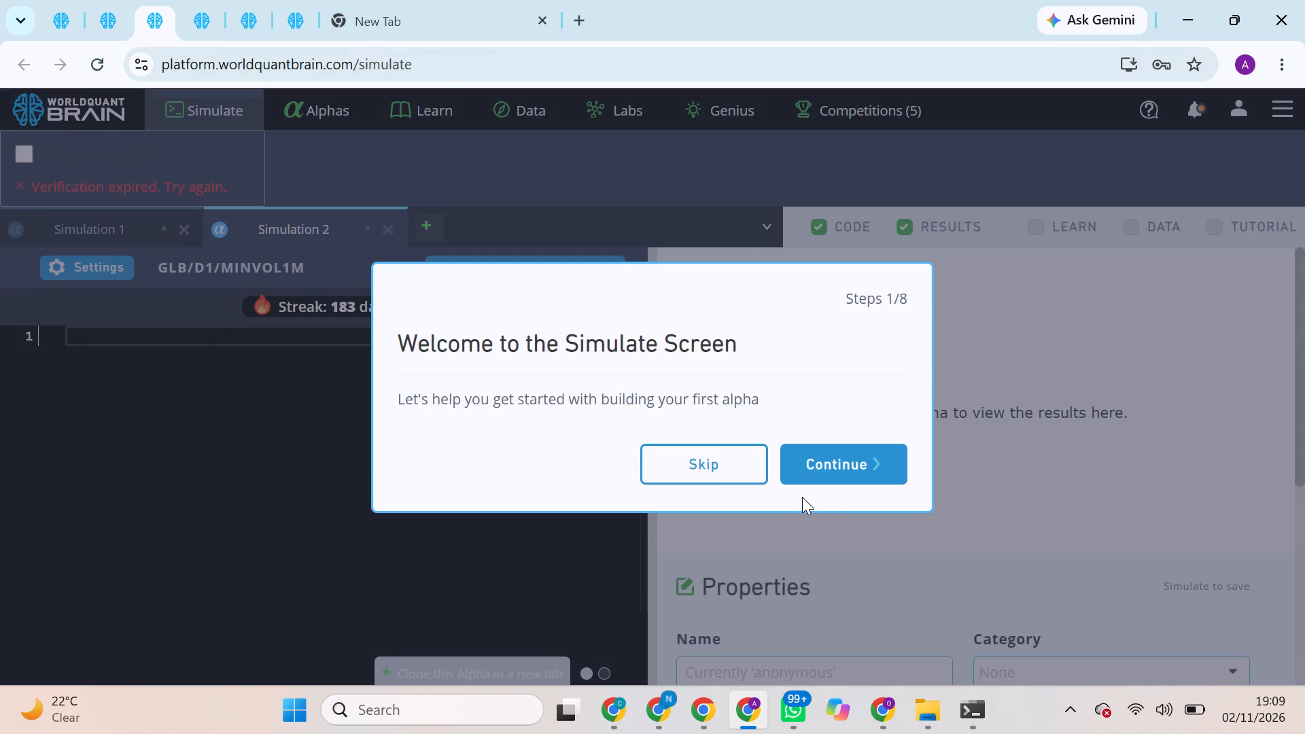
left_click(719, 451)
left_click(686, 470)
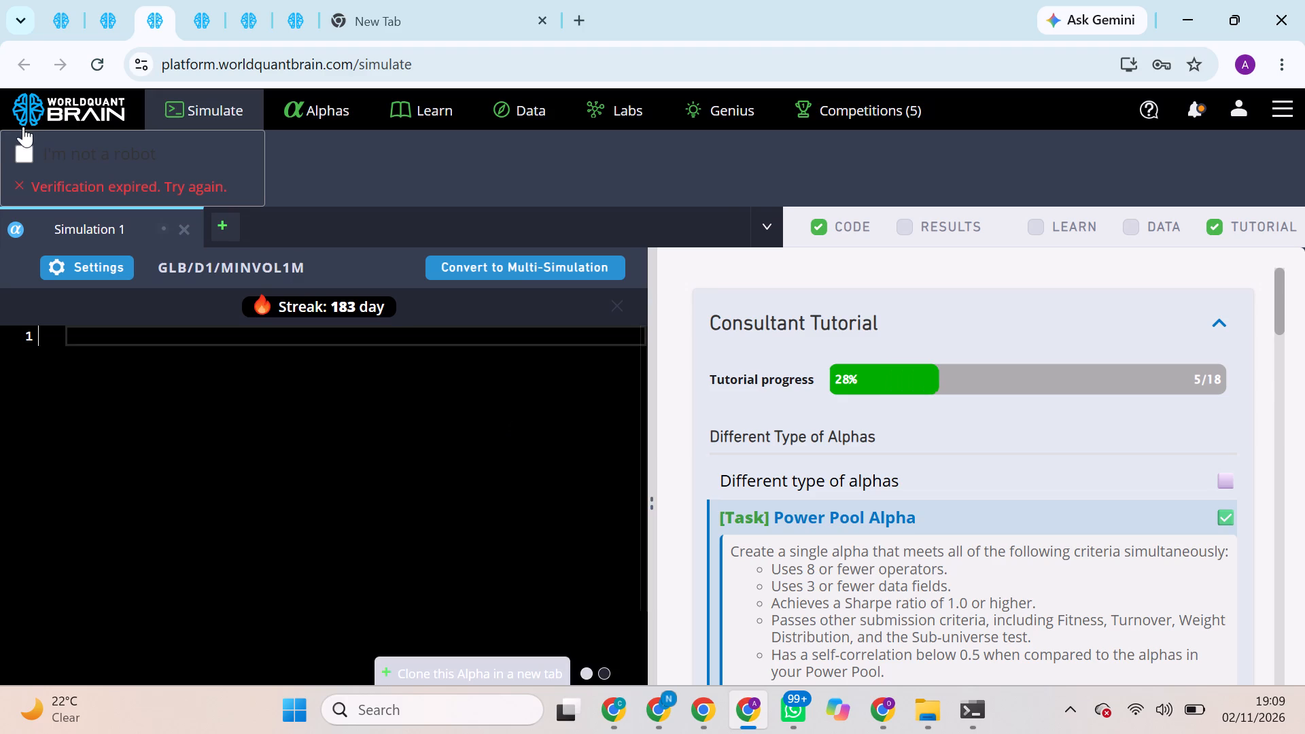
left_click(18, 157)
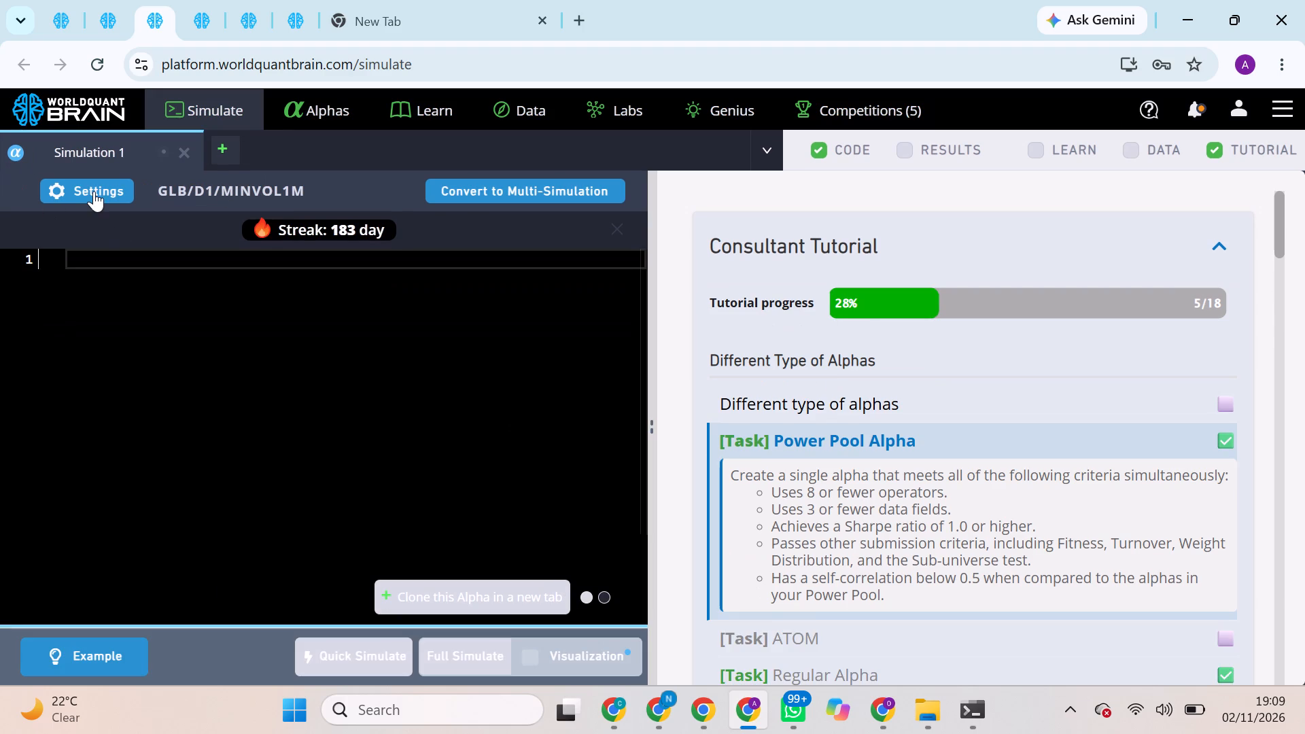
left_click(355, 116)
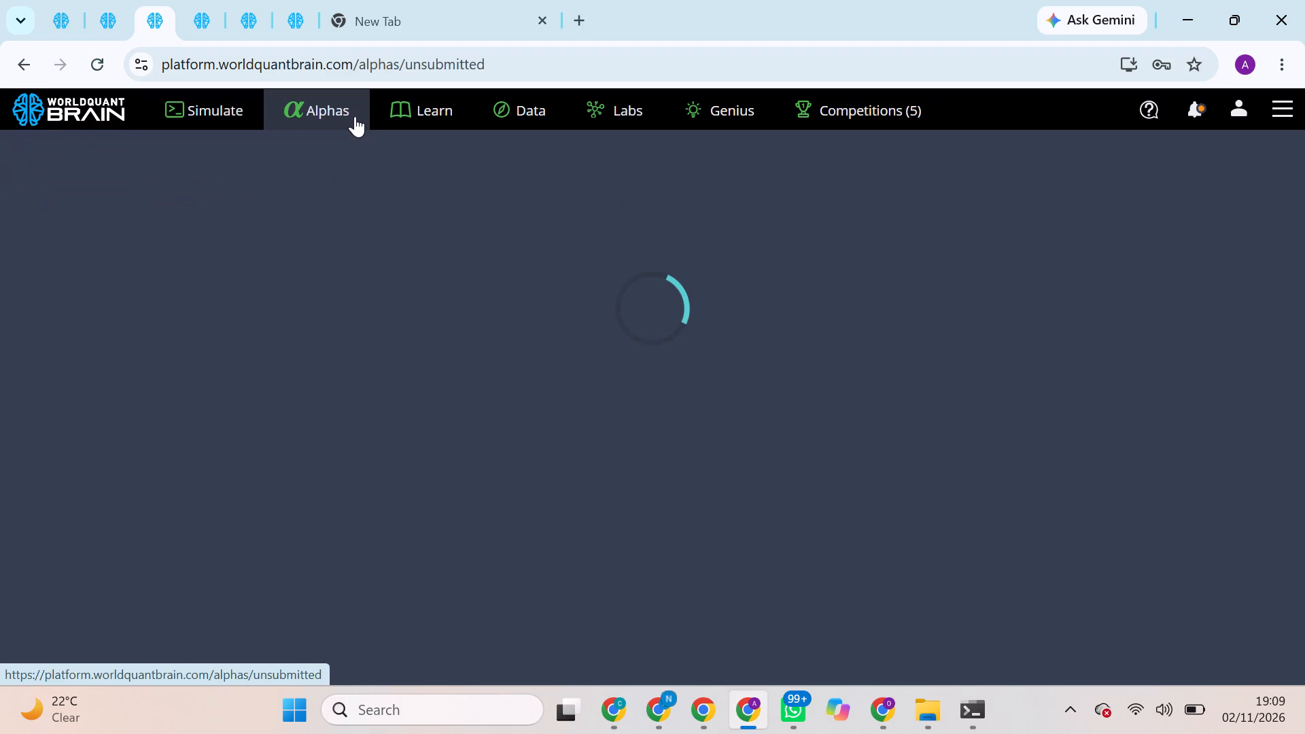
In the fourth browser tab, skip the welcome tour and renew the expired robot verification.
left_click(190, 6)
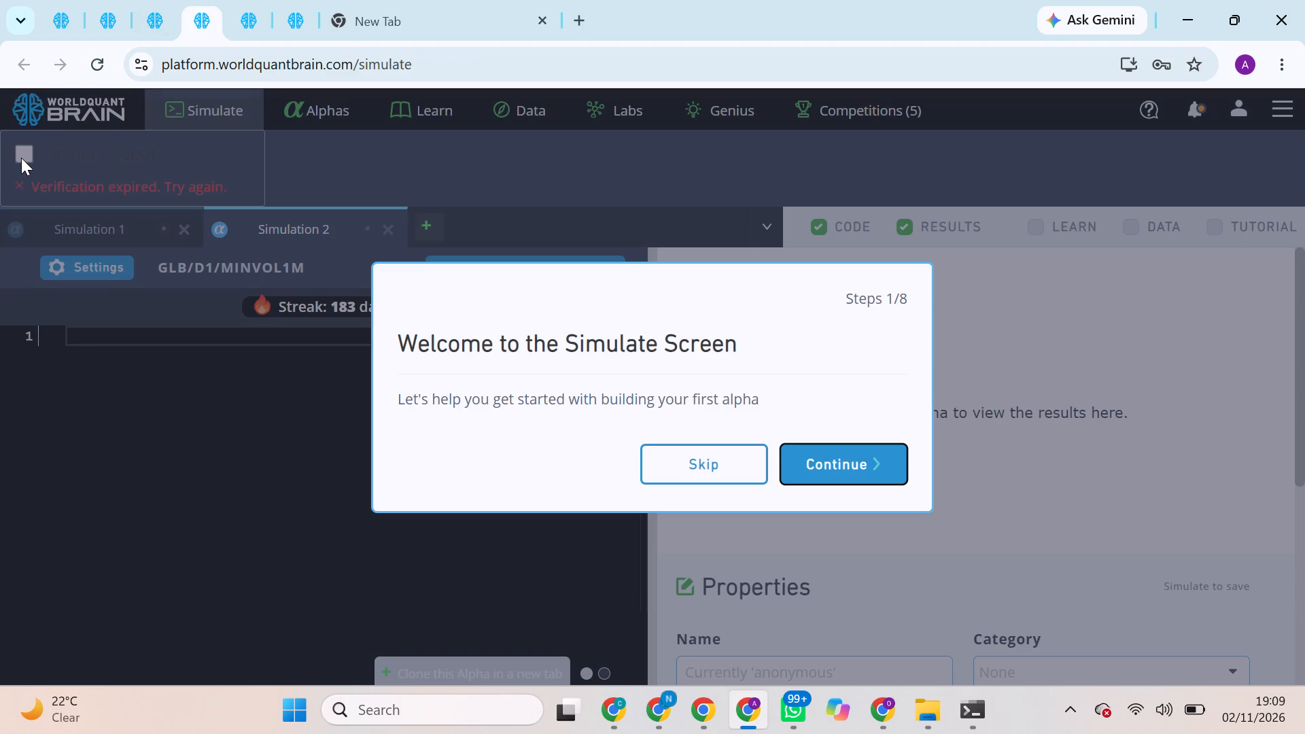
left_click(21, 158)
left_click(697, 449)
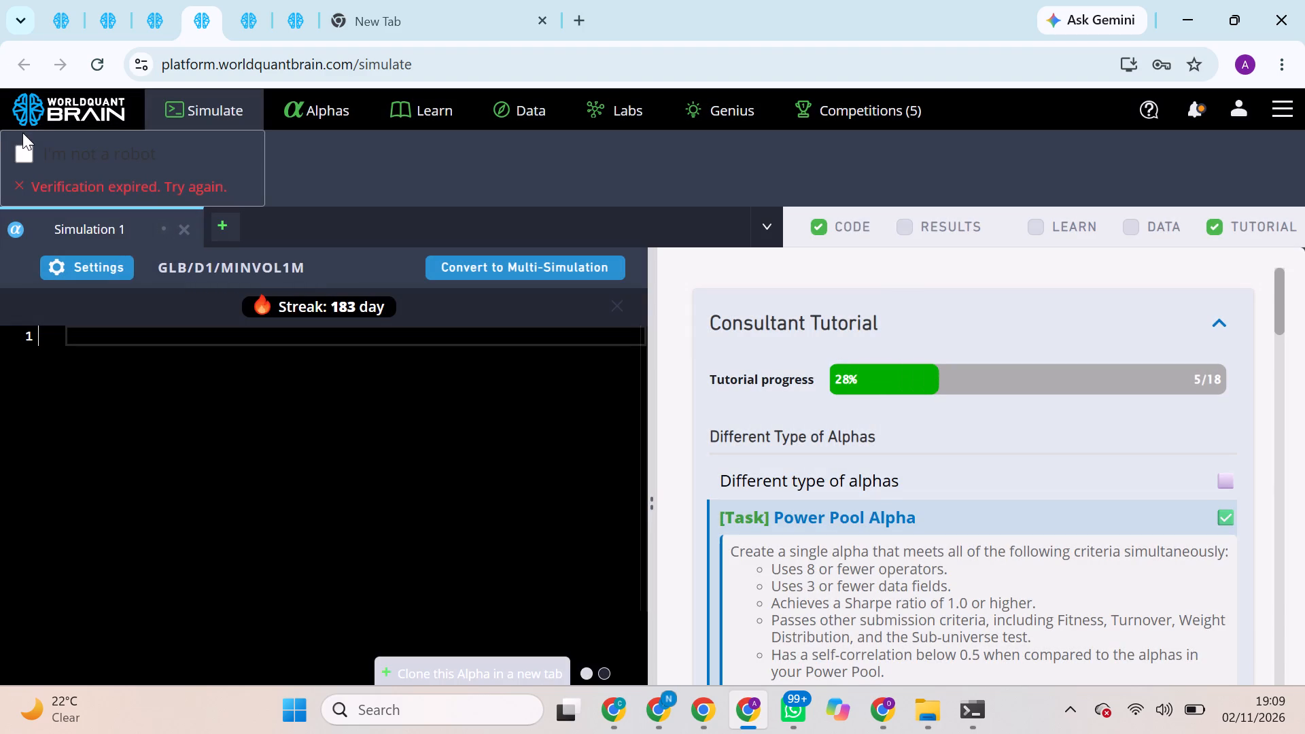
left_click(16, 155)
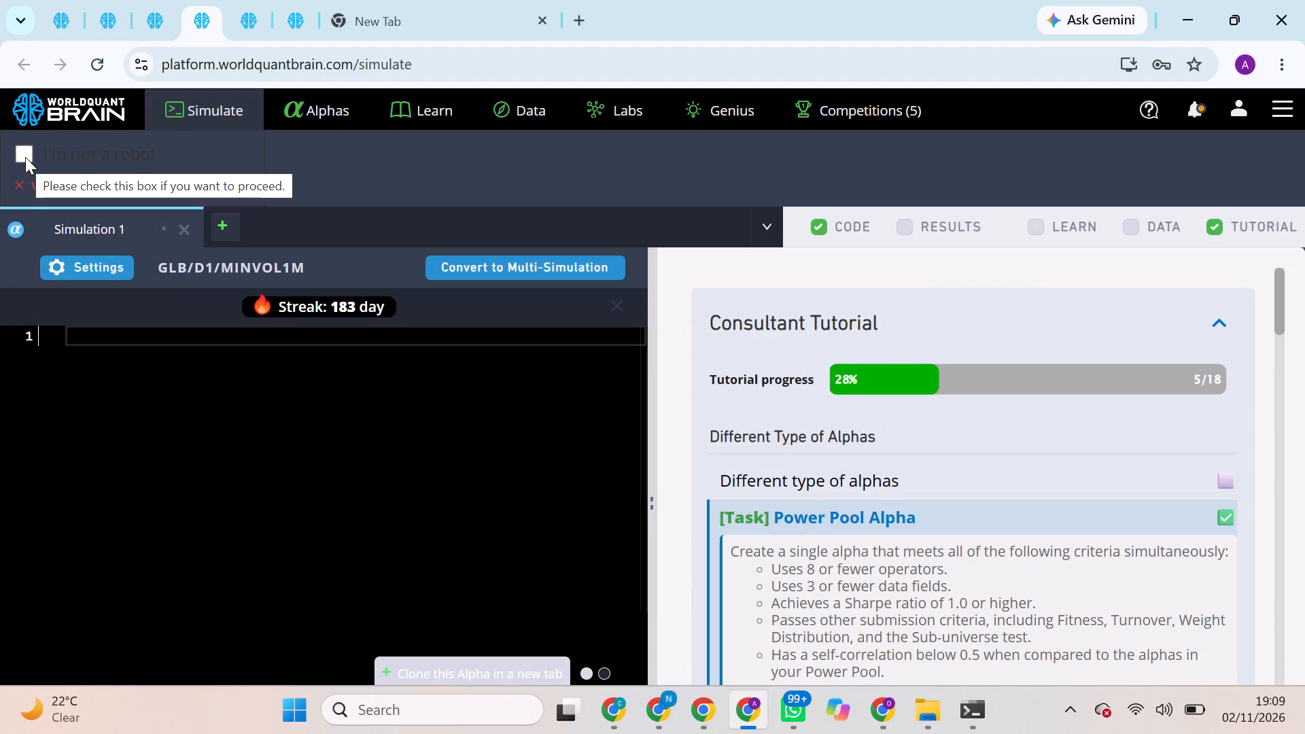
left_click(29, 154)
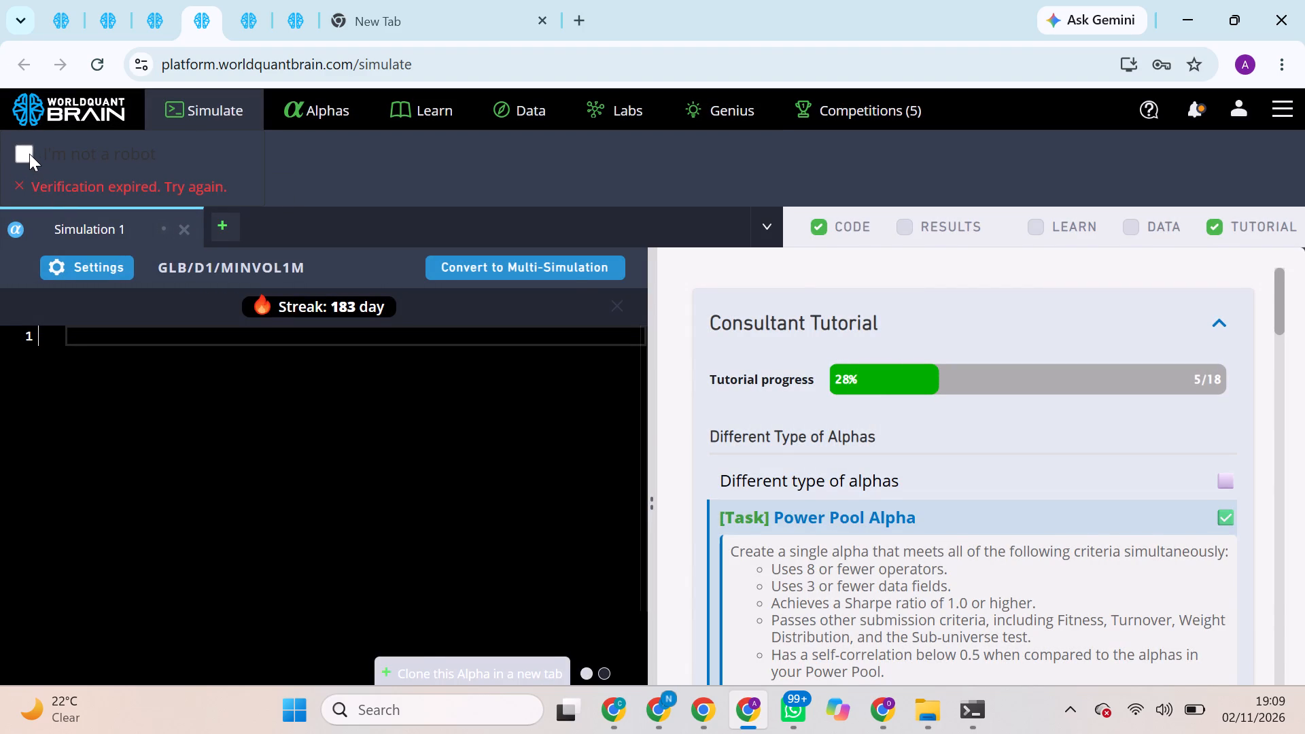
Renew the expired robot verification at the top of the announcements page in the fifth browser tab.
left_click(249, 16)
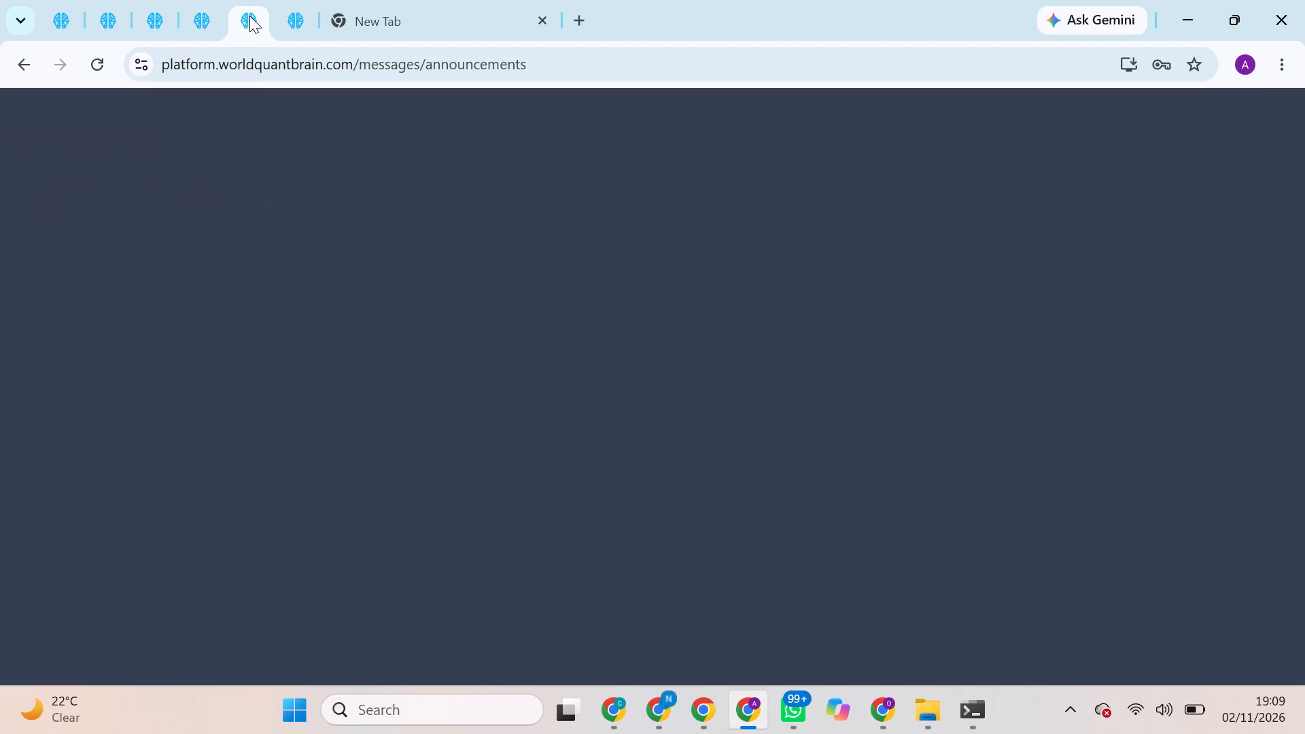
scroll(240, 190, "up", 5)
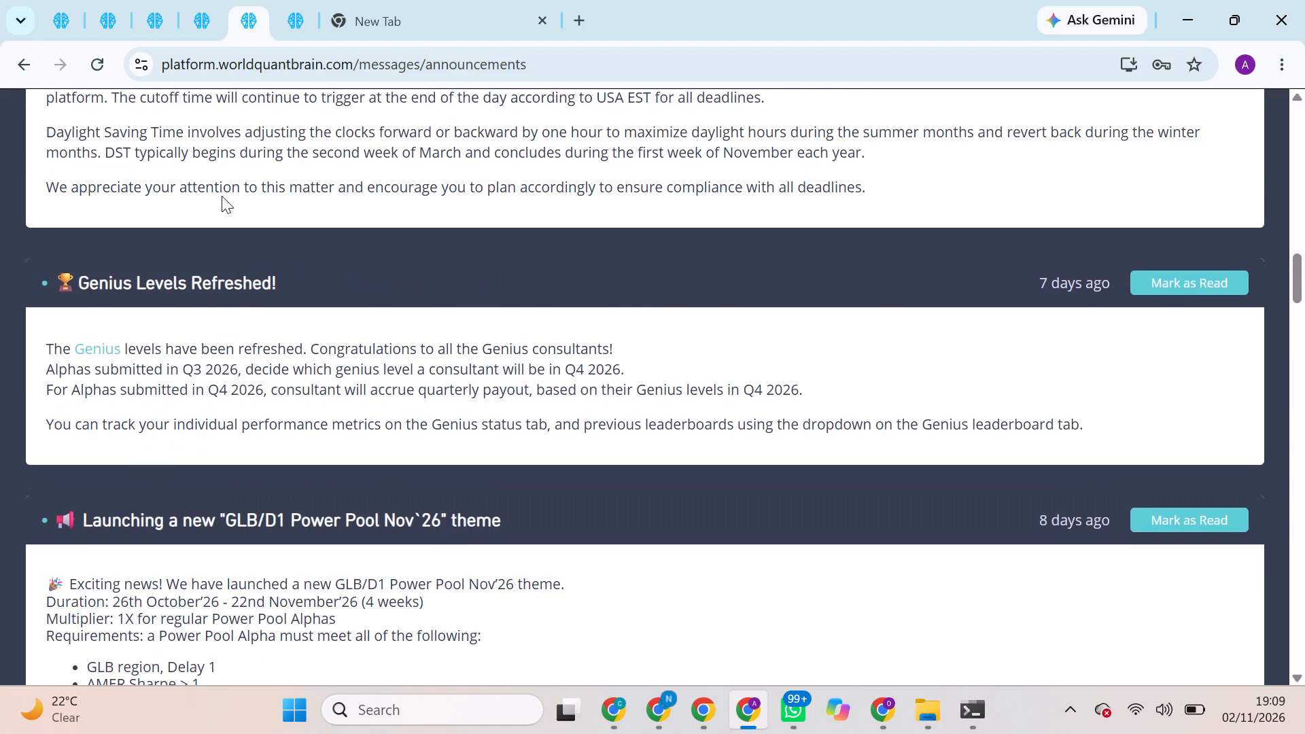
scroll(241, 211, "up", 14)
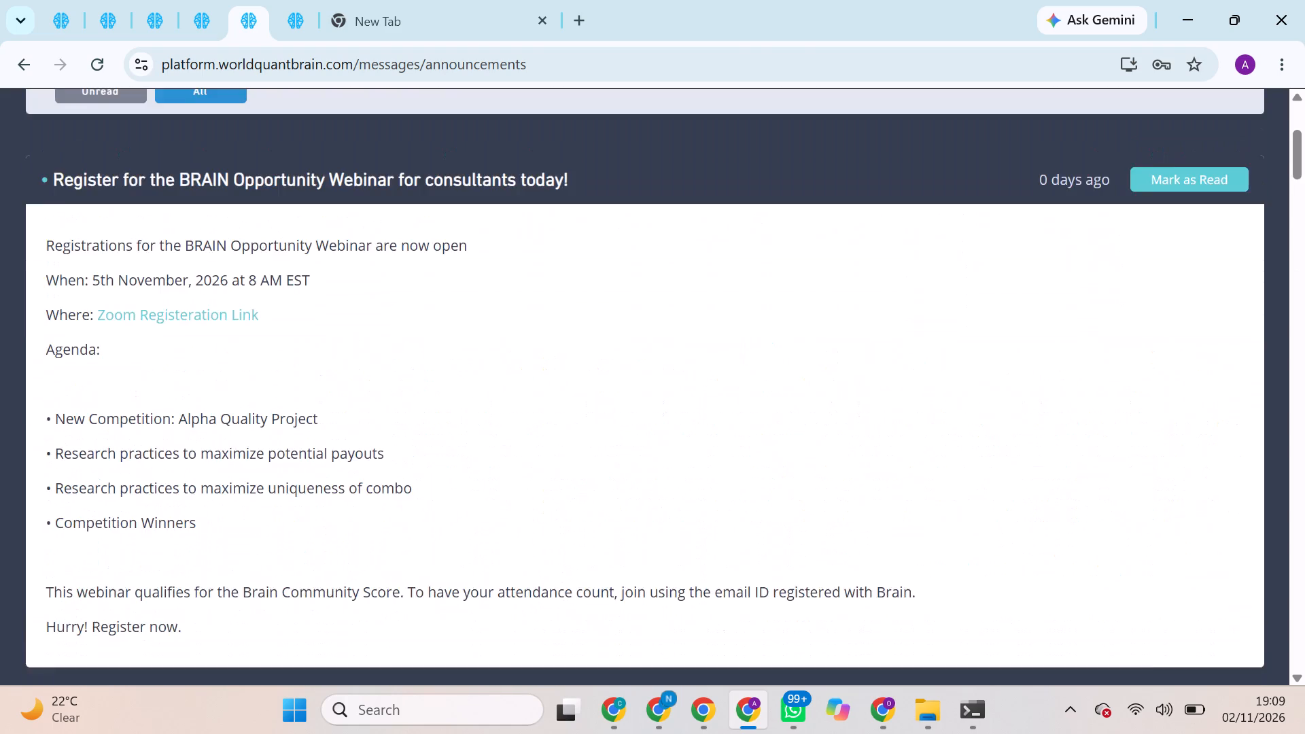
scroll(237, 227, "up", 4)
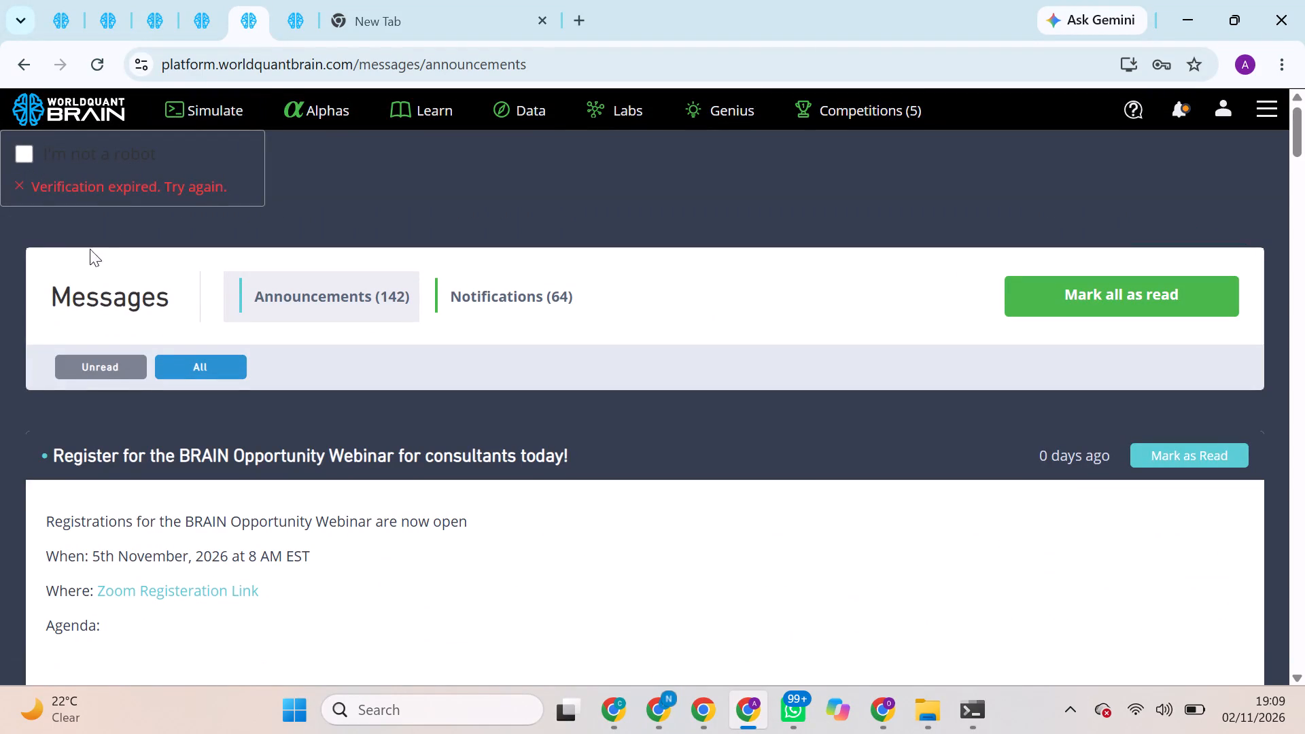
left_click(29, 147)
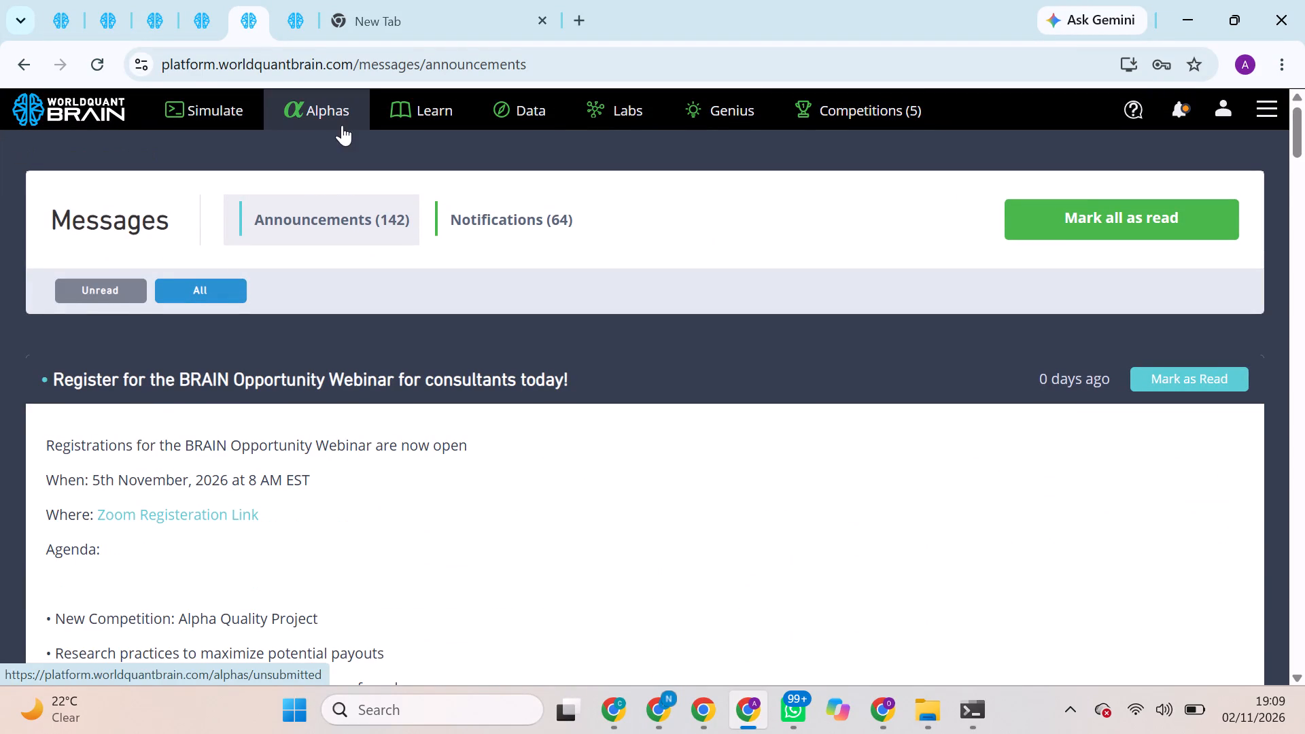
In the fifth browser tab, skip the Simulate page's welcome tour and view the unsubmitted alphas list before returning to Simulate.
left_click(227, 103)
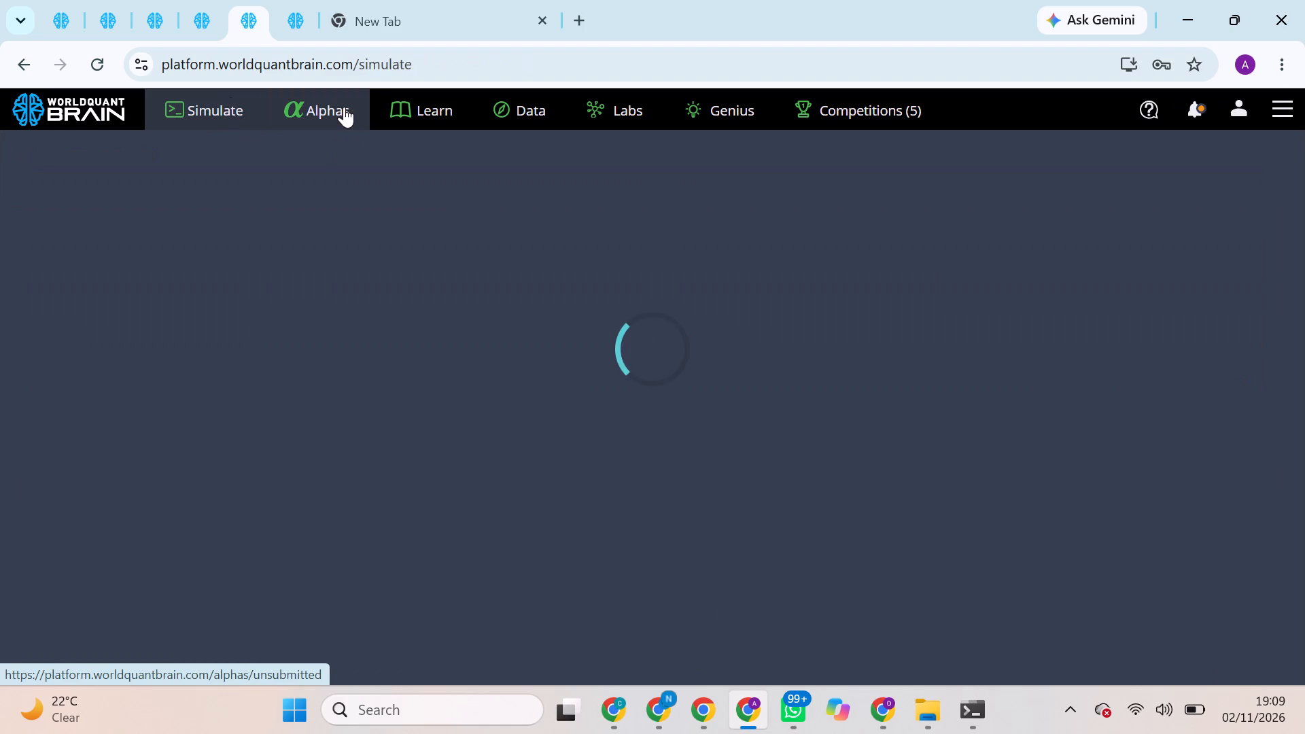
left_click(344, 107)
left_click(685, 459)
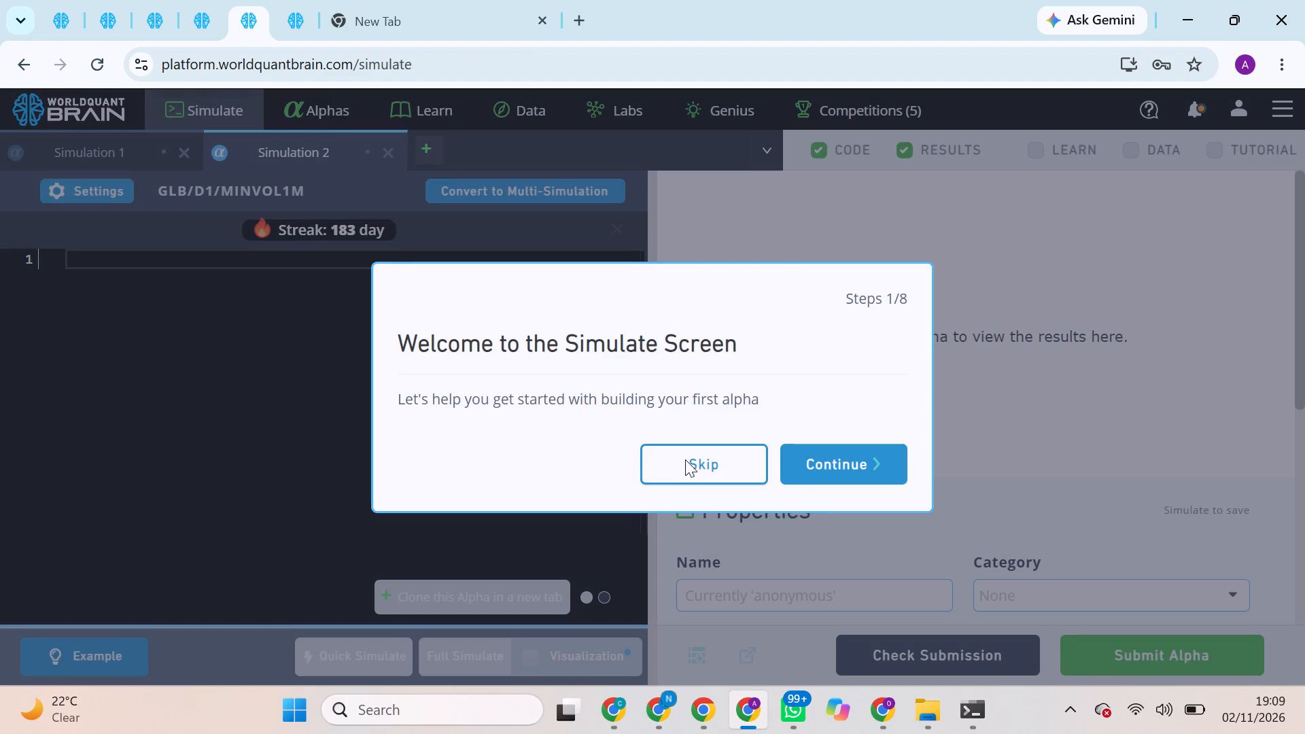
left_click(342, 107)
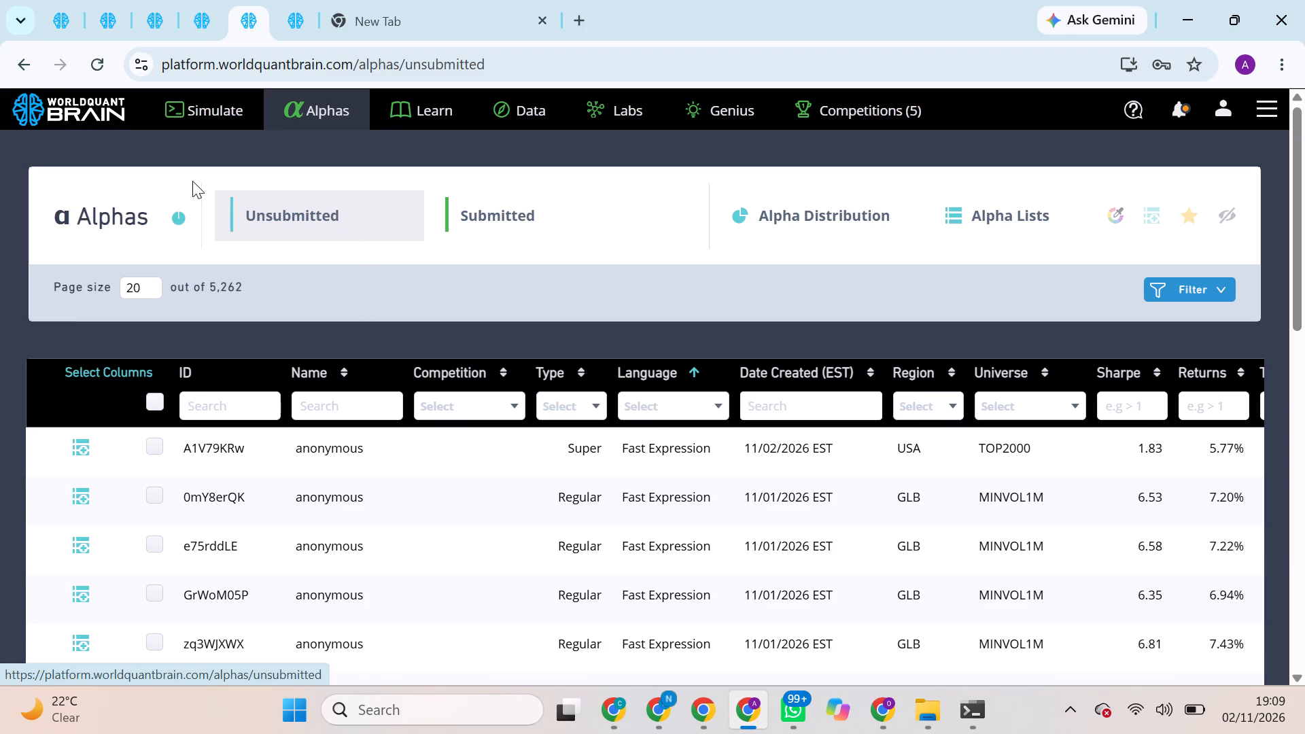
scroll(296, 343, "up", 3)
left_click(224, 107)
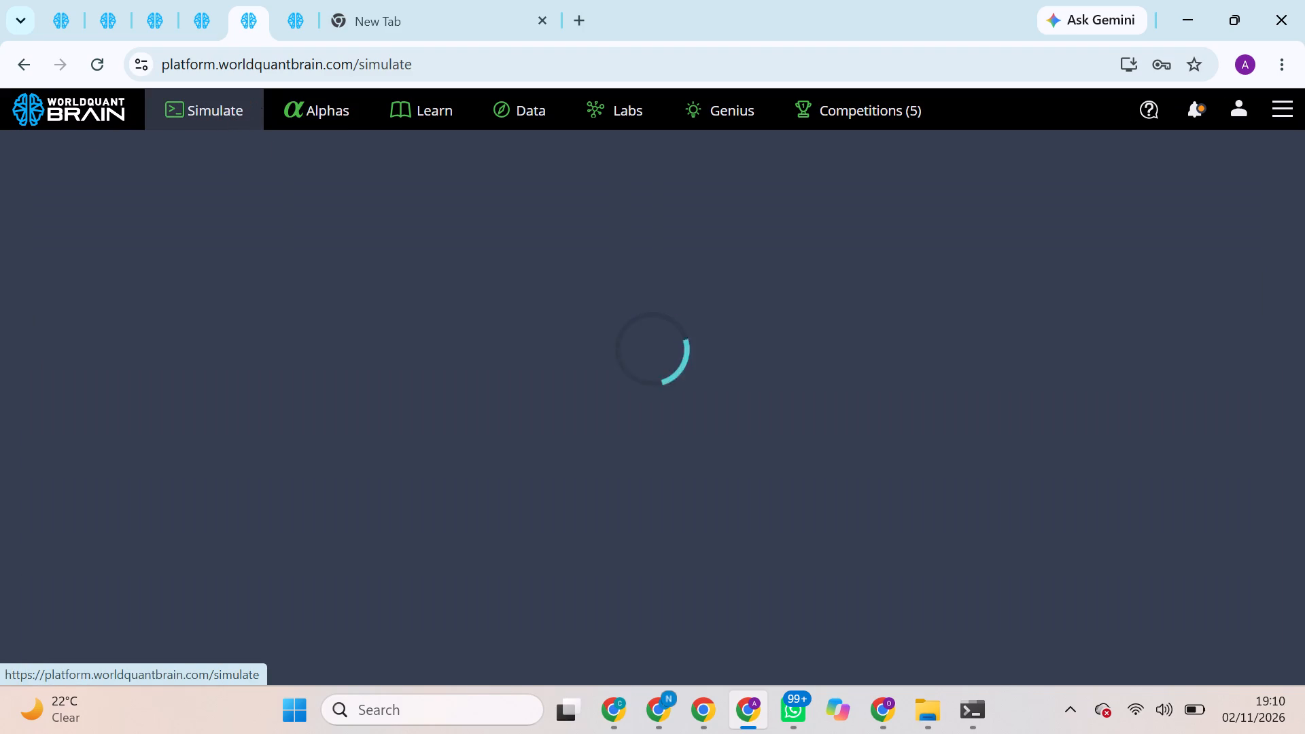
Look through the open browser tabs and check the progress of the USA/D1/TOP2000 super alpha simulation.
left_click(213, 22)
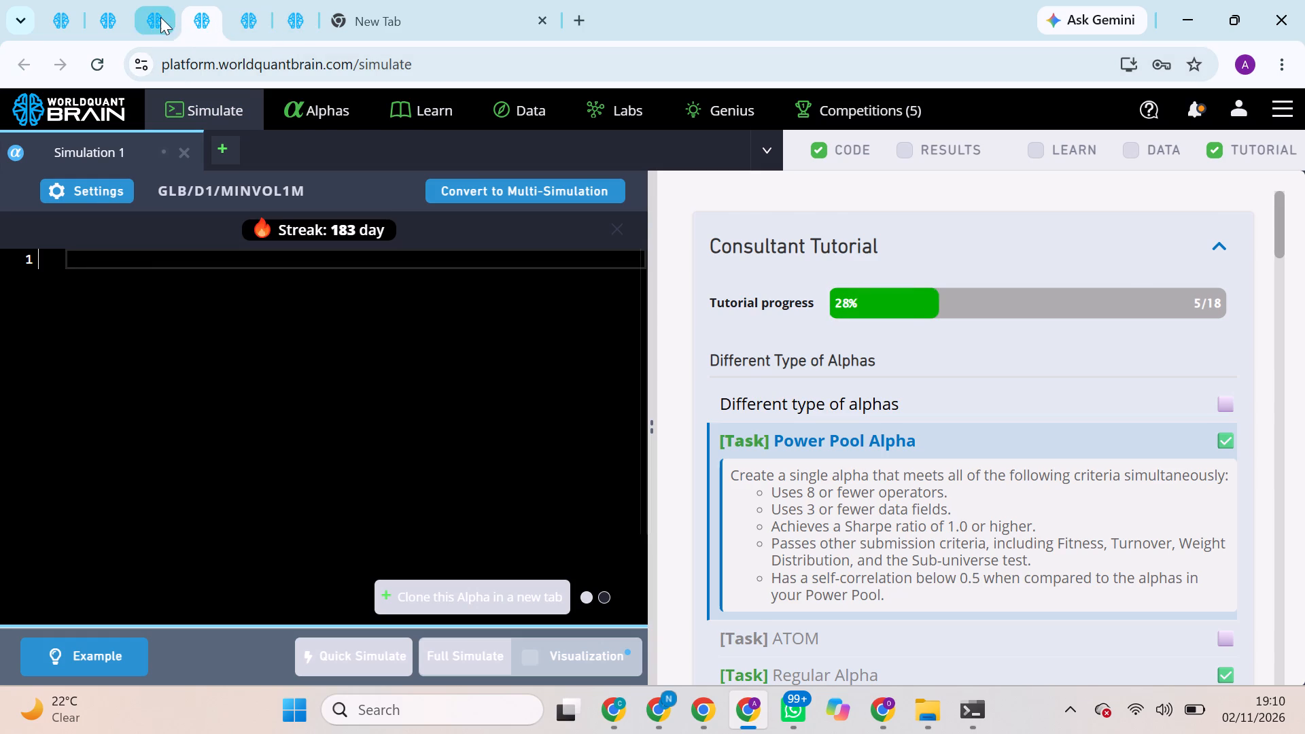
left_click(160, 17)
left_click(109, 5)
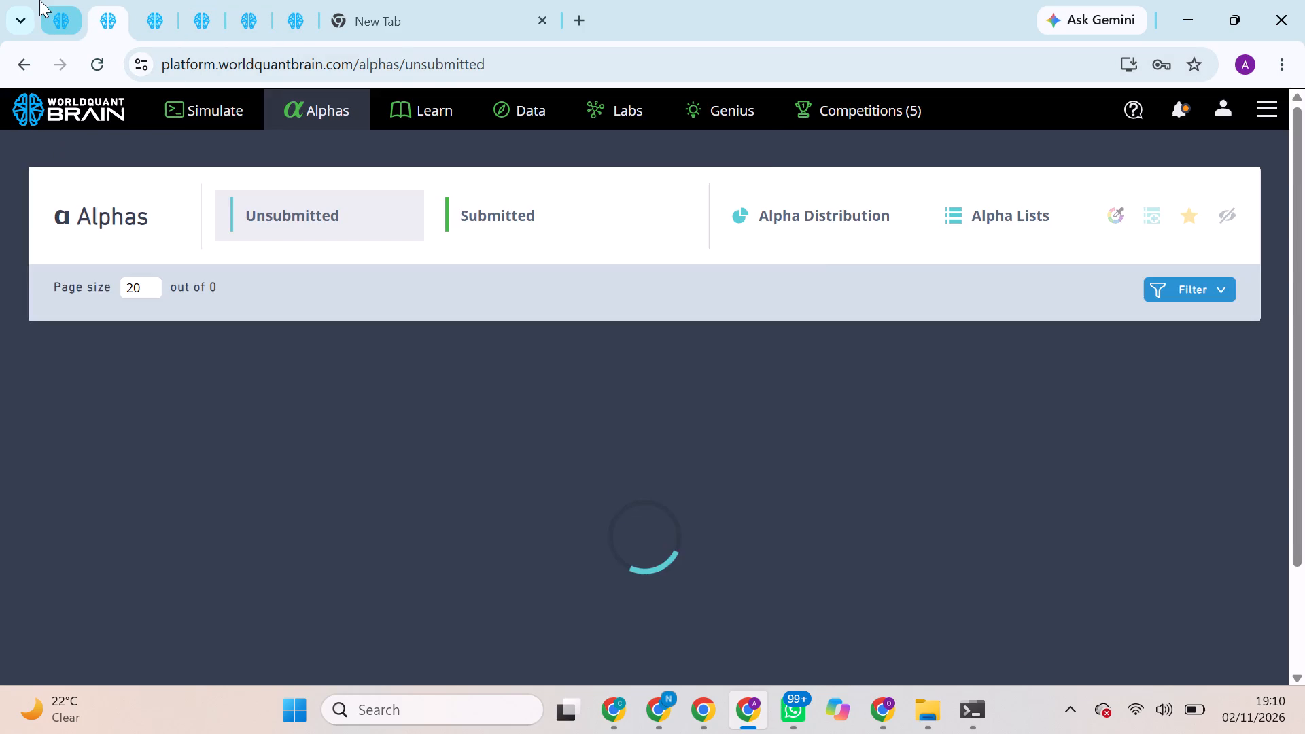
left_click(48, 2)
left_click(126, 18)
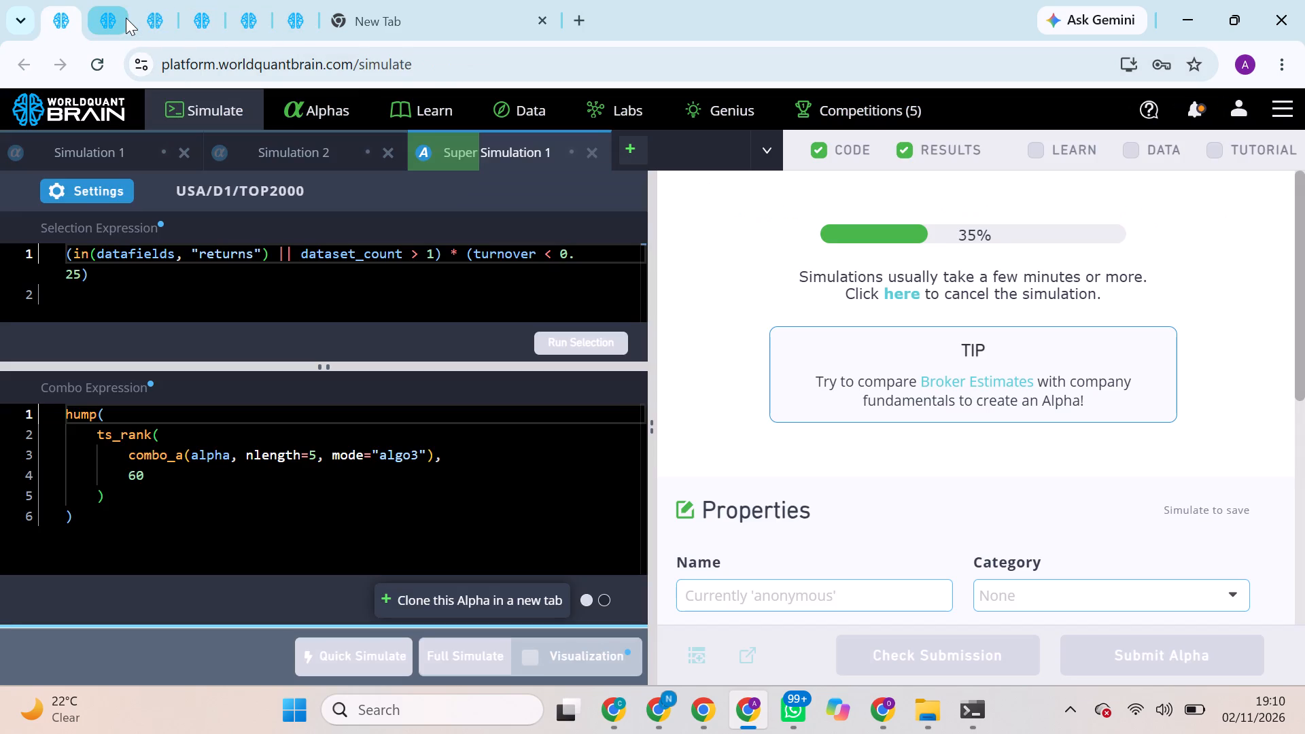
left_click(163, 7)
left_click(197, 1)
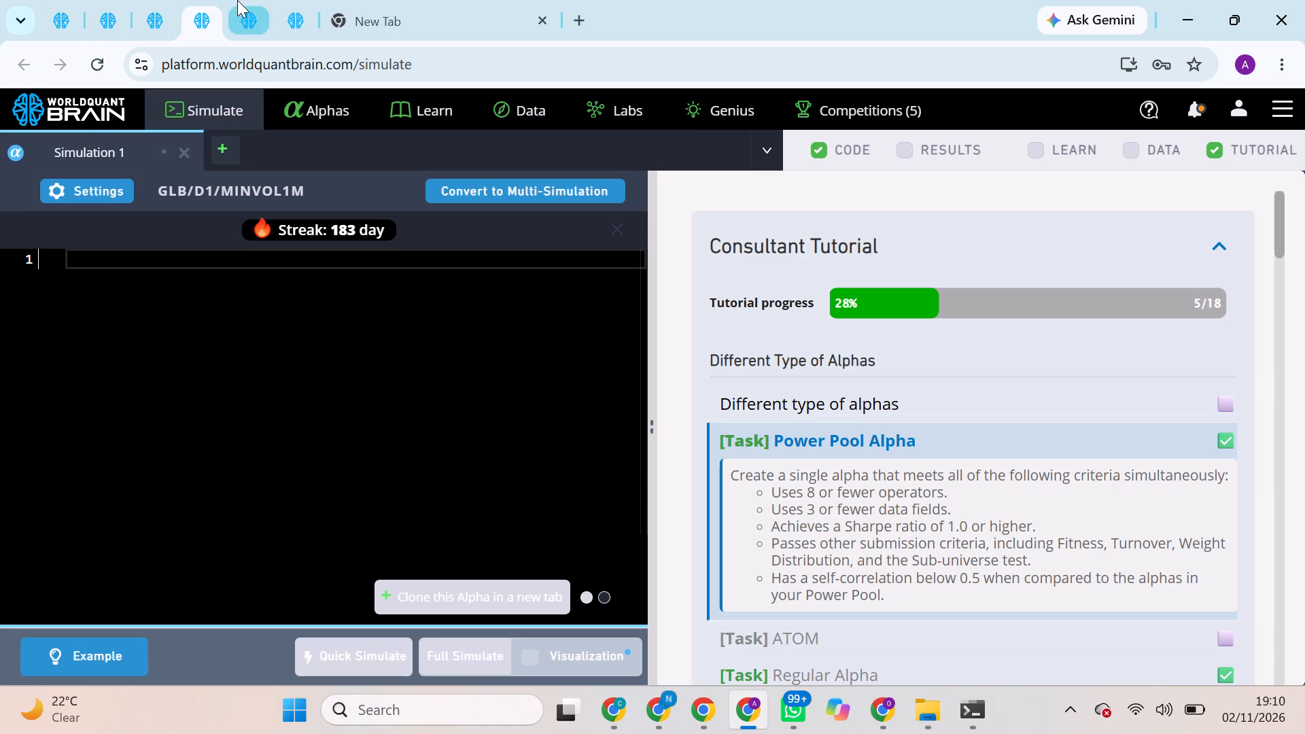
left_click(237, 0)
Renew the expired robot verification on the profile performance page in the sixth browser tab.
left_click(307, 8)
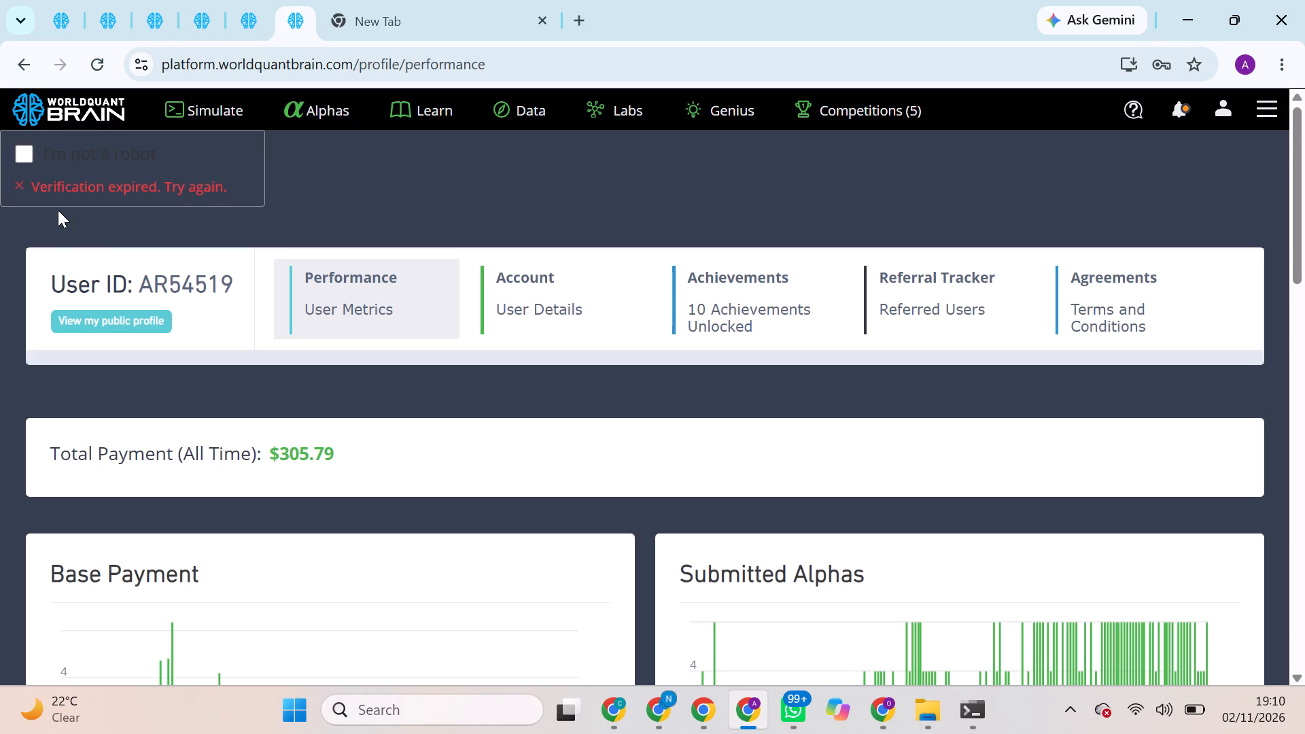
left_click(22, 153)
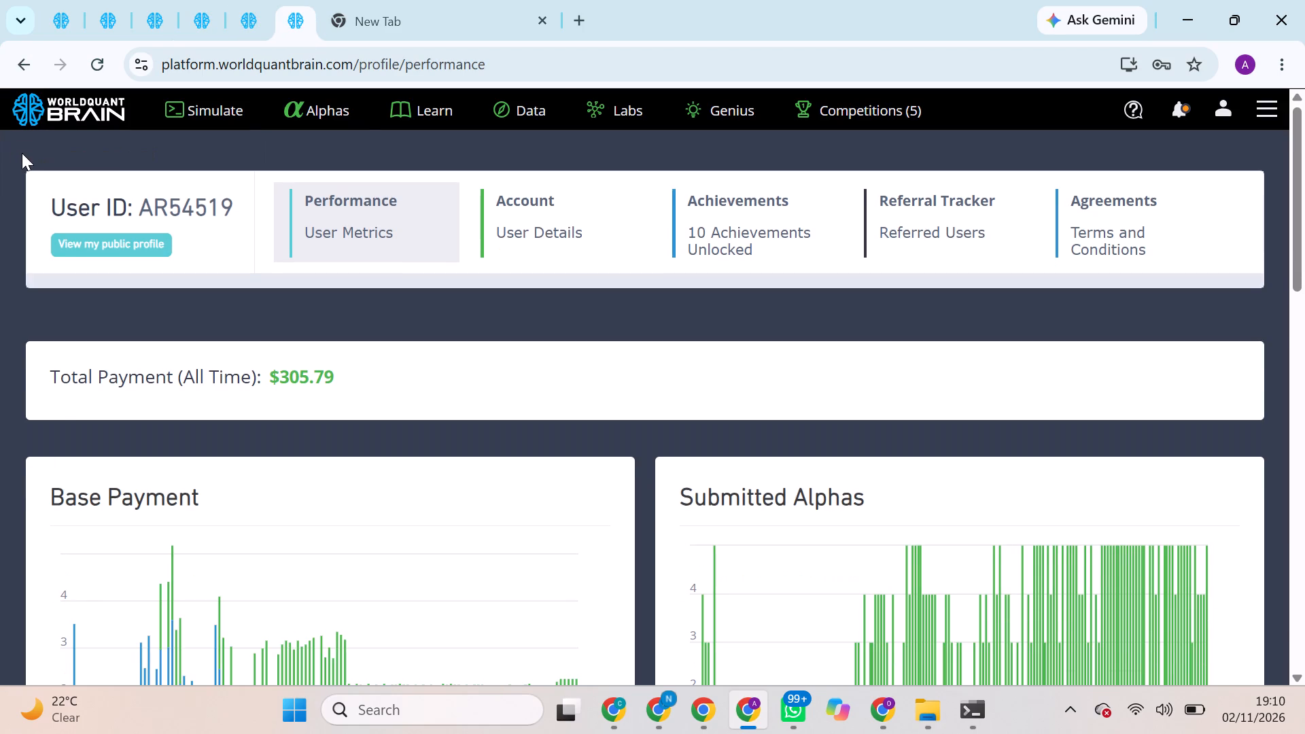
Open the data search page in the sixth browser tab.
left_click(538, 121)
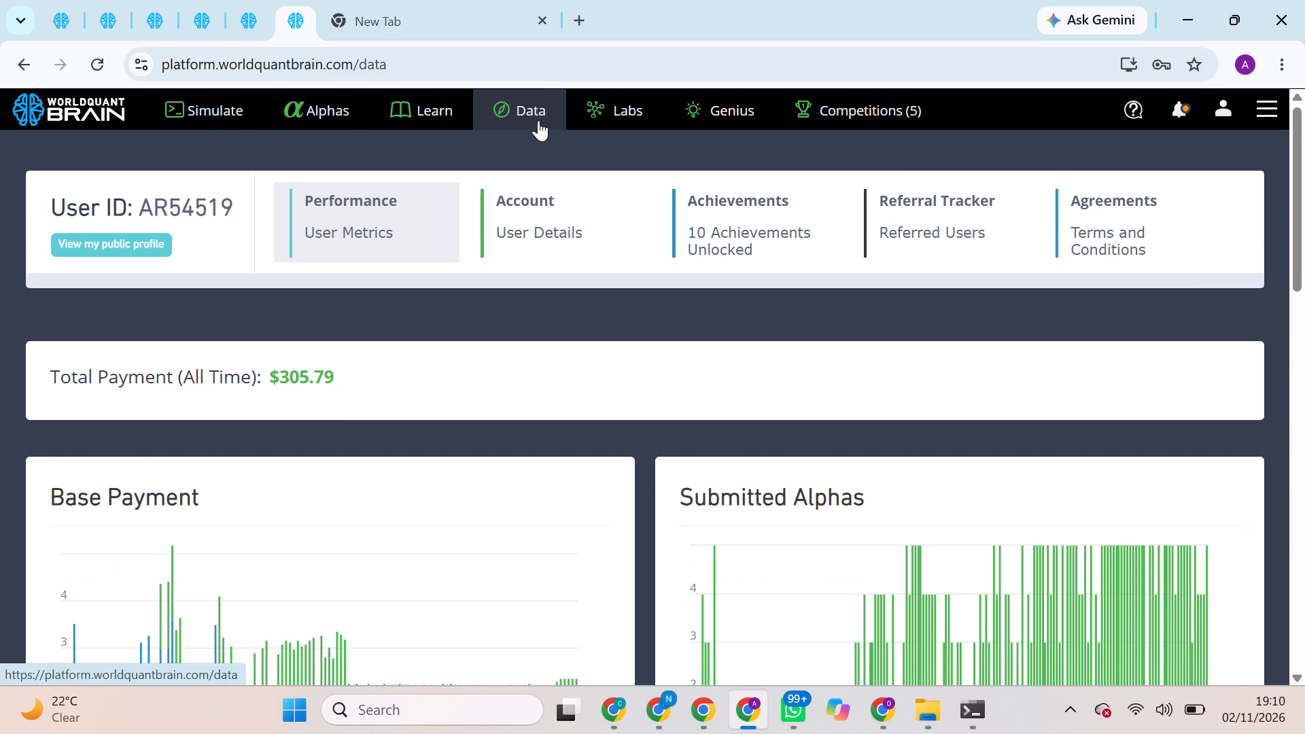
scroll(527, 336, "down", 2)
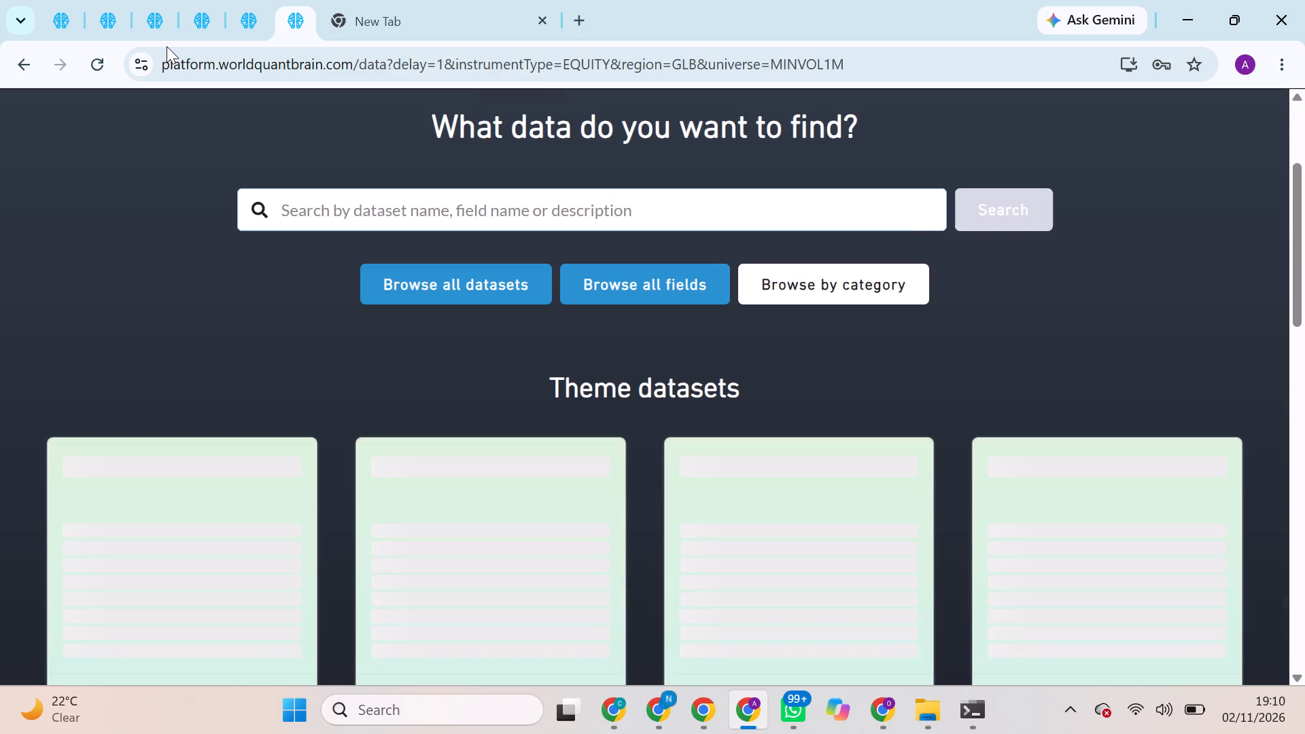
Open the submitted alphas list in the second, third and fourth browser tabs.
left_click(73, 9)
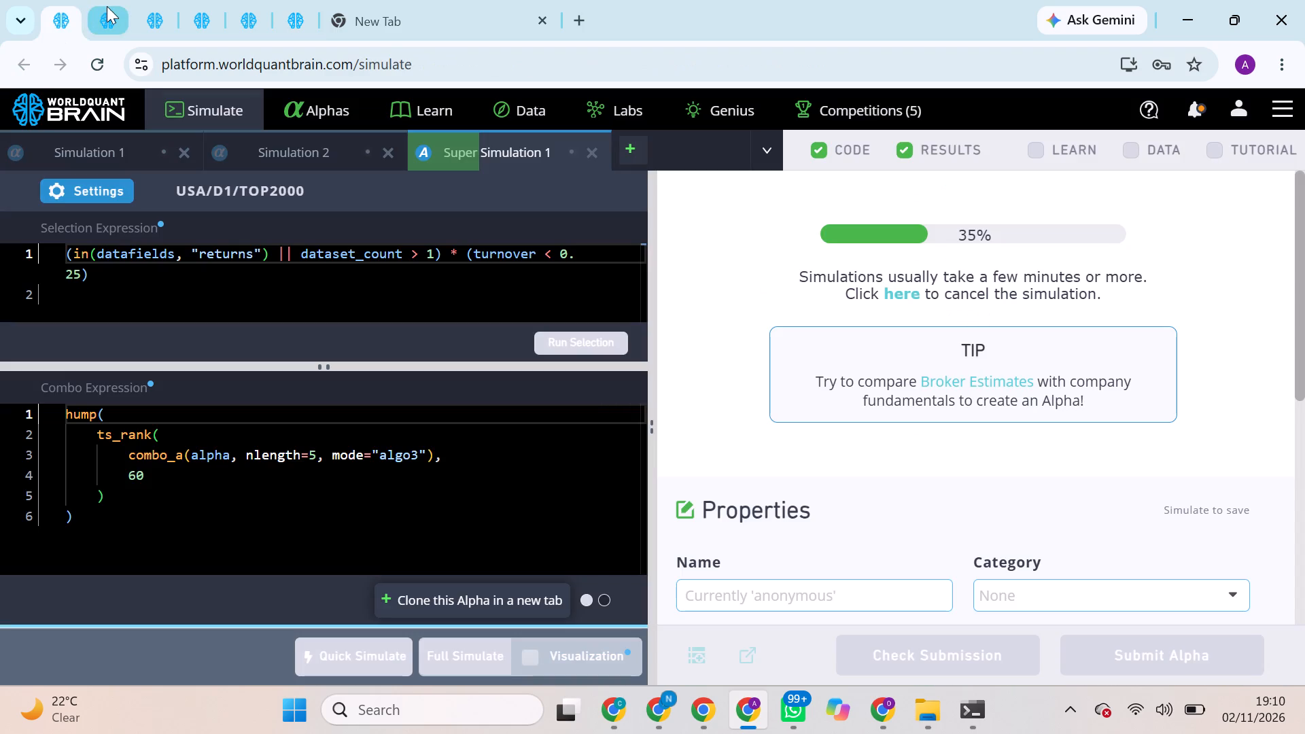
left_click(107, 6)
left_click(530, 215)
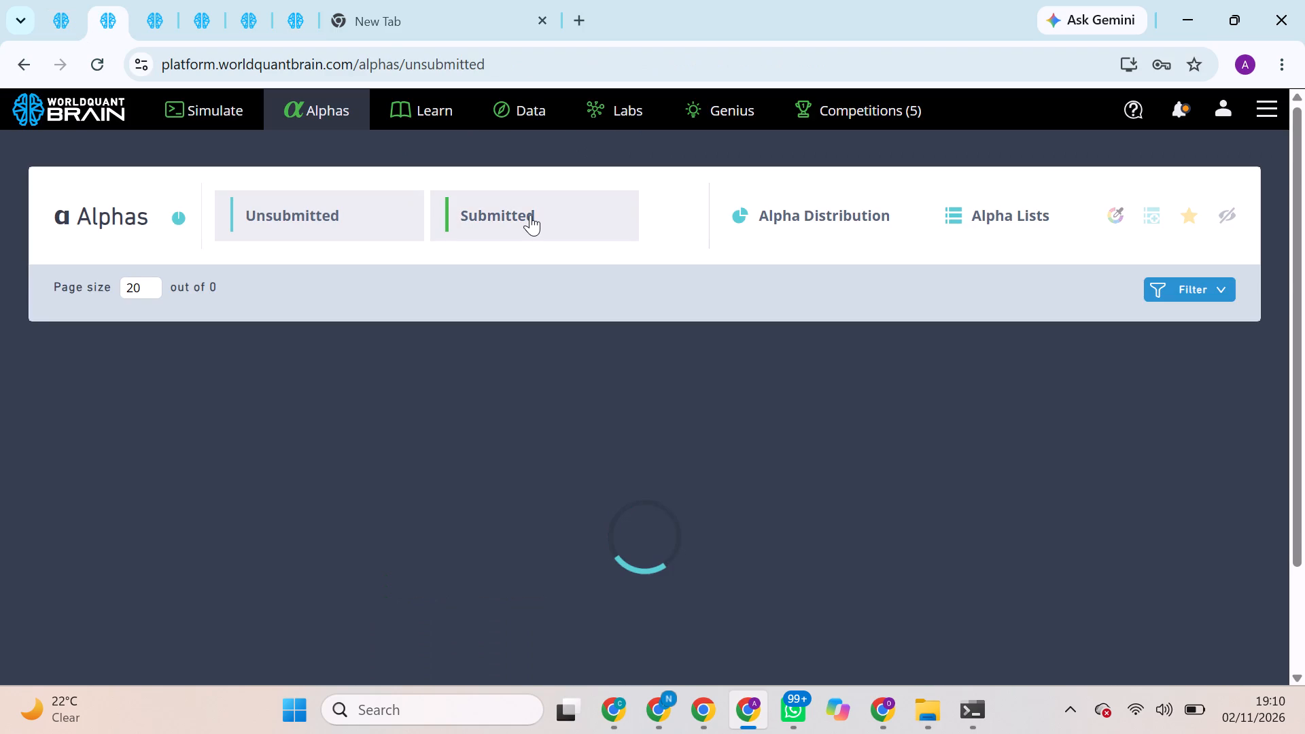
left_click(505, 211)
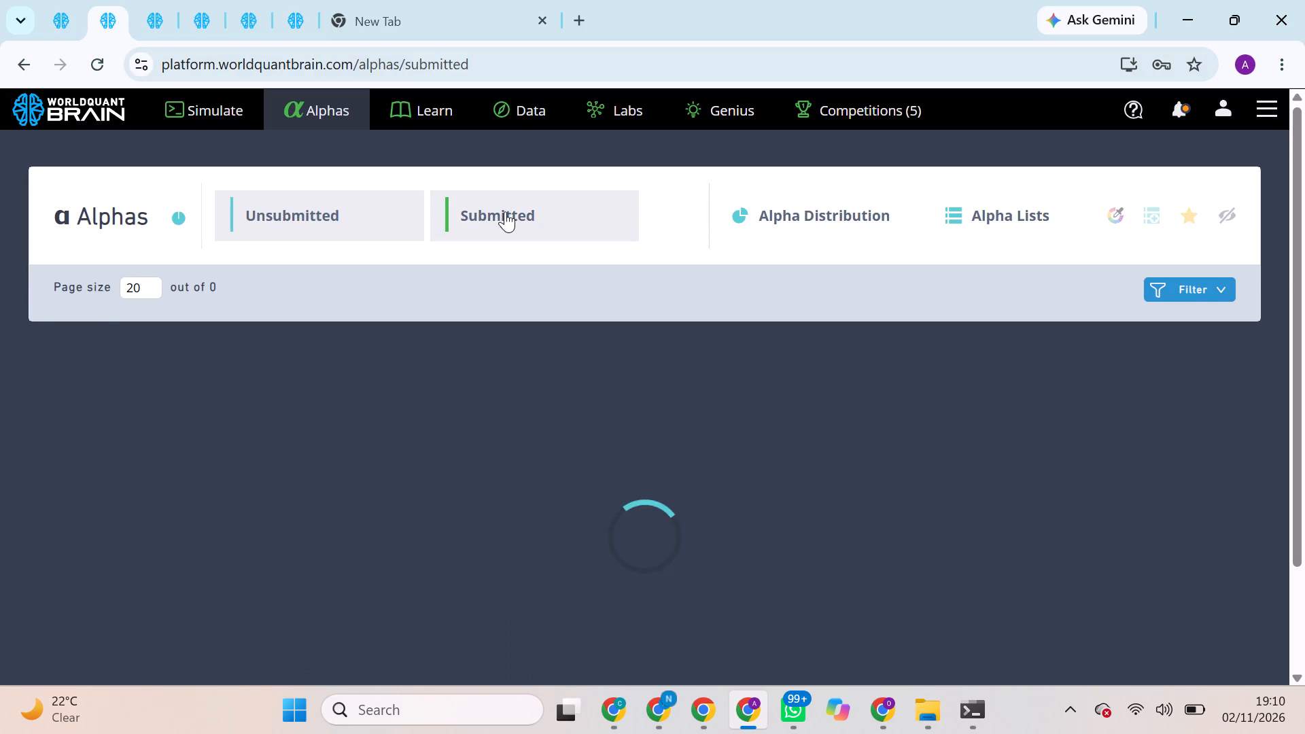
left_click(139, 4)
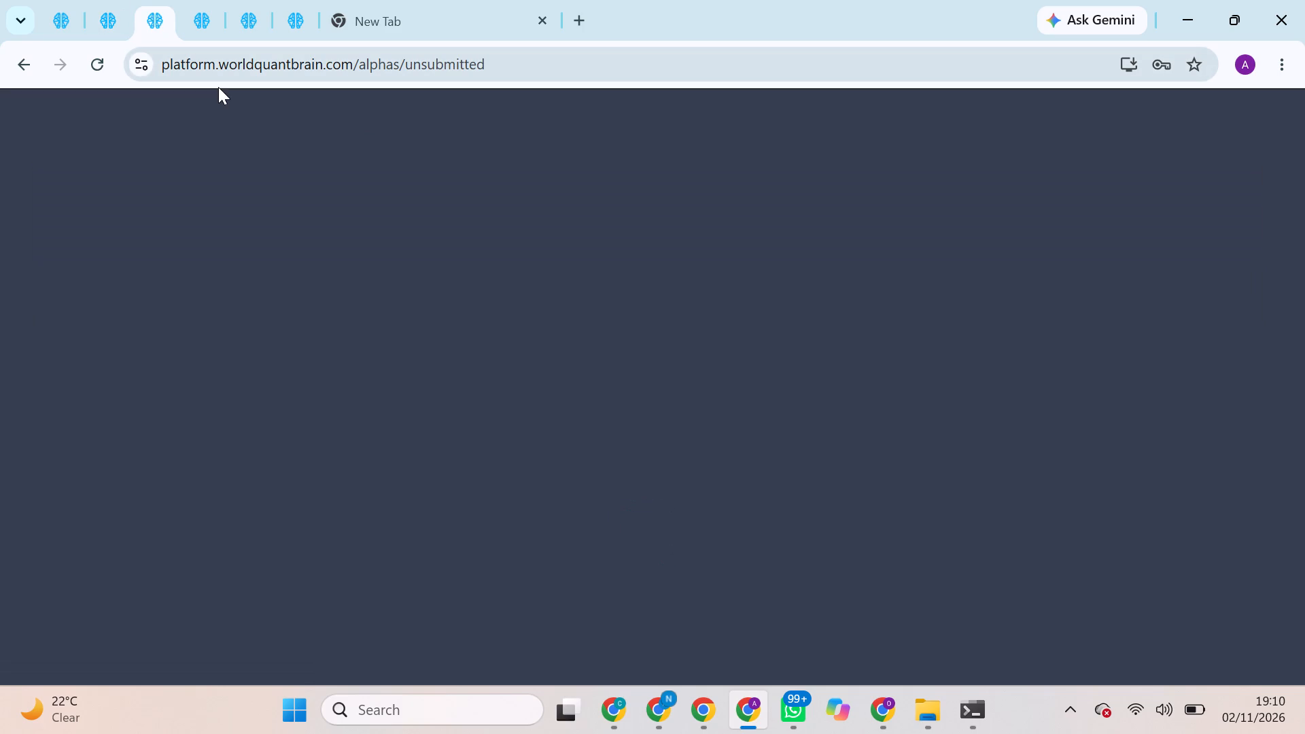
left_click(469, 217)
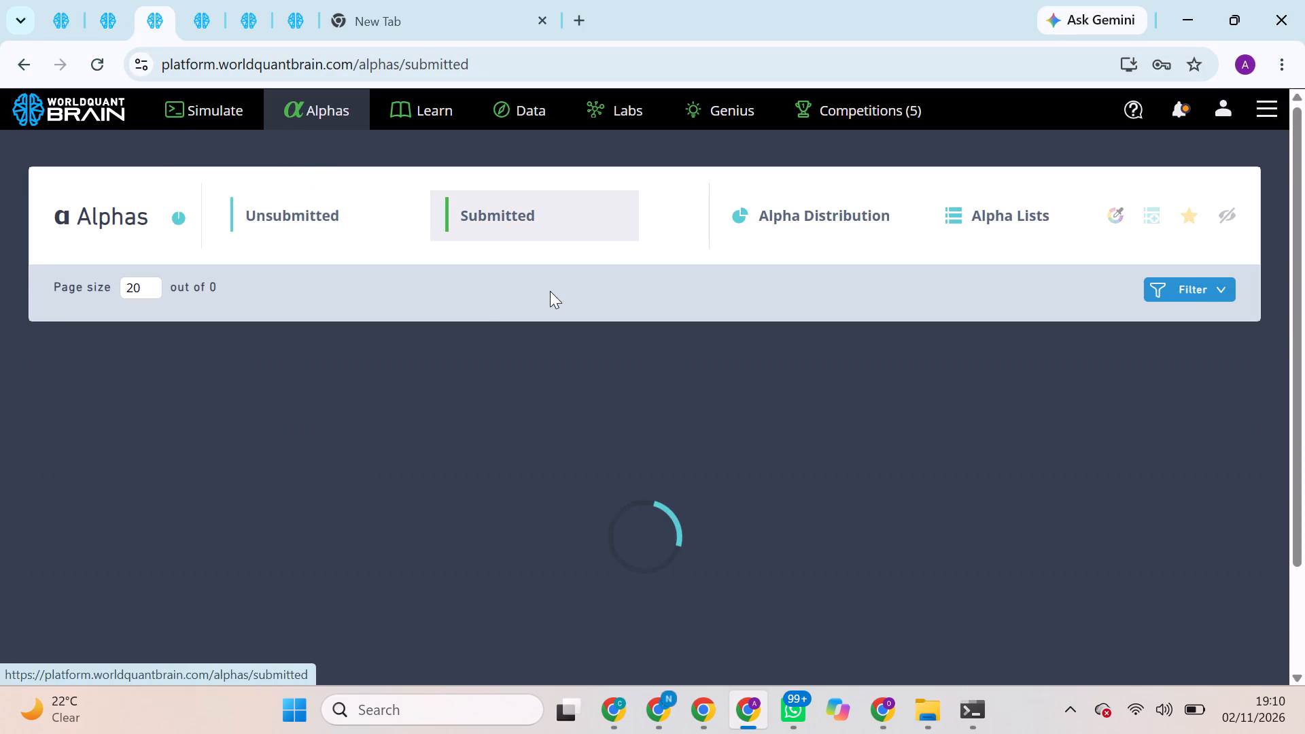
left_click(205, 25)
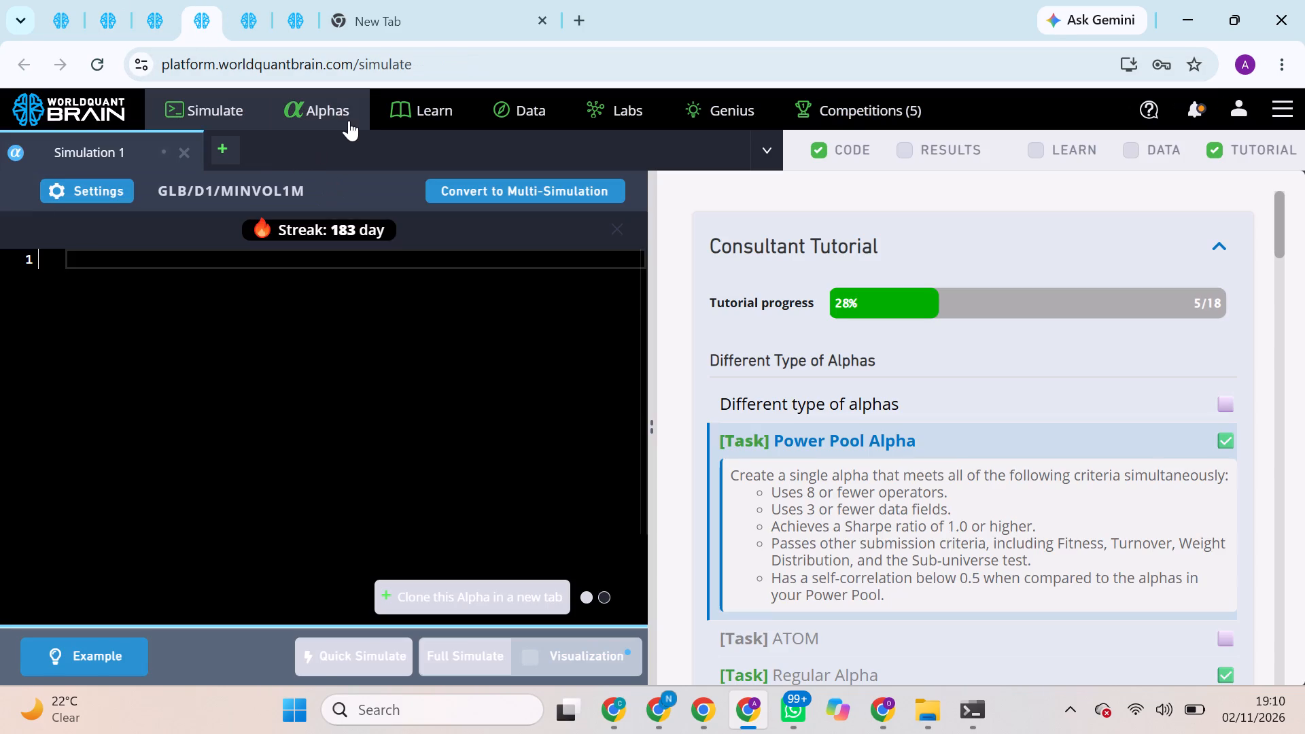
left_click(341, 109)
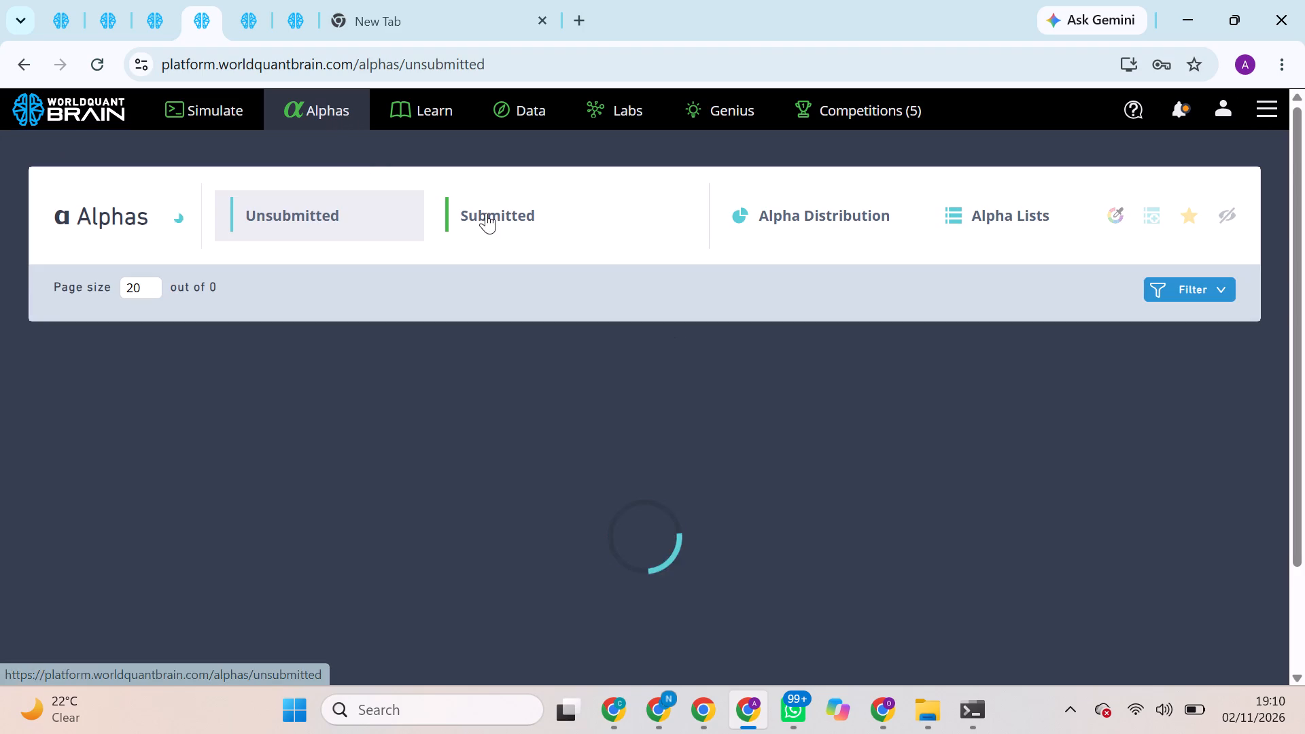
left_click(494, 217)
Open the alphas list in the fifth browser tab.
left_click(246, 25)
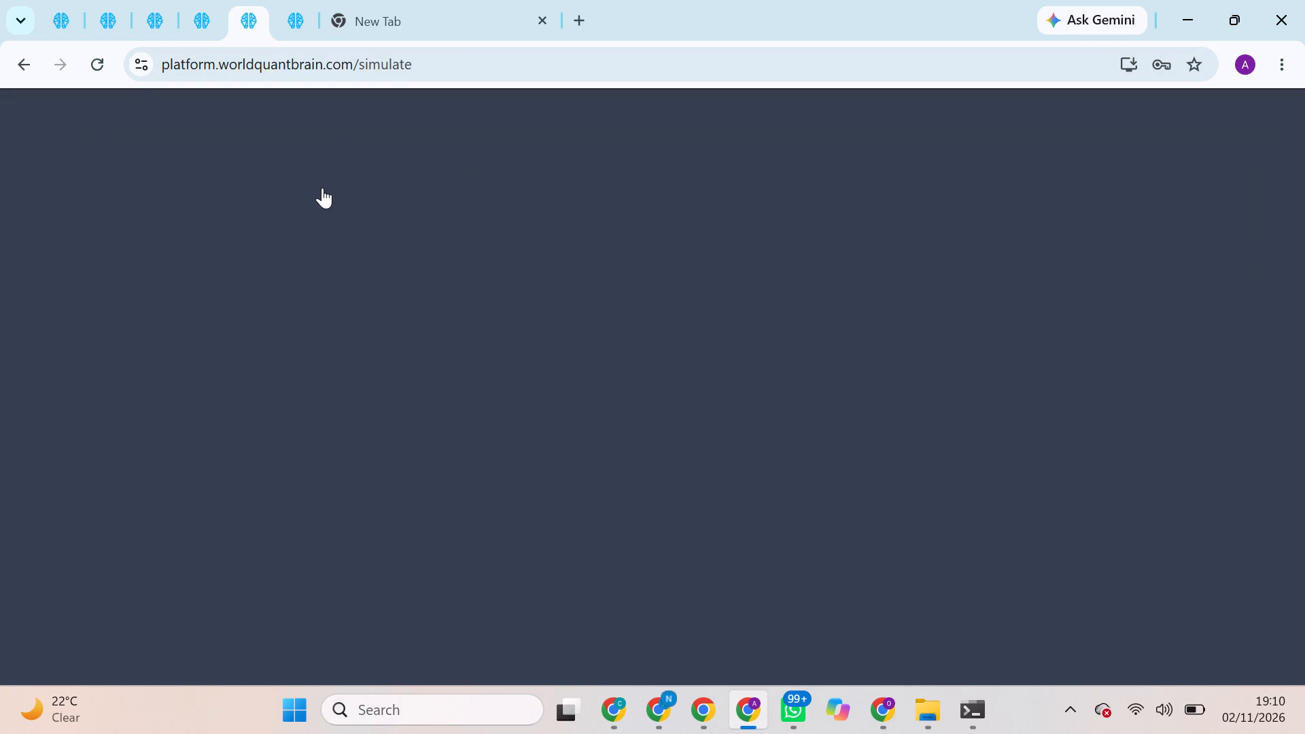
left_click(350, 101)
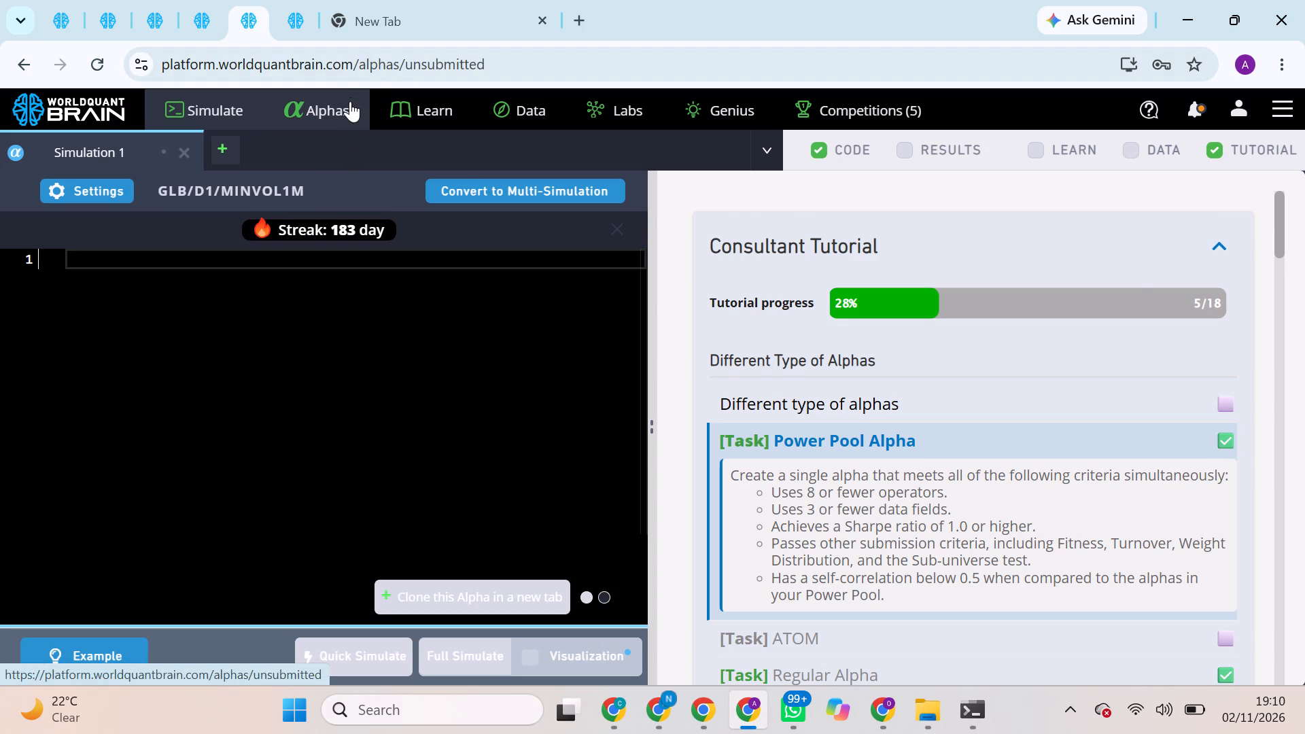
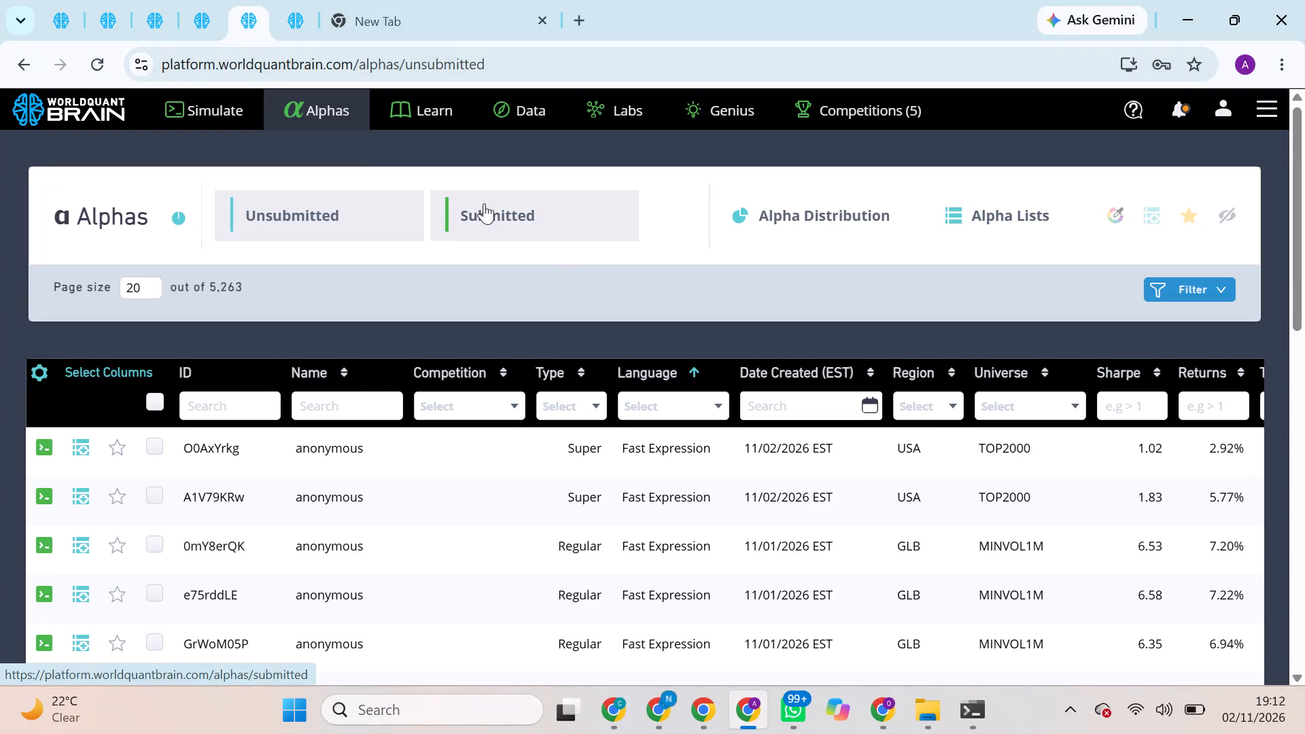
Open the submitted alphas list in the fifth browser tab.
left_click(518, 205)
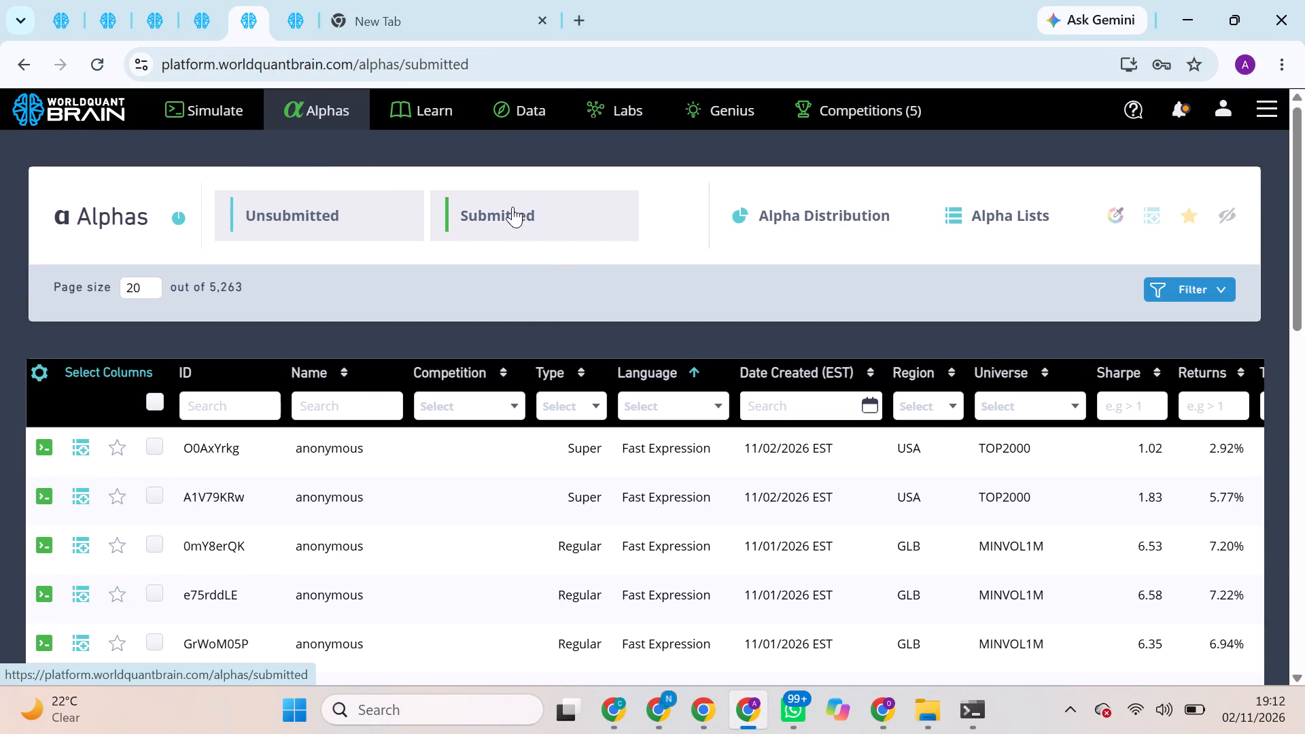
Clone the submitted alpha MPYkEA0a into a new simulation in the fourth browser tab.
left_click(202, 0)
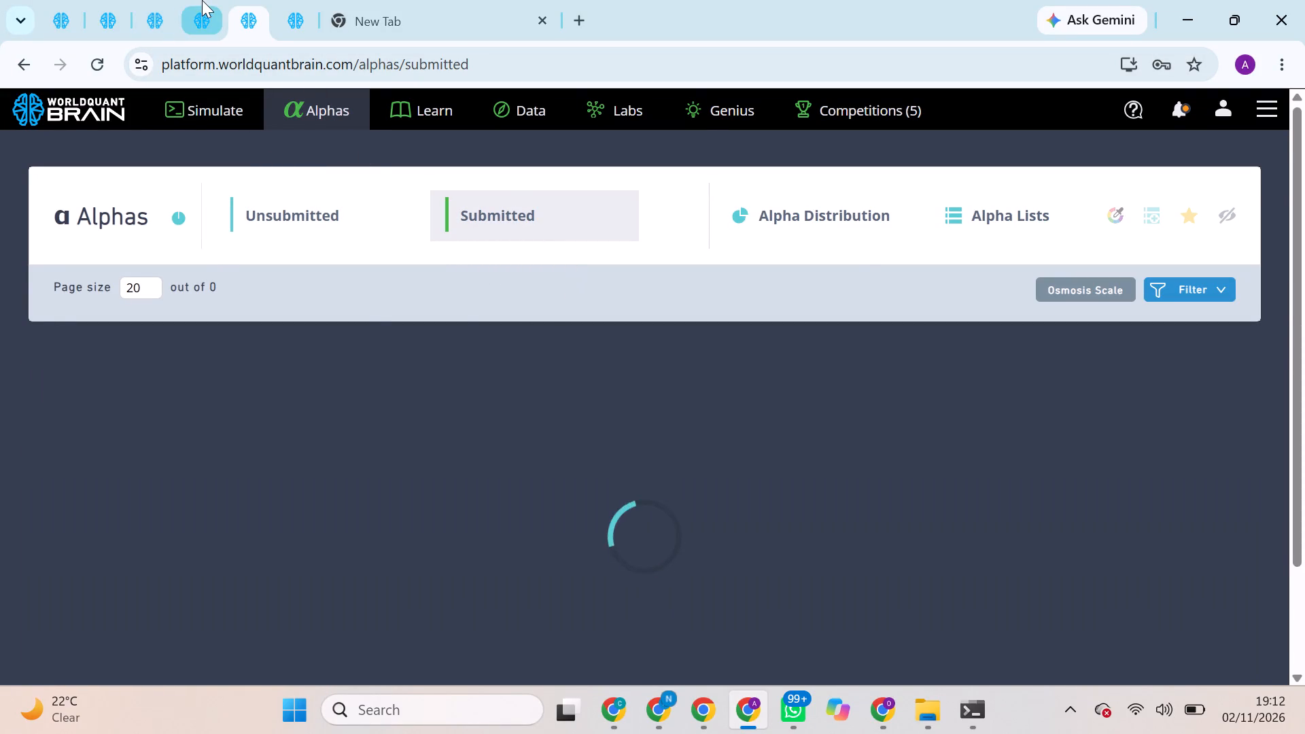
scroll(769, 511, "down", 1)
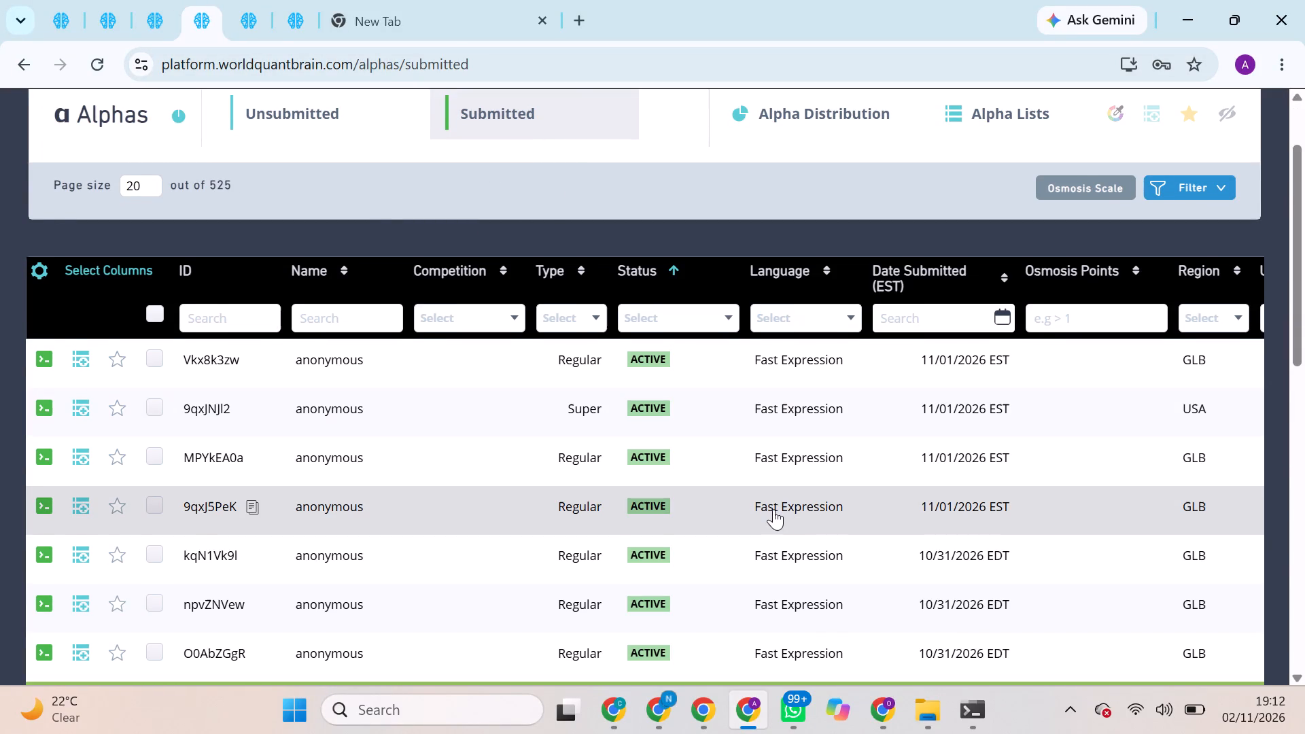
left_click(801, 457)
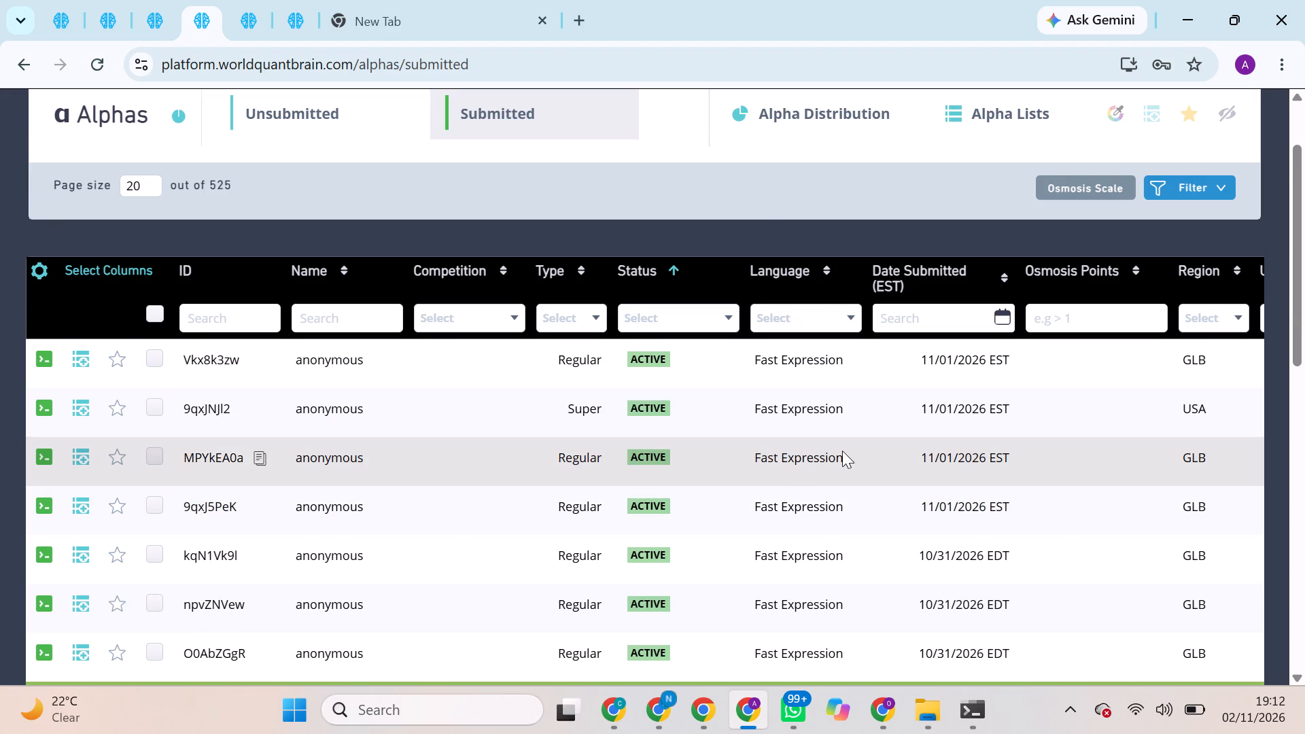
left_click(1179, 556)
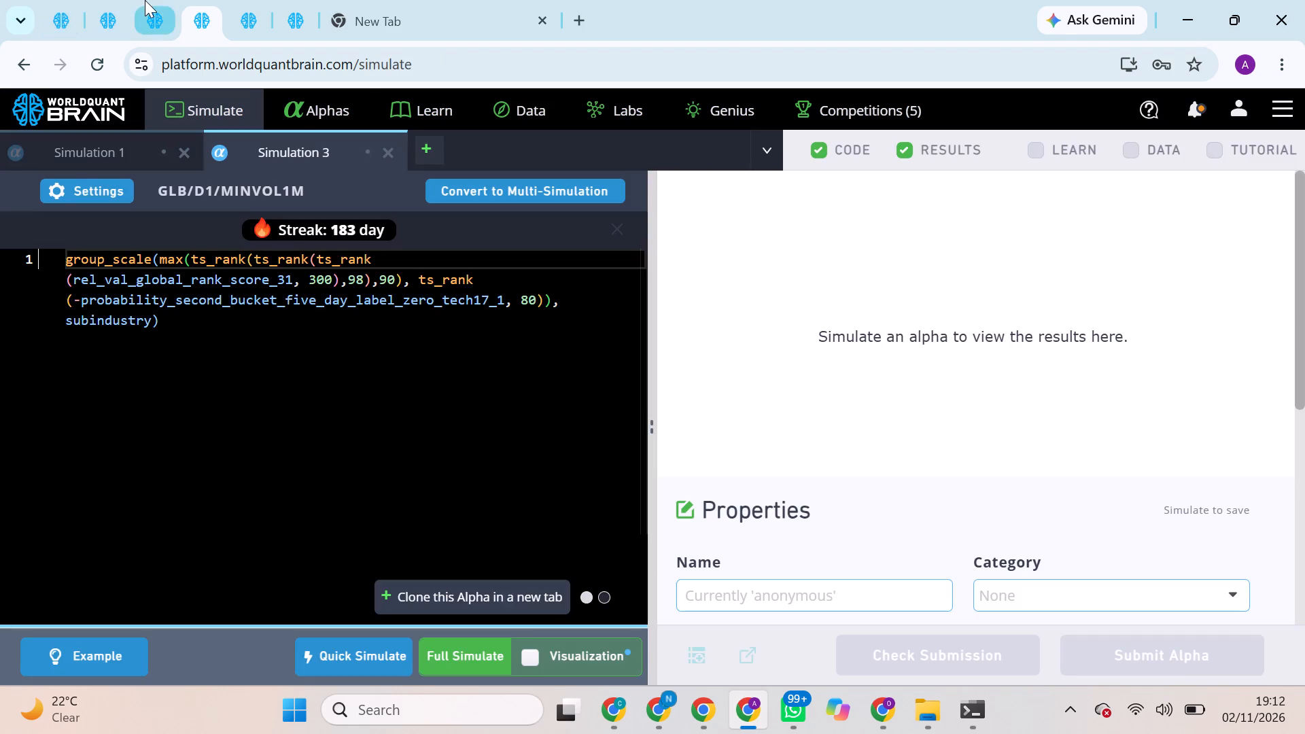
Clone the submitted alpha npvZNVew into a new simulation in the third browser tab.
left_click(145, 0)
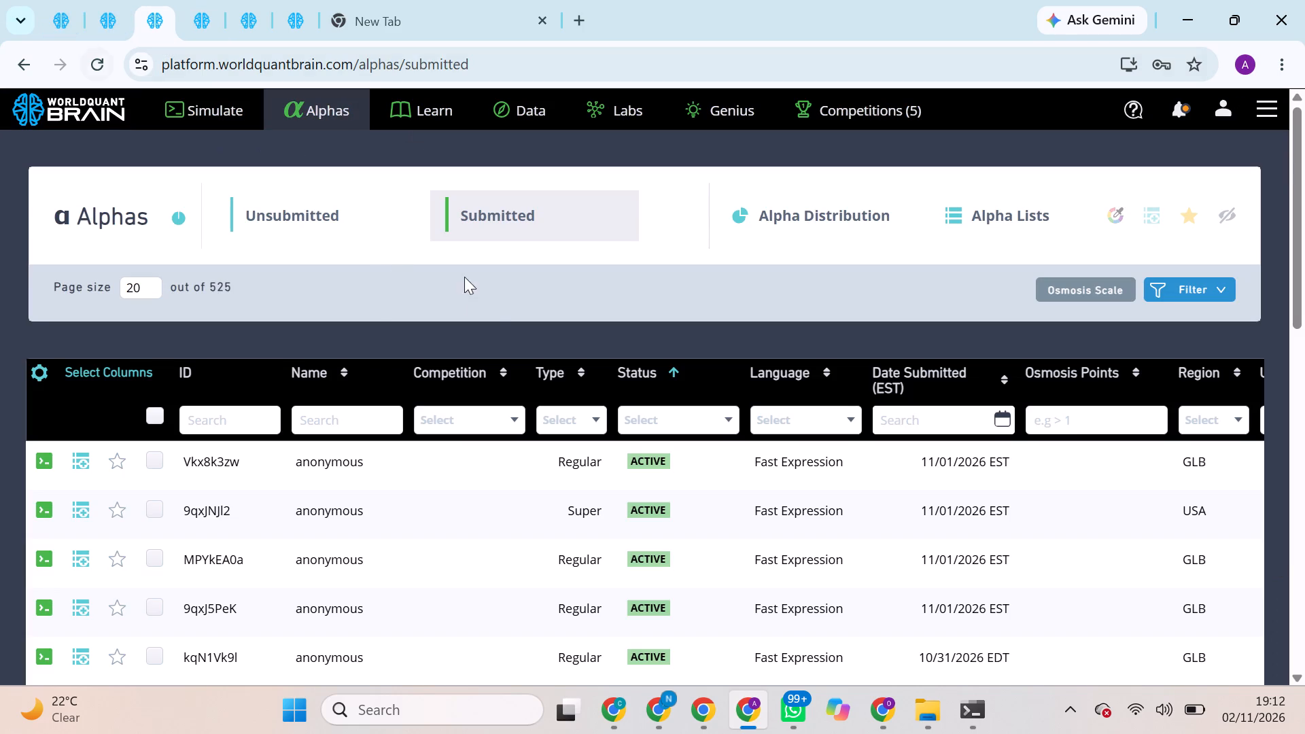
scroll(651, 580, "down", 1)
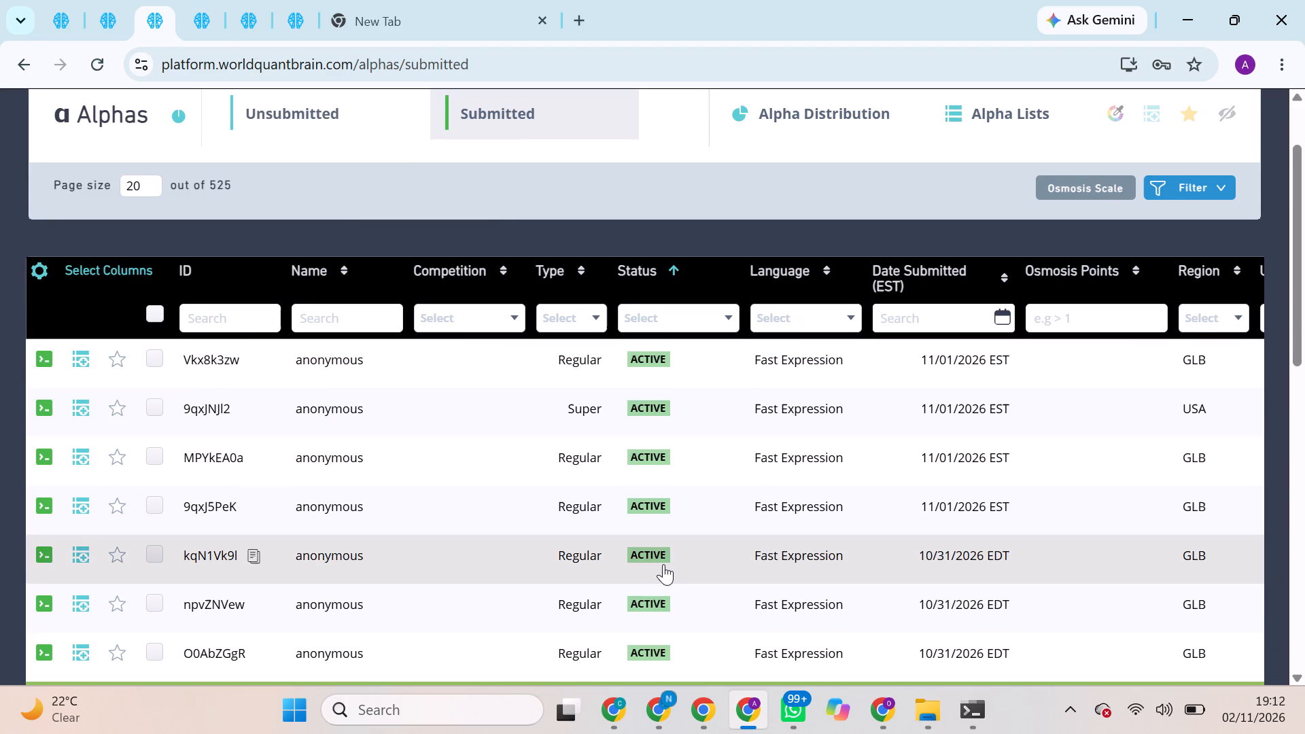
left_click(684, 599)
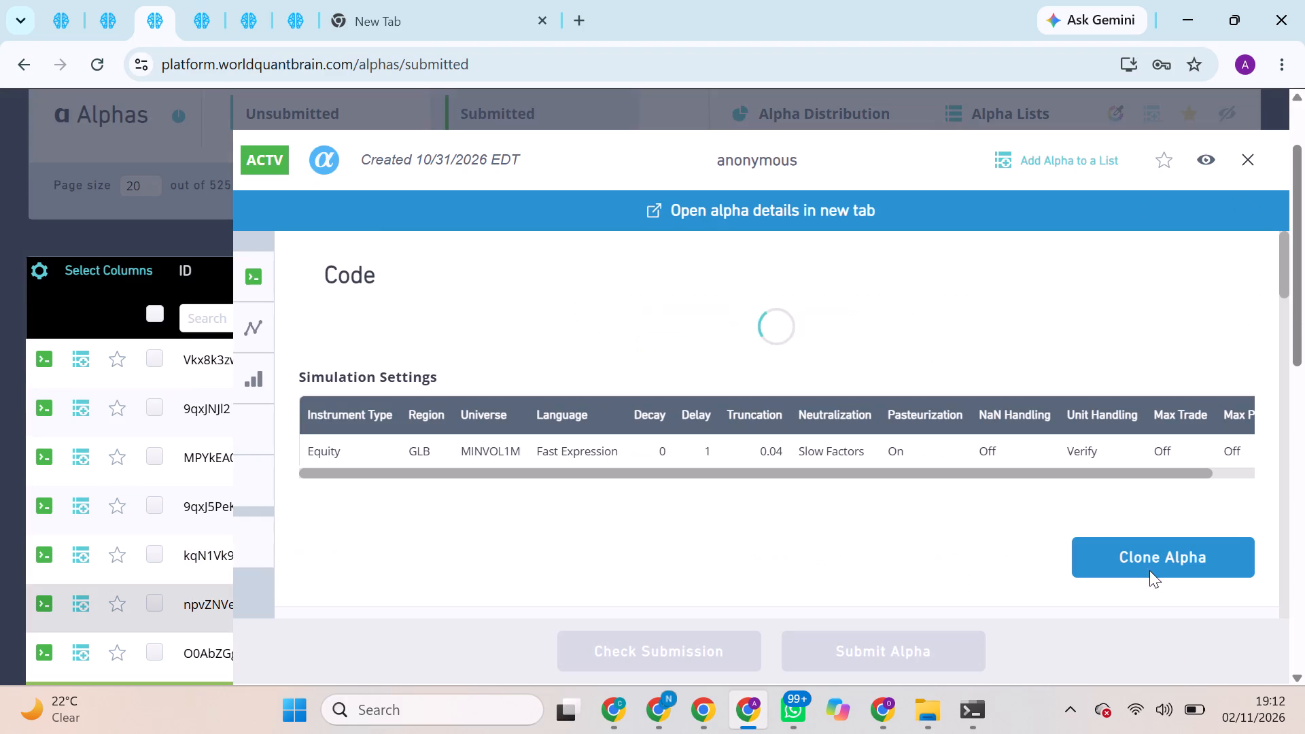
left_click(1149, 570)
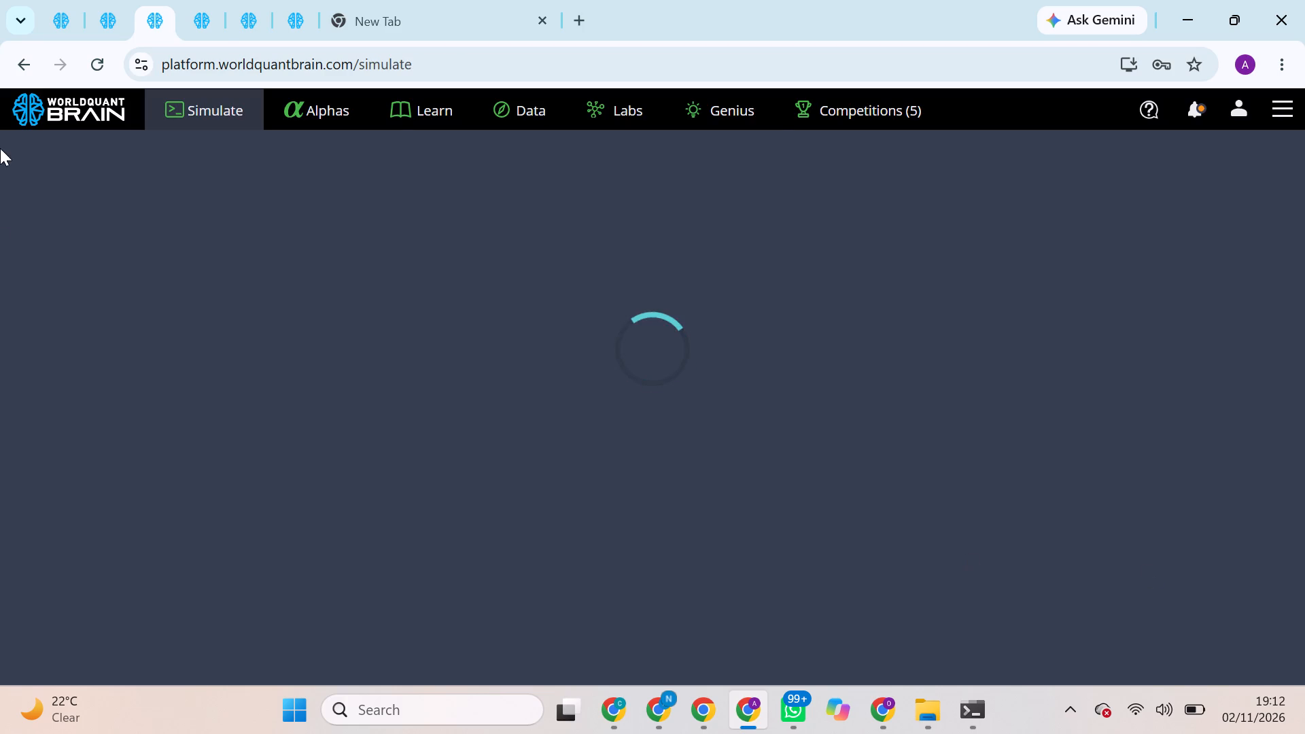
Clone the submitted alpha WjOdnP1P into a new simulation in the second browser tab.
left_click(112, 7)
scroll(681, 560, "down", 2)
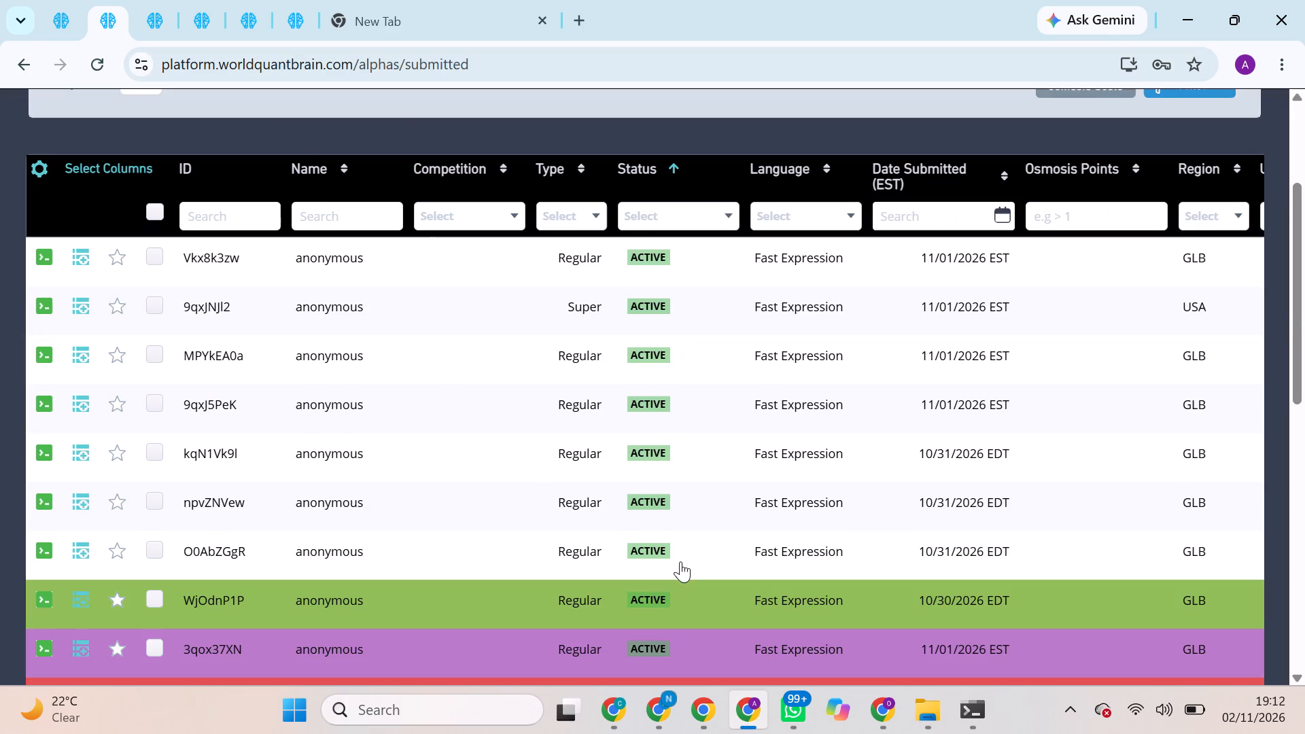
left_click(699, 586)
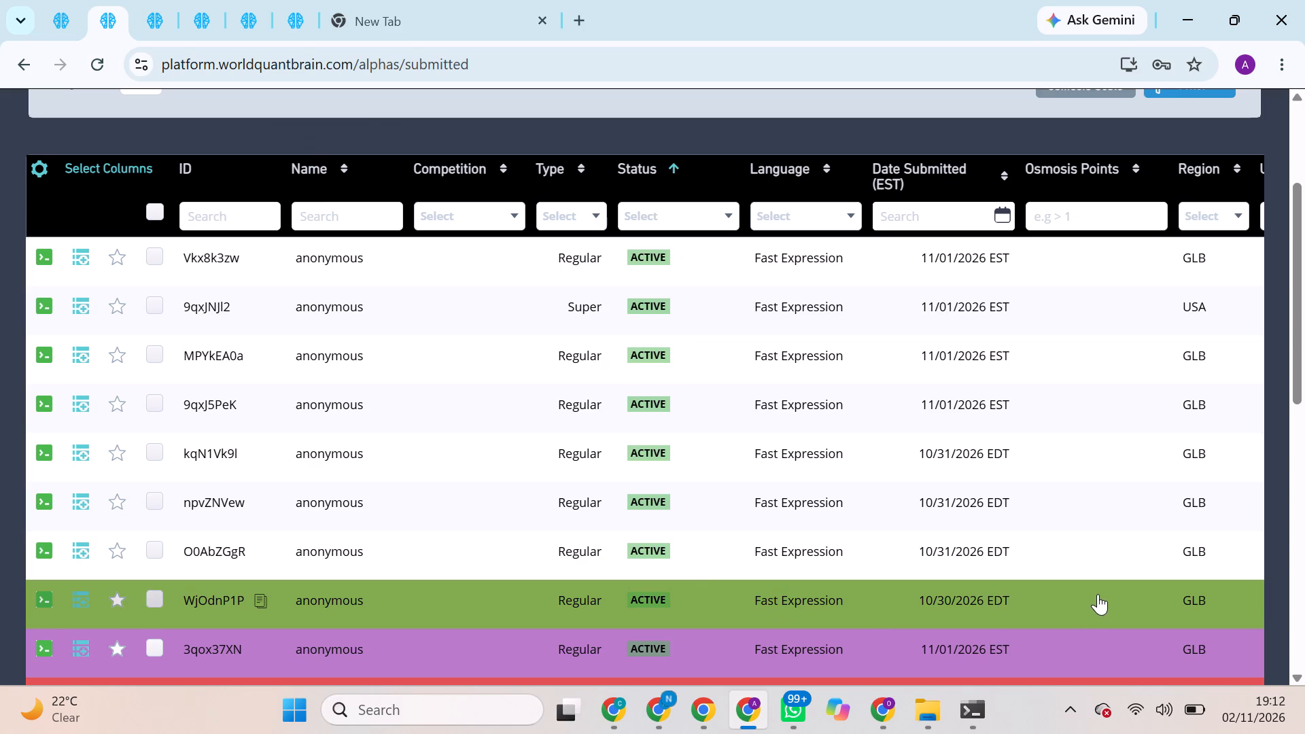
left_click(1102, 565)
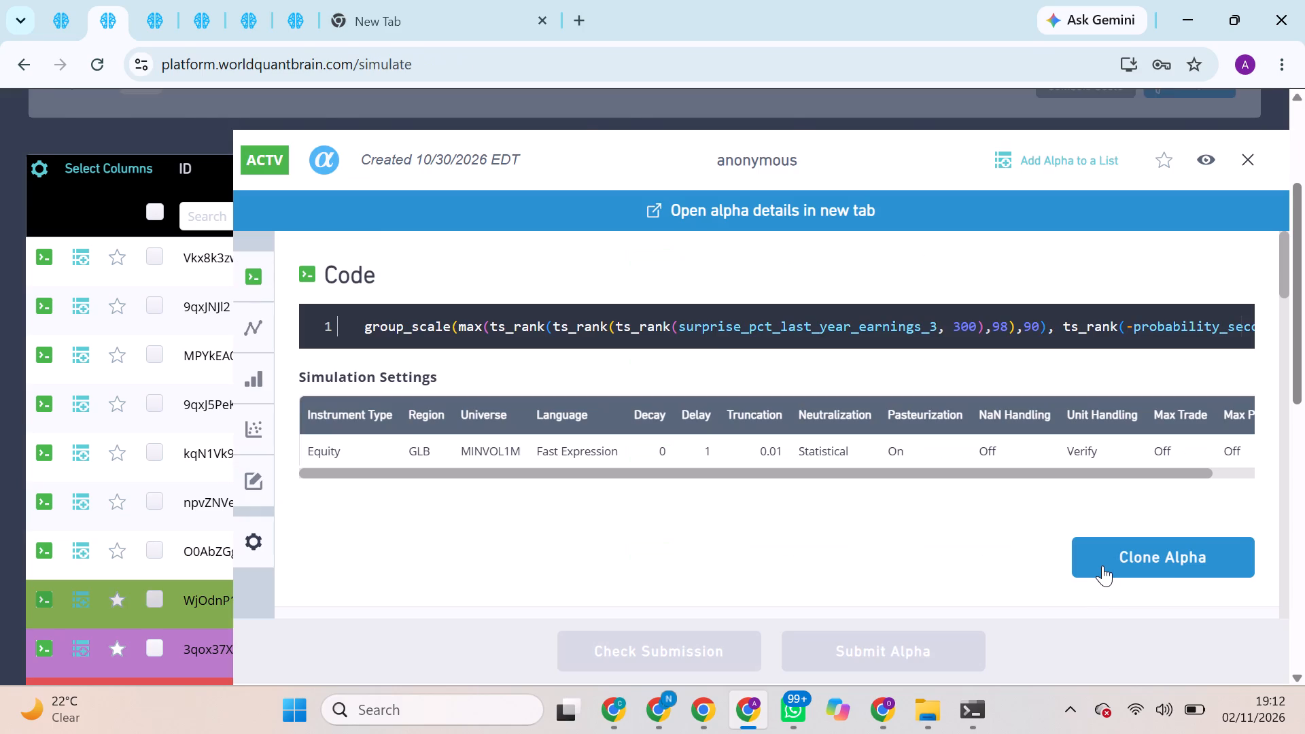
Check the super alpha simulation in the first browser tab and the cloned alphas in the second to fourth tabs.
left_click(73, 1)
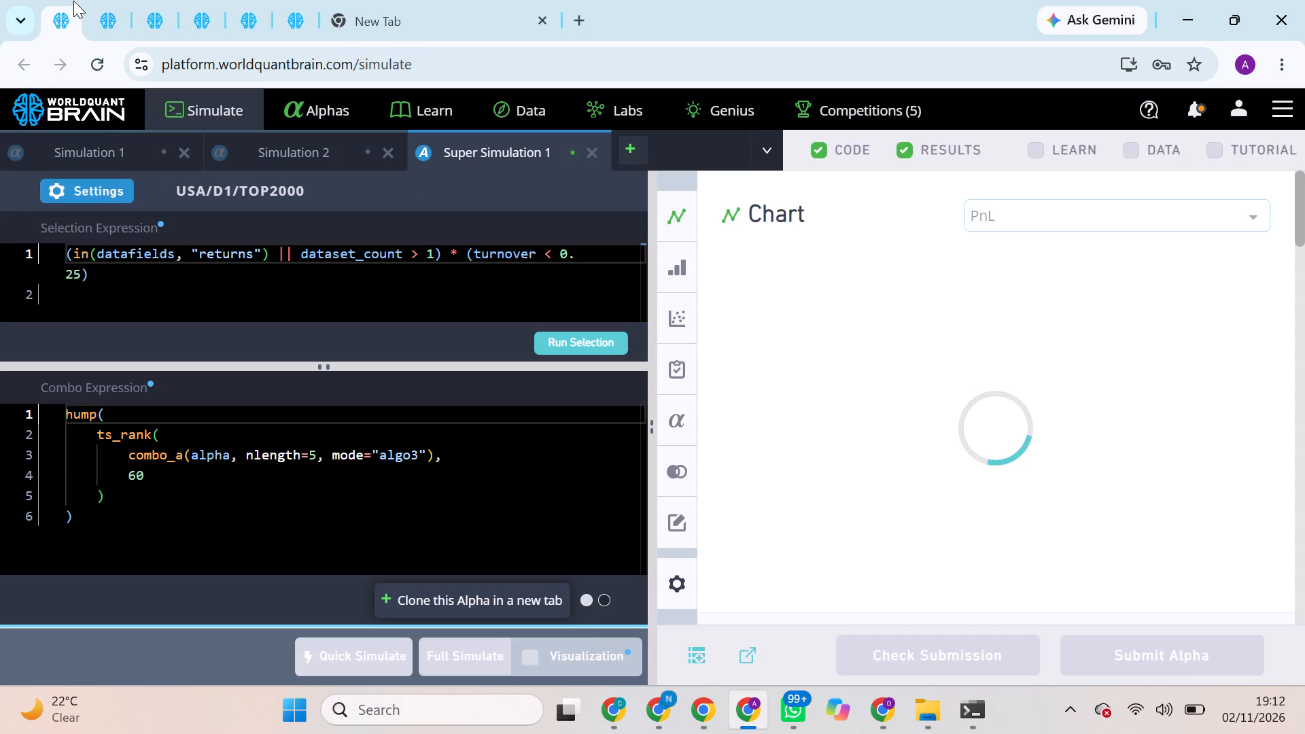
left_click(117, 0)
left_click(150, 0)
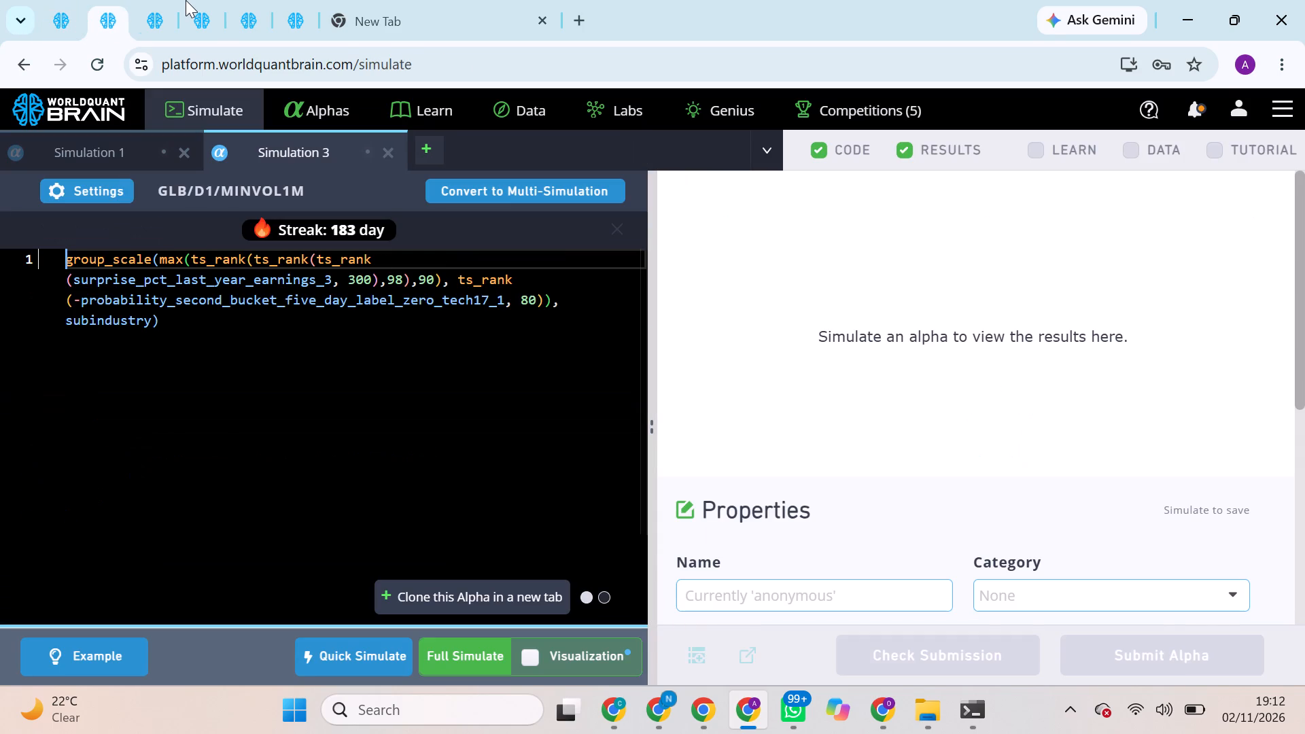
left_click(198, 1)
left_click(170, 10)
Clone the submitted alpha npvZNVew into a new simulation in the fifth browser tab.
left_click(246, 0)
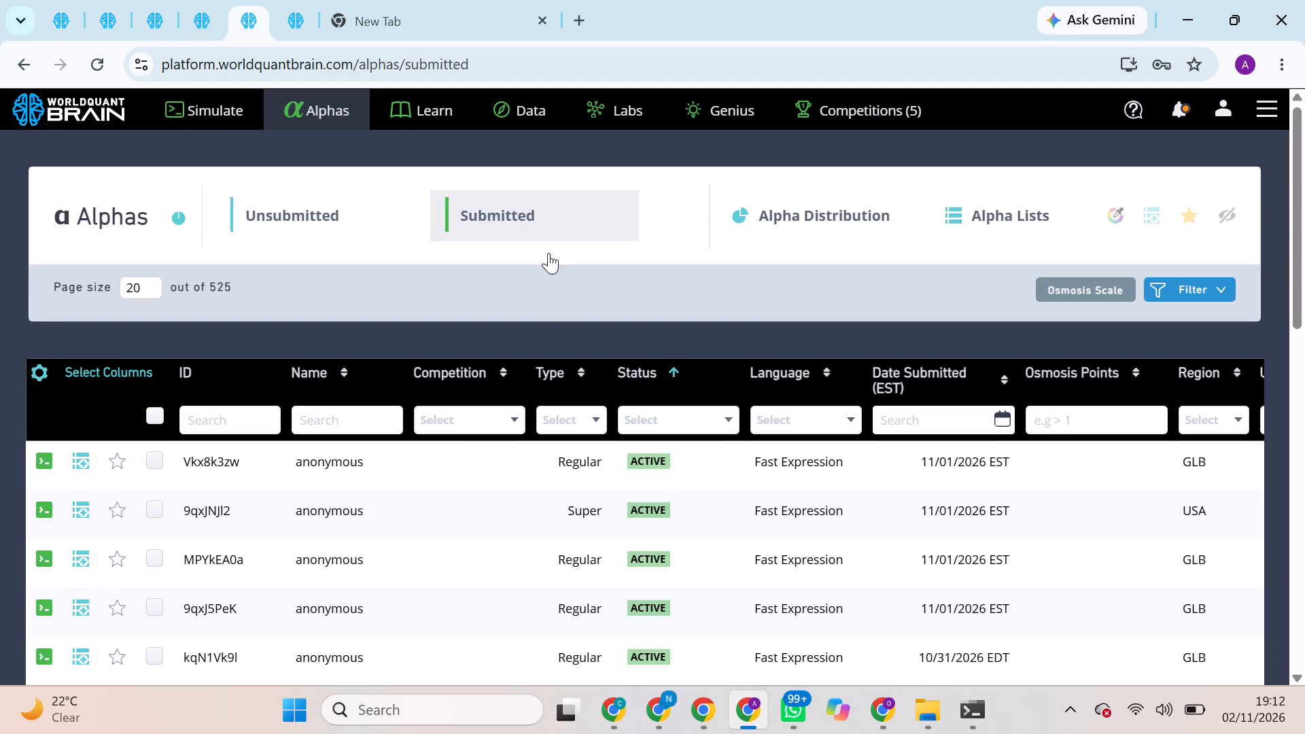
scroll(737, 593, "down", 1)
left_click(740, 598)
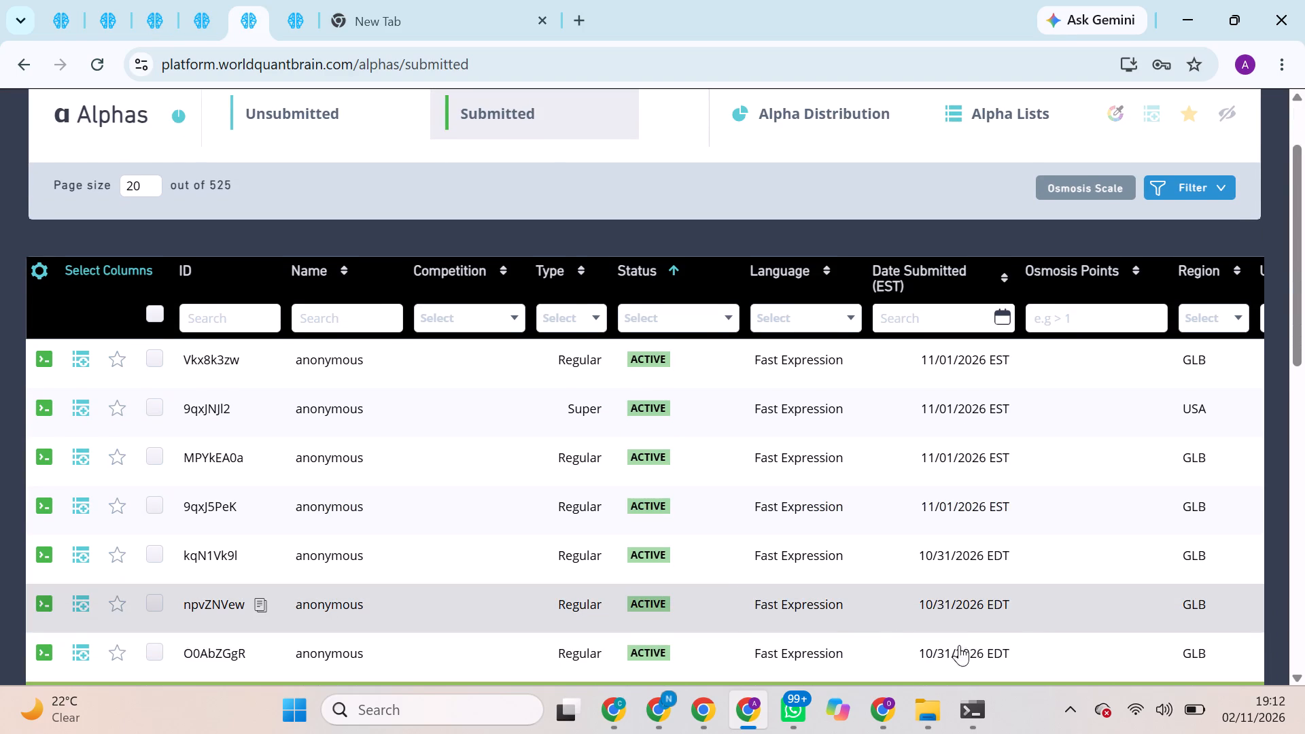
left_click(1128, 562)
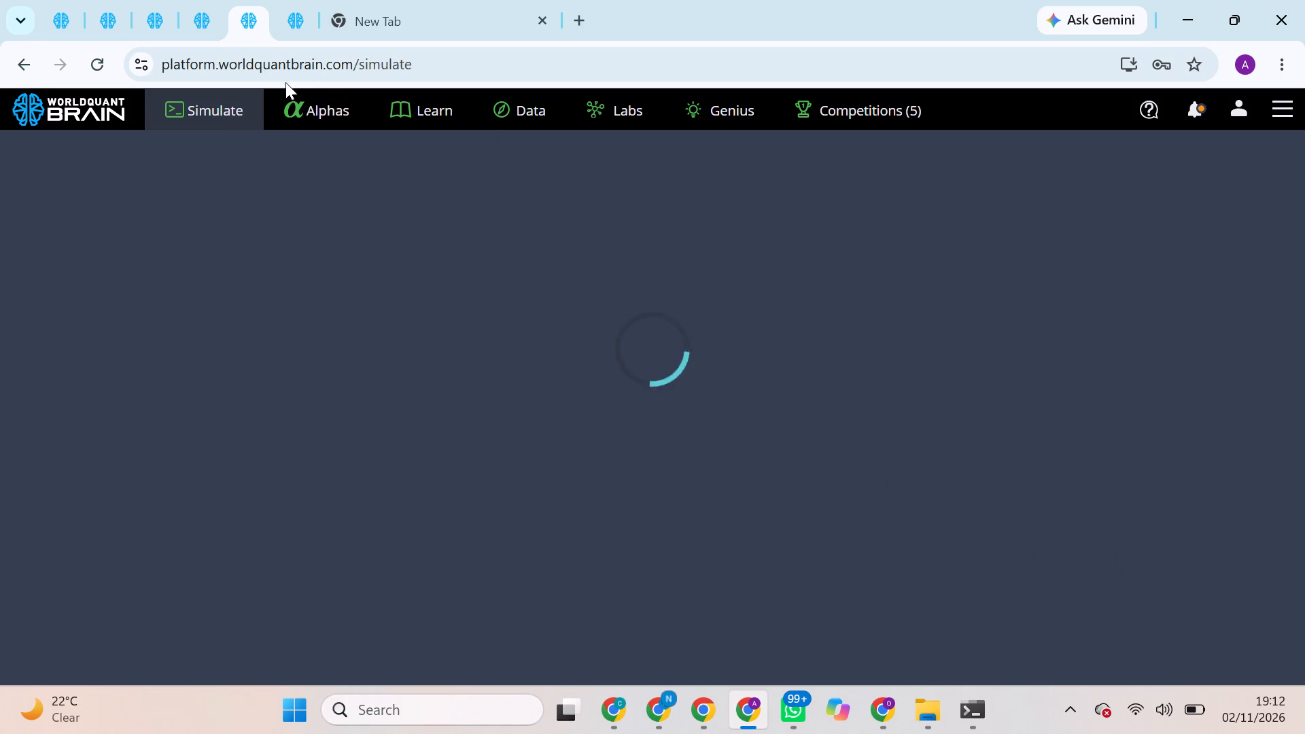
In the sixth browser tab, open the Predictive Analyst-Company Signal Set dataset from the second page of the Model category.
left_click(290, 9)
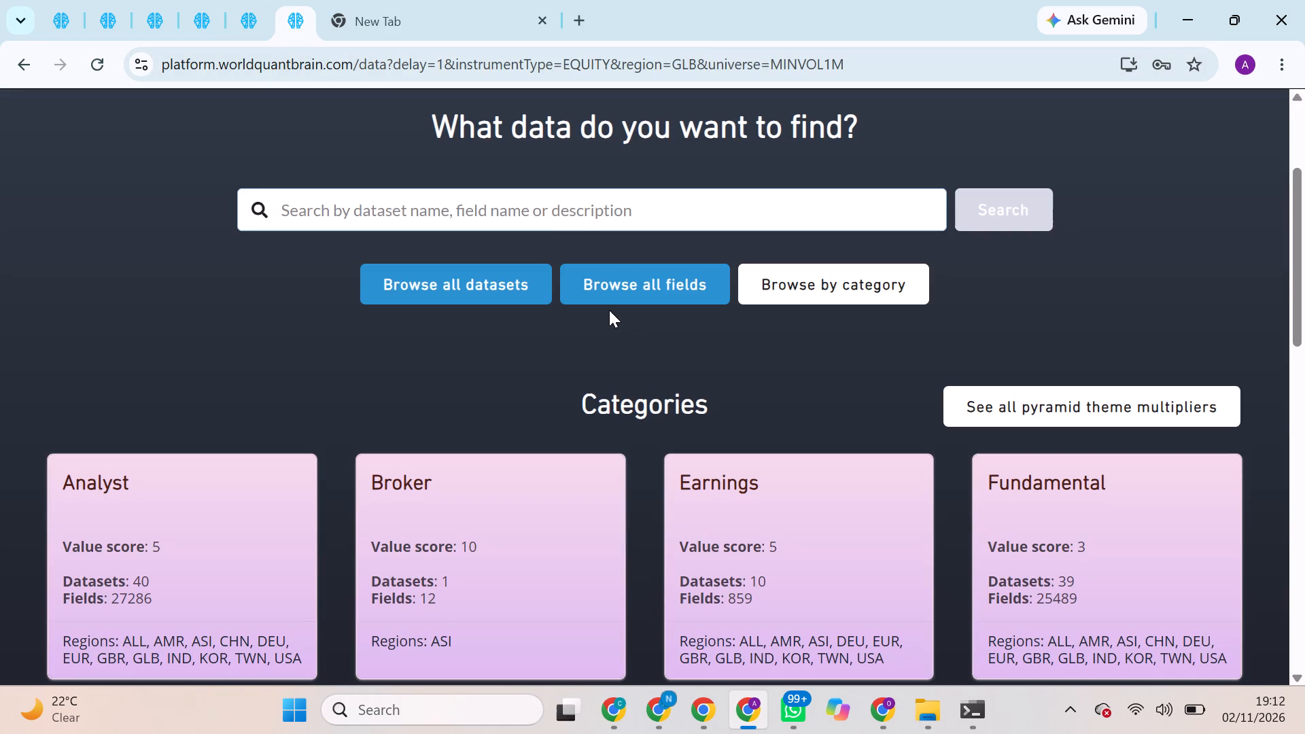
scroll(197, 559, "down", 7)
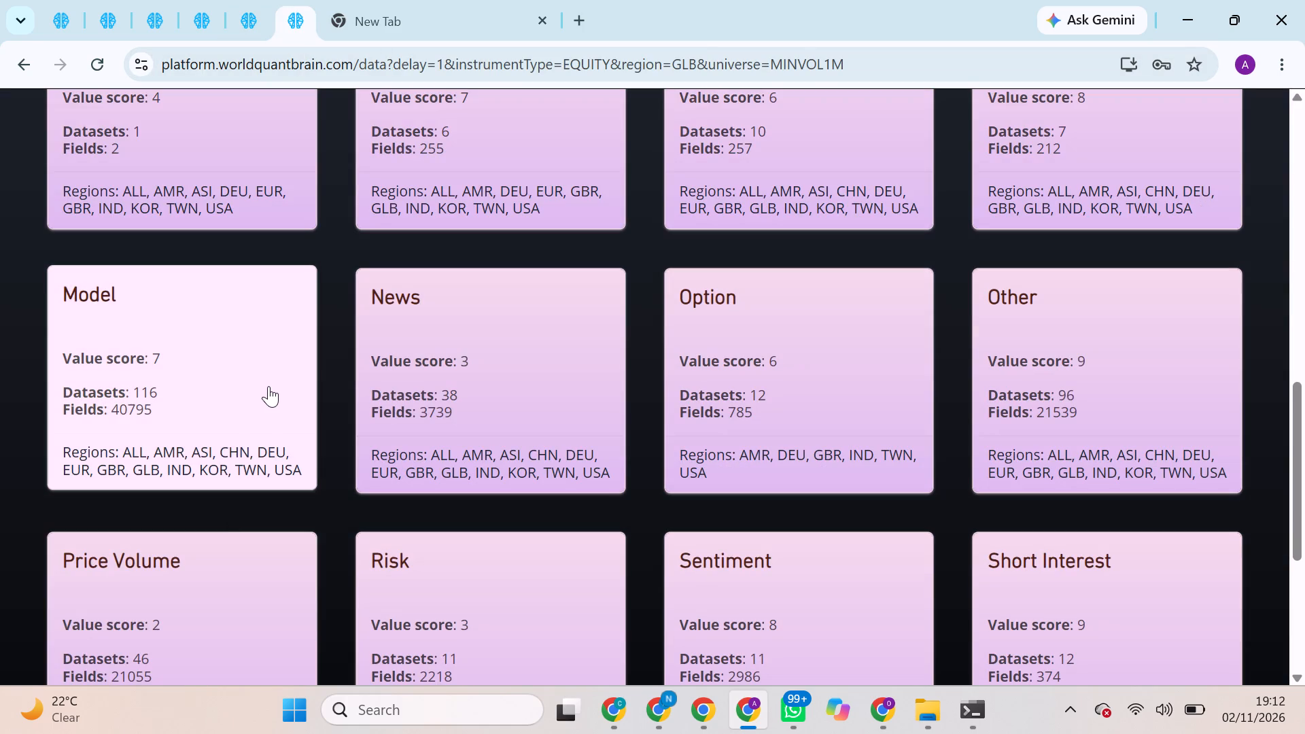
left_click(268, 386)
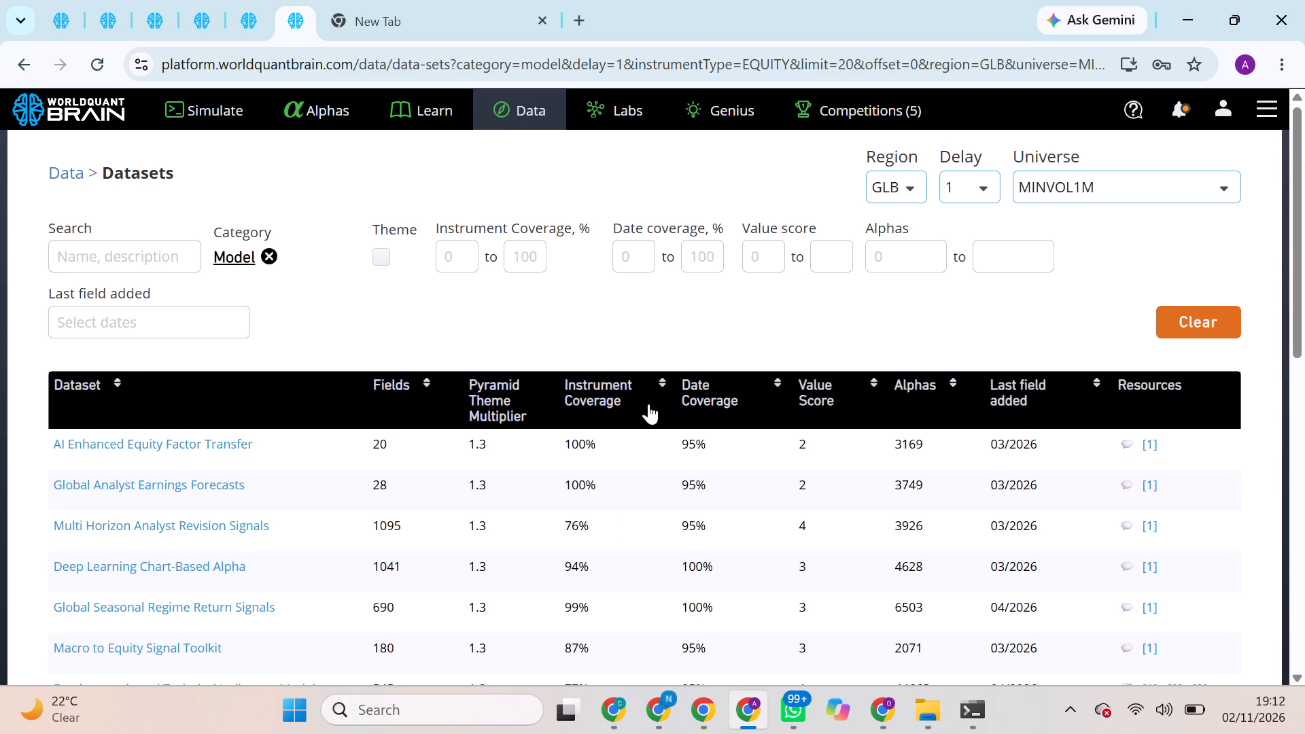
scroll(646, 413, "down", 3)
scroll(629, 494, "down", 10)
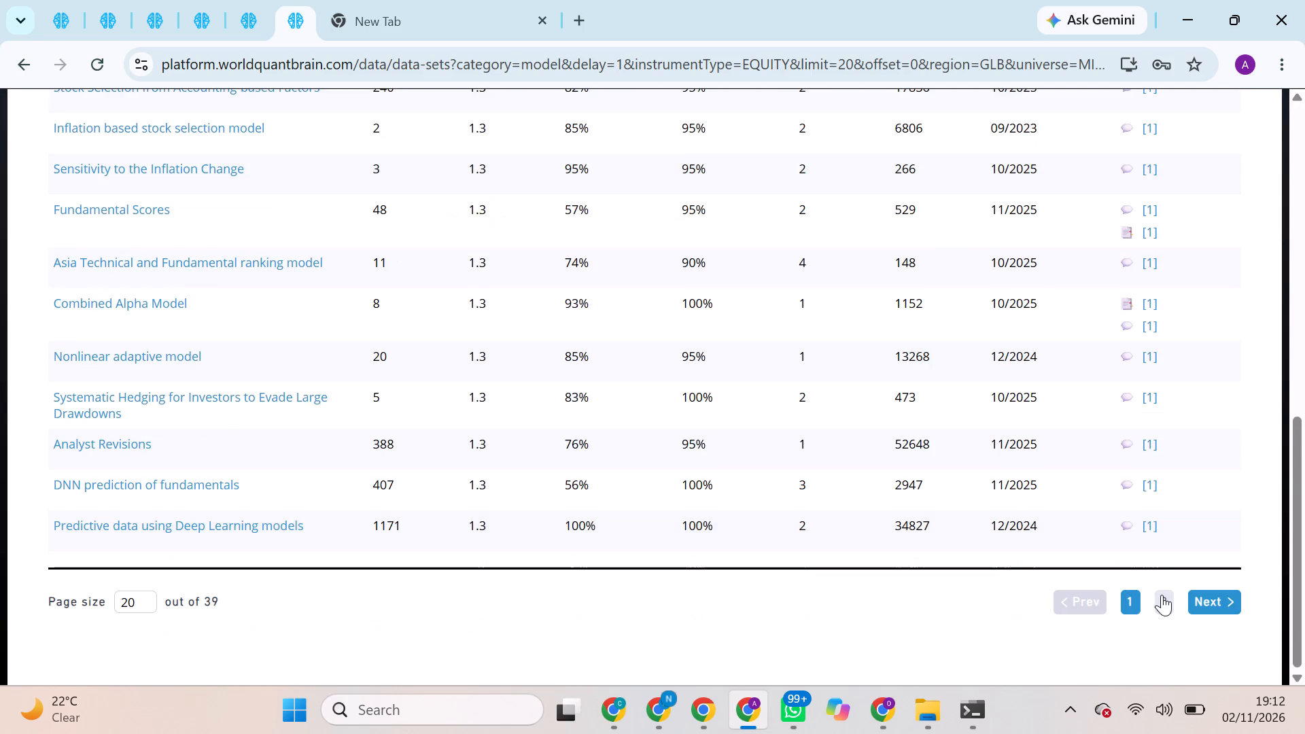
left_click(1164, 596)
scroll(647, 480, "down", 13)
left_click(447, 443)
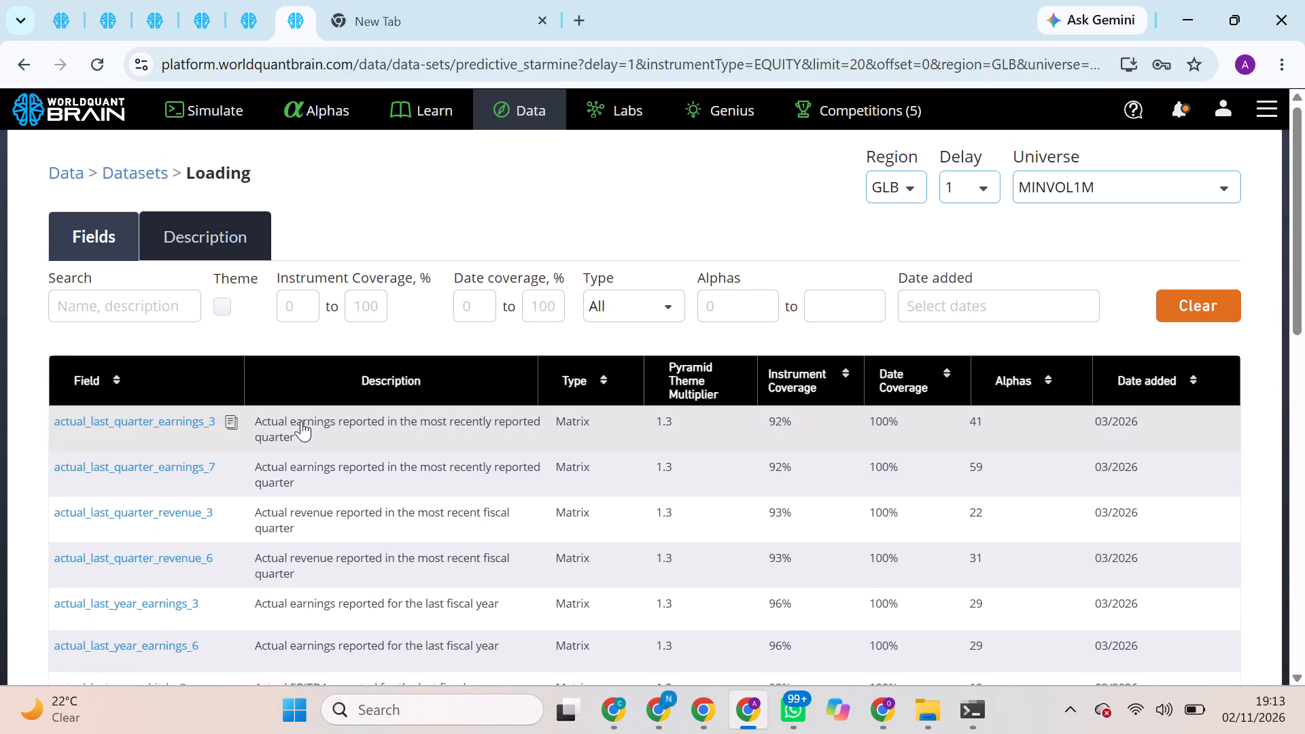
Browse the dataset's fields to page 22 and copy the field name projected_dividends_fy11_dlr1.
scroll(277, 456, "down", 3)
scroll(226, 380, "down", 5)
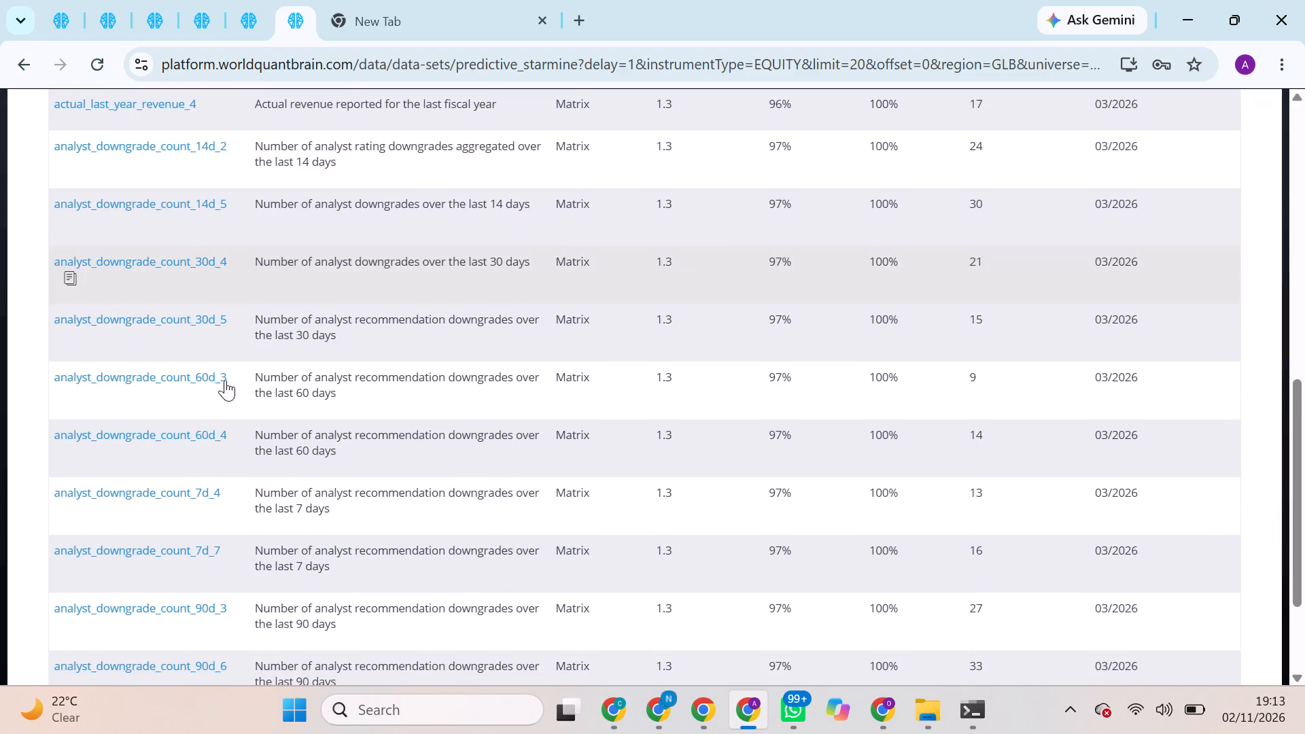
scroll(225, 380, "down", 9)
left_click(1168, 606)
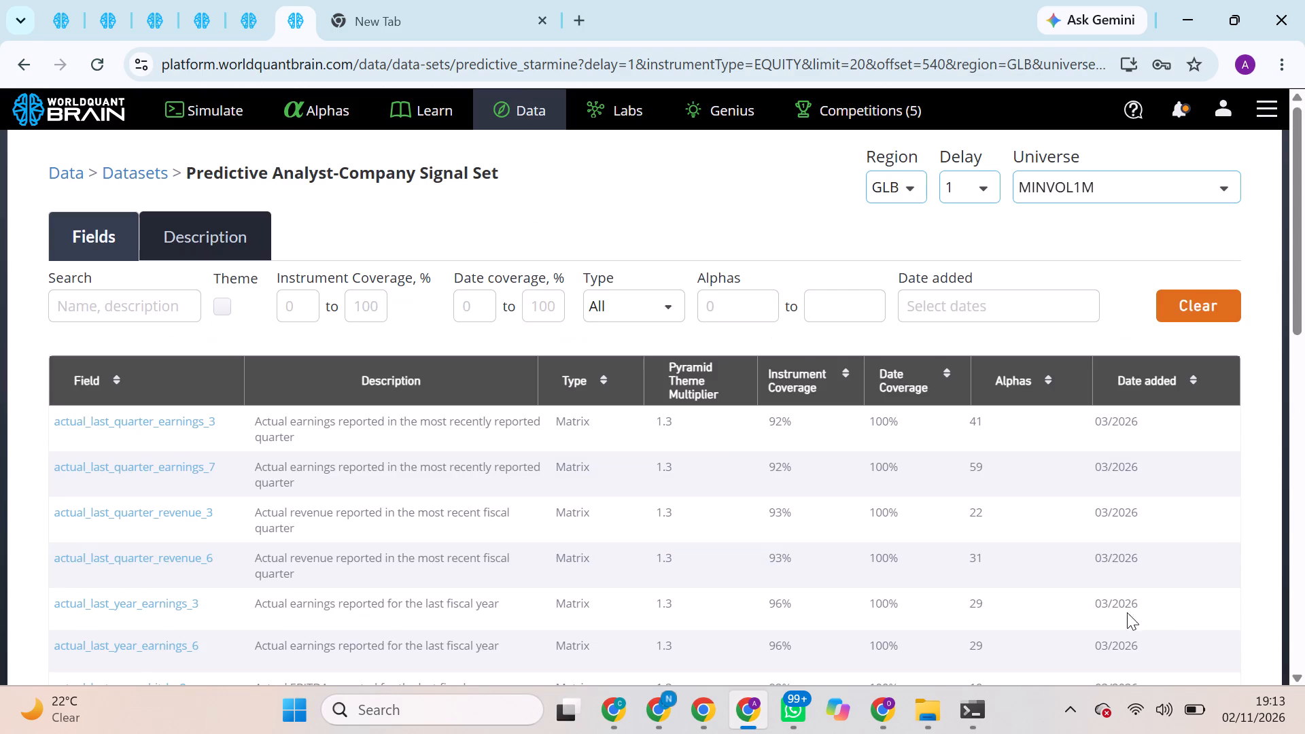
scroll(696, 419, "down", 5)
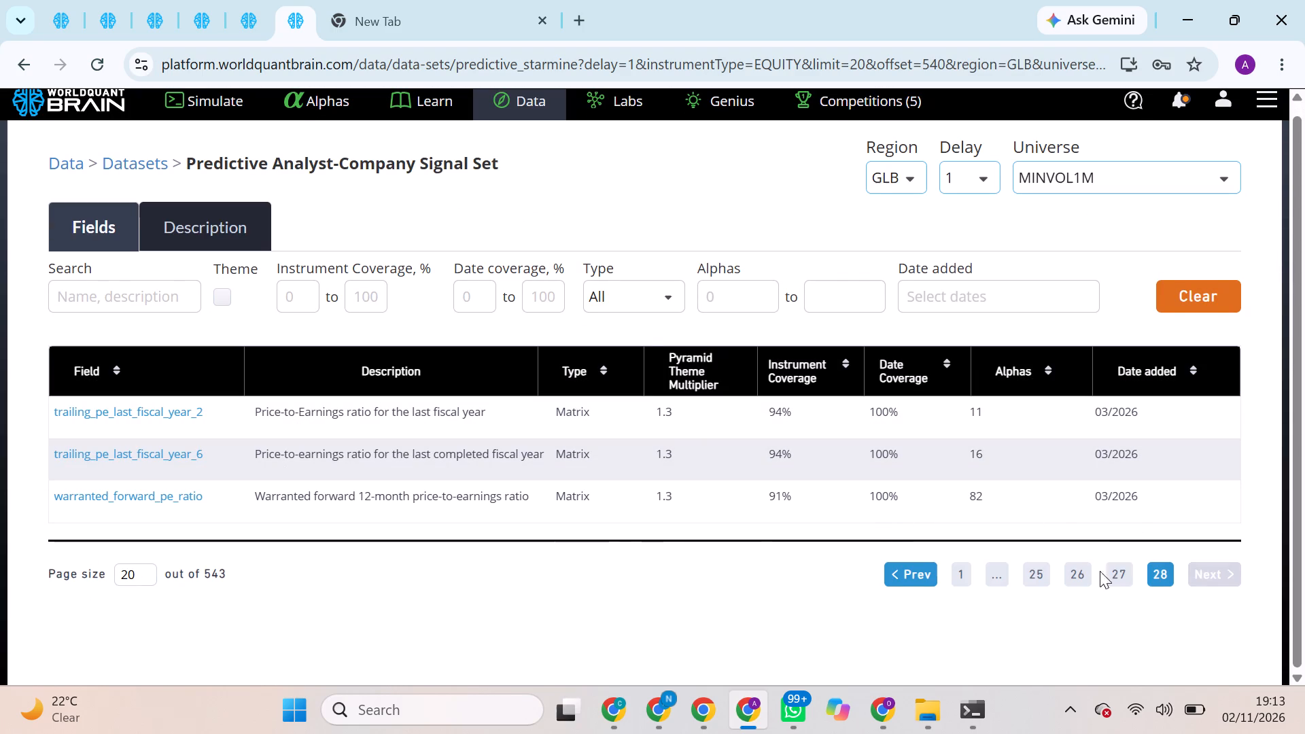
left_click(1043, 577)
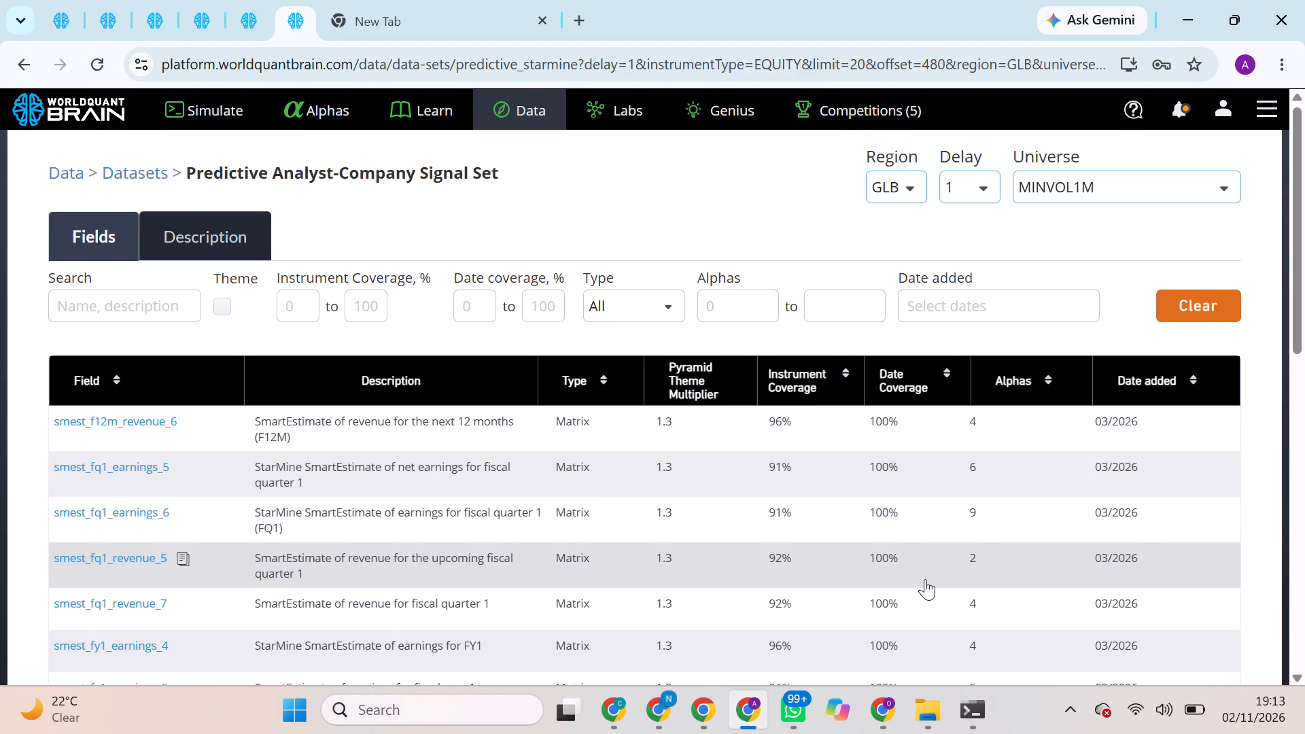
scroll(878, 547, "down", 16)
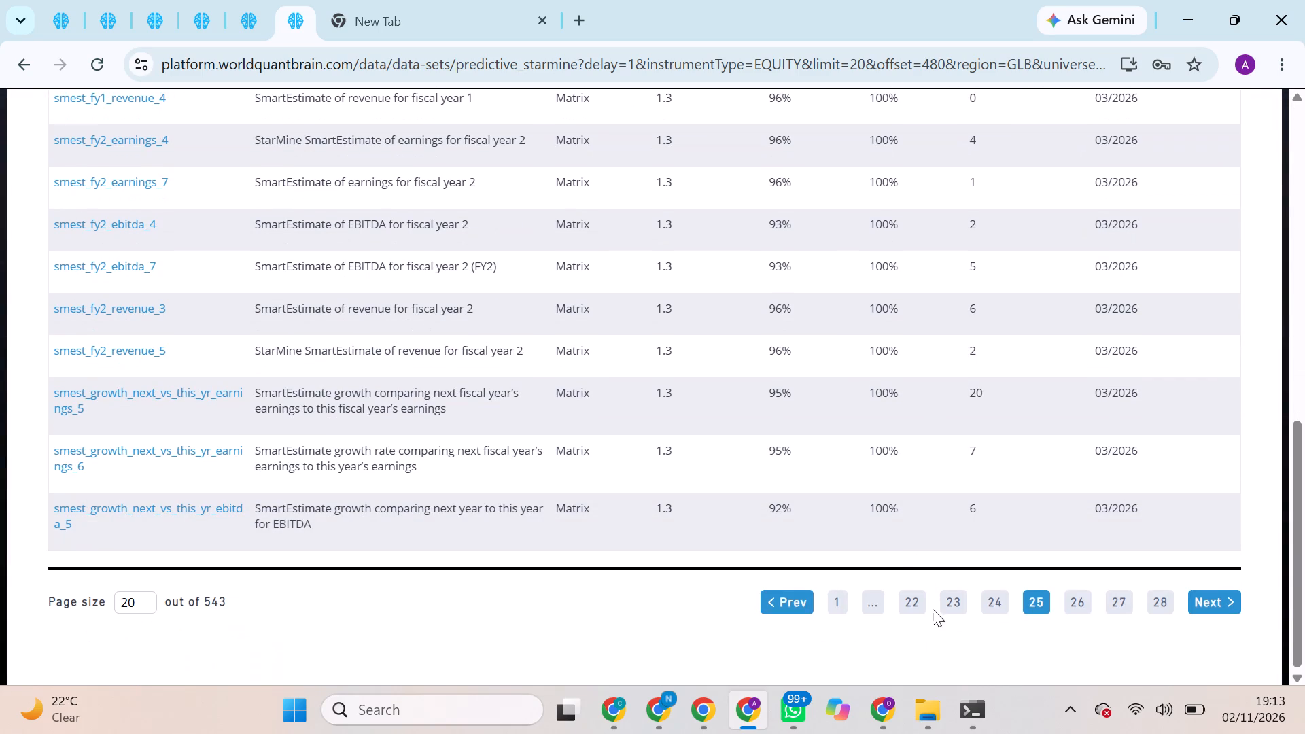
left_click(916, 605)
scroll(487, 447, "down", 1)
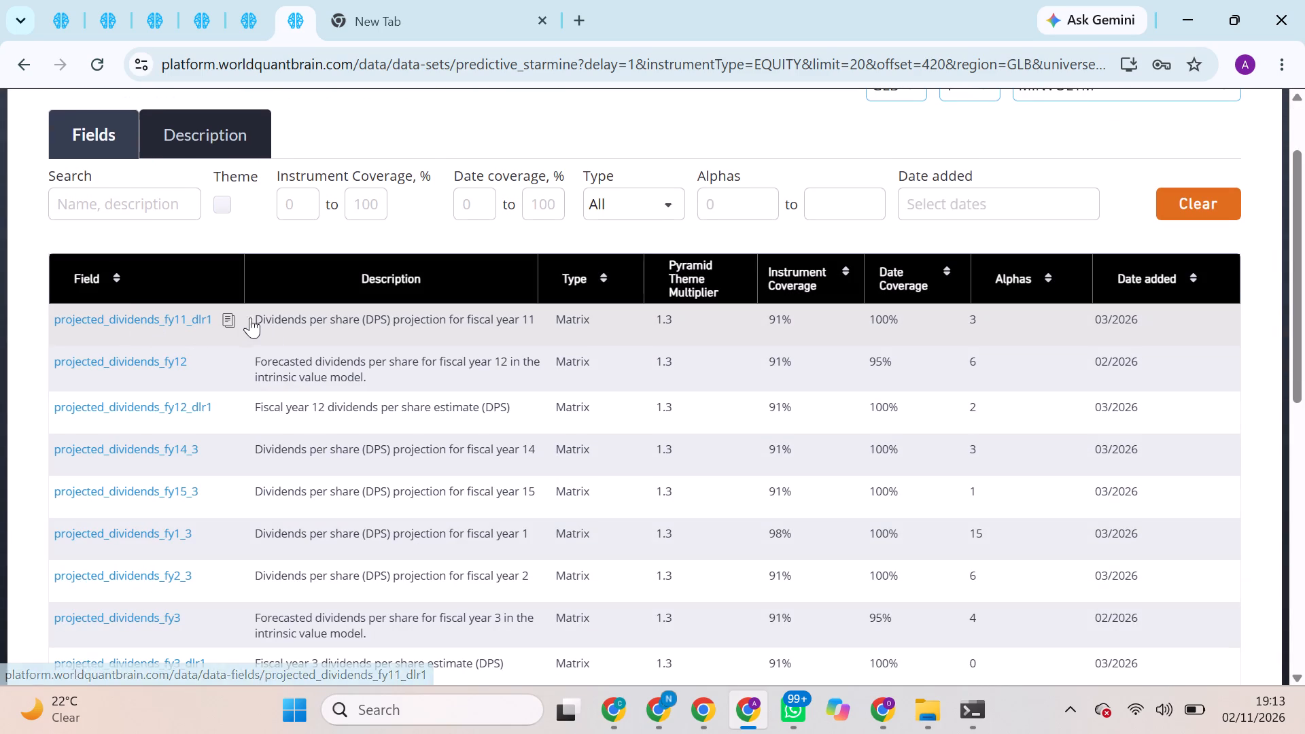
left_click(227, 324)
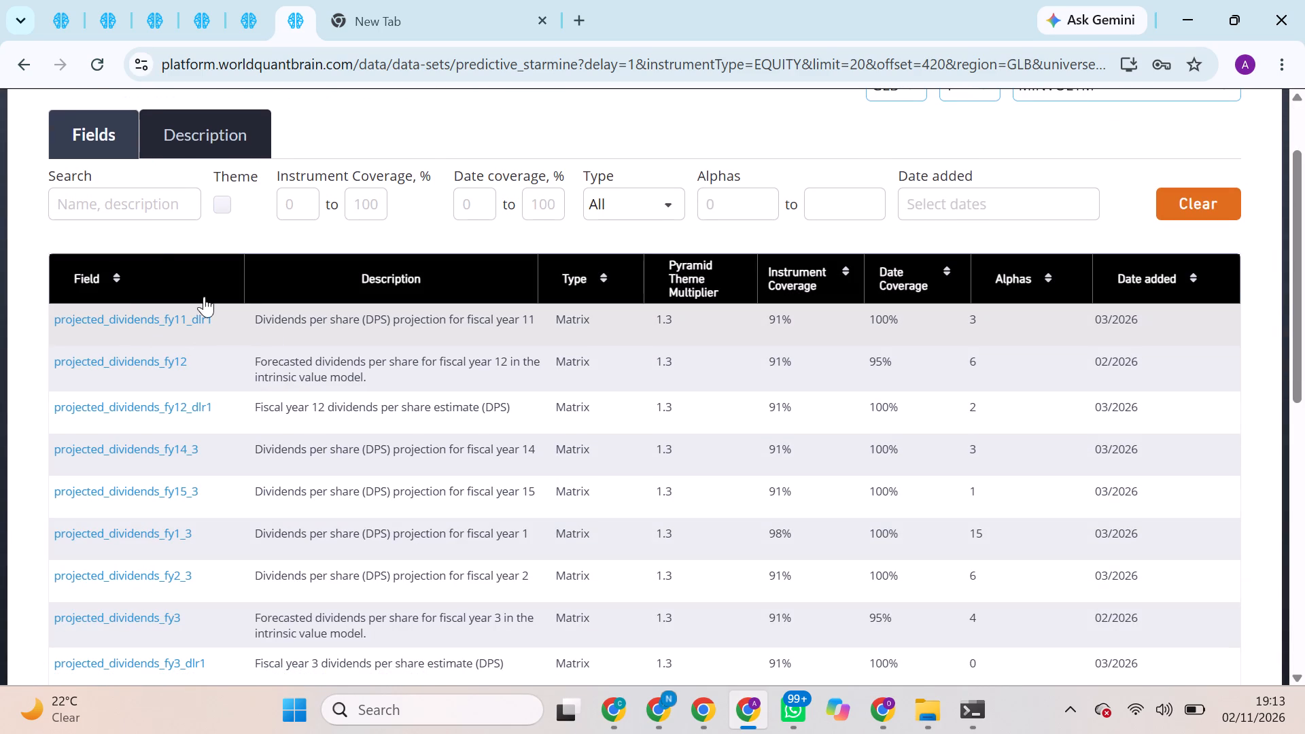
In the second tab's alpha, replace surprise_pct_last_year_earnings_3 with projected_dividends_fy11_dlr1 and run a full simulation.
left_click(62, 5)
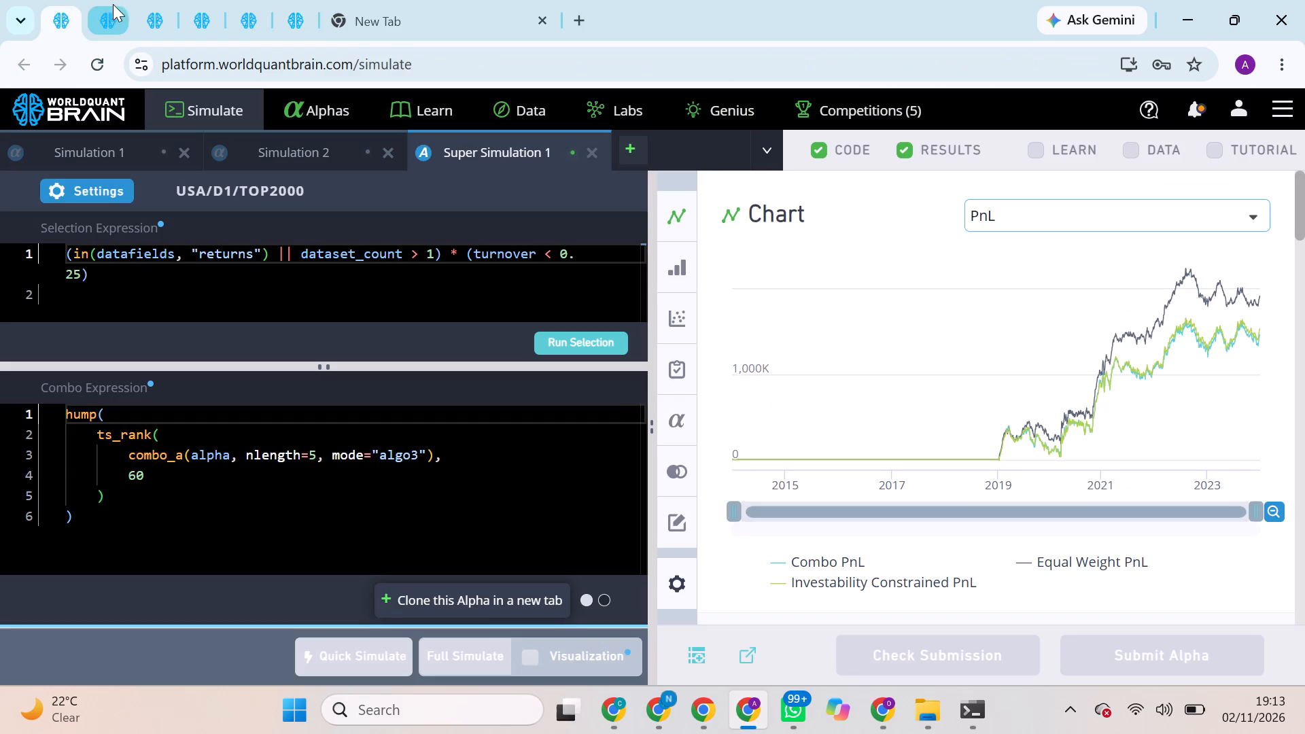
left_click(119, 3)
double_click(217, 284)
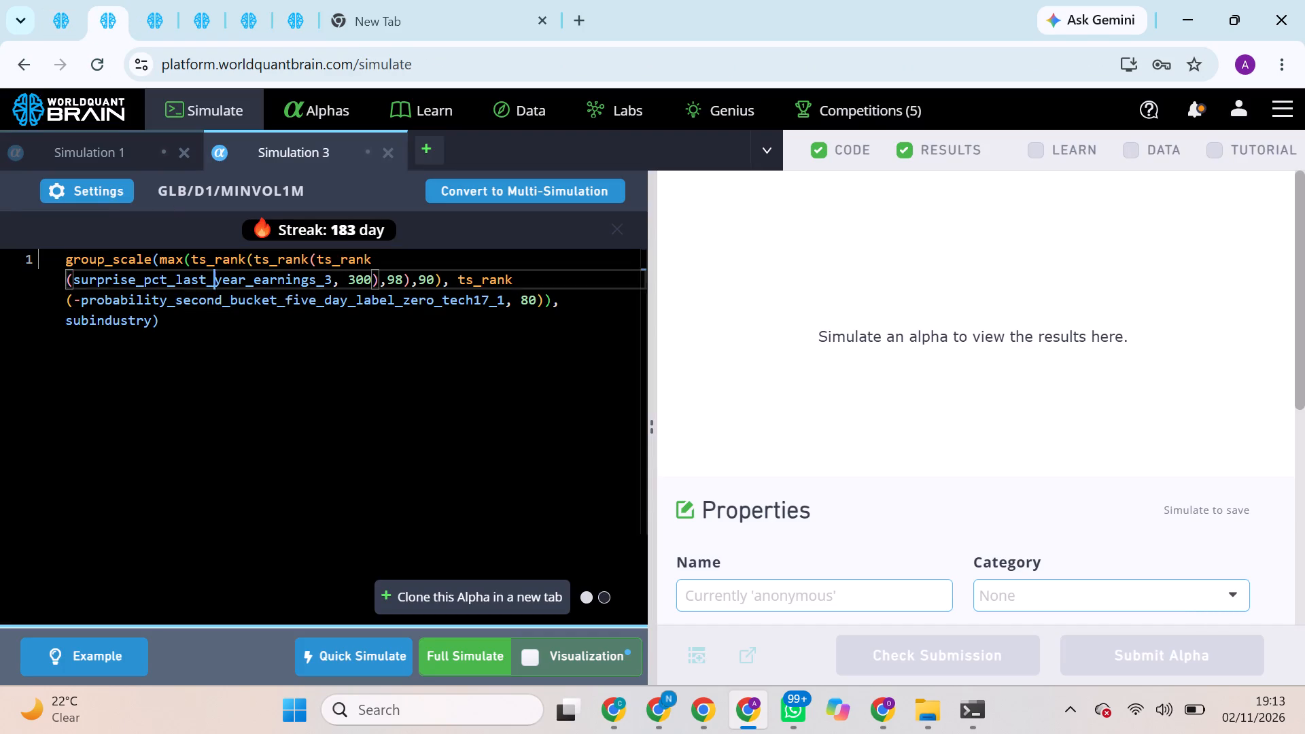
key("ctrl+v")
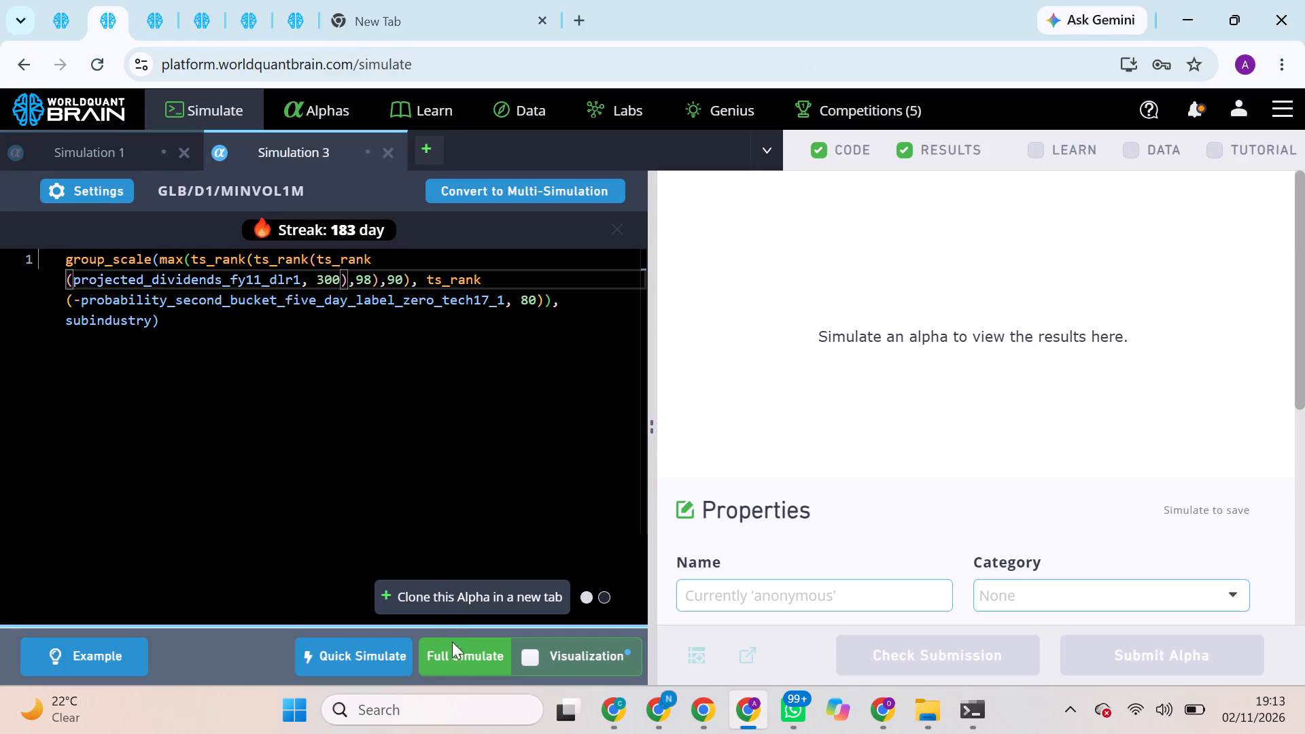
left_click(452, 650)
Copy the field name projected_dividends_fy12_dlr1 from the dataset's field list in the sixth browser tab.
left_click(150, 0)
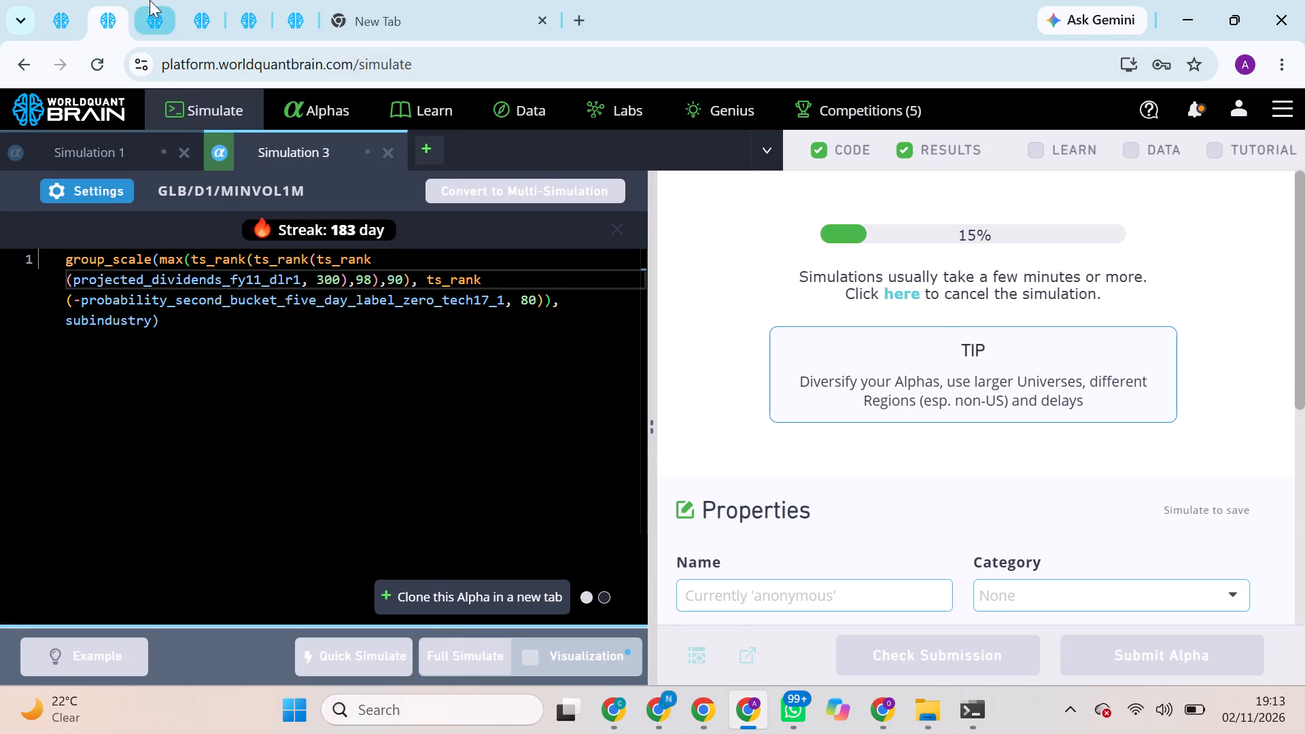
left_click(289, 0)
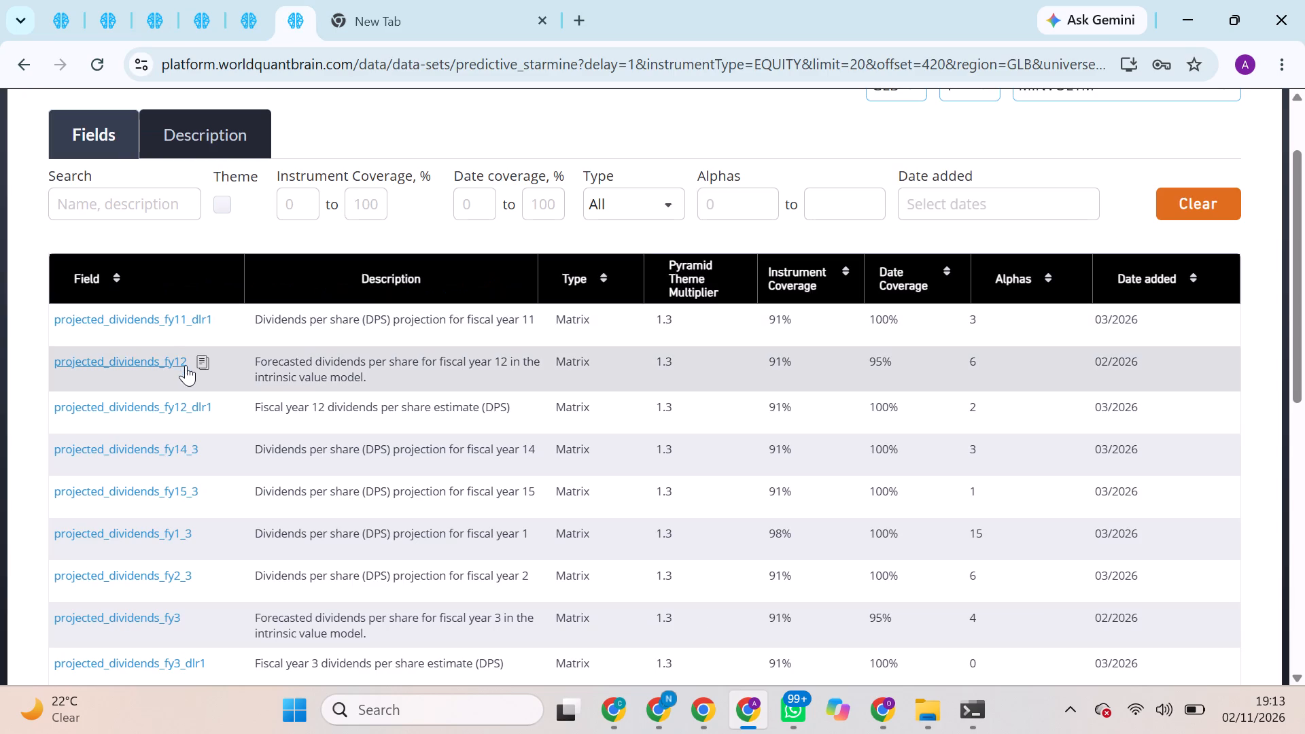
left_click(224, 404)
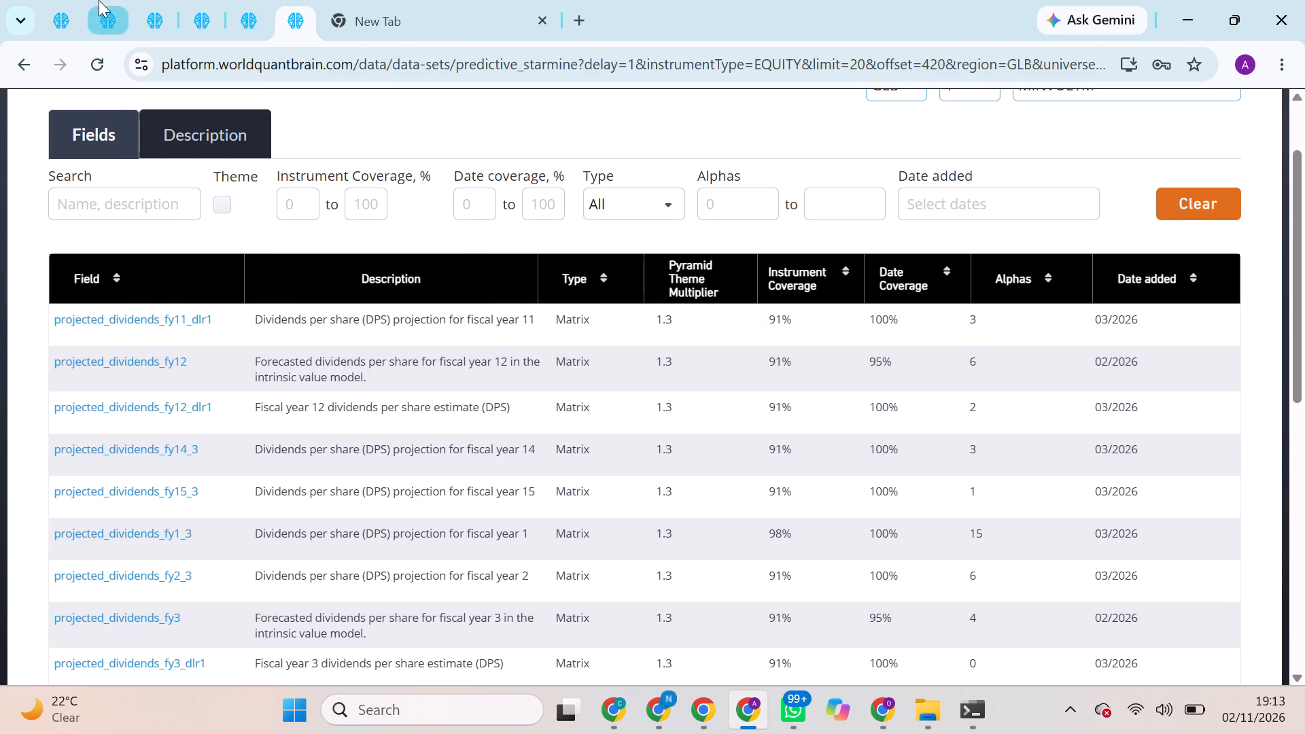
In the third tab's alpha, replace the innermost ts_rank field with projected_dividends_fy12_dlr1 and run a full simulation.
left_click(99, 0)
left_click(129, 0)
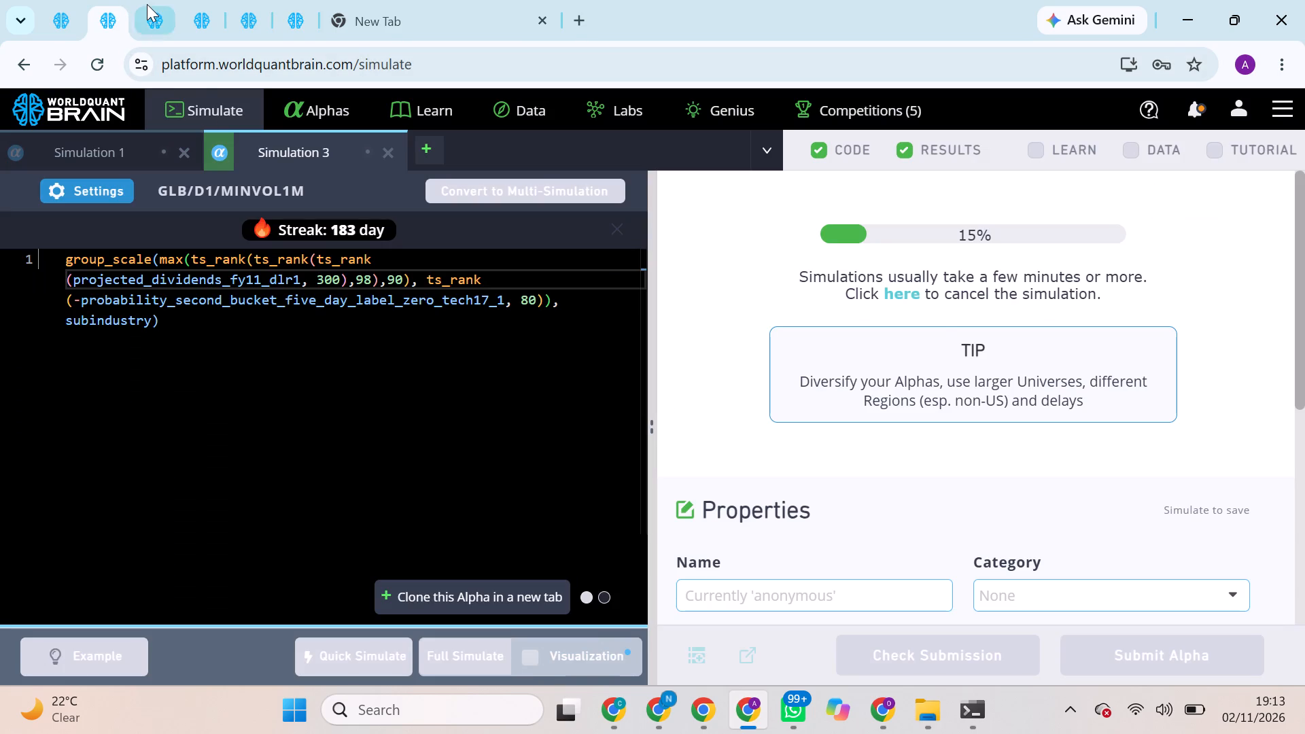
left_click(150, 5)
double_click(288, 281)
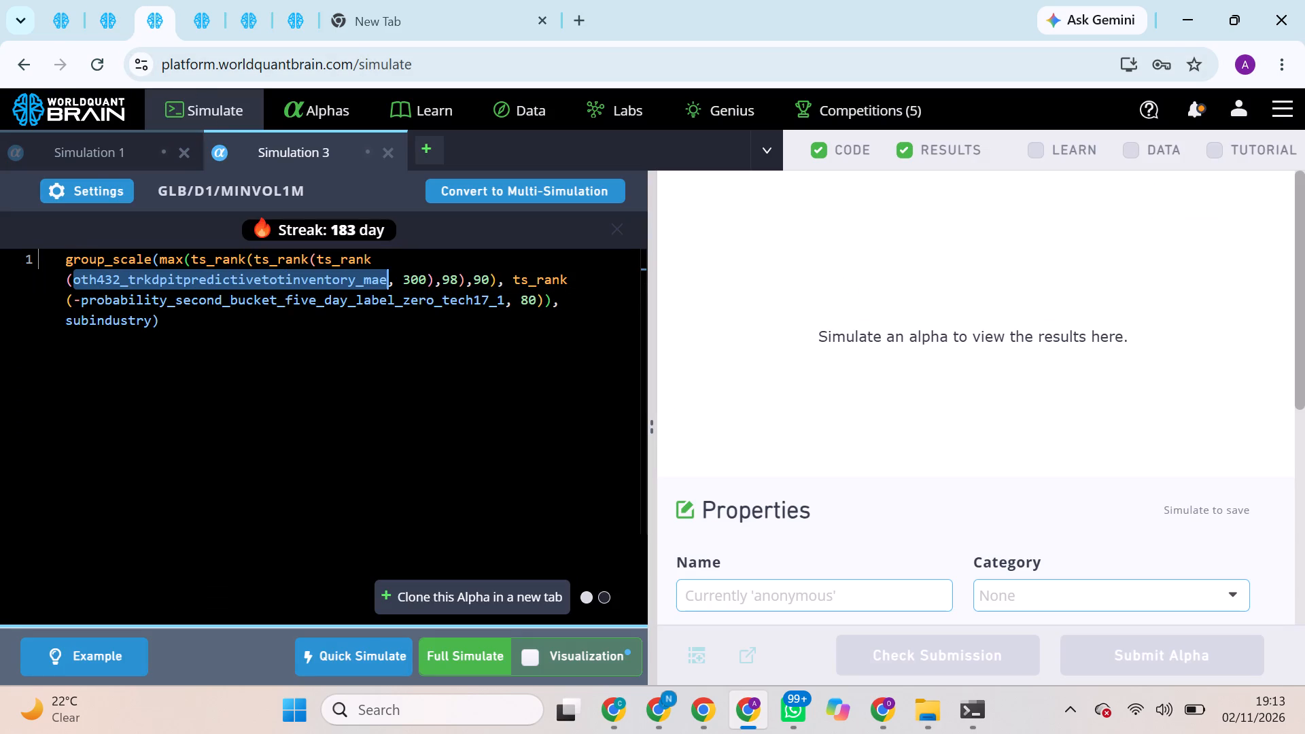
key("ctrl+v")
left_click(485, 661)
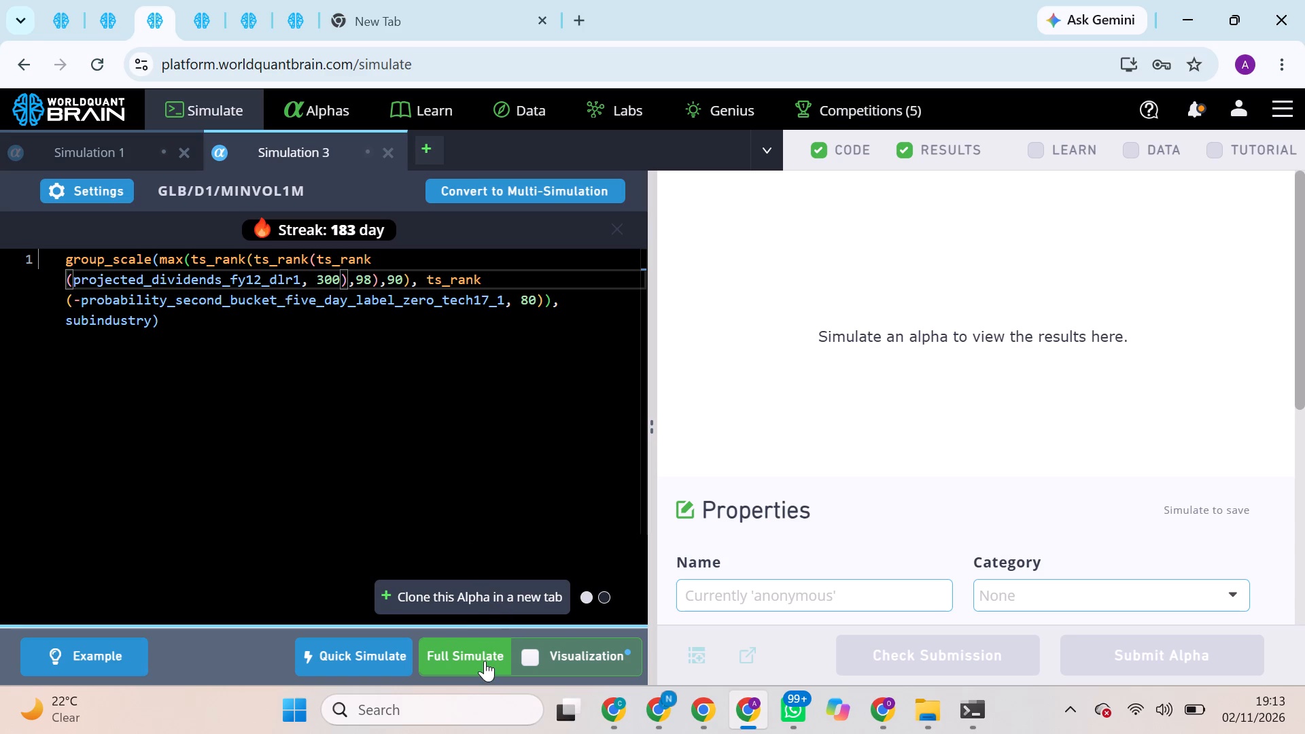
Copy the field name projected_dividends_fy14_3 from the dataset's field list in the sixth browser tab.
left_click(209, 1)
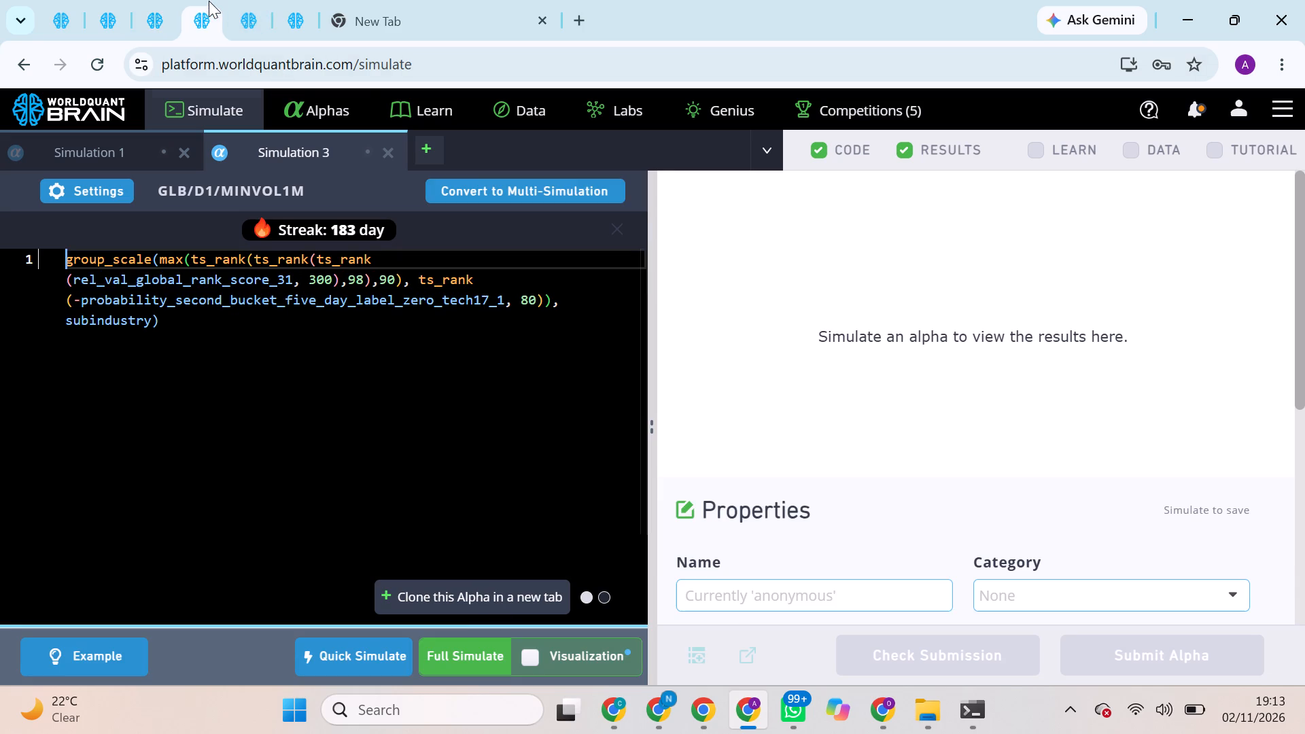
left_click(264, 1)
left_click(294, 5)
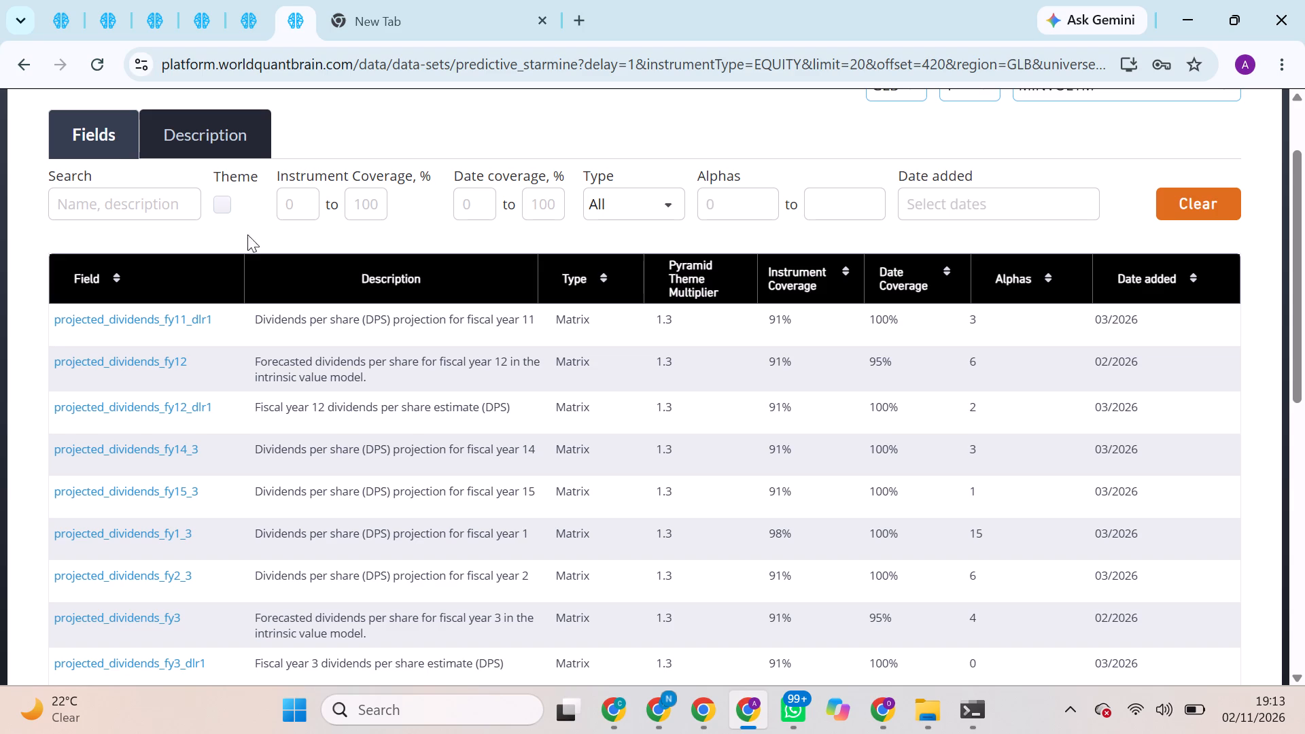
left_click(210, 450)
In the fourth tab's alpha, replace the innermost ts_rank field with projected_dividends_fy14_3 and run a full simulation.
left_click(114, 0)
left_click(164, 8)
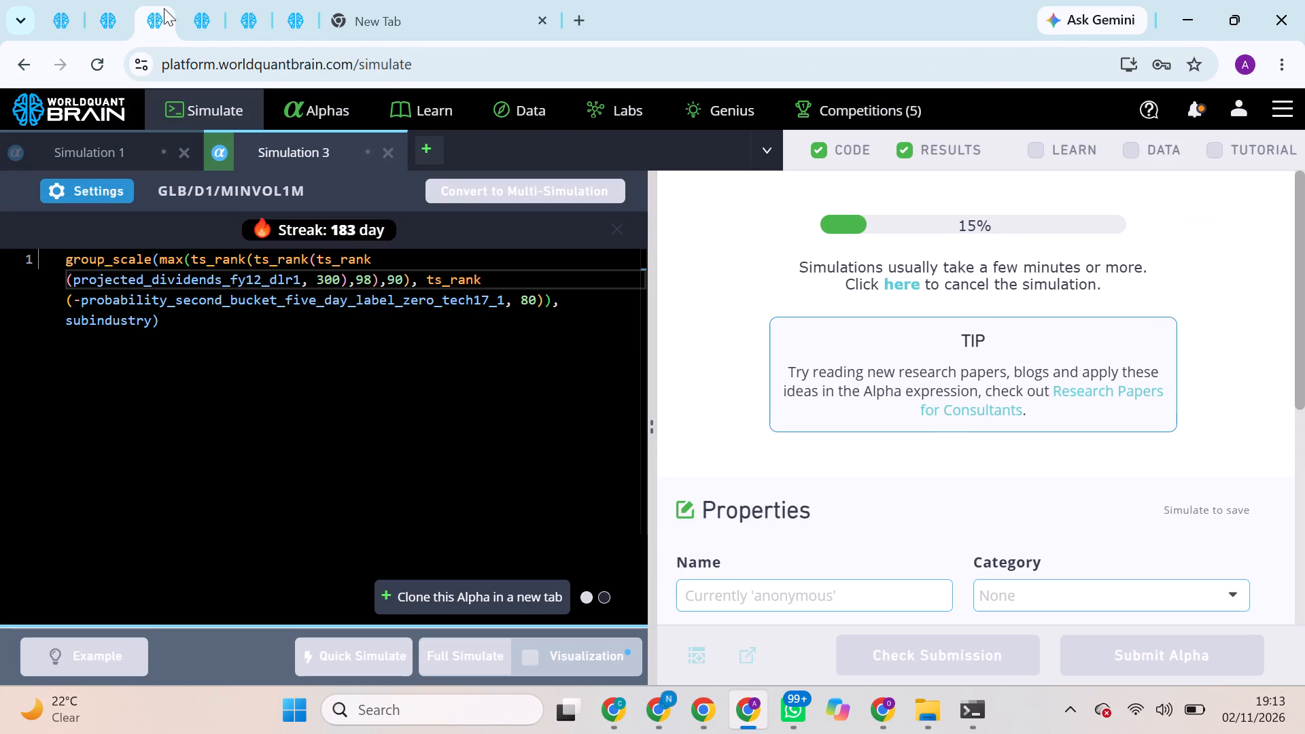
left_click(198, 15)
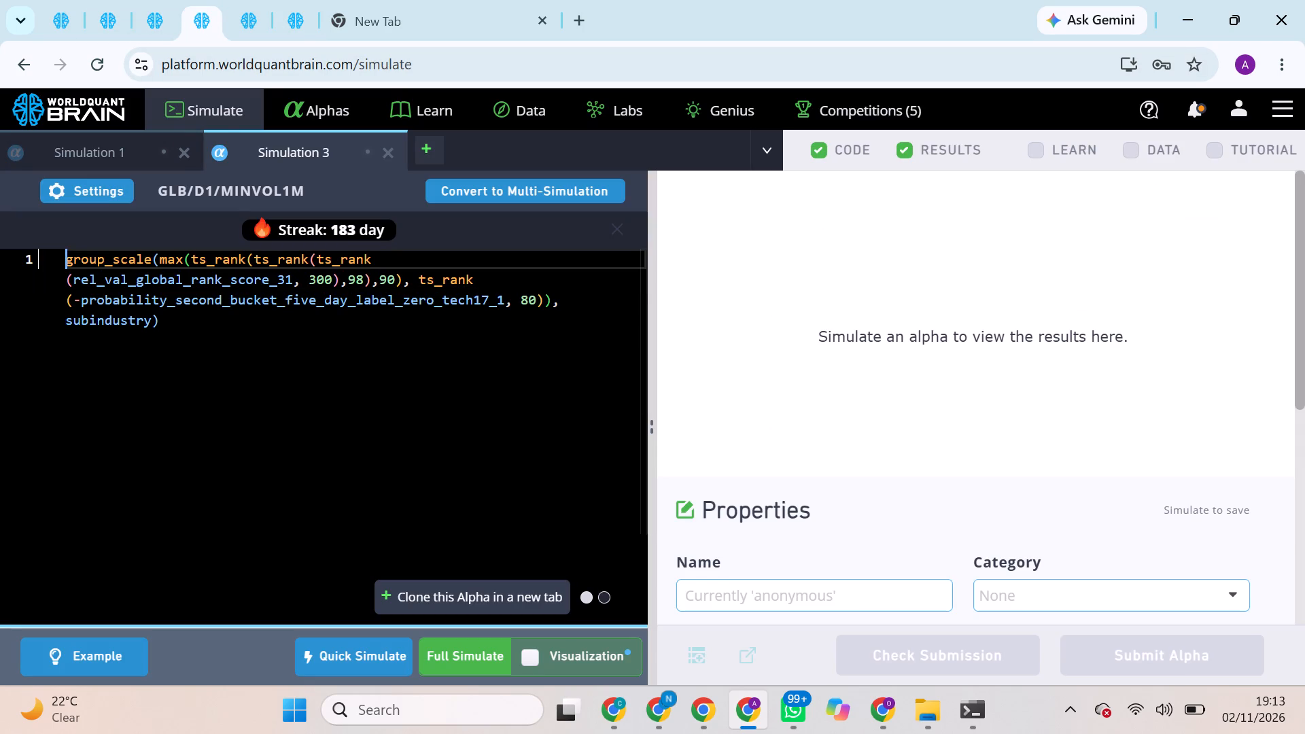
double_click(237, 276)
key("ctrl+v")
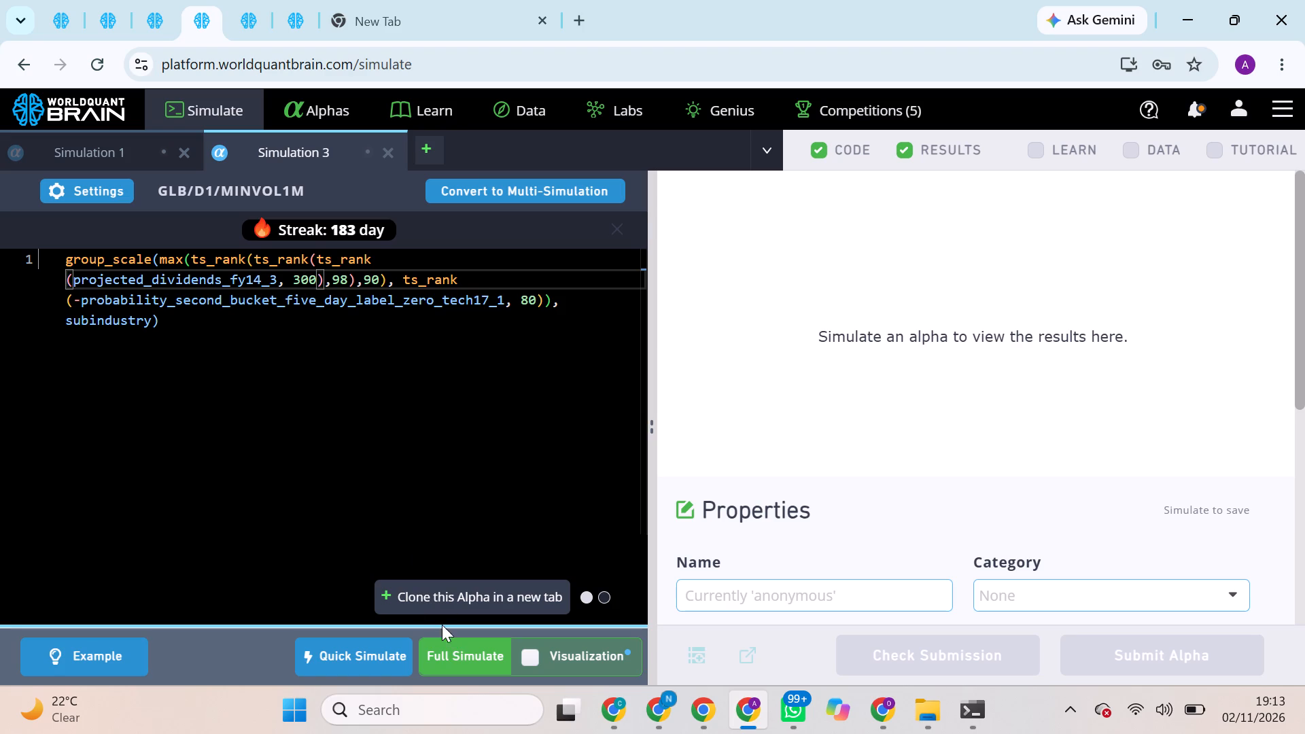
left_click(449, 647)
Copy the field name projected_dividends_fy6_3 from the dataset's field list in the sixth browser tab.
left_click(247, 0)
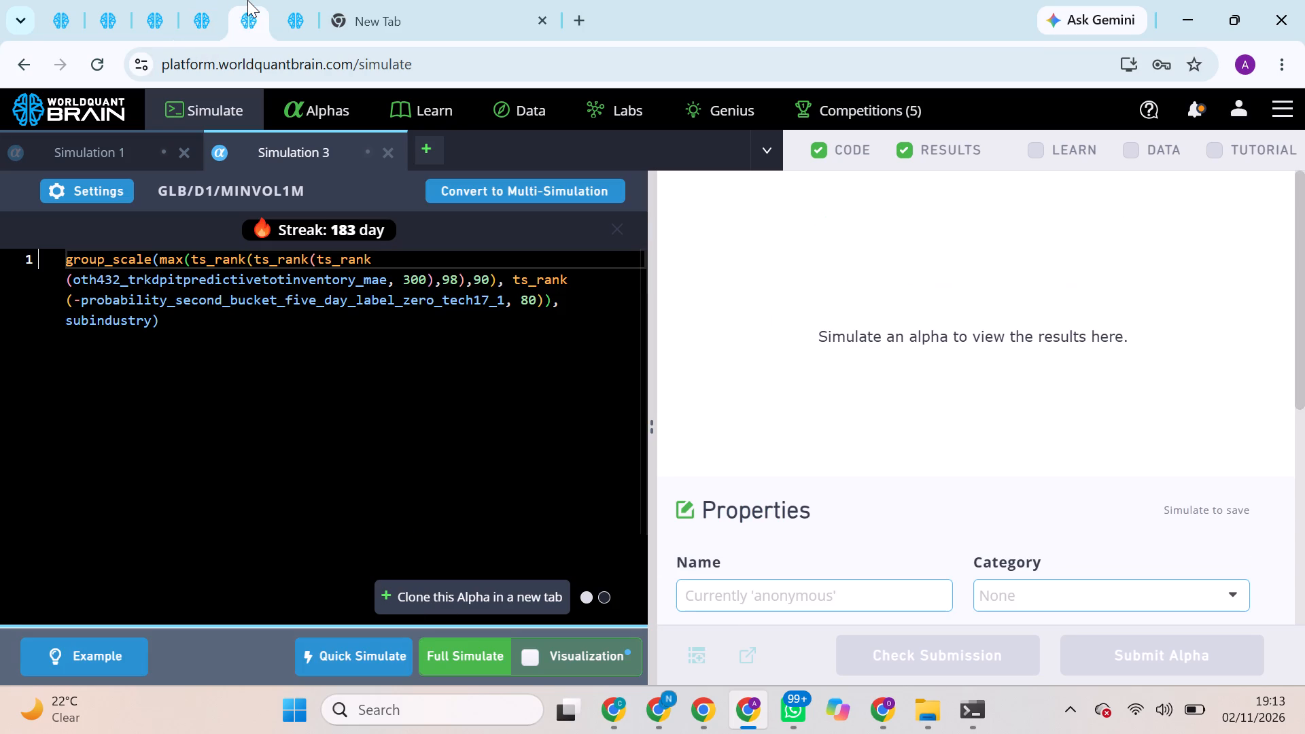
left_click(296, 12)
scroll(209, 530, "down", 1)
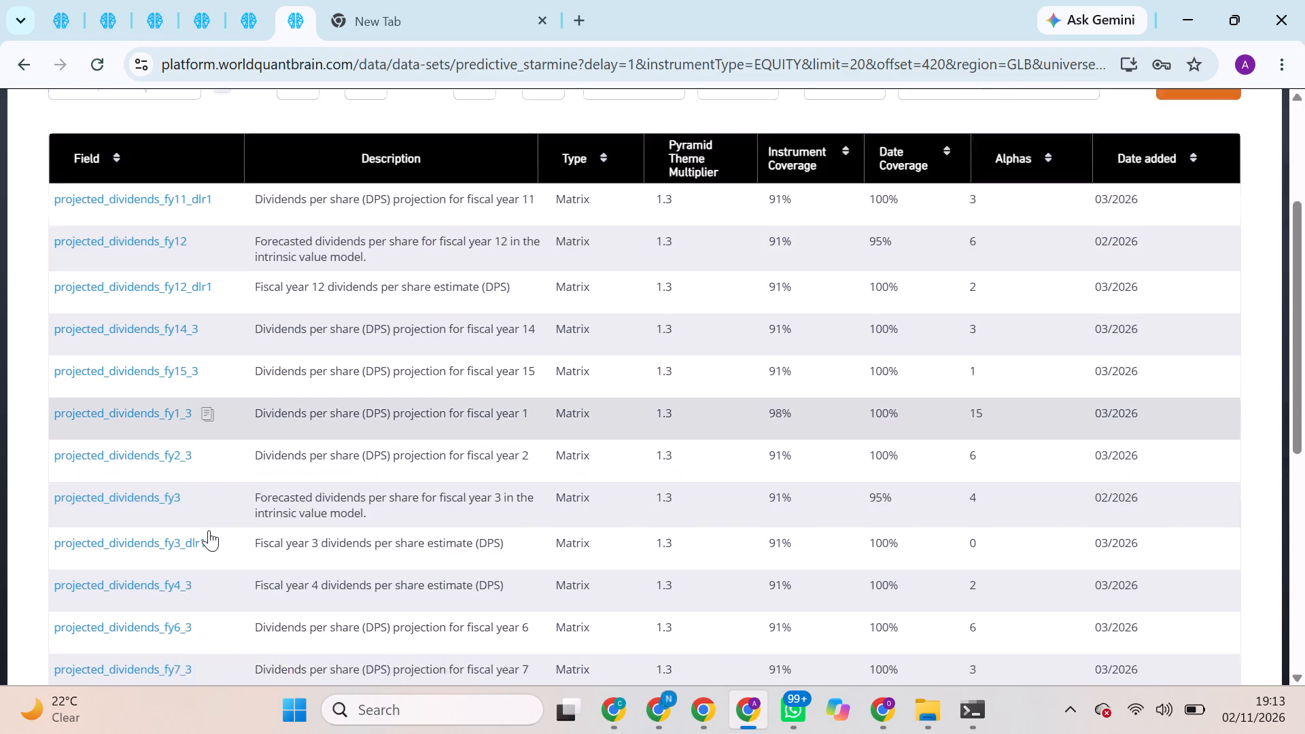
scroll(209, 530, "down", 1)
left_click(201, 527)
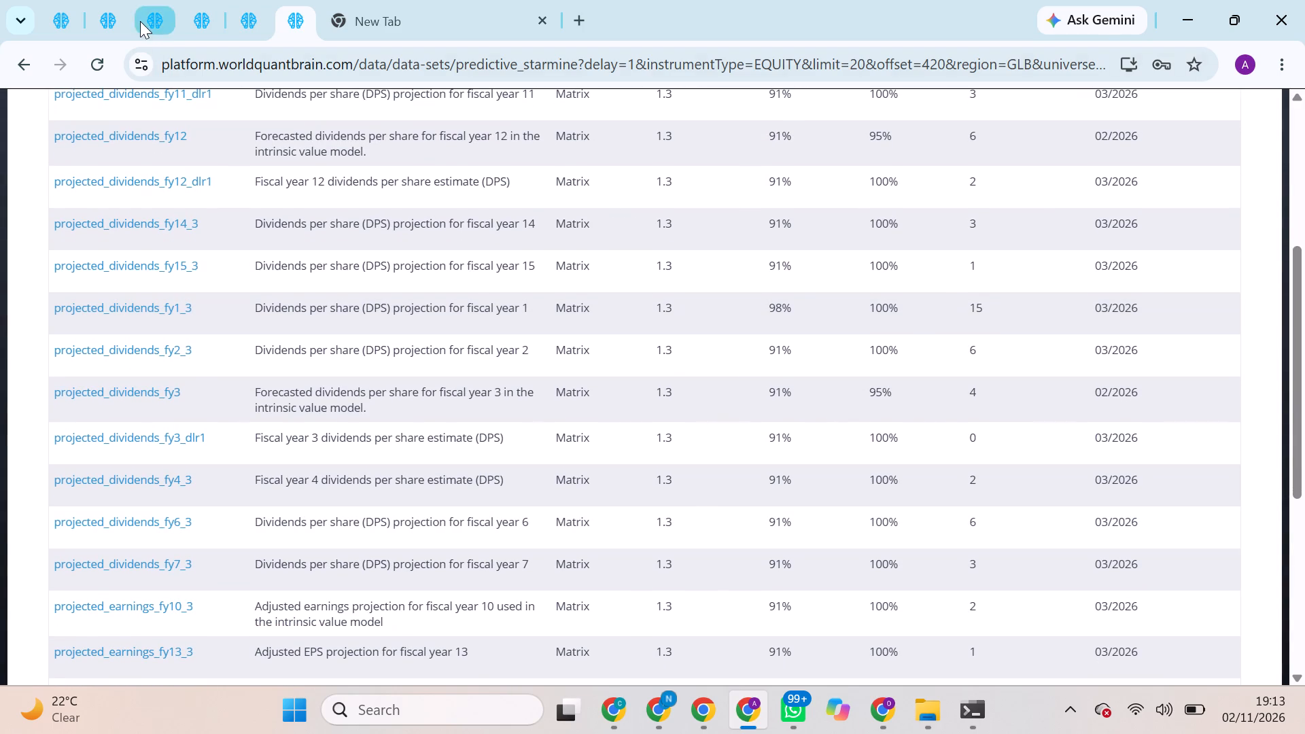
In the fifth tab's alpha, replace the innermost ts_rank field with projected_dividends_fy6_3 and run a full simulation.
left_click(140, 21)
left_click(193, 12)
left_click(229, 5)
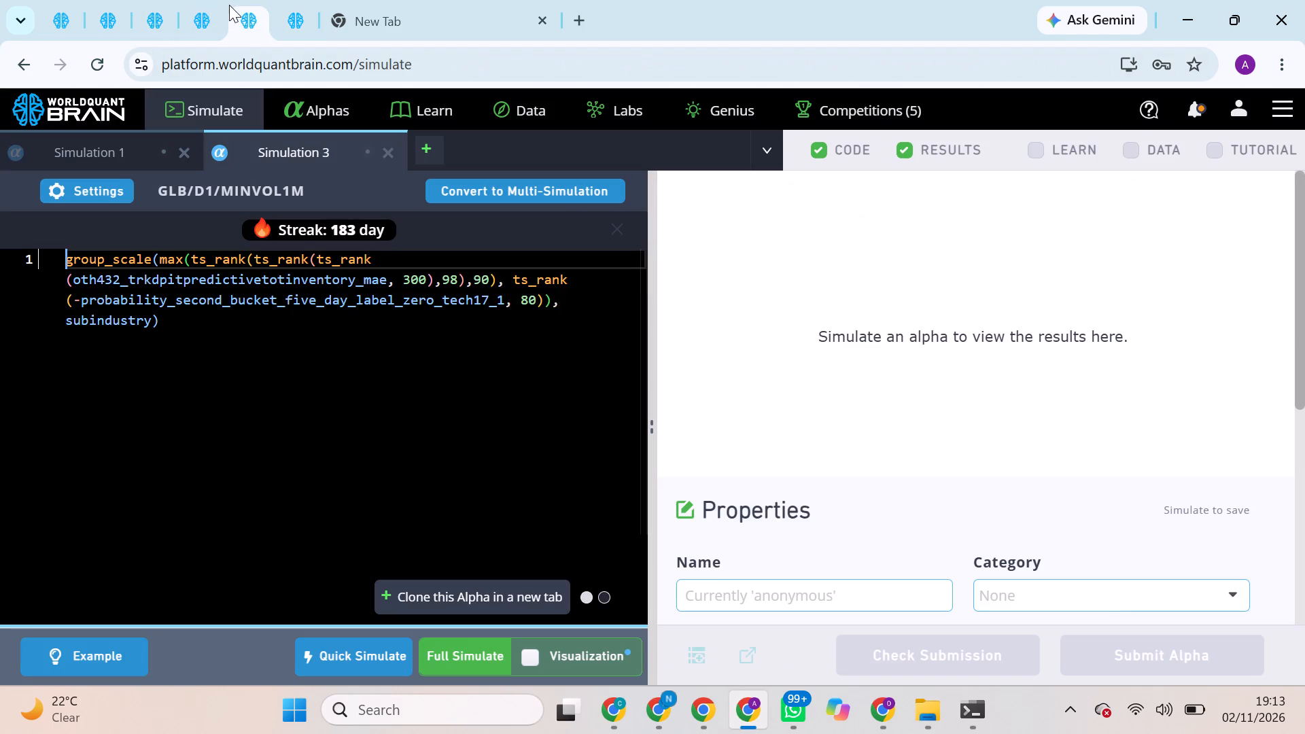
double_click(318, 273)
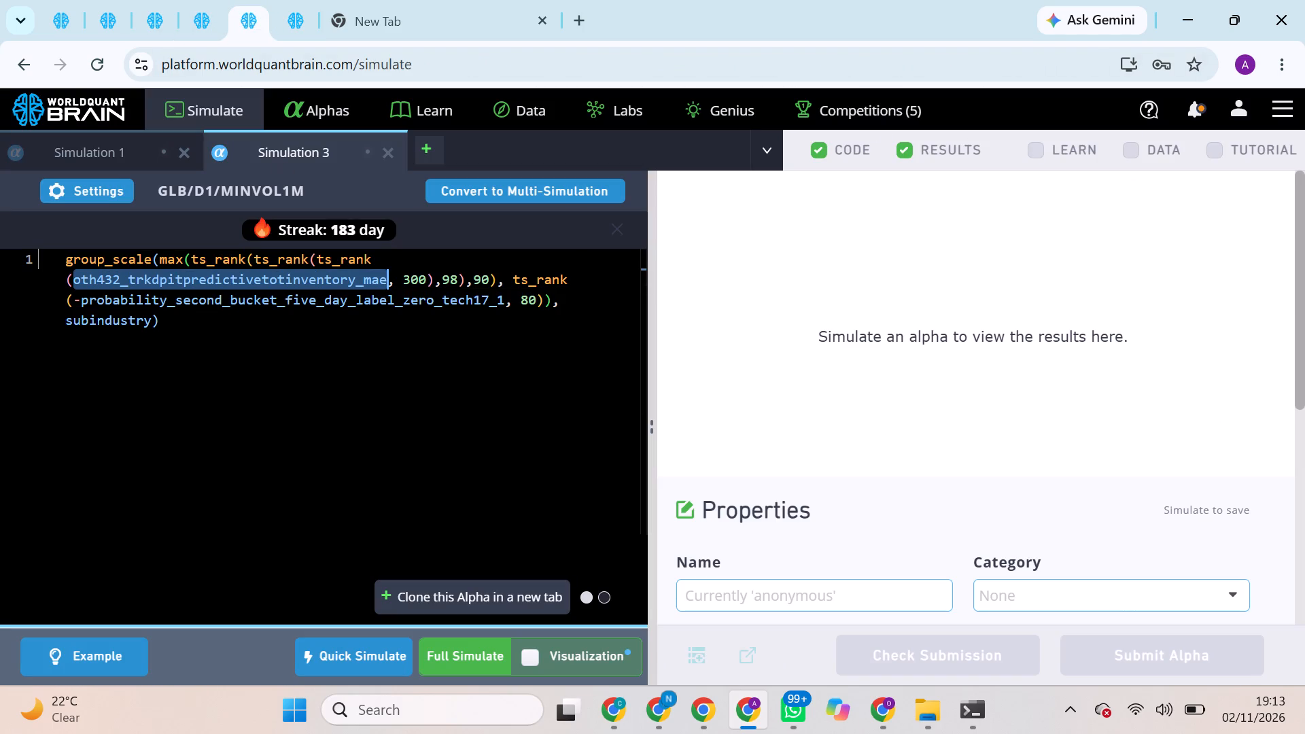
key("ctrl+v")
left_click(492, 654)
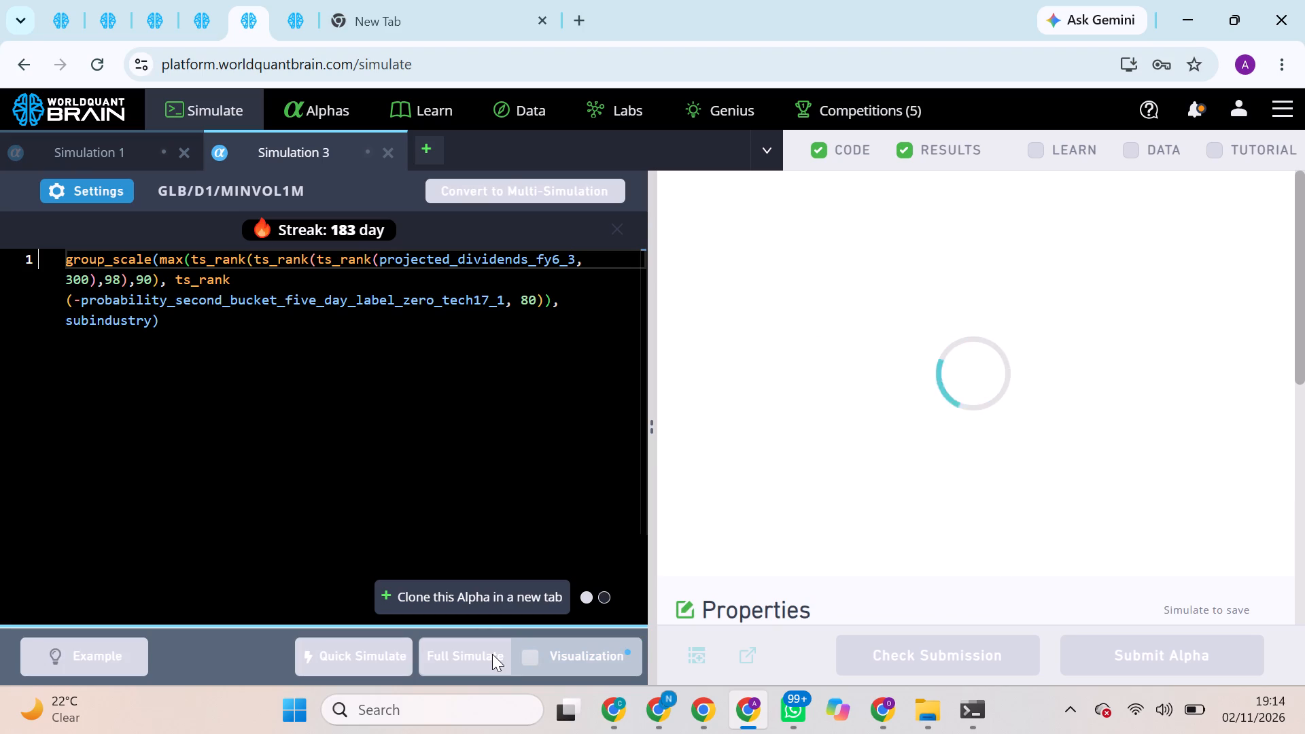
Check the progress of the alpha simulations running in the second to fifth browser tabs.
left_click(192, 0)
left_click(158, 14)
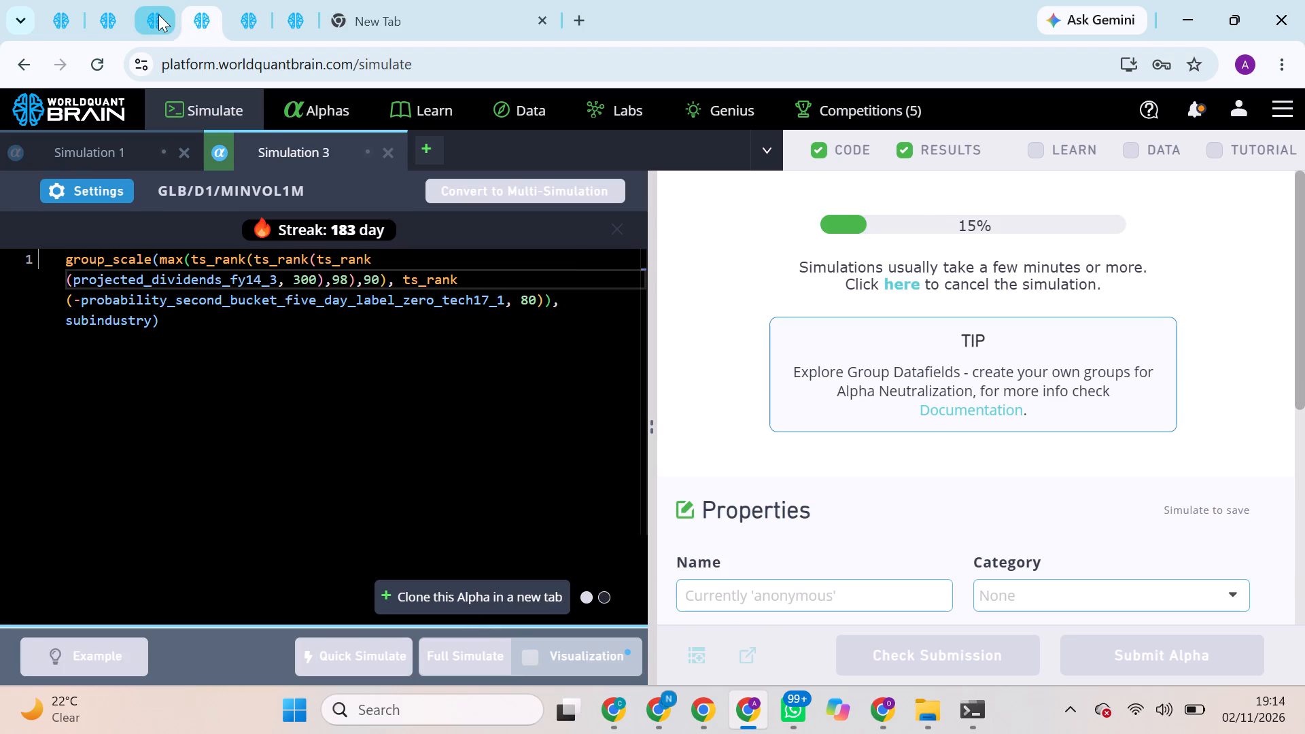
left_click(124, 0)
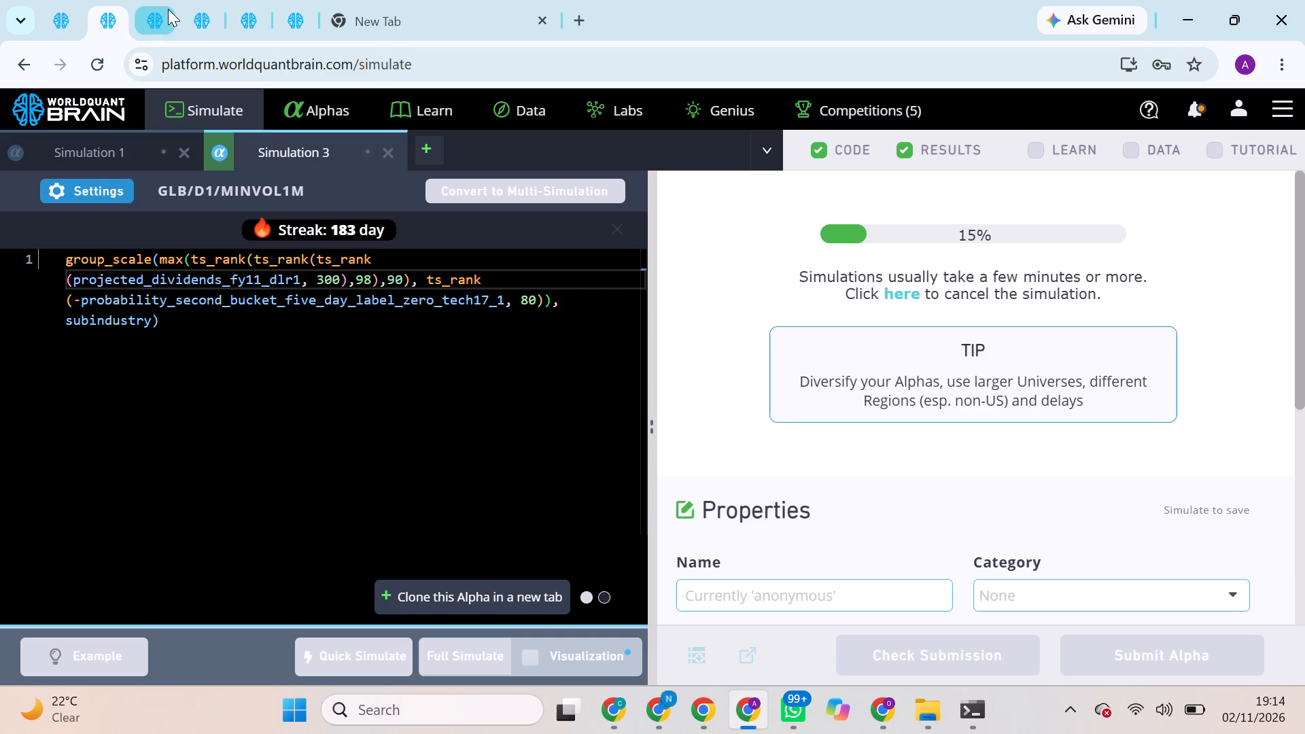
left_click(204, 11)
left_click(252, 1)
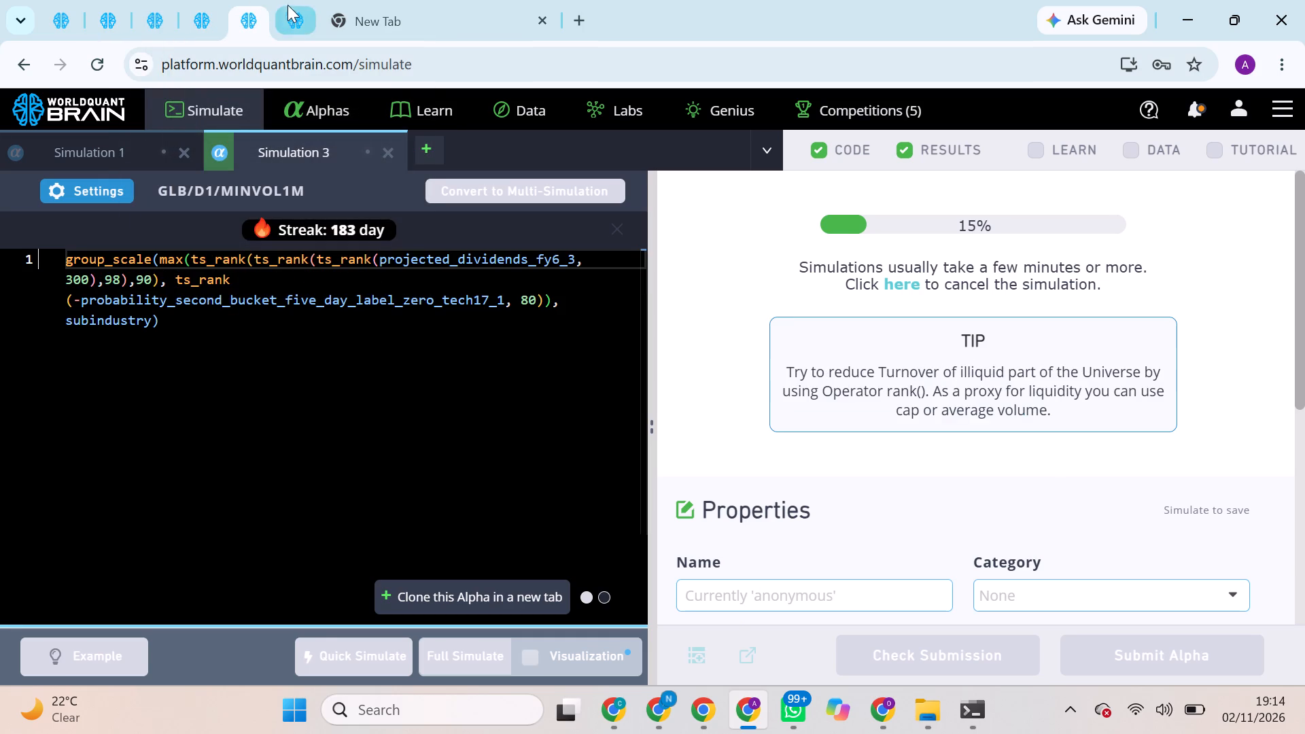
left_click(291, 10)
left_click(254, 12)
left_click(204, 2)
left_click(156, 5)
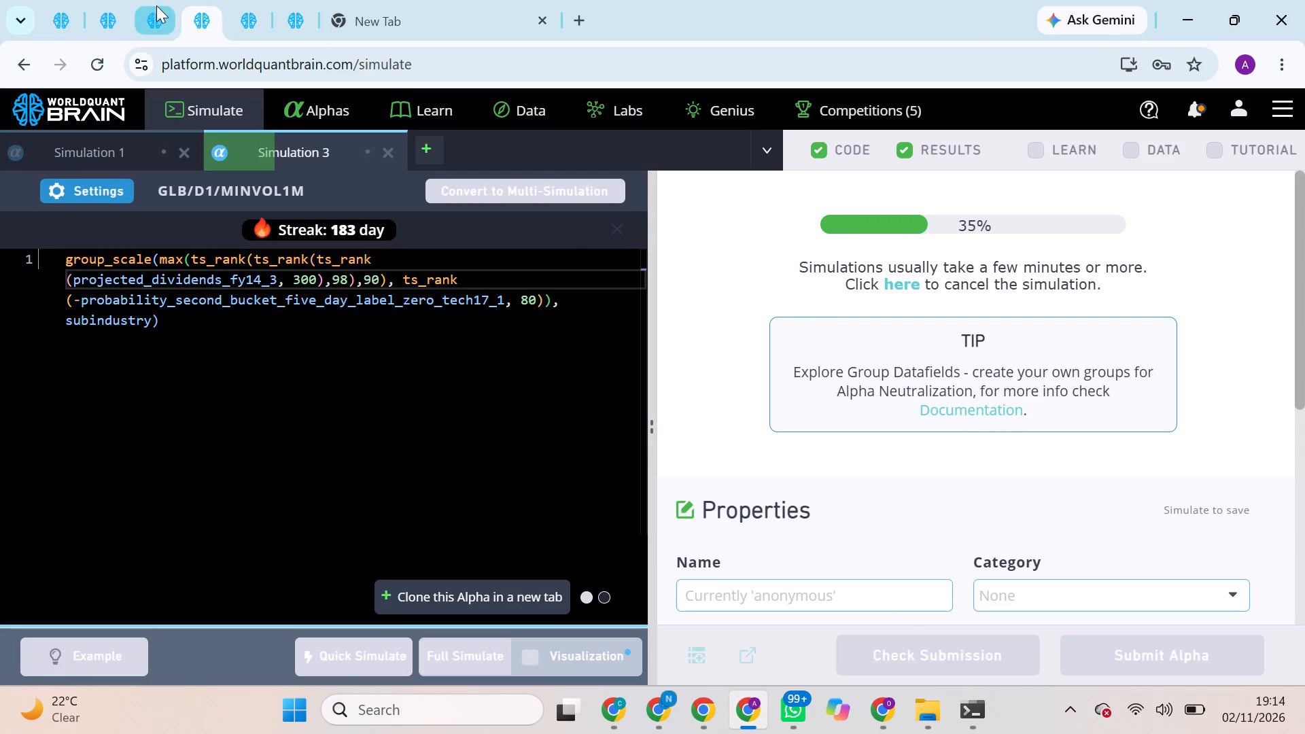
left_click(106, 7)
In the first tab's USA super alpha settings, set the combo neutralization to Fast Factors and review the IS Summary.
left_click(72, 16)
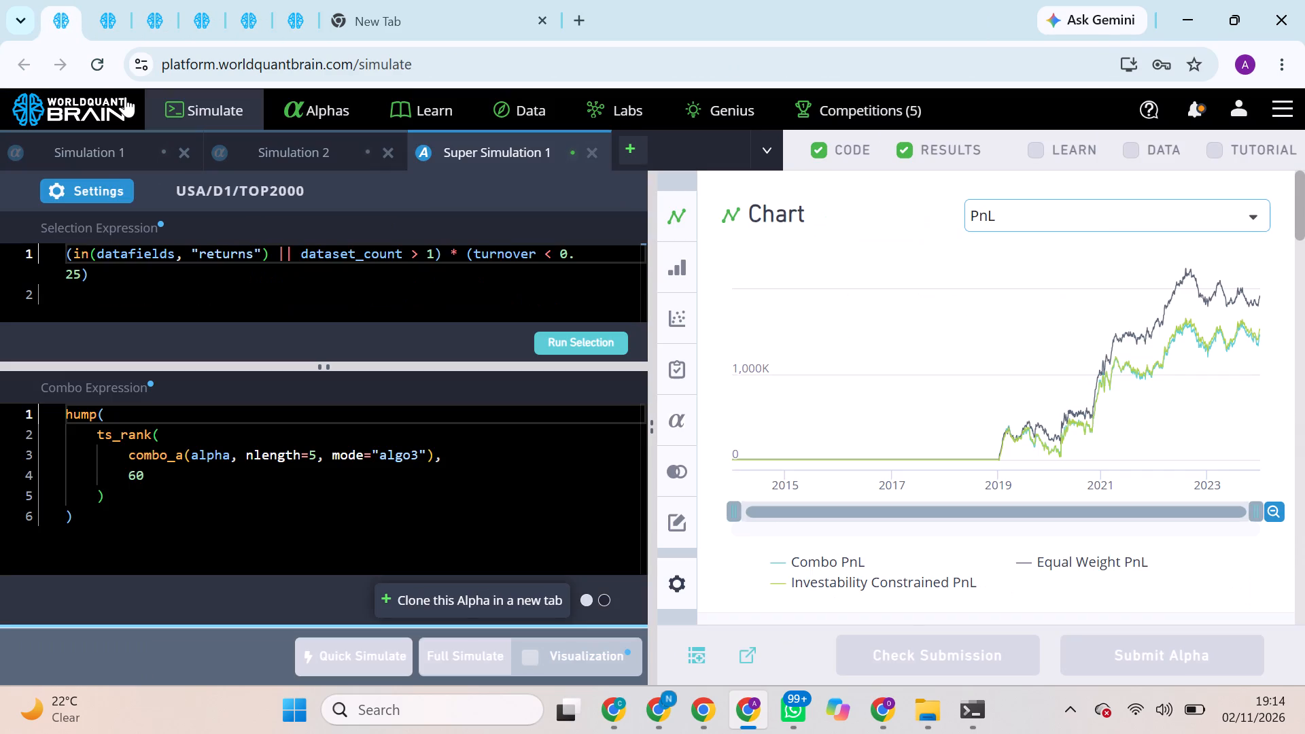
left_click(108, 190)
scroll(254, 453, "down", 1)
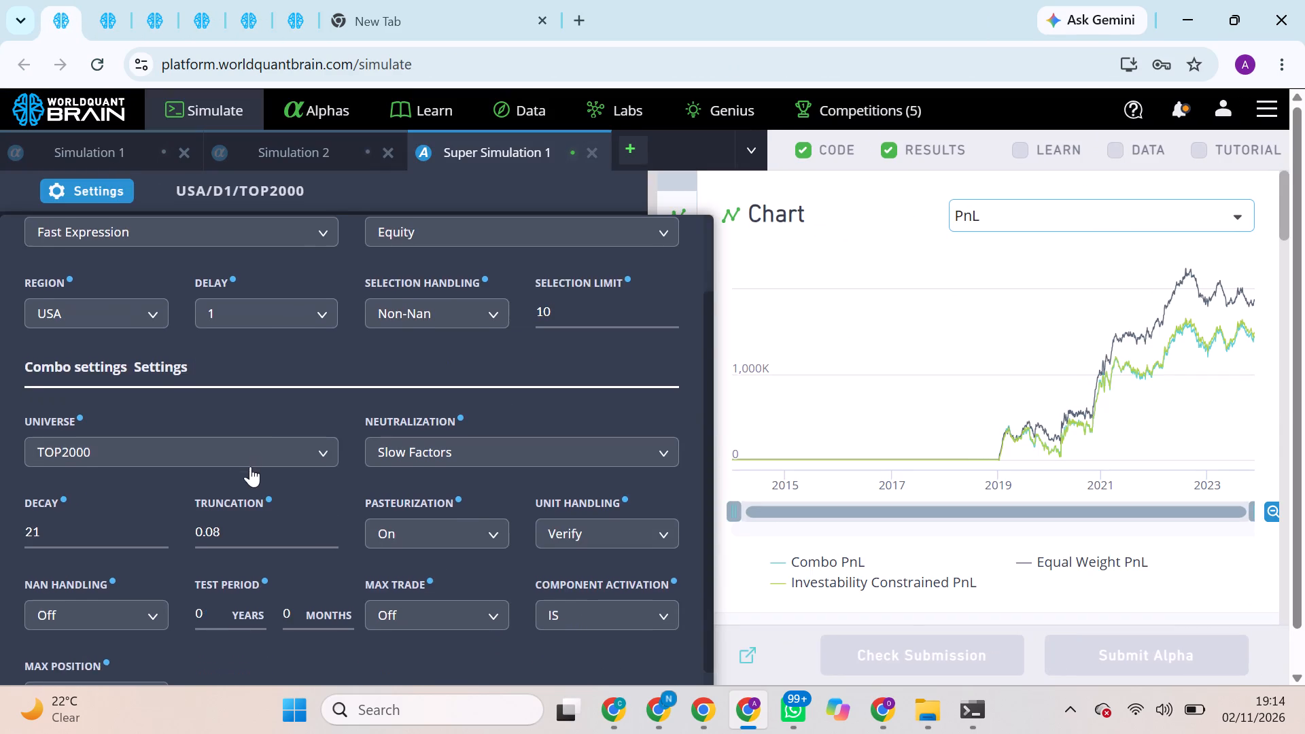
scroll(250, 466, "down", 1)
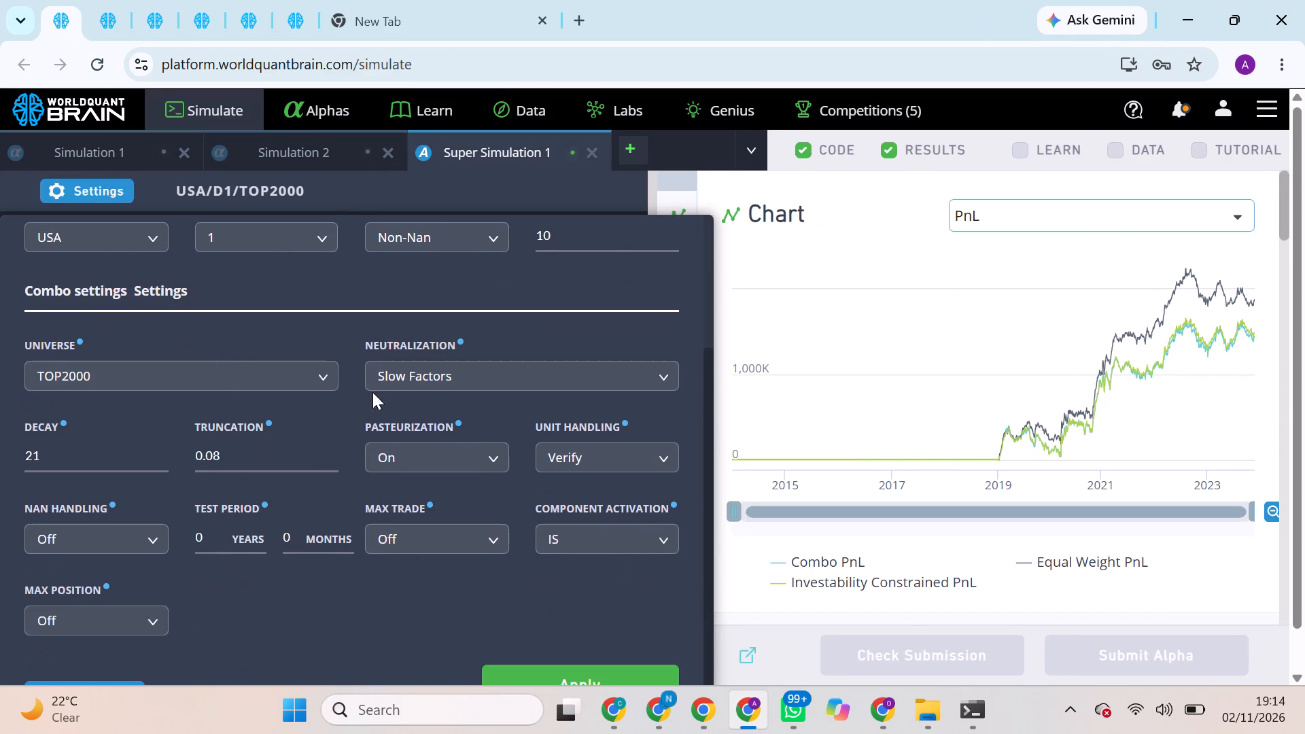
left_click(455, 380)
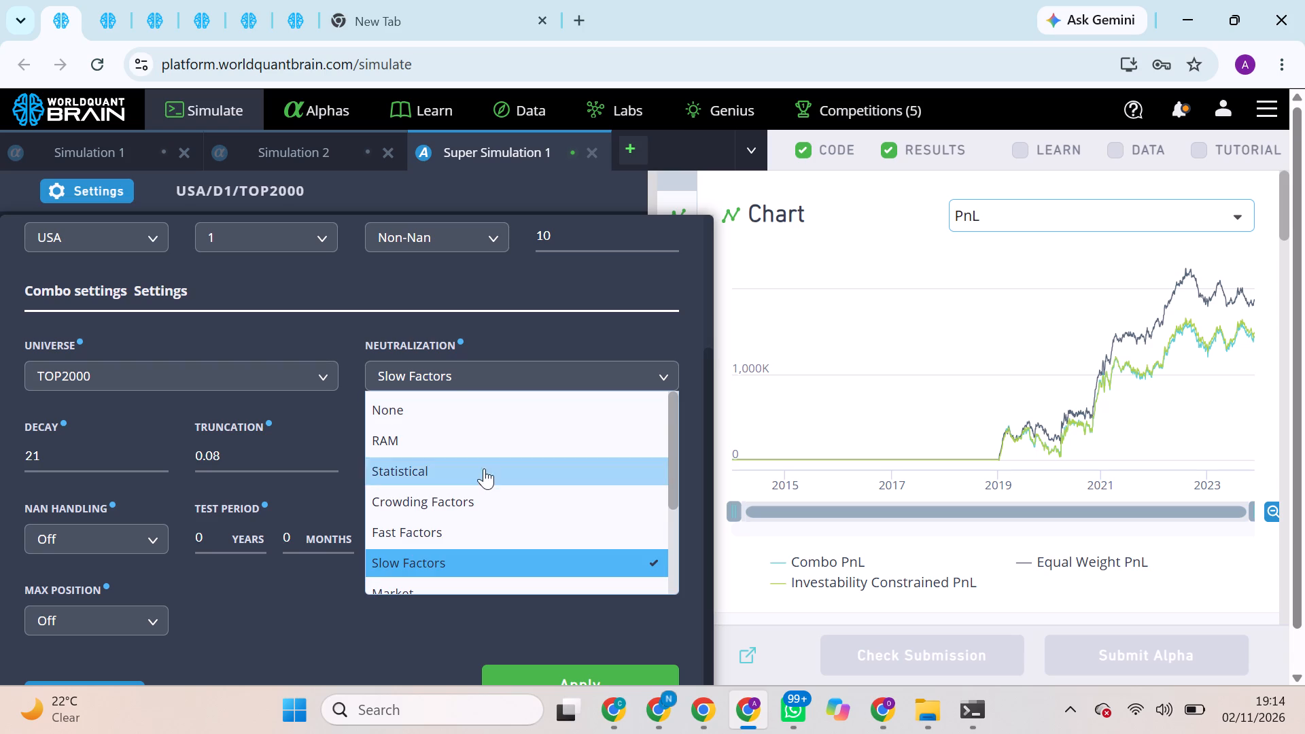
left_click(436, 534)
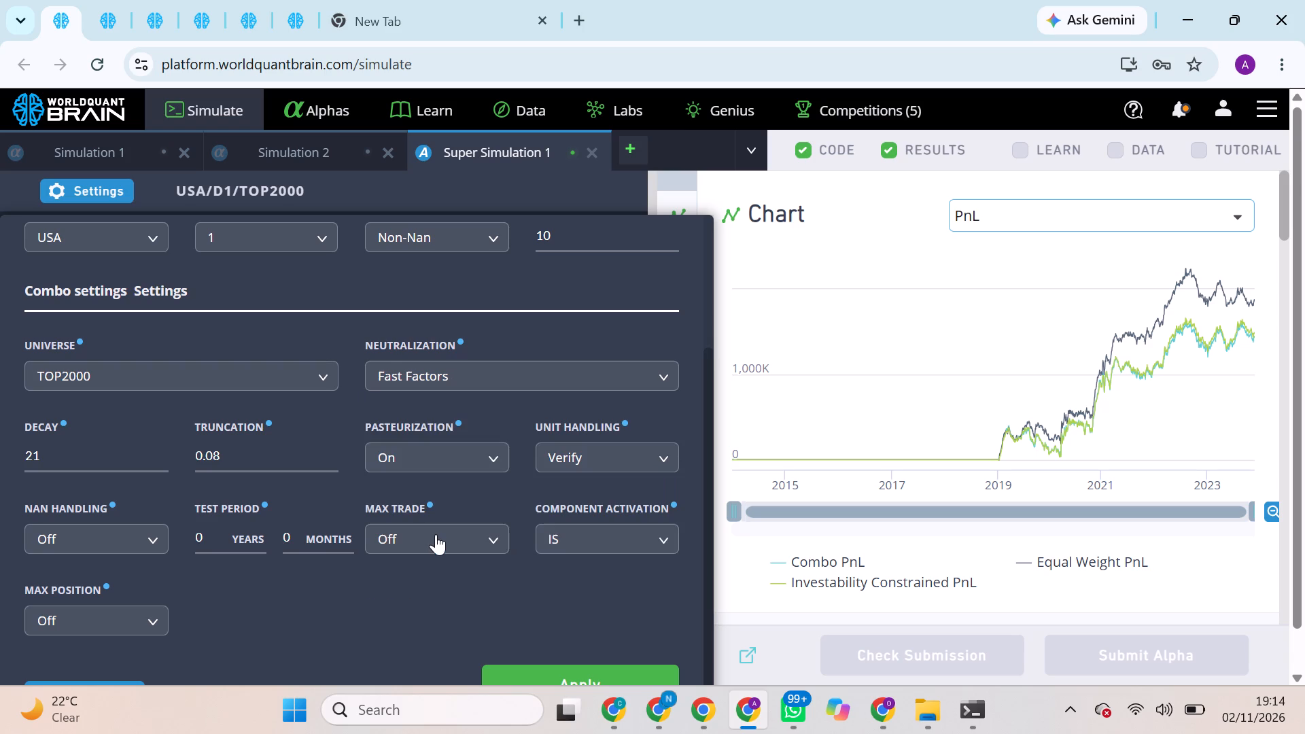
scroll(736, 584, "down", 2)
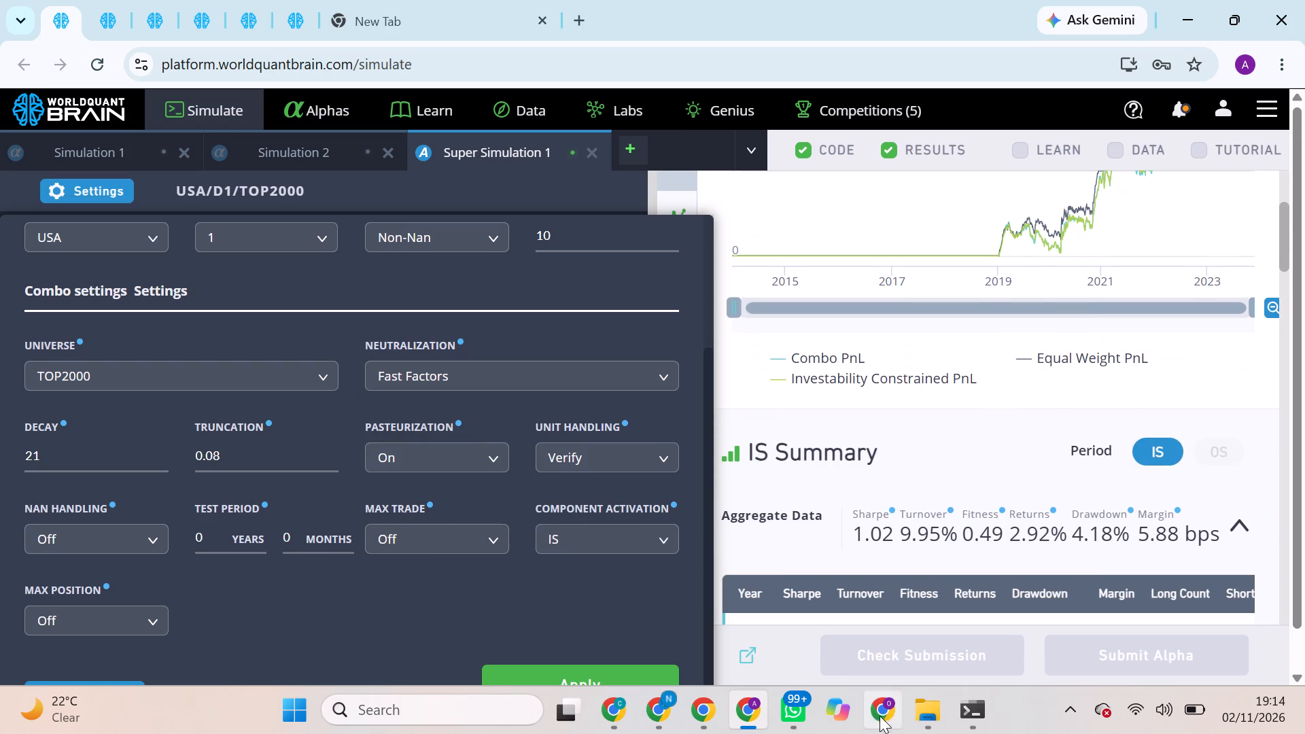
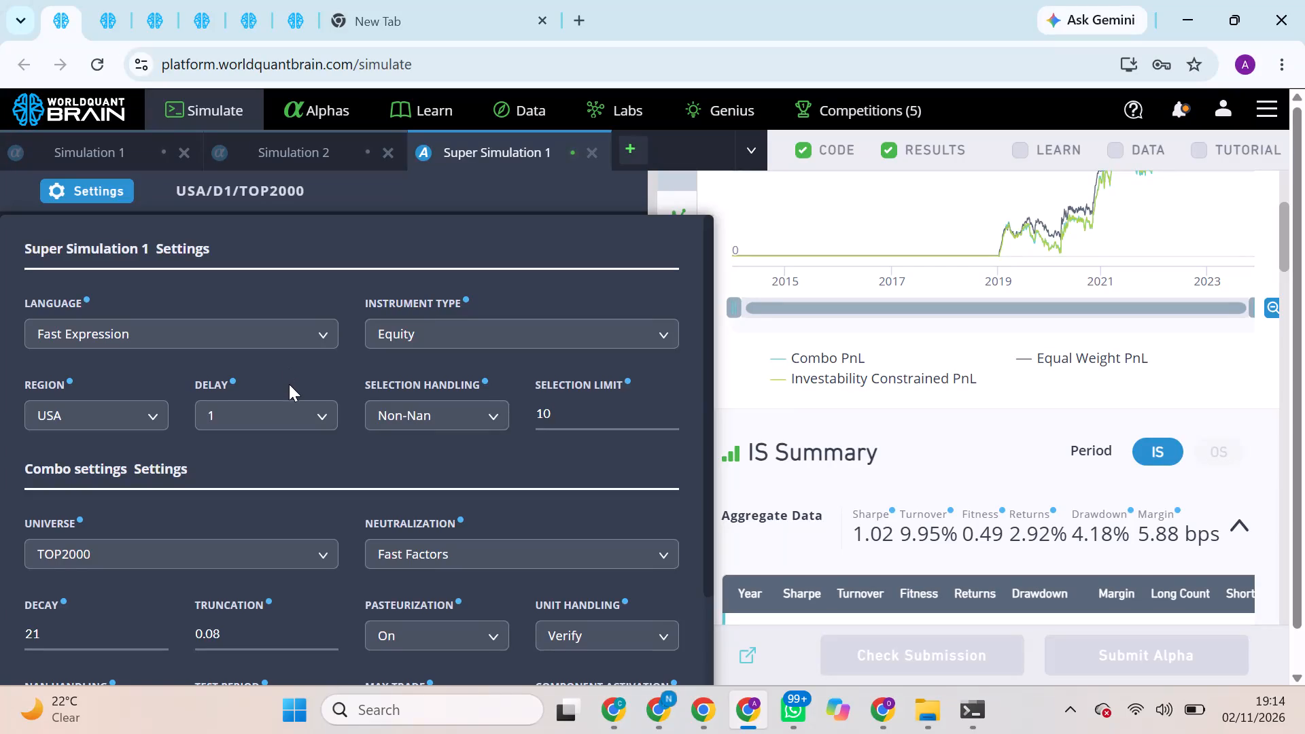
Close the super alpha settings and replace the selection expression with if_else(operator_count < 10, short_count, 0).
scroll(289, 384, "down", 2)
scroll(400, 438, "down", 3)
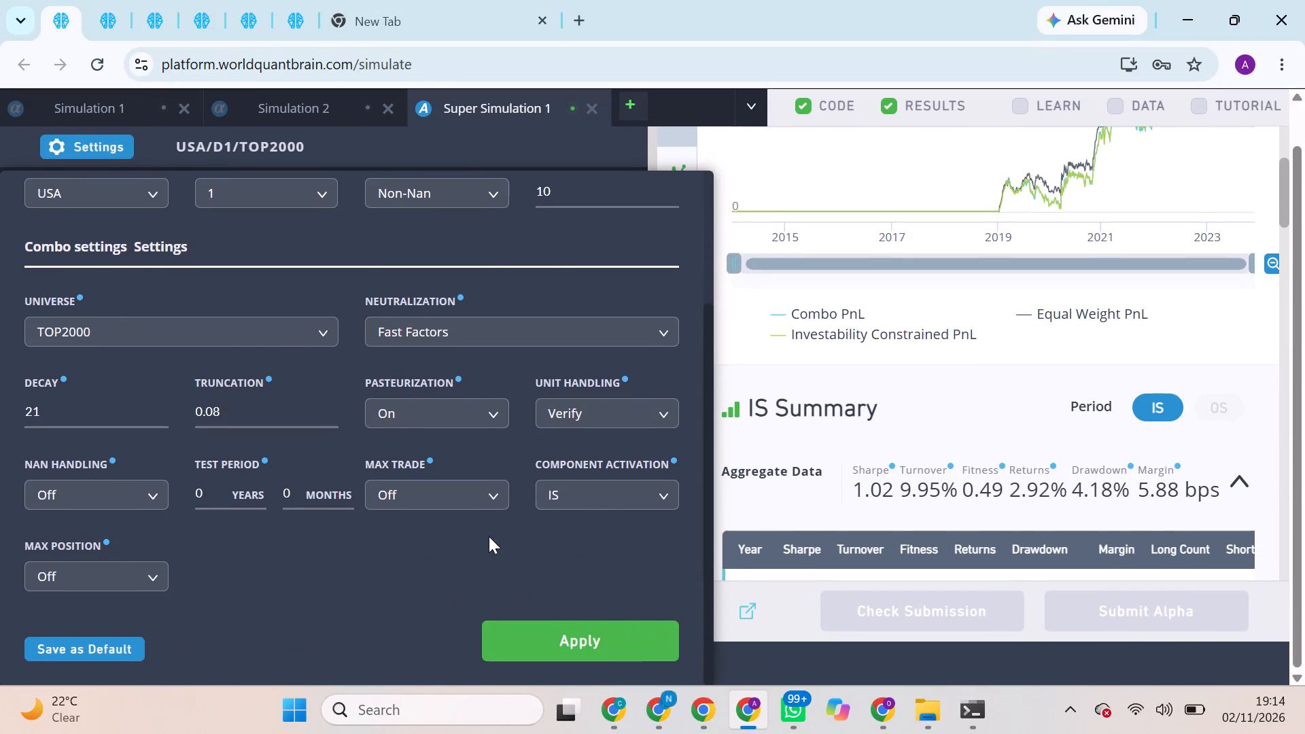
left_click(734, 512)
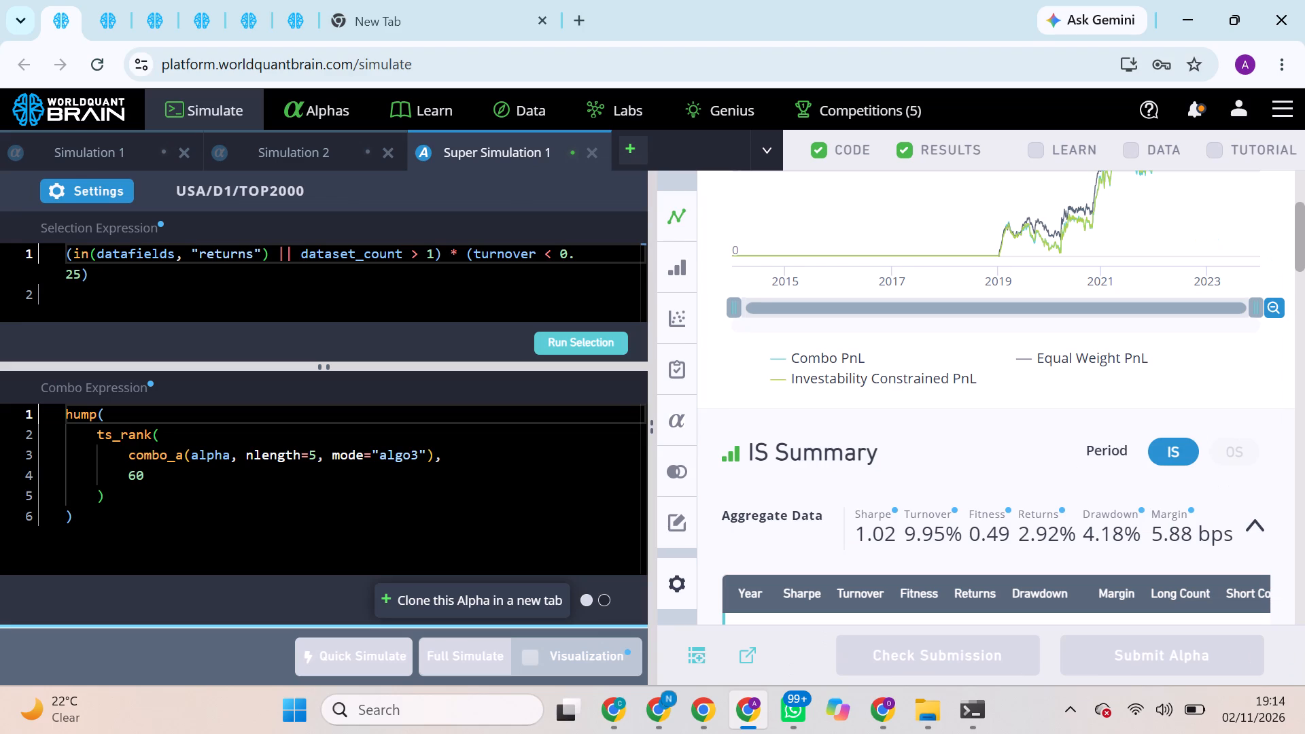
triple_click(368, 254)
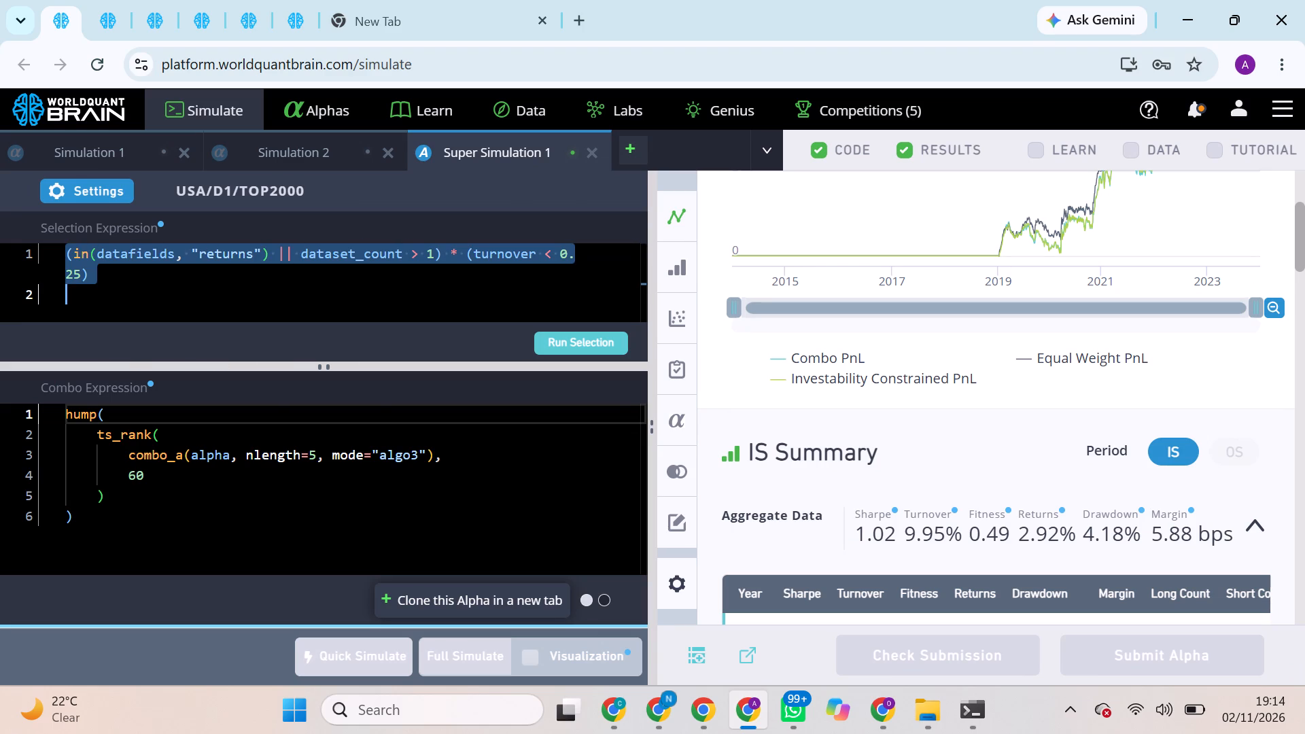
key("ctrl+v")
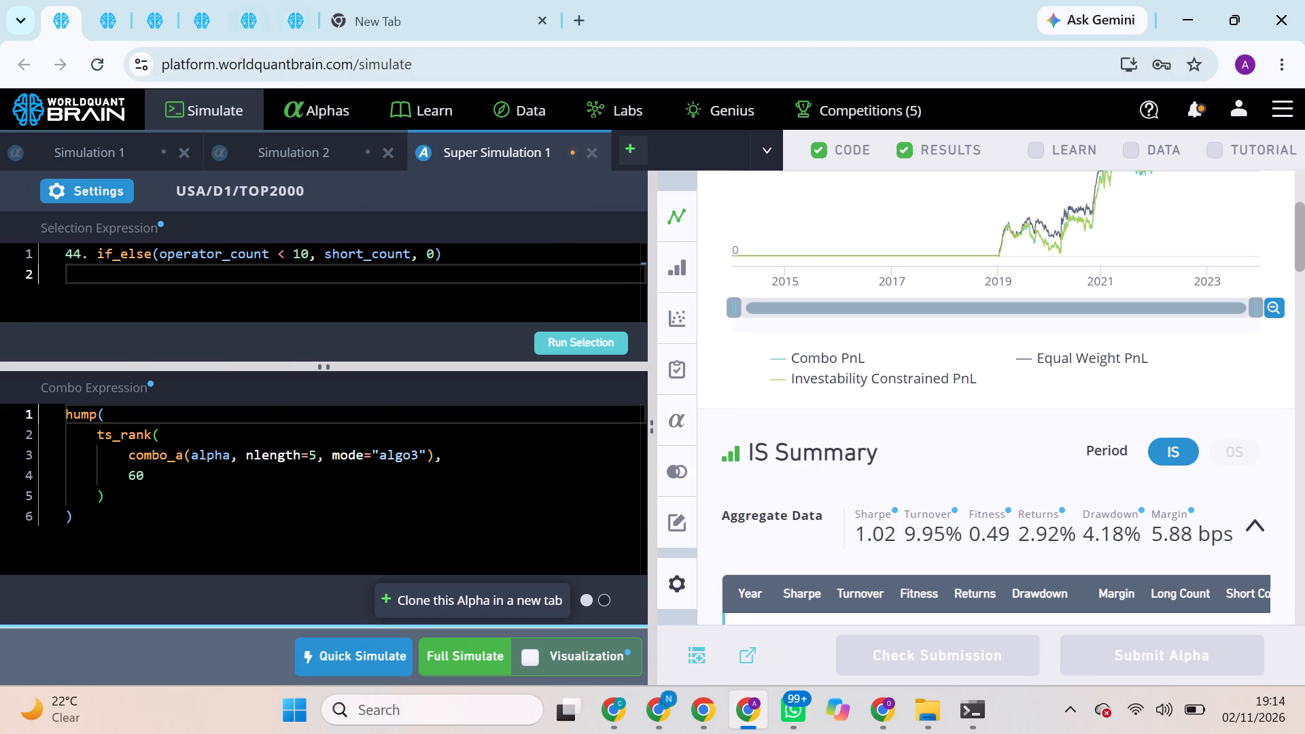
left_click(99, 247)
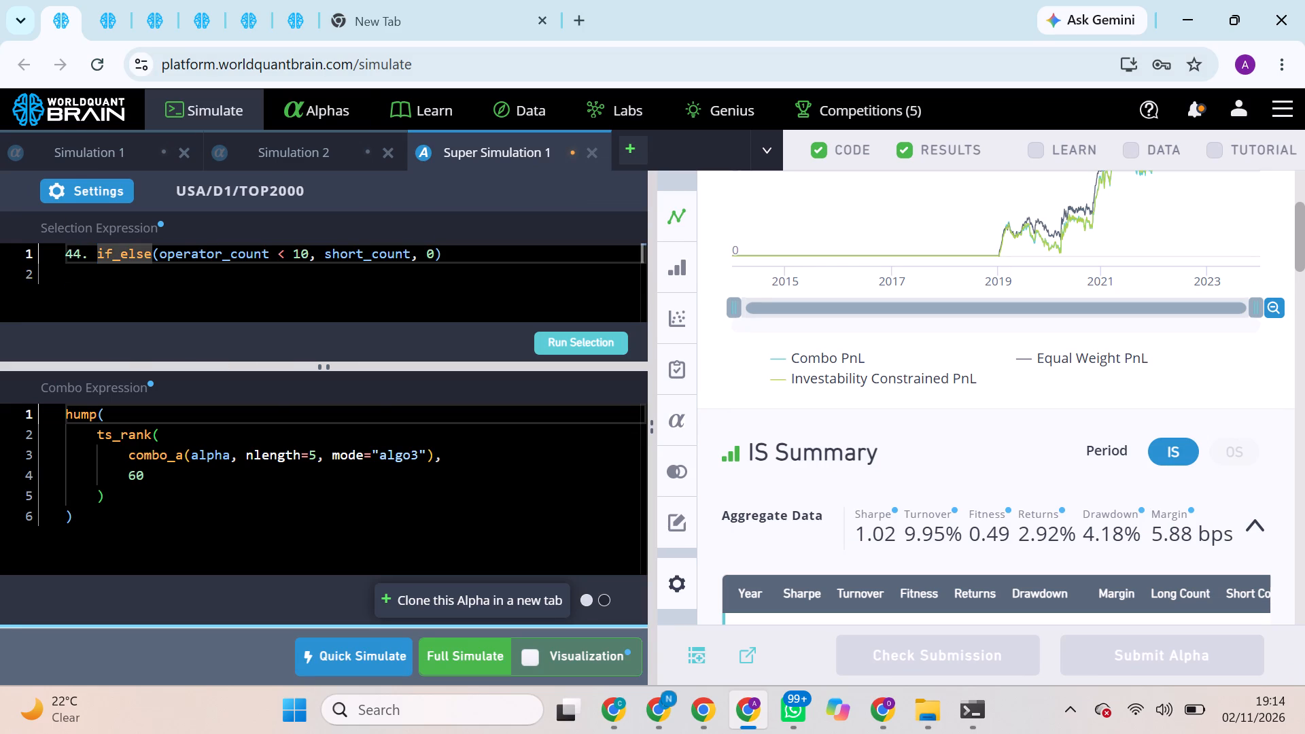
key("BackSpace")
key("BackSpace")
key("BackSpace")
key("BackSpace")
key("BackSpace")
key("BackSpace")
key("BackSpace")
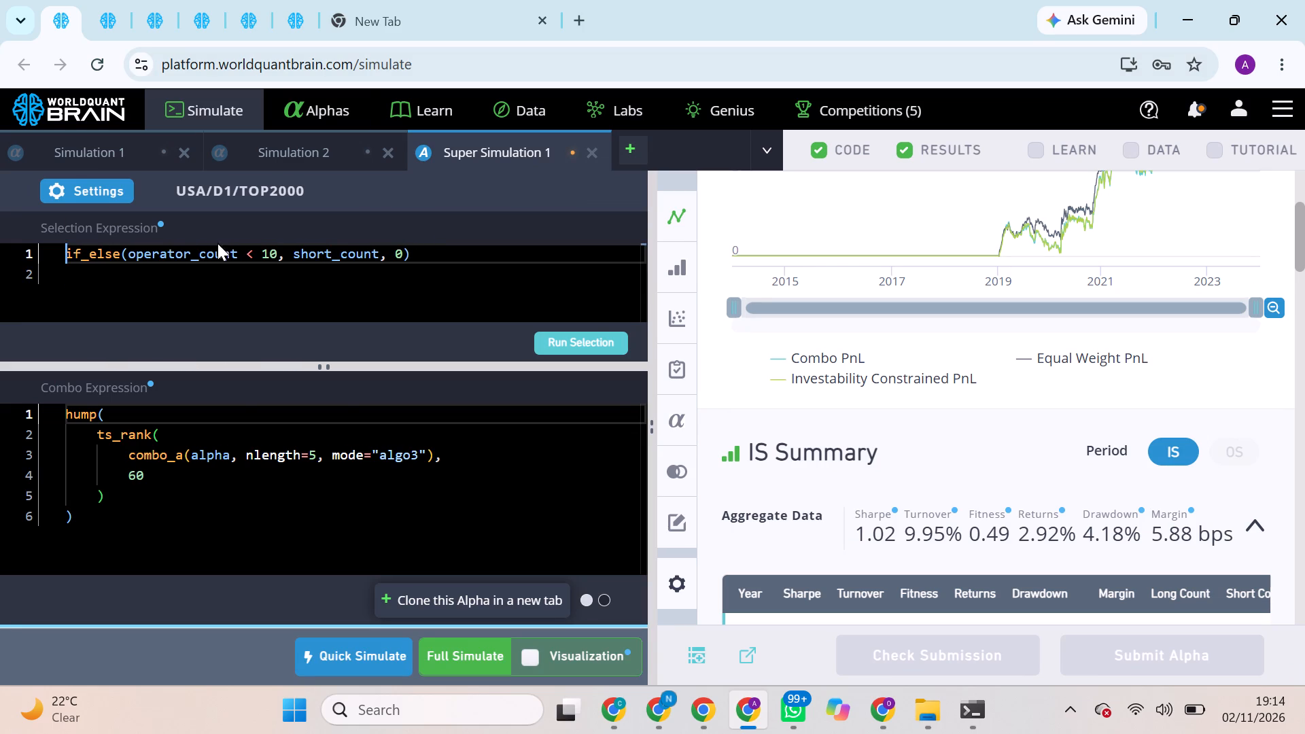
Run the new selection expression and start a full simulation of the USA super alpha.
left_click_drag(572, 326, 585, 326)
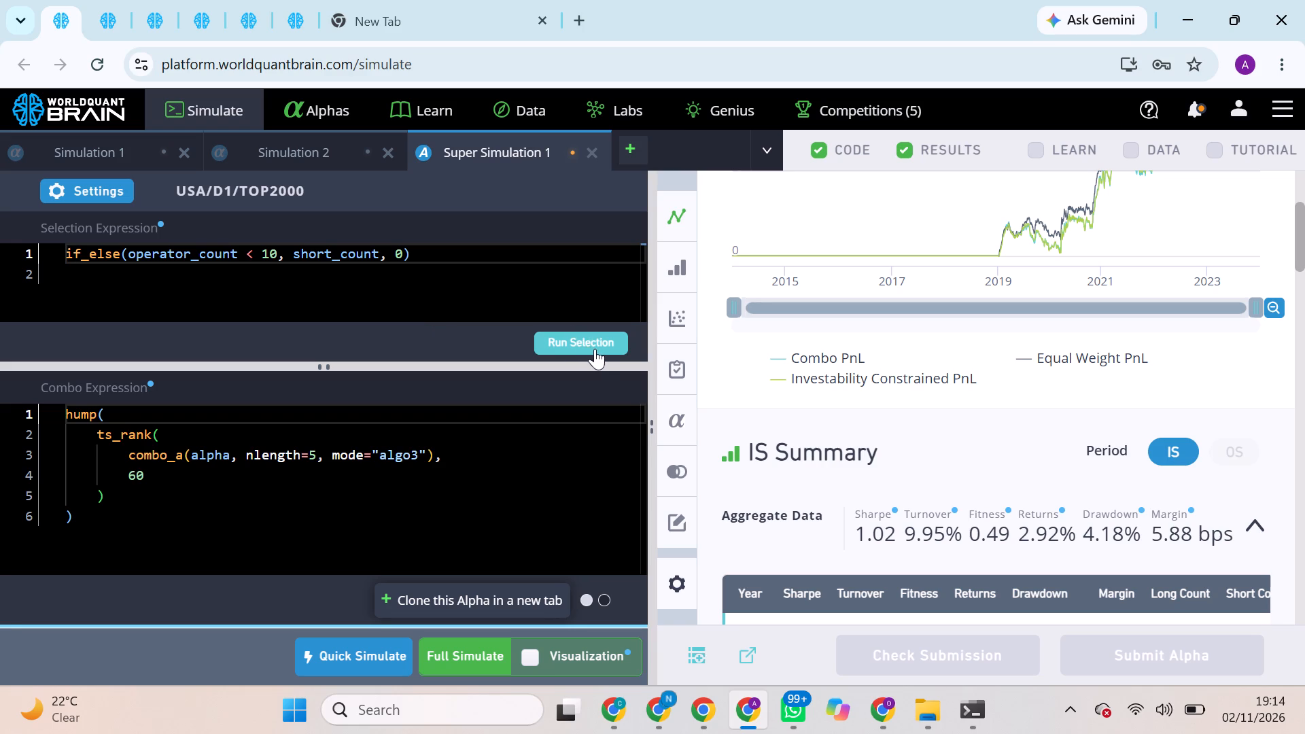
left_click(599, 349)
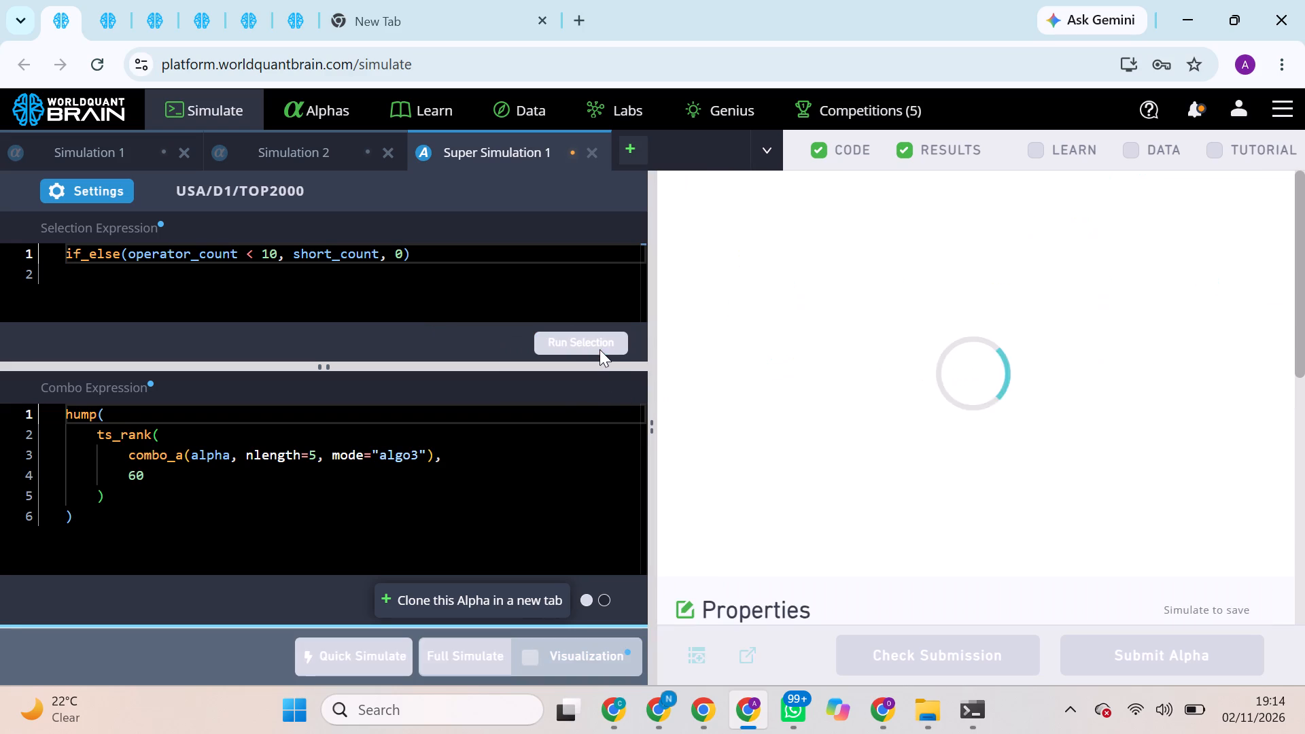
left_click(459, 658)
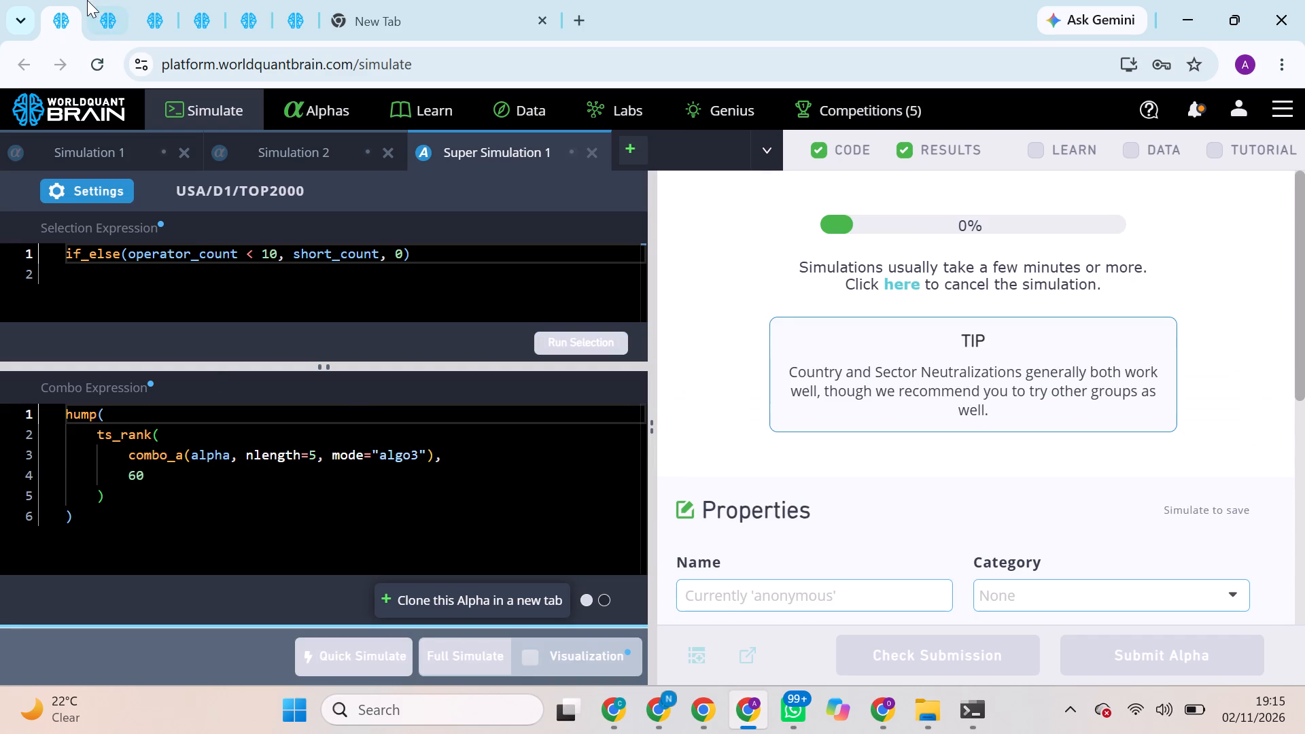
Check the progress of the running simulations across the WorldQuant BRAIN browser tabs.
left_click(91, 0)
left_click(145, 0)
left_click(203, 0)
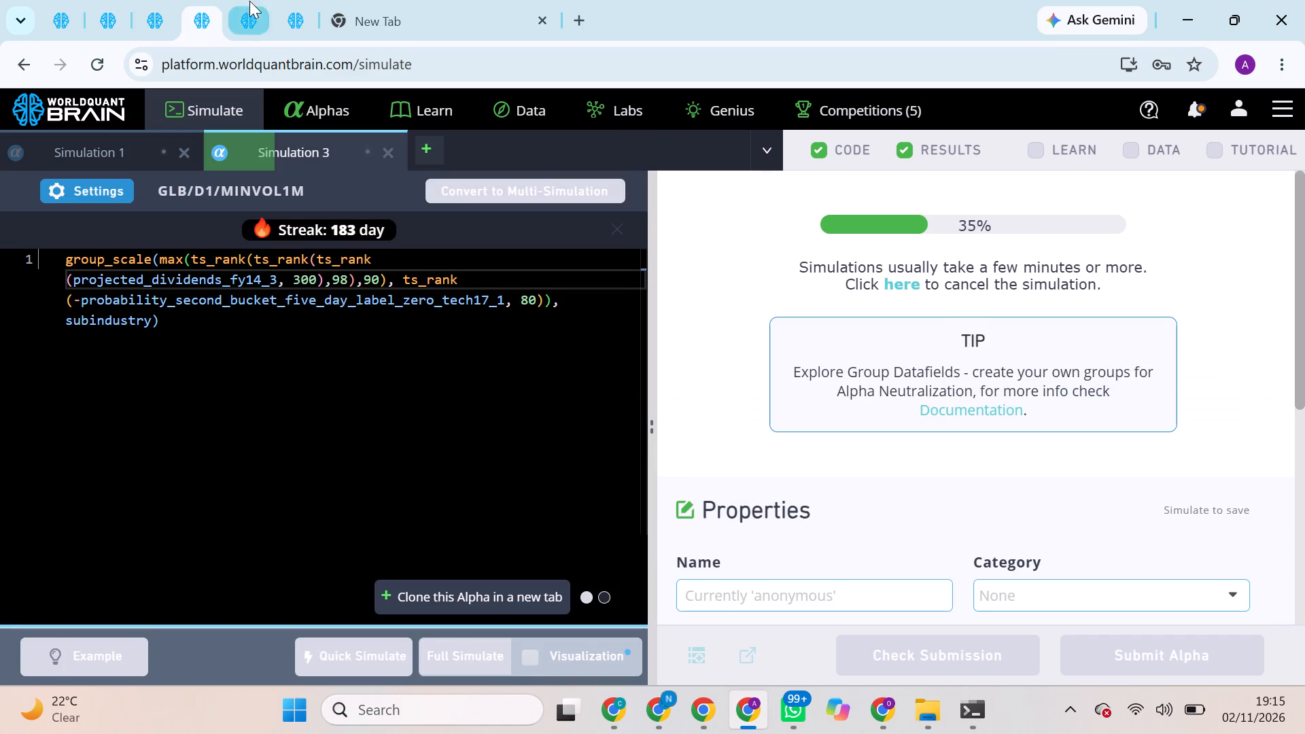
left_click(249, 1)
left_click(290, 8)
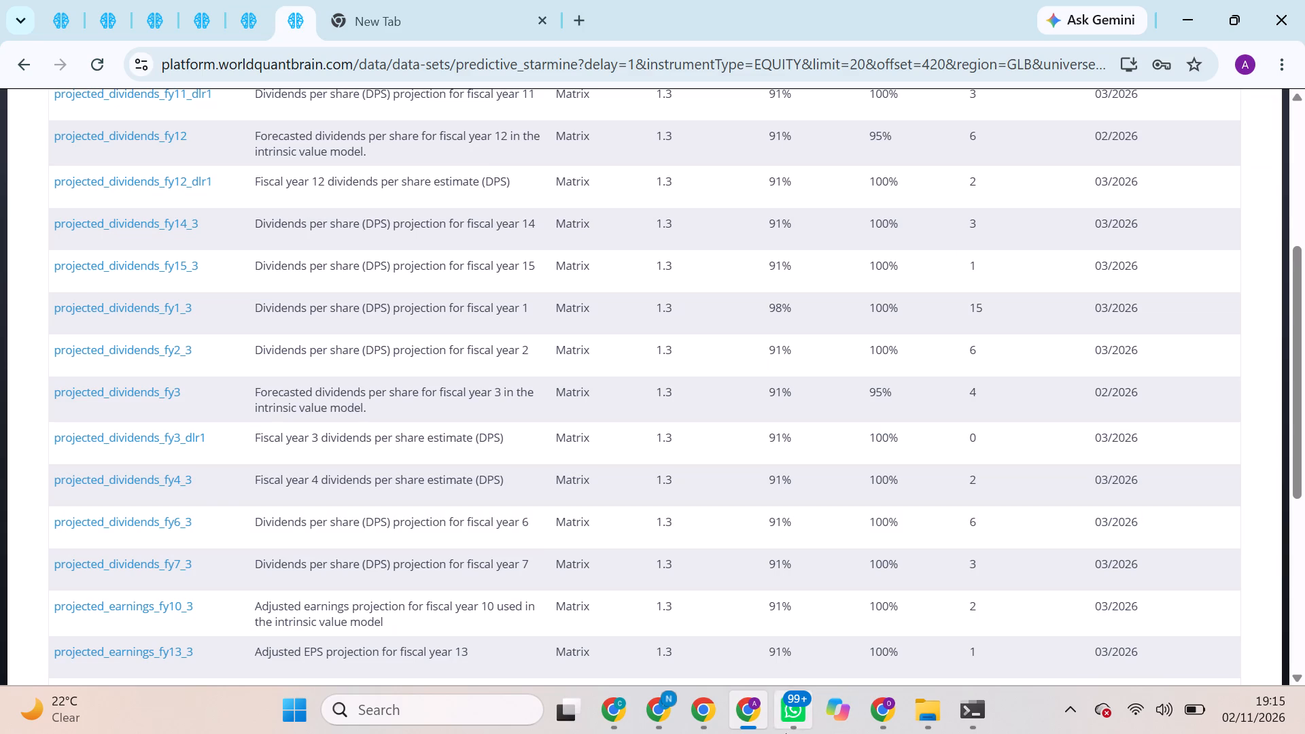
left_click(676, 688)
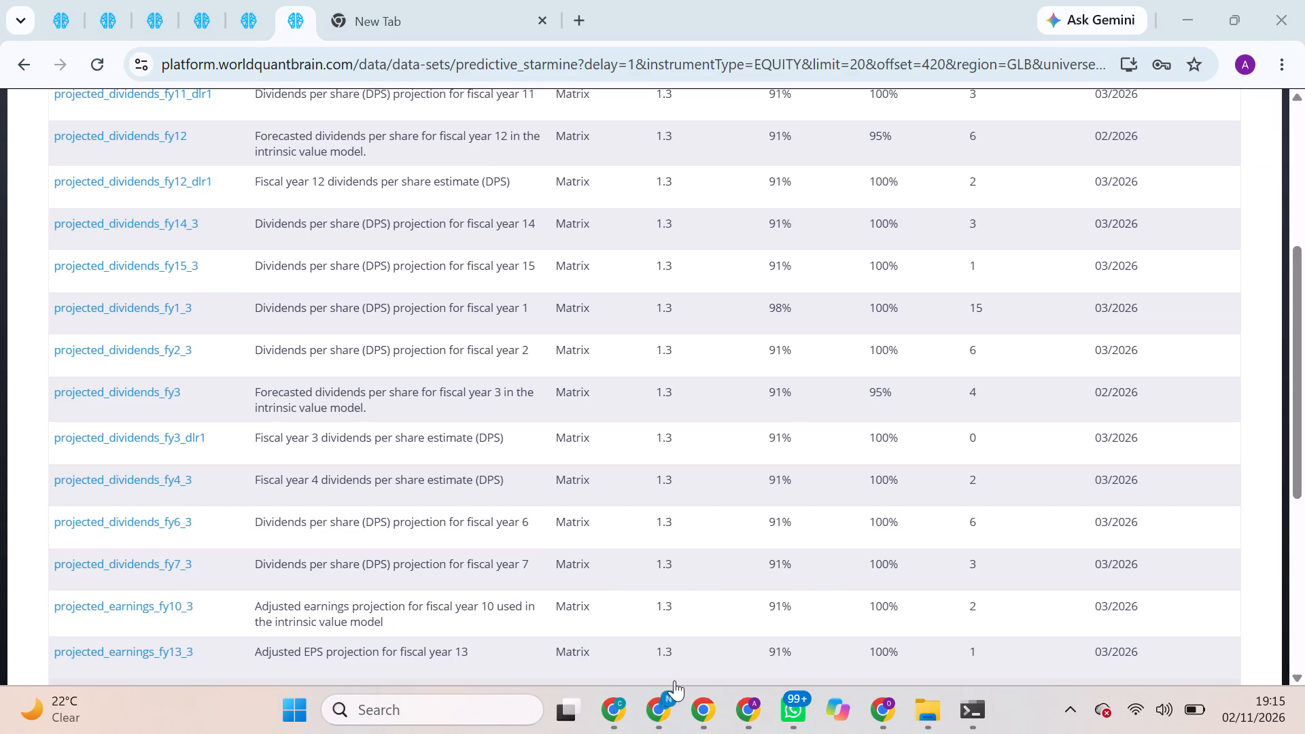
left_click(674, 680)
left_click(54, 12)
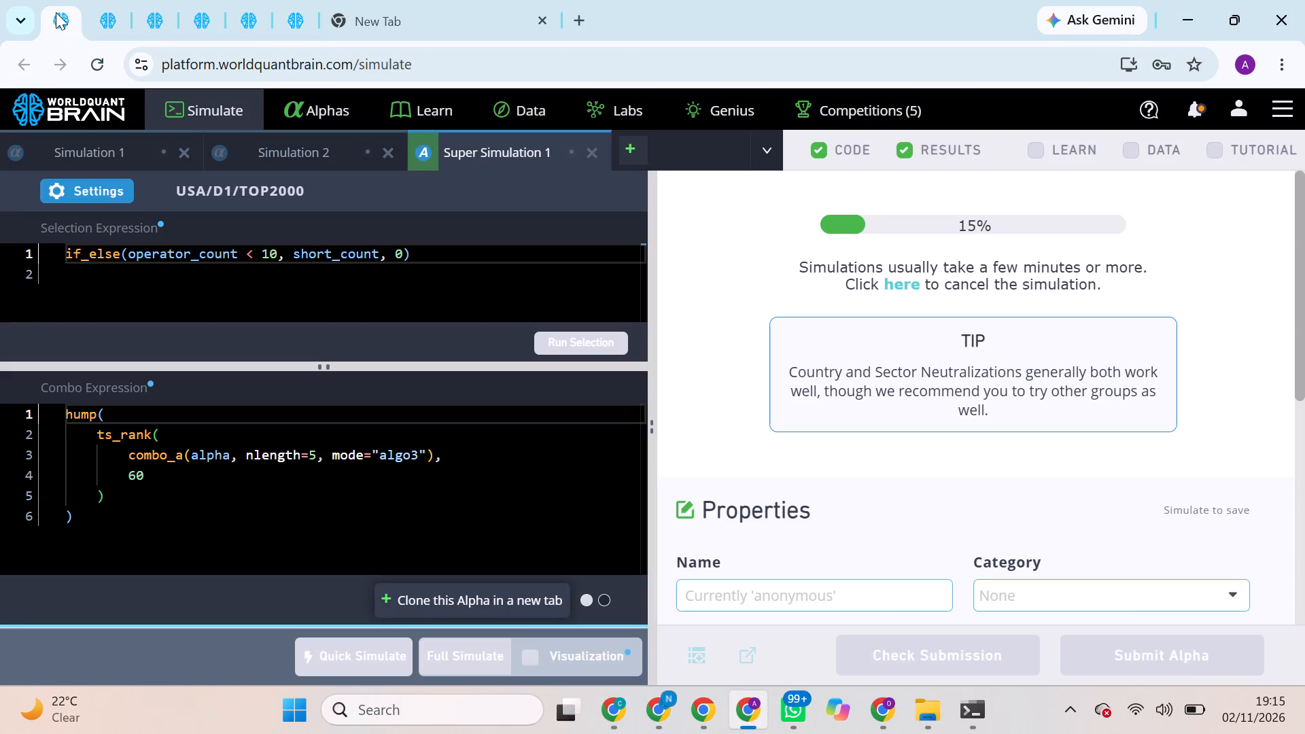
left_click(149, 4)
left_click(112, 3)
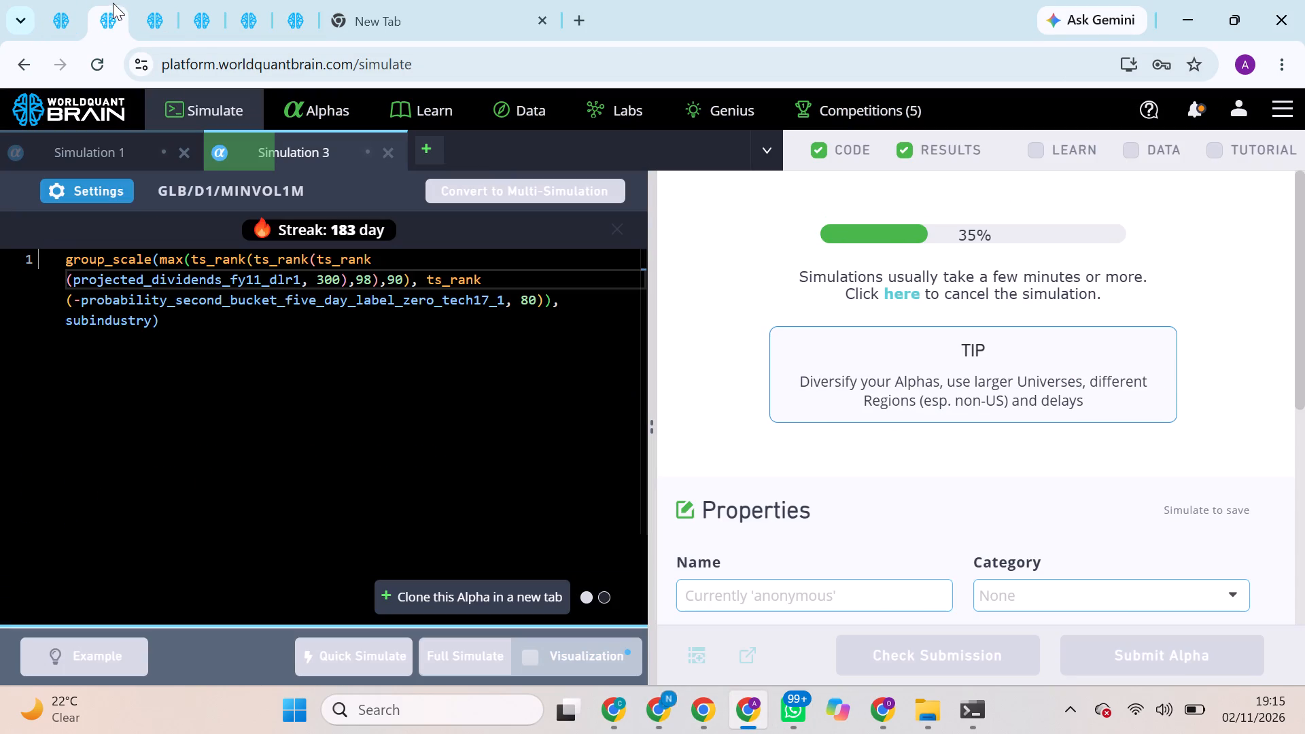
Switch to the other Chrome profile window, dismiss the Power Pool Alpha tutorial checks and run the super alpha's Prod Correlation.
left_click(667, 706)
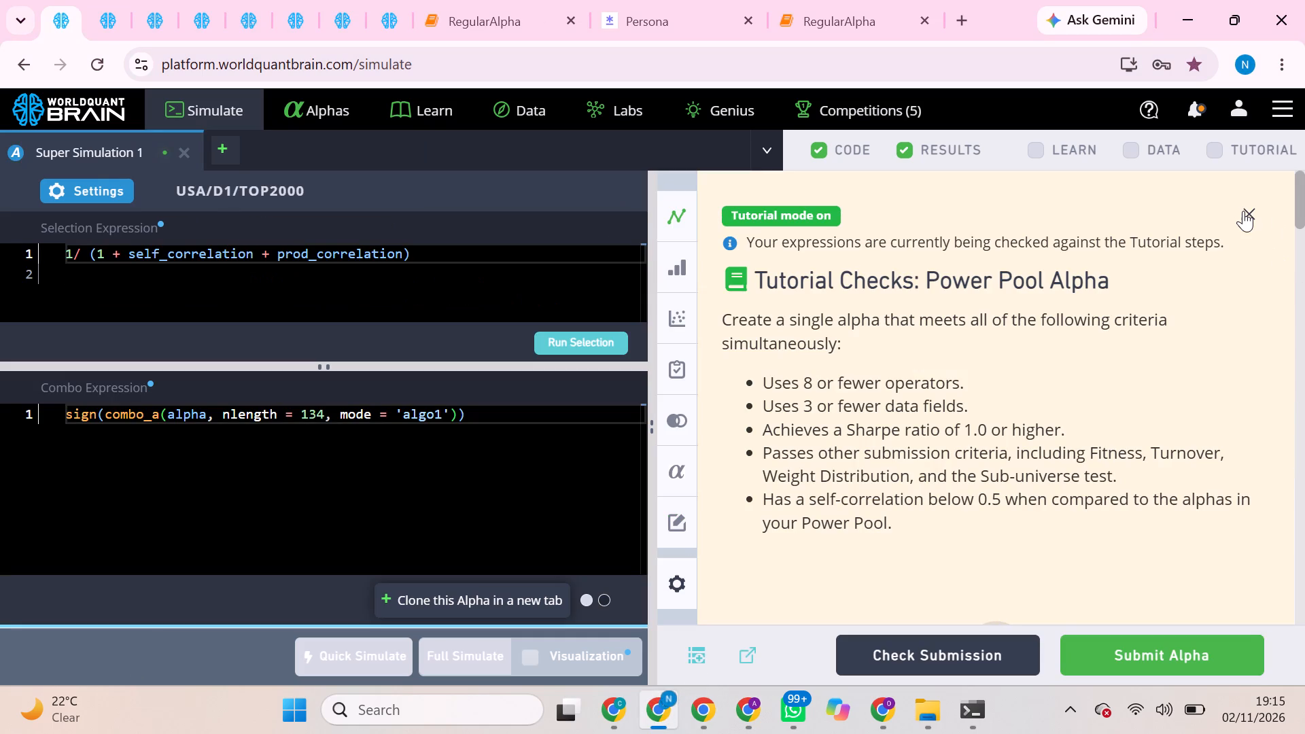
left_click(1245, 211)
scroll(1035, 439, "down", 13)
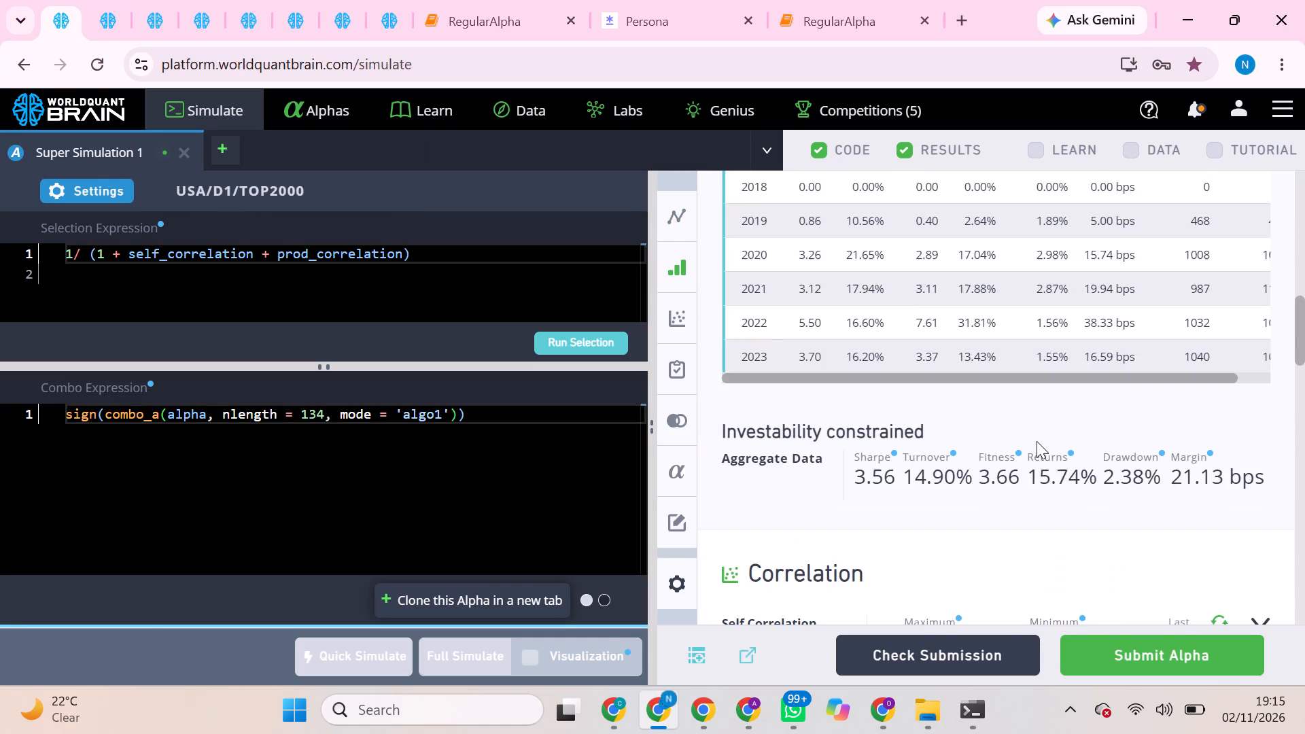
scroll(1045, 436, "up", 2)
left_click(1215, 402)
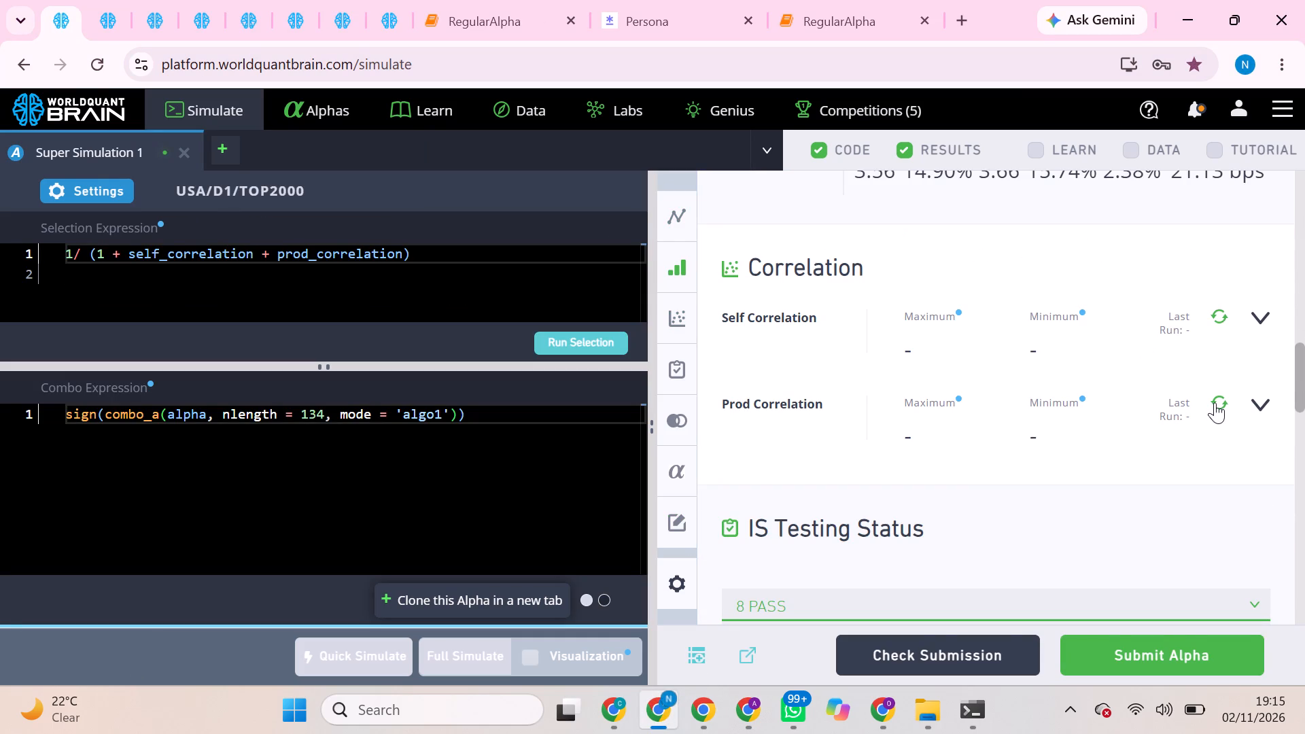
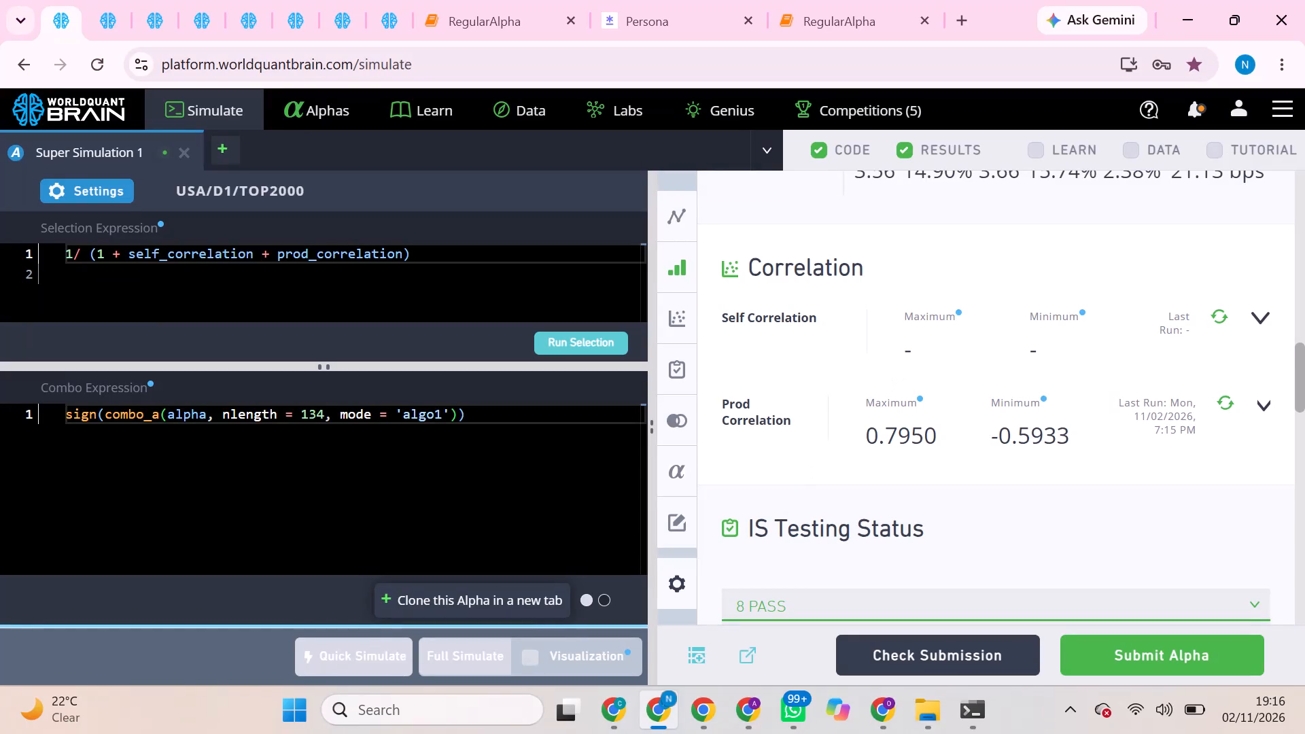
Set the combo expression's nlength to 56, rerun the selection and start a full simulation of the USA super alpha.
double_click(317, 416)
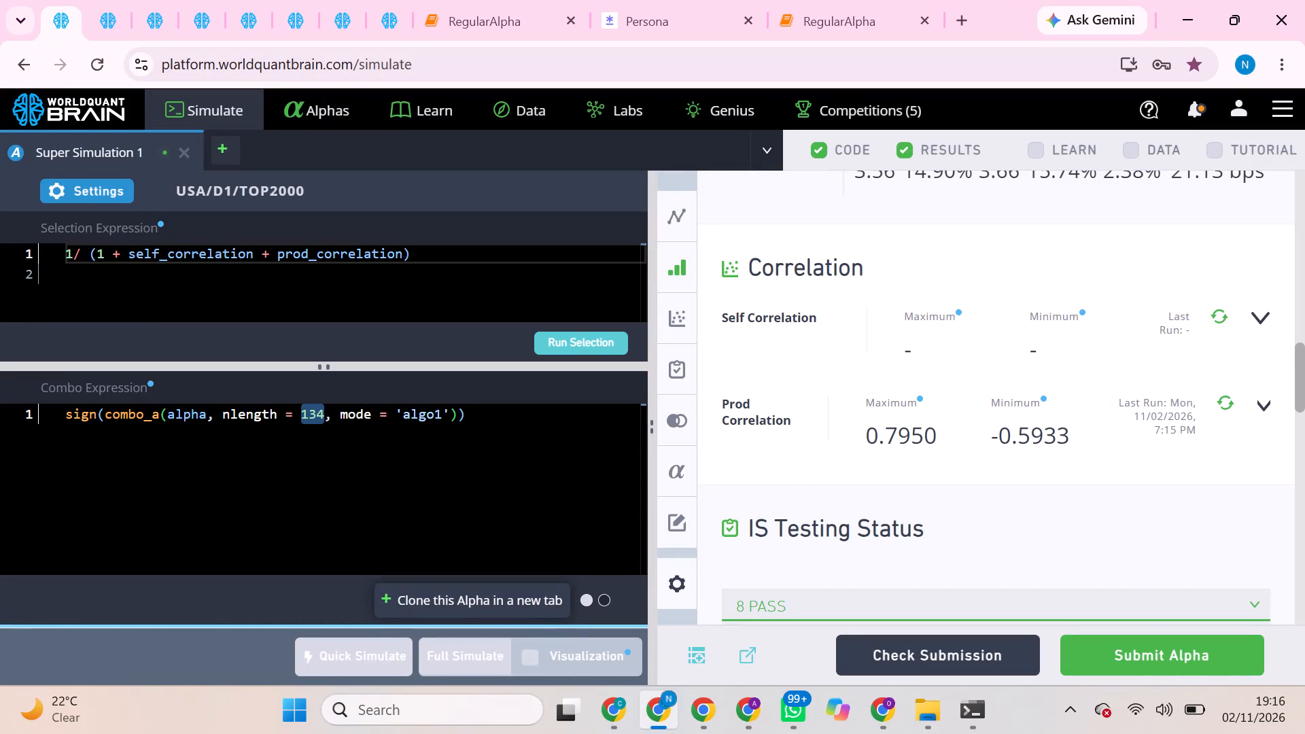
type("56")
left_click(563, 348)
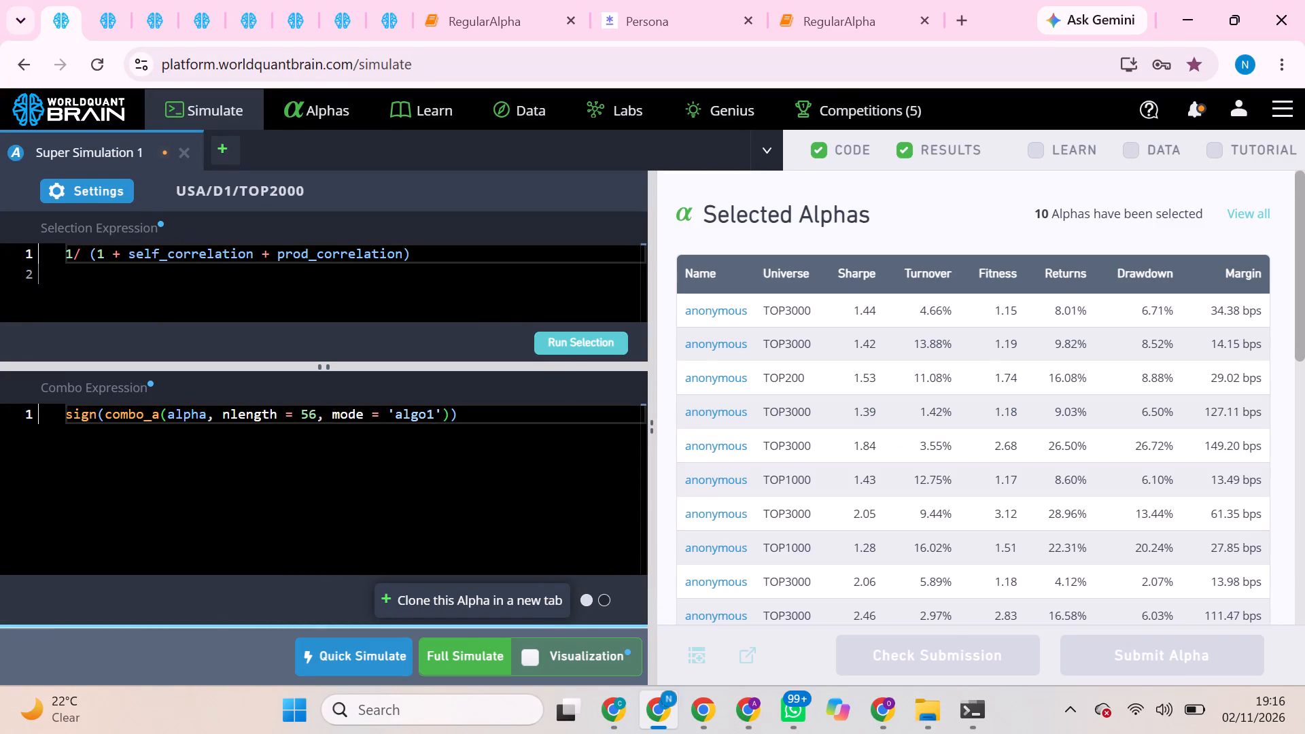
left_click(477, 661)
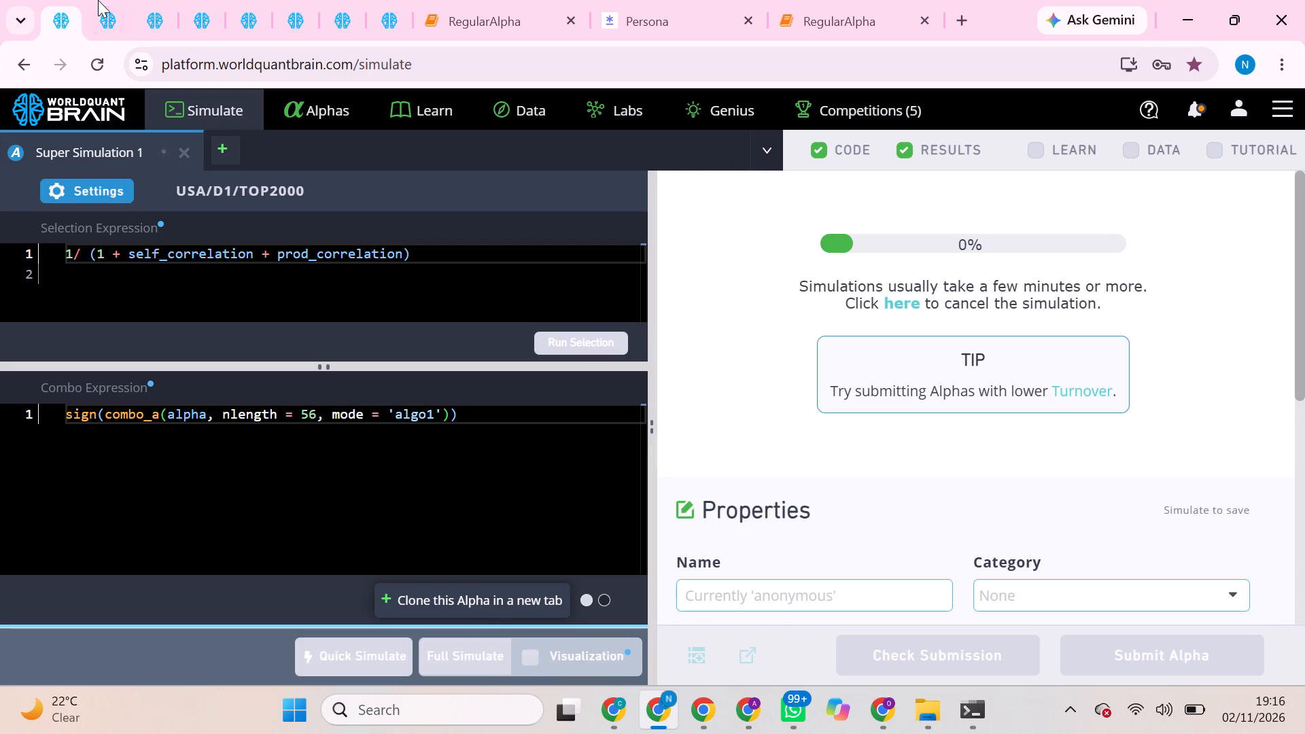
View the unsubmitted alpha's details, then switch to the other Chrome profile window and check its GLB and USA super alpha simulations.
left_click(103, 0)
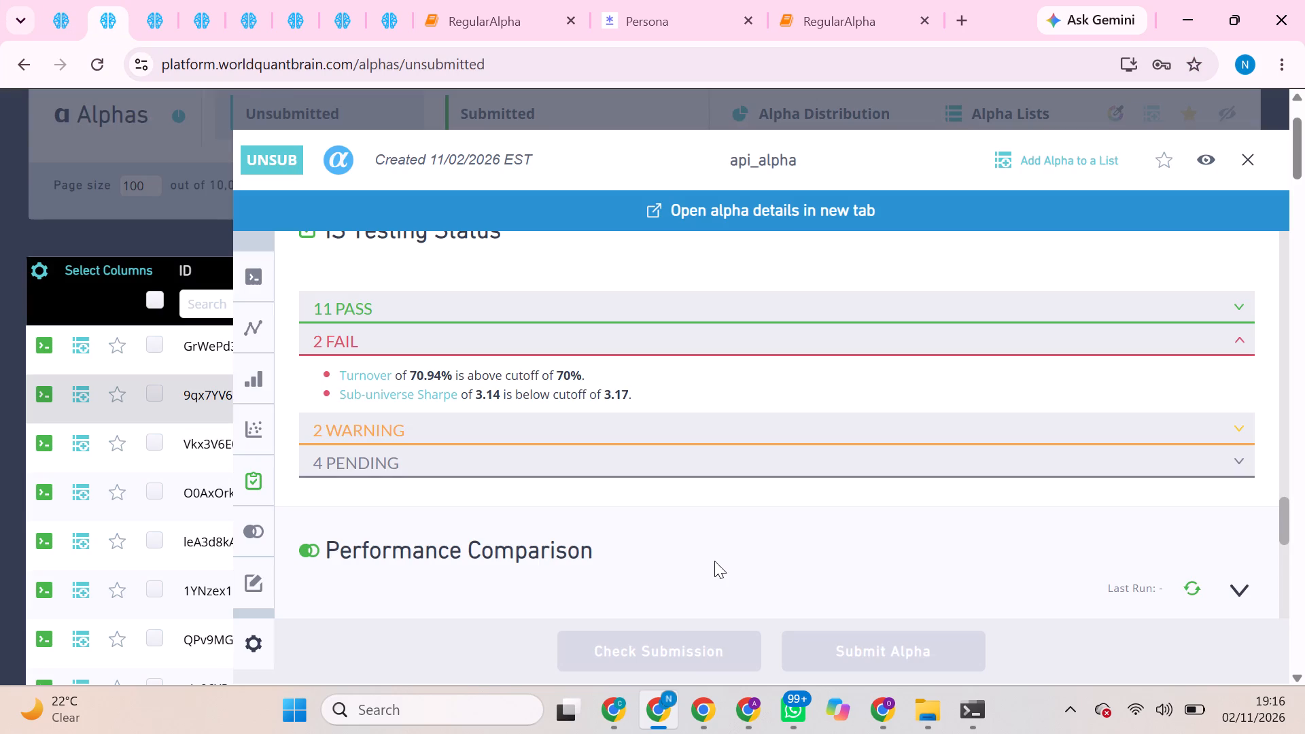
left_click(755, 706)
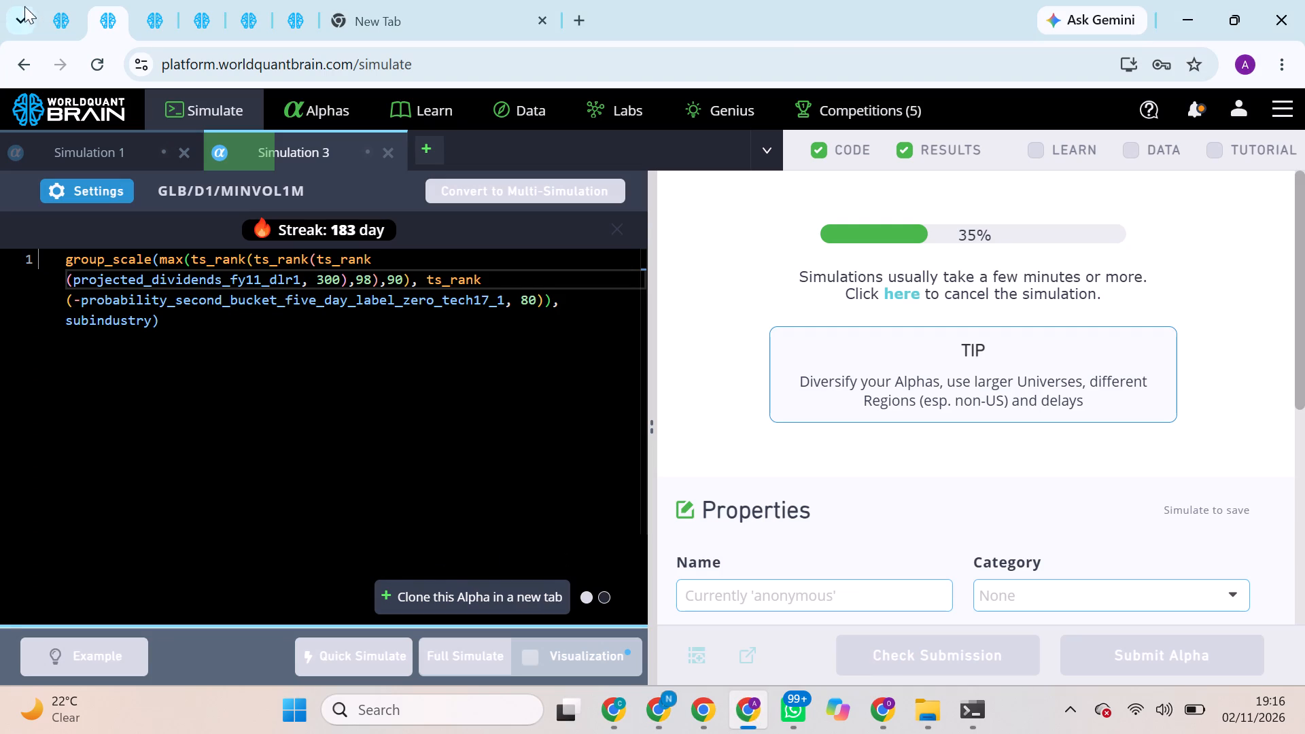
left_click(56, 4)
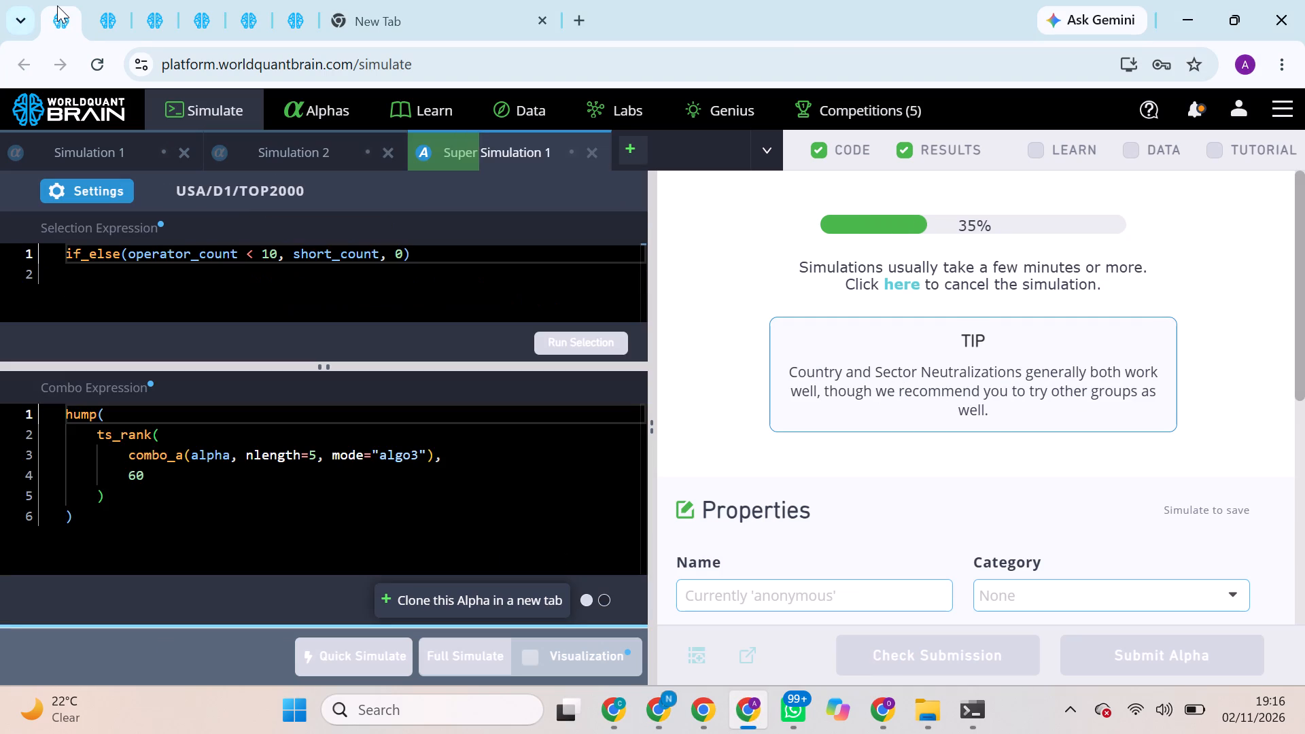
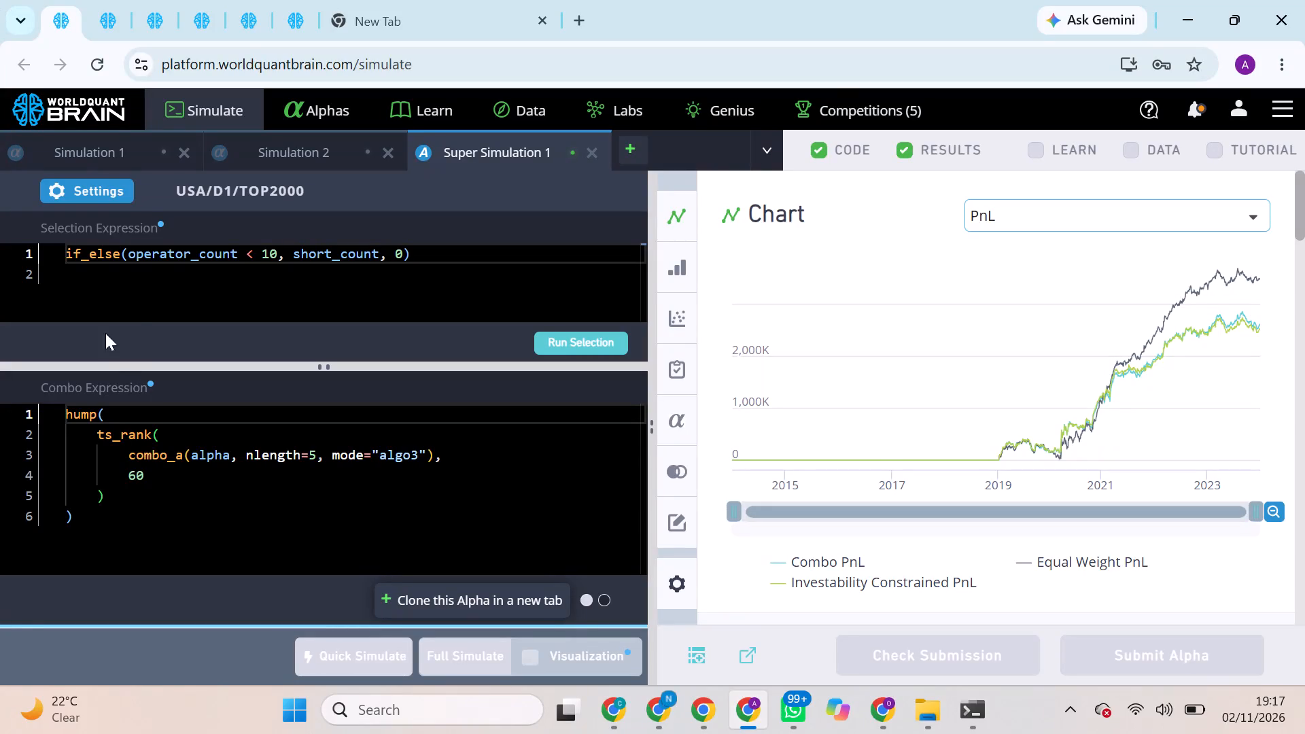
Set the USA super simulation's decay to 0 and its neutralization to Subindustry, and apply the settings.
left_click(116, 186)
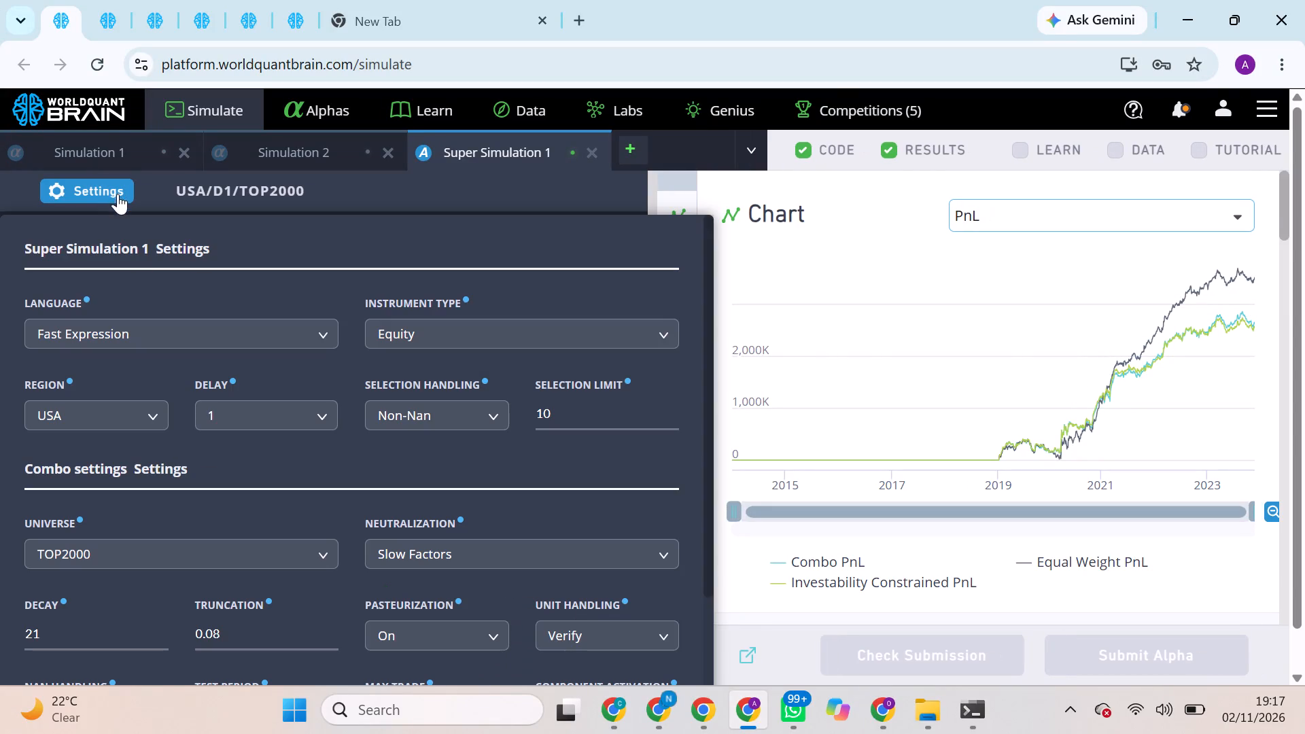
scroll(170, 472, "down", 1)
left_click_drag(410, 454, 410, 464)
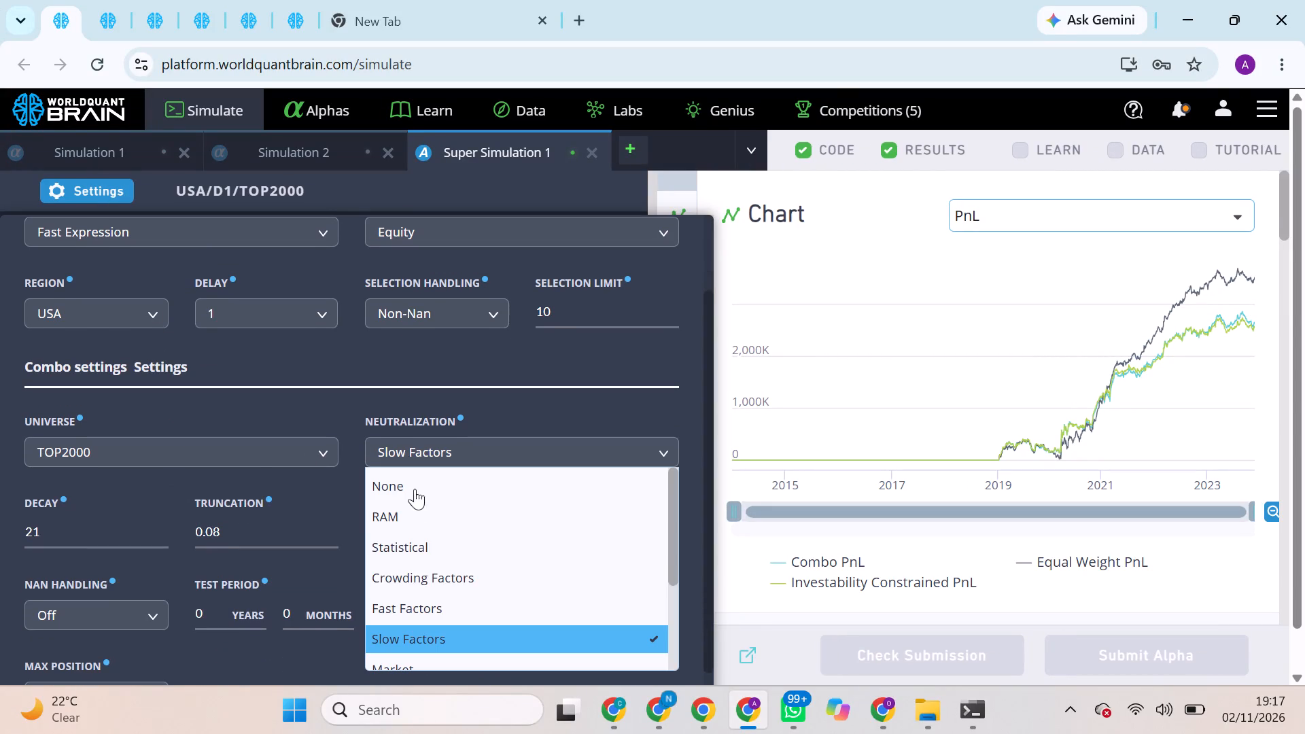
left_click(434, 608)
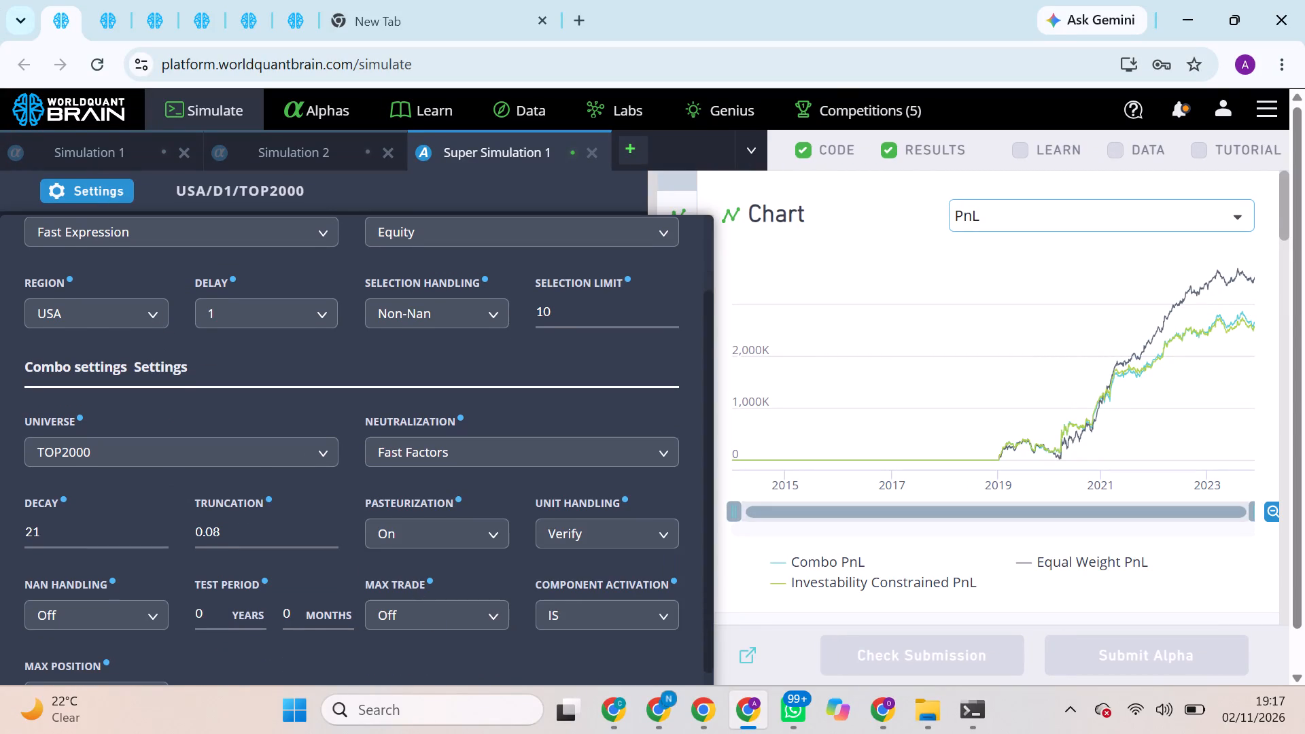
scroll(415, 591, "down", 2)
left_click(110, 457)
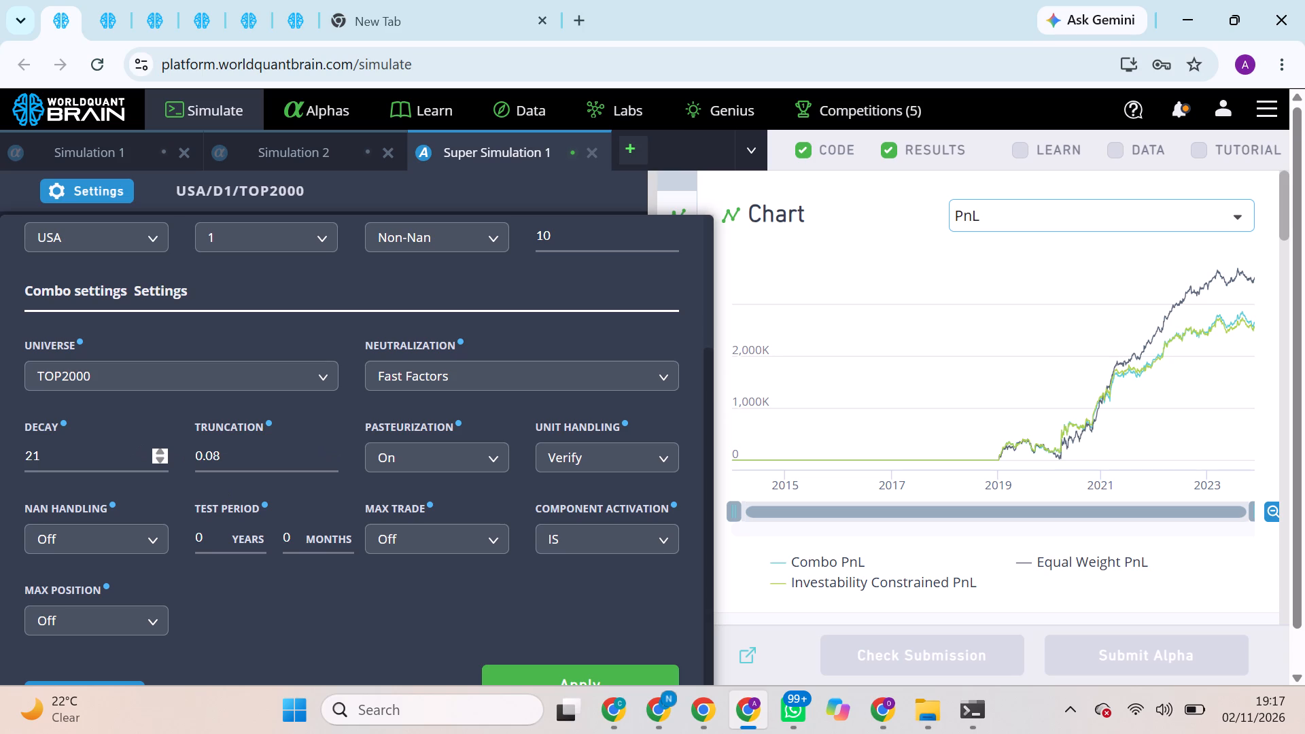
key("BackSpace")
key("BackSpace")
key("BackSpace")
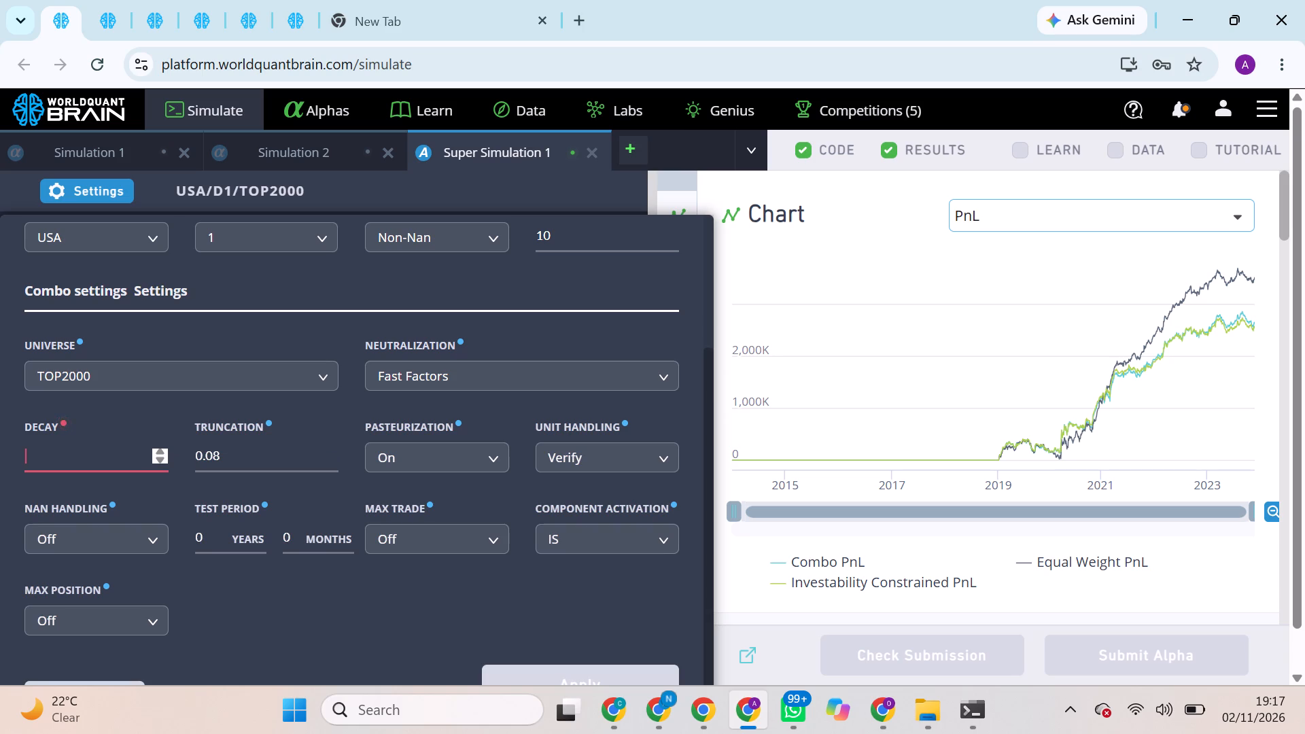
key("0")
left_click(512, 387)
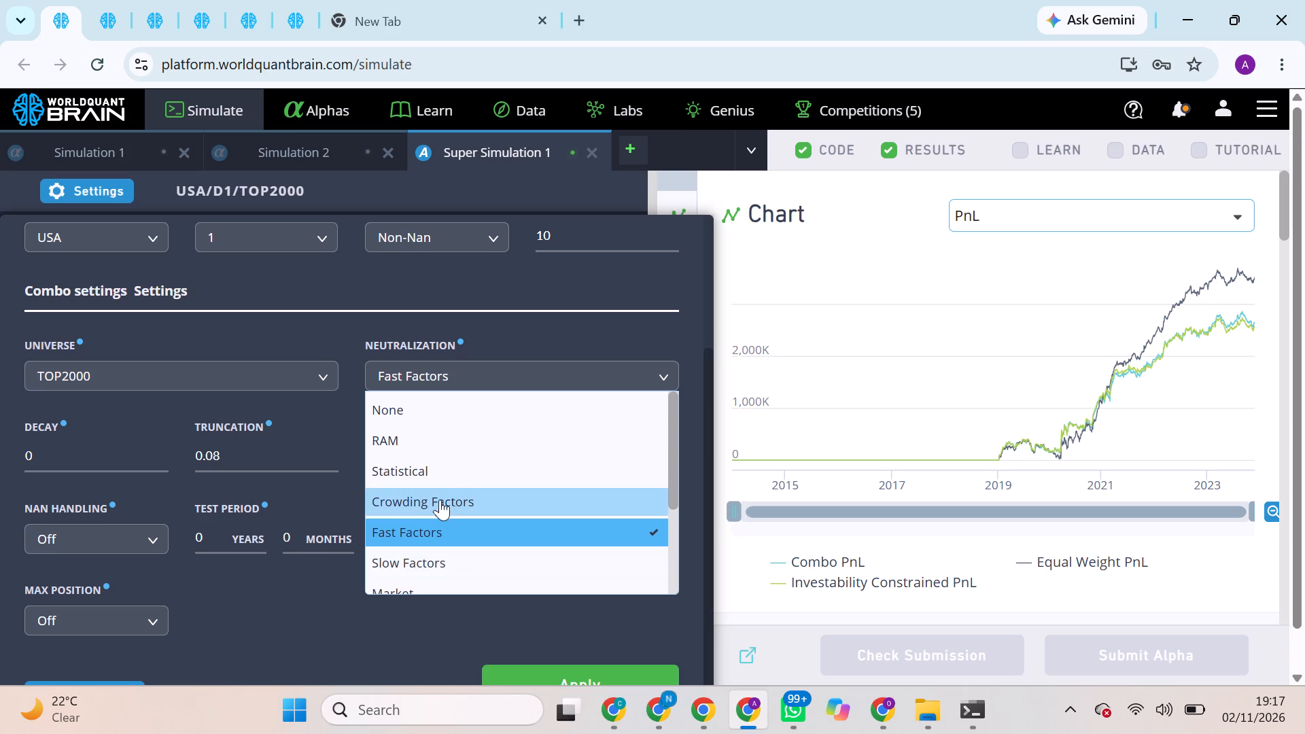
scroll(415, 493, "down", 3)
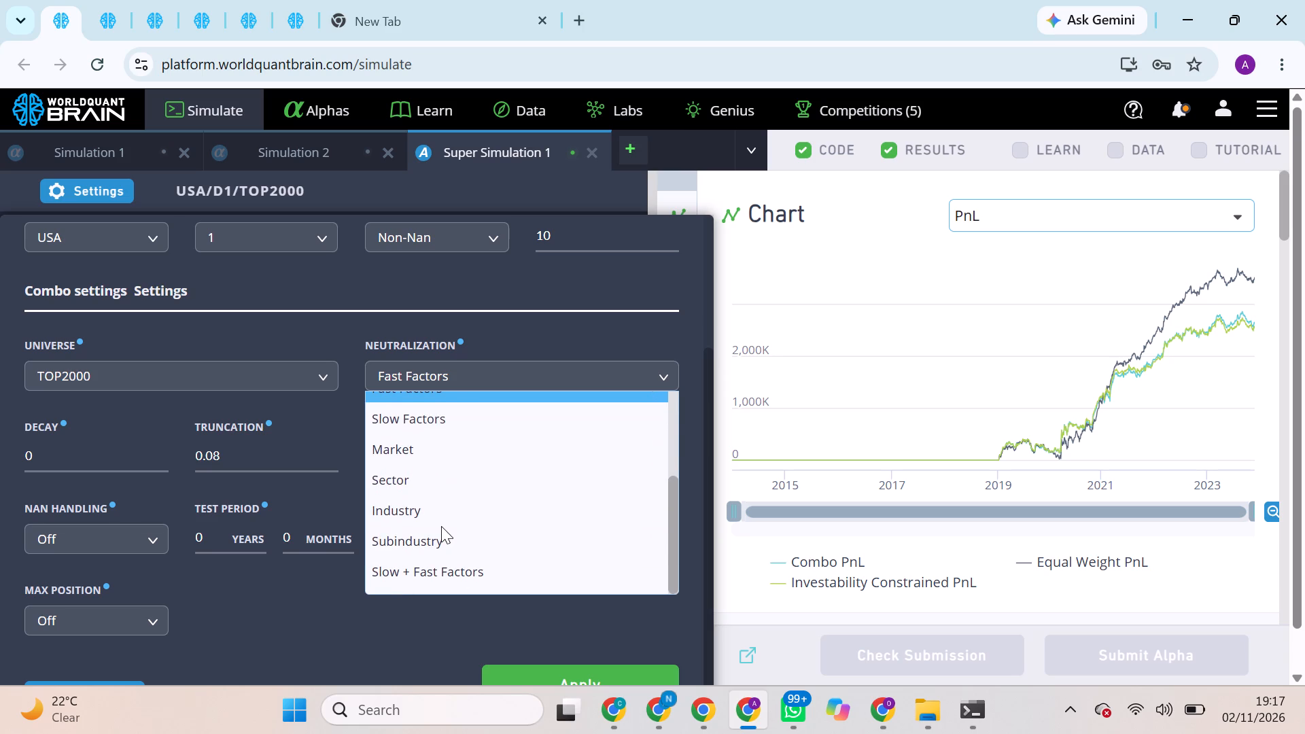
left_click(442, 527)
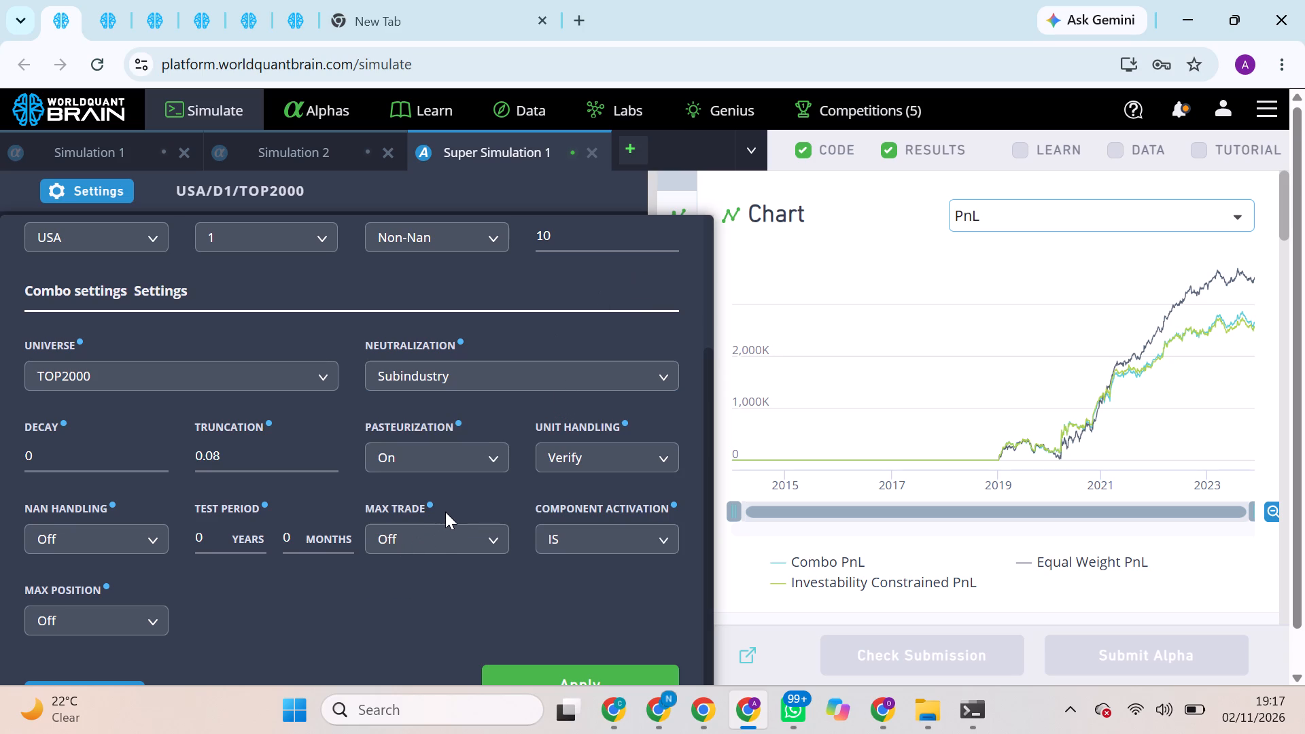
scroll(447, 511, "down", 3)
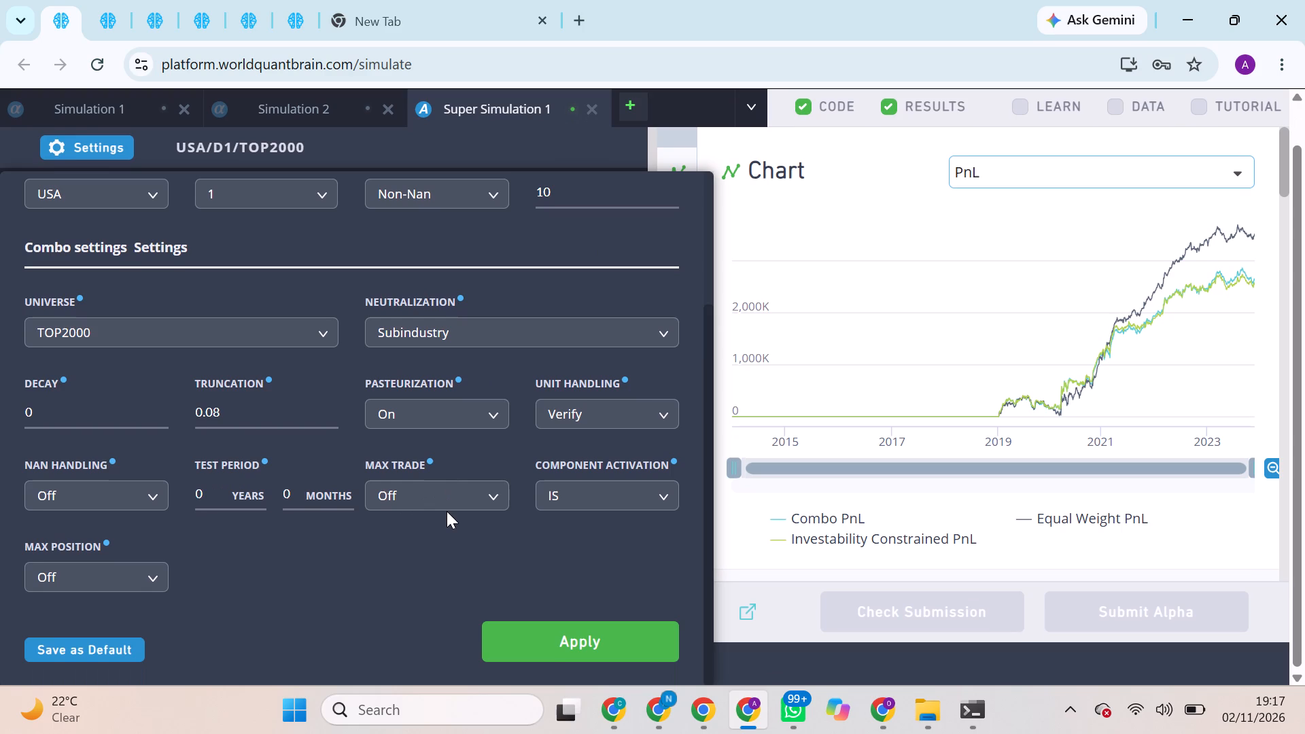
left_click(605, 631)
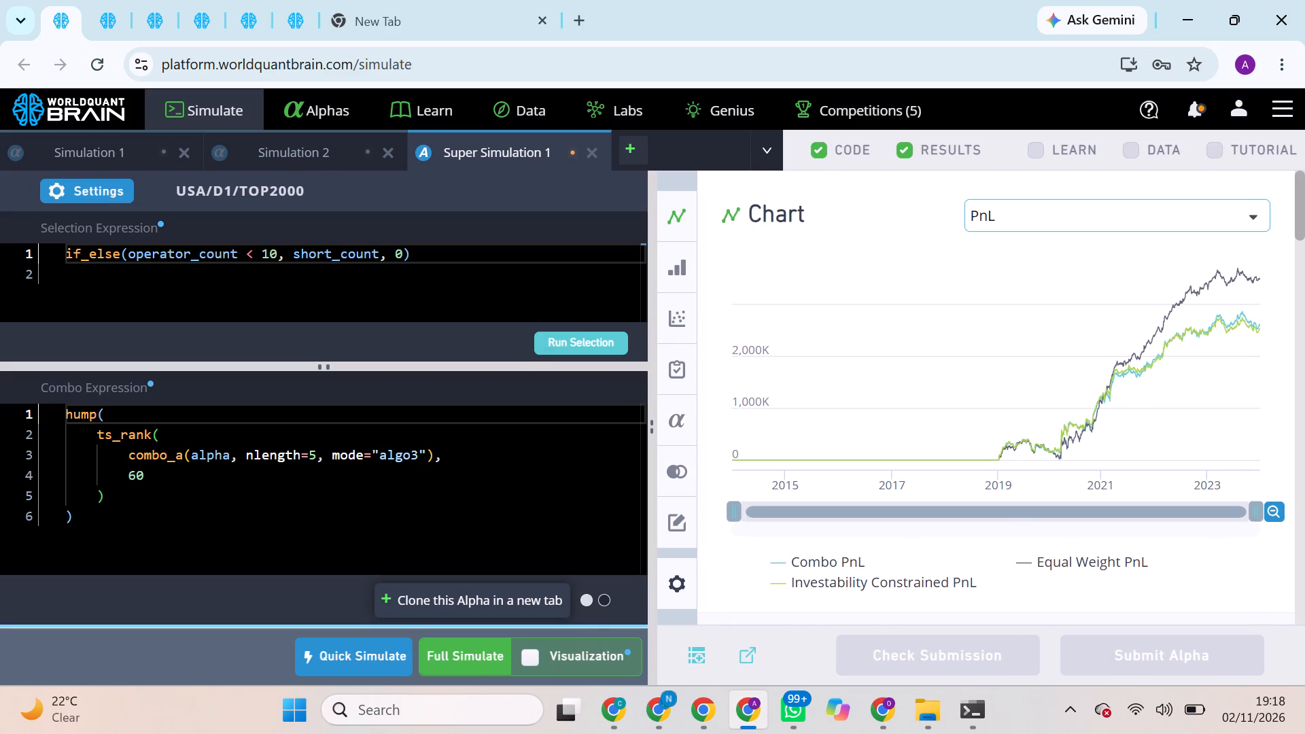
Rerun the selection and start a full simulation of the USA/D1/TOP2000 super alpha.
left_click(599, 336)
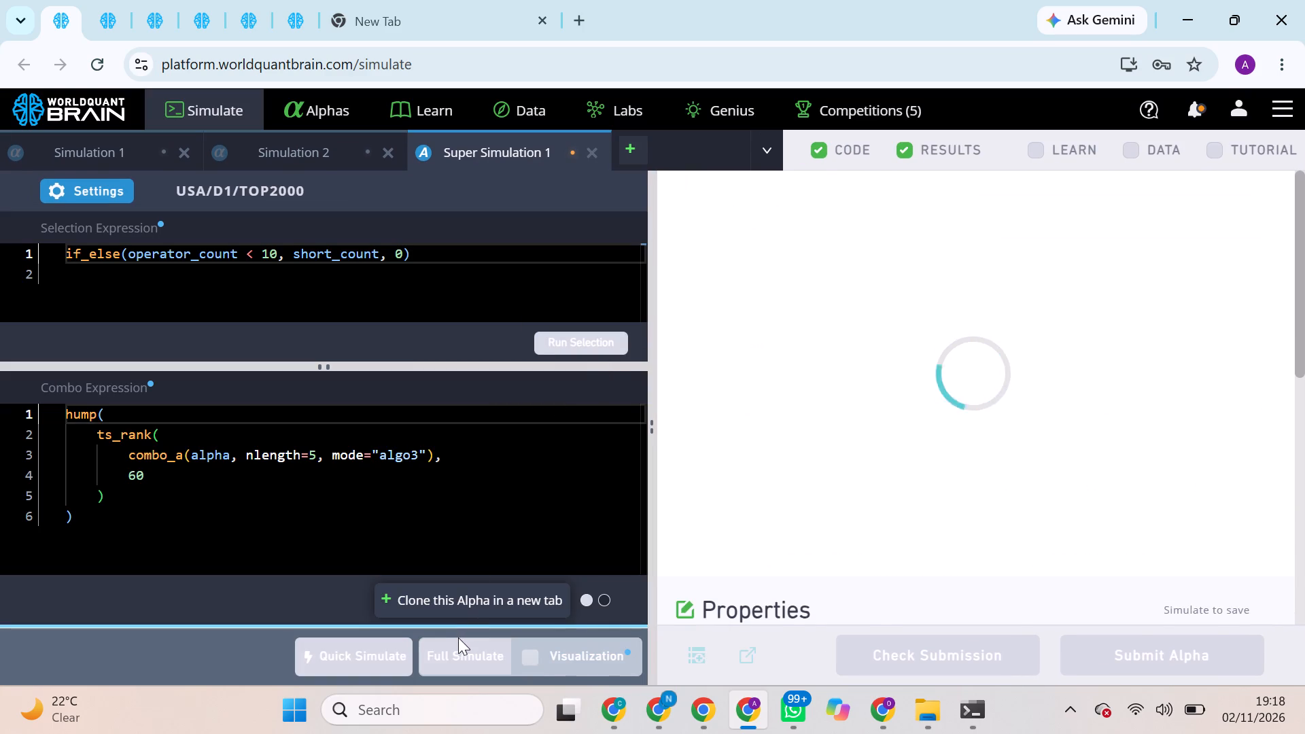
left_click(456, 650)
In the GLB/D1/MINVOL1M Simulation 3, dismiss the streak message and tutorial checks, and run the Prod Correlation check.
left_click(116, 0)
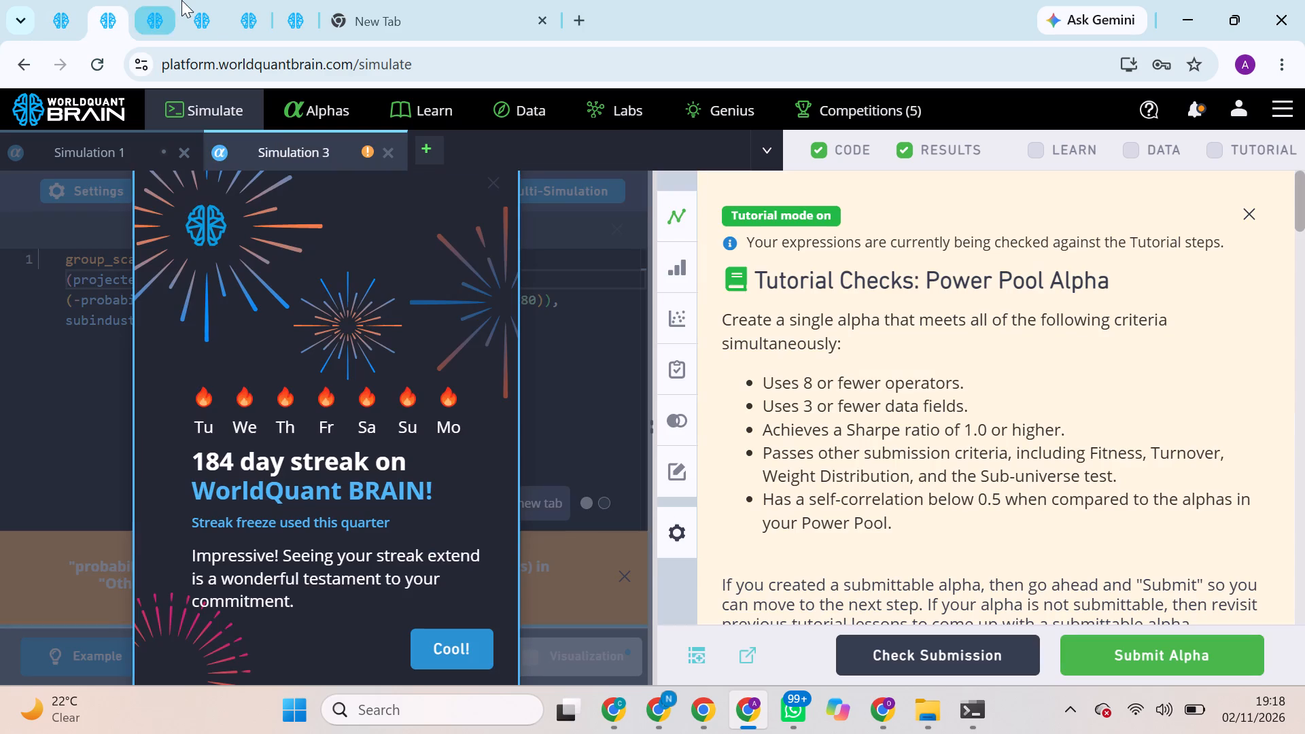
left_click(459, 648)
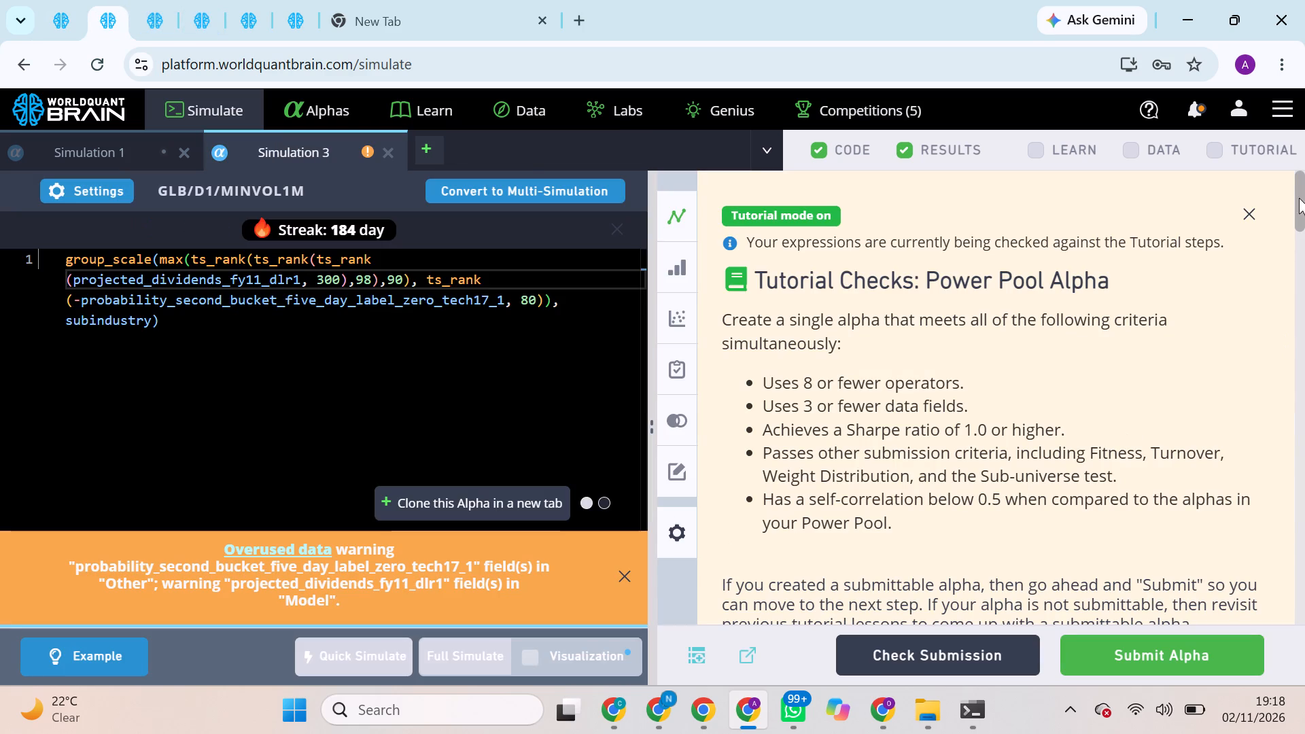
left_click(1249, 211)
scroll(924, 469, "down", 4)
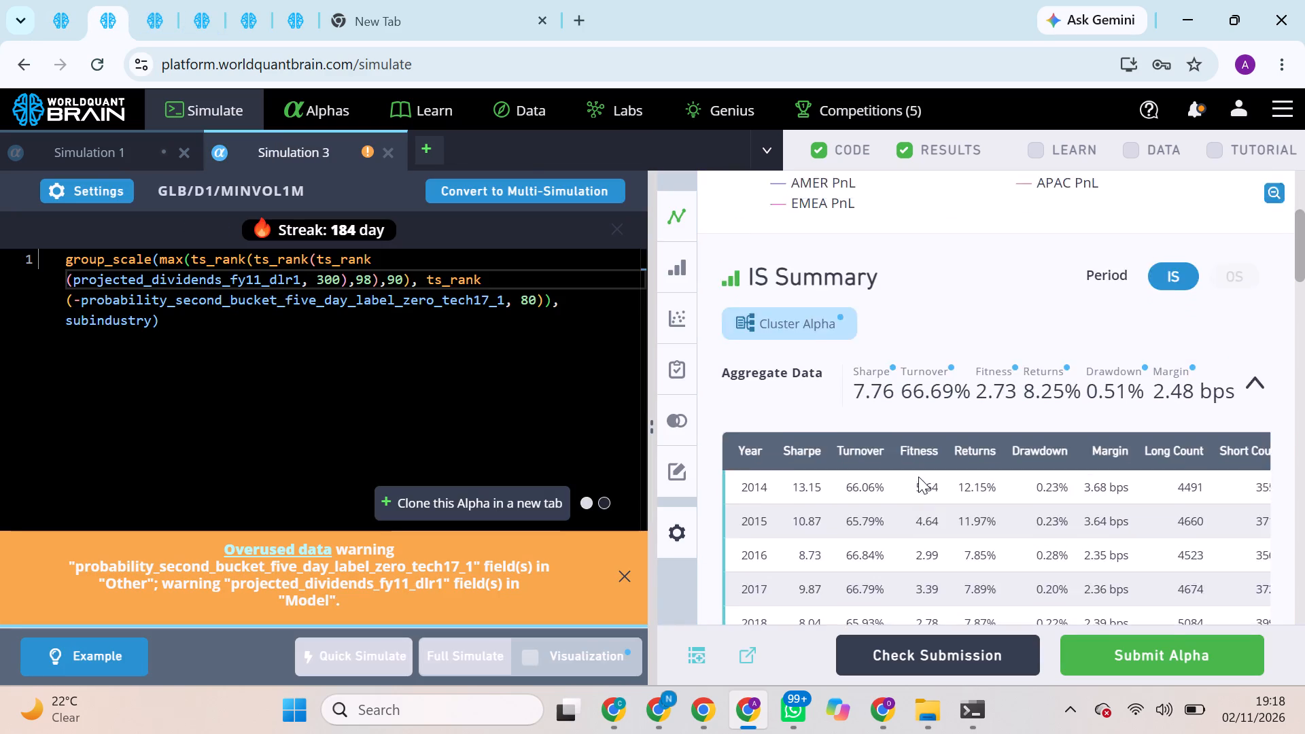
scroll(918, 487, "down", 10)
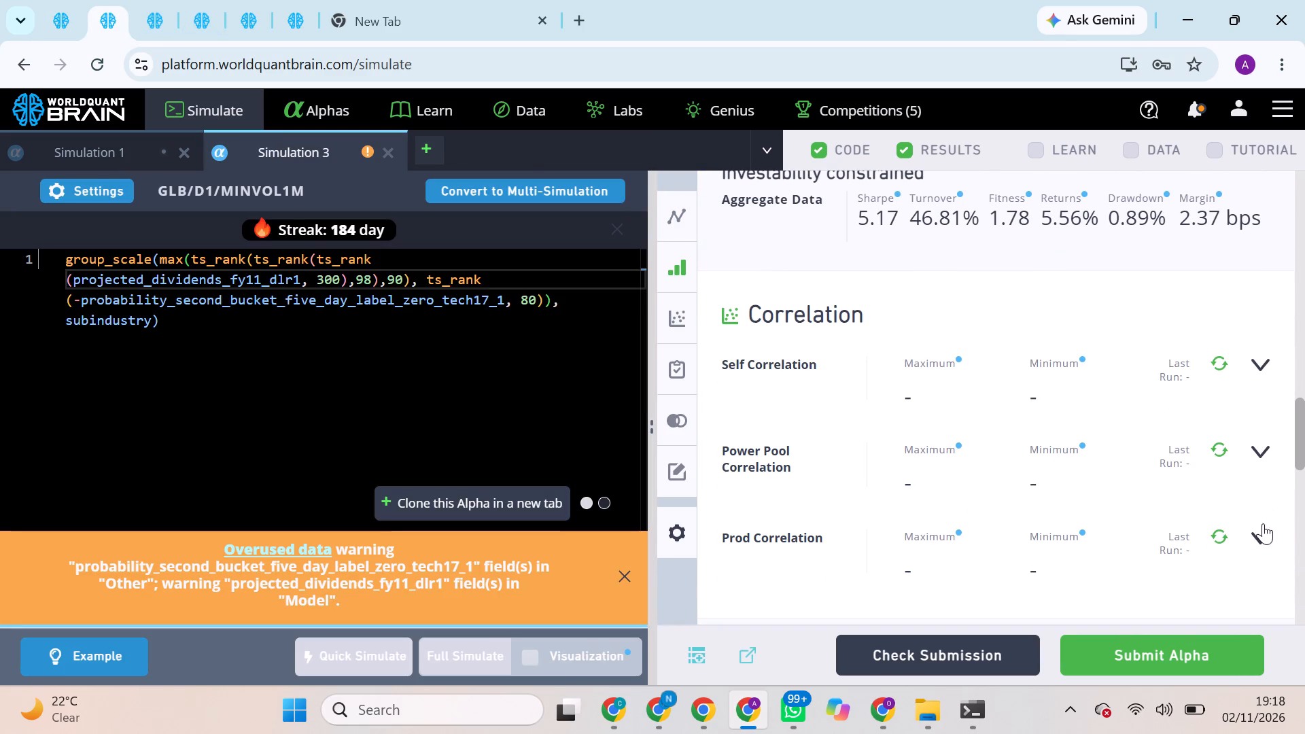
scroll(1225, 559, "down", 1)
left_click(1222, 433)
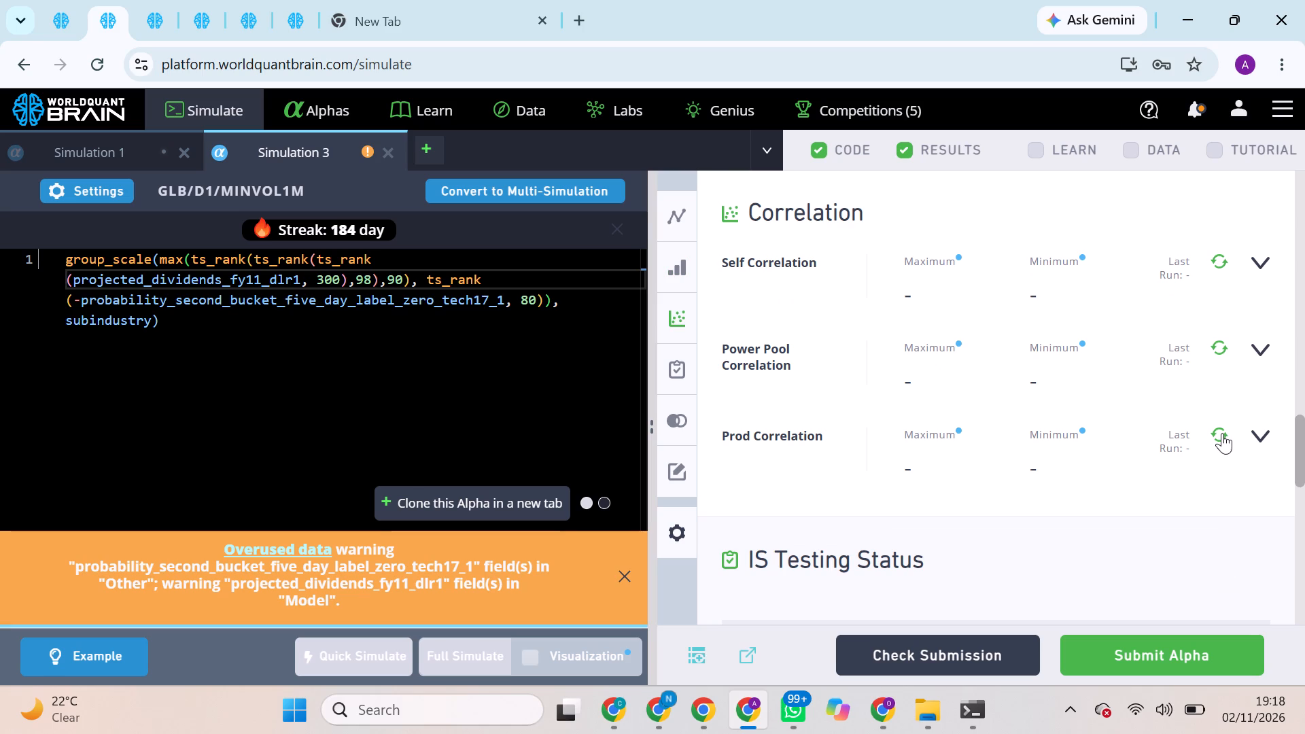
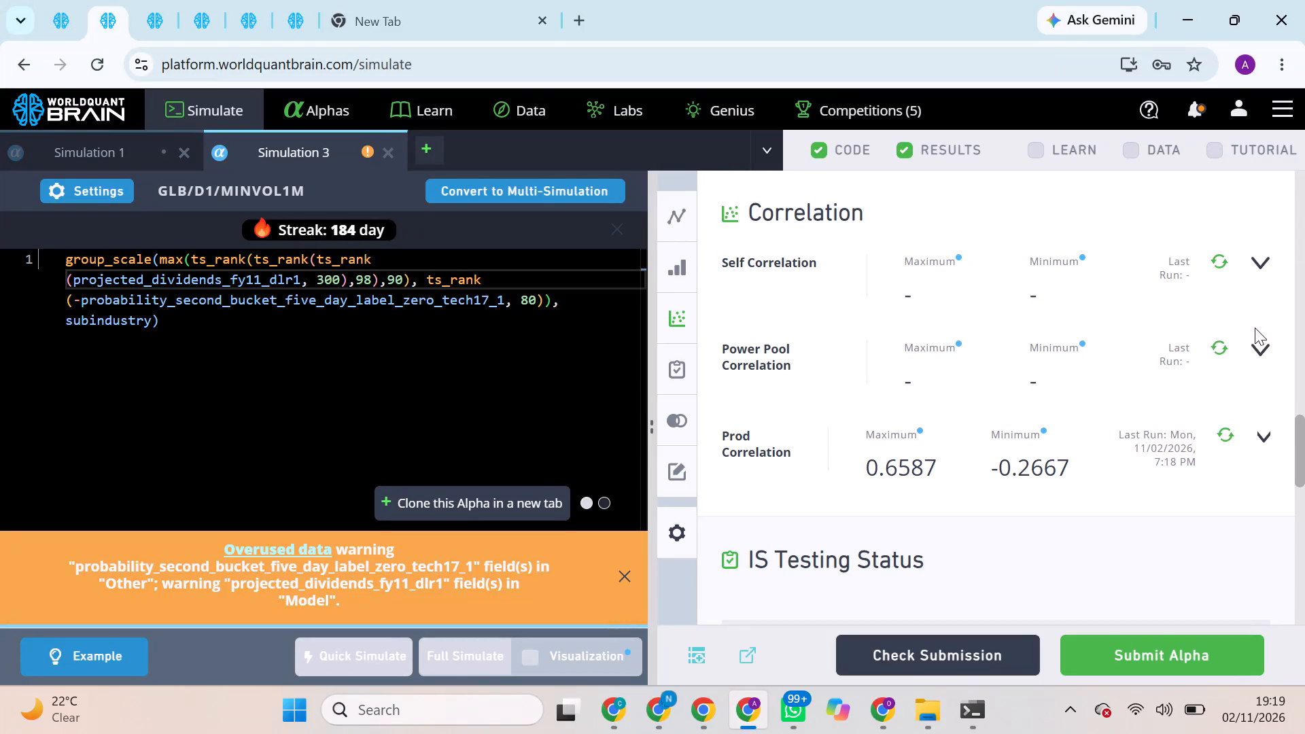
Run the Power Pool Correlation and Self Correlation checks for the GLB/D1/MINVOL1M alpha.
left_click(1221, 349)
left_click(1228, 261)
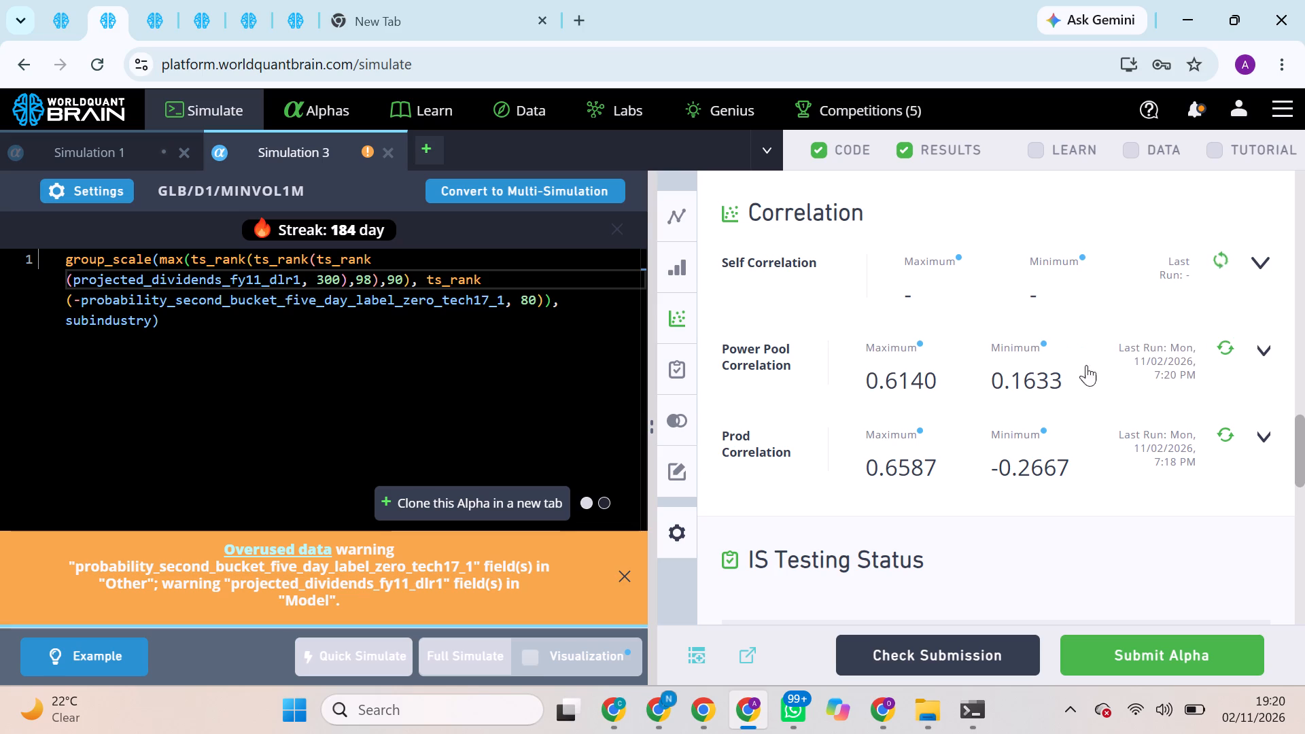
Expand the Performance Comparison section of the GLB/D1/MINVOL1M alpha to load its comparison.
scroll(1100, 376, "down", 4)
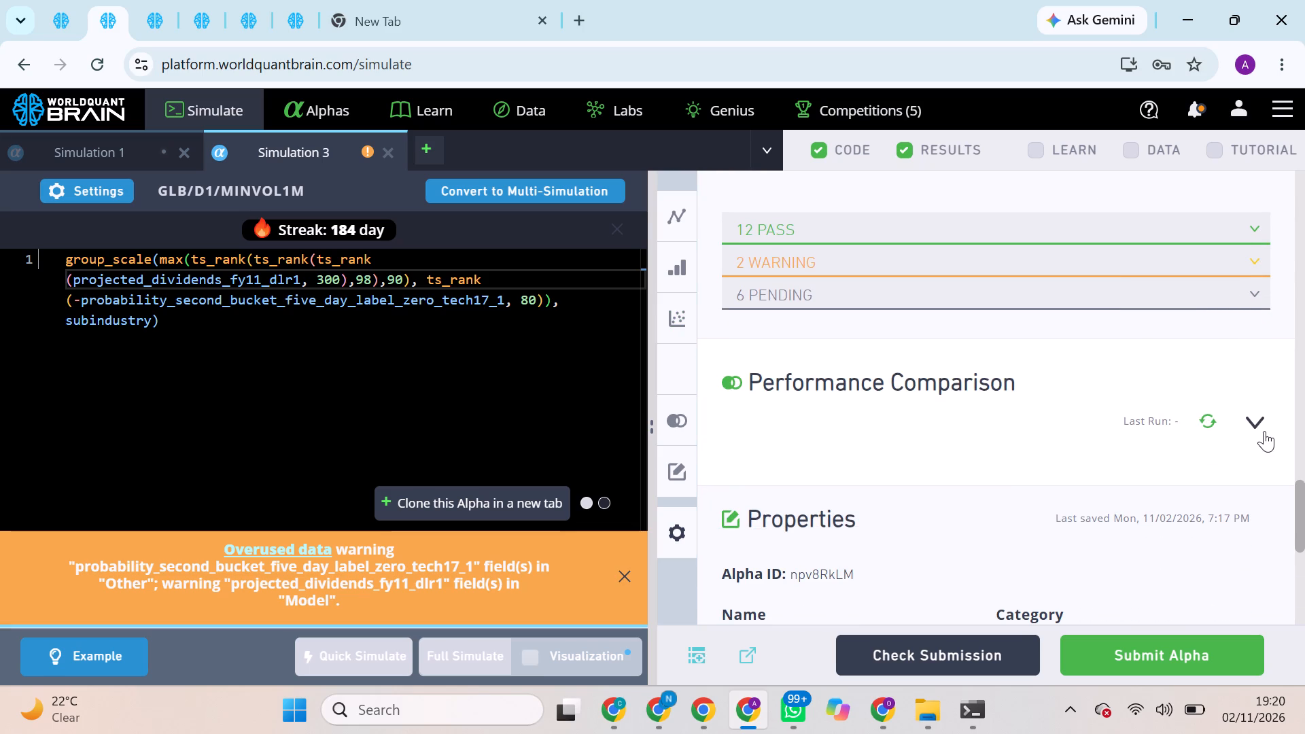
left_click(1255, 421)
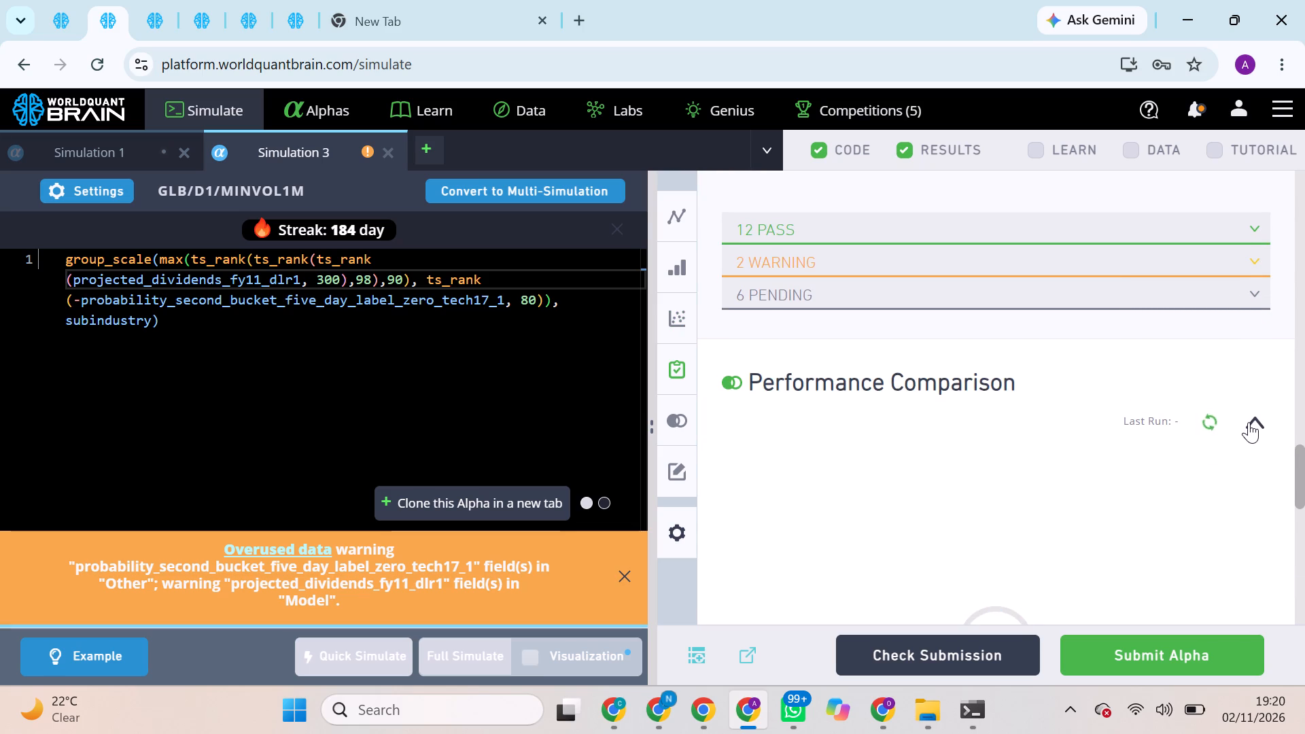
scroll(1249, 422, "down", 1)
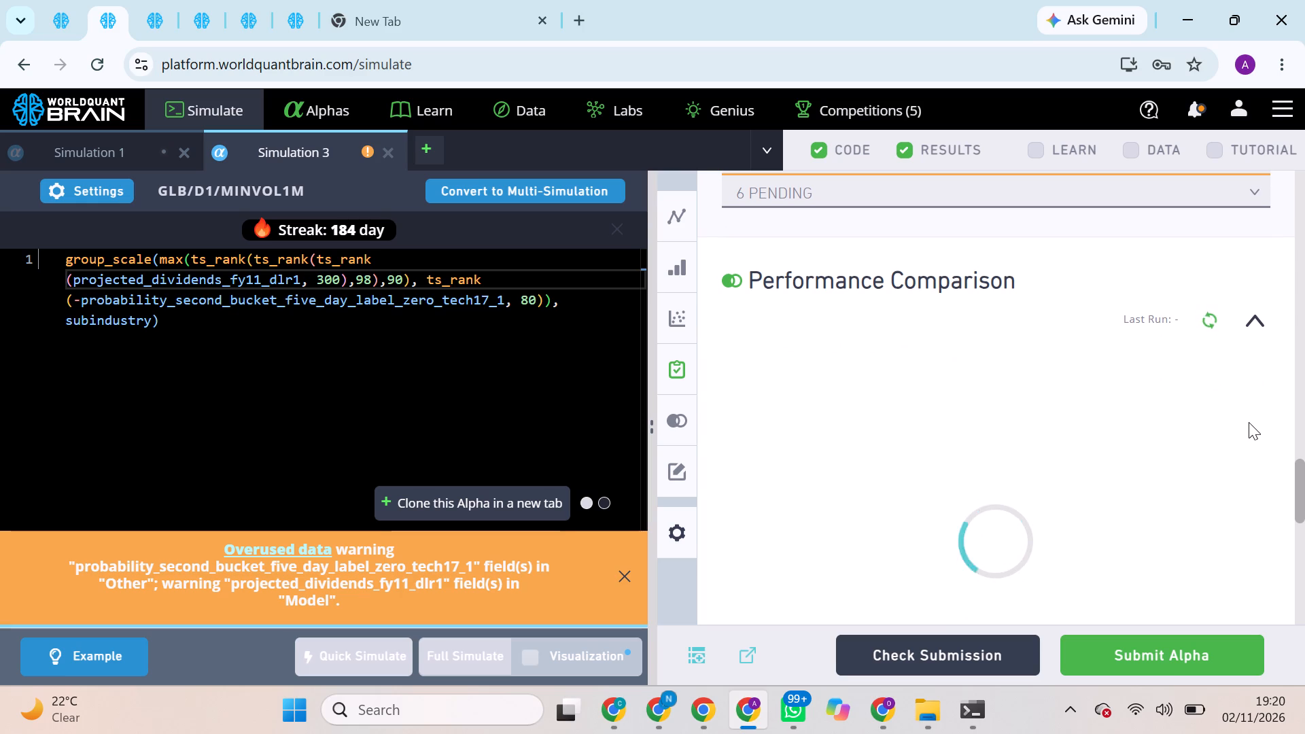
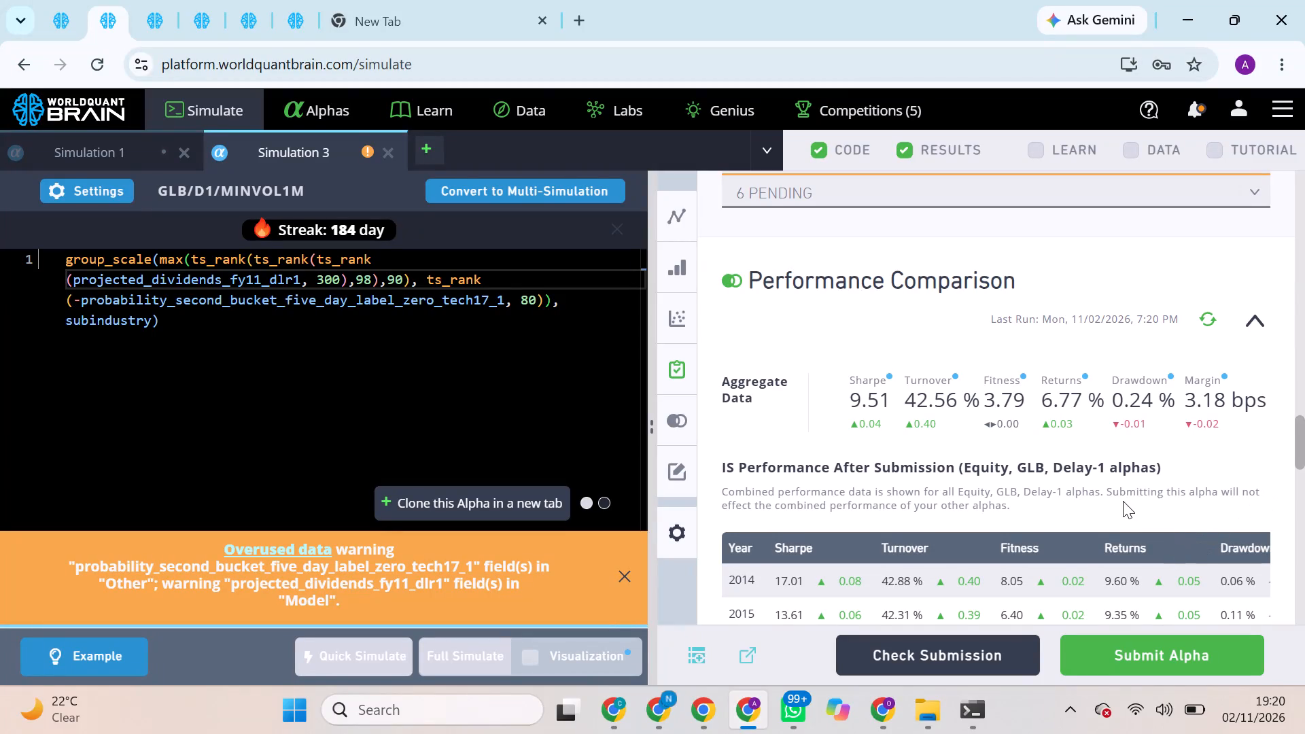
scroll(1138, 406, "down", 1)
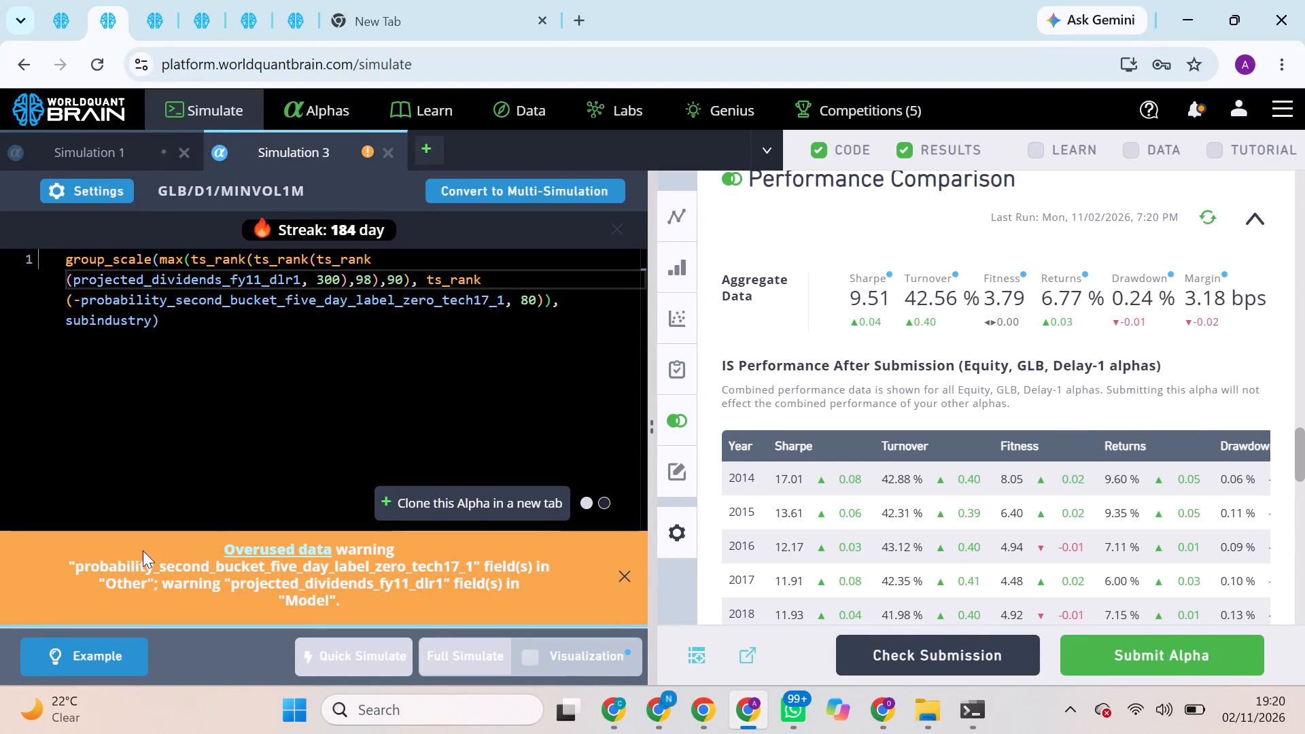
left_click_drag(153, 324, 169, 304)
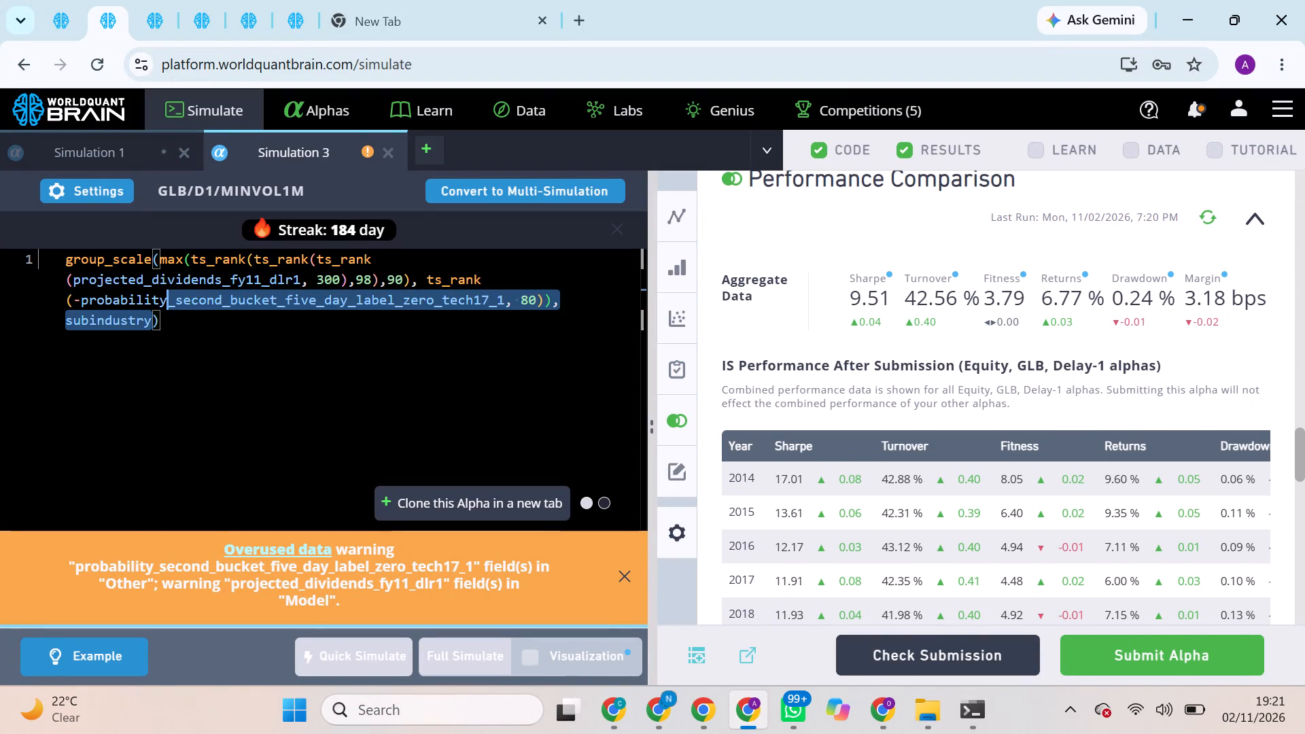
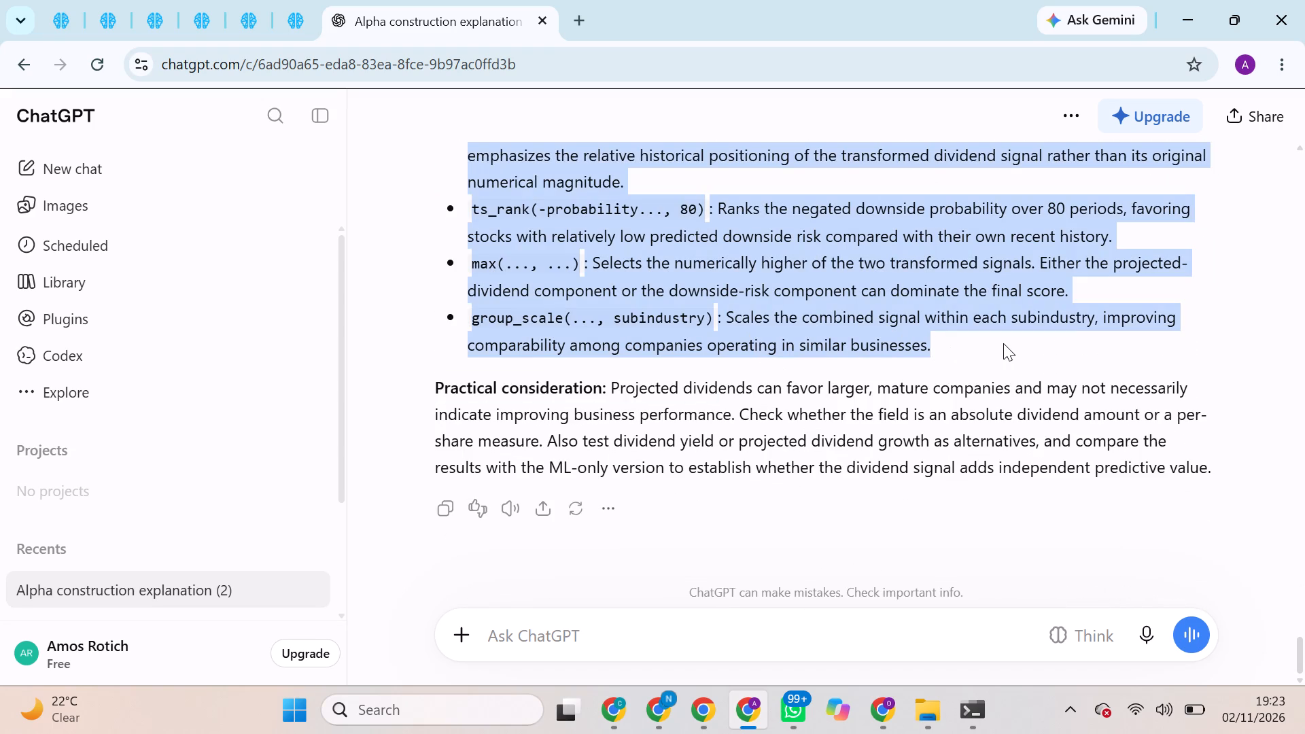
Paste the copied explanation into the Description of the GLB/D1/MINVOL1M alpha in Simulation 3 on WorldQuant BRAIN.
left_click(67, 1)
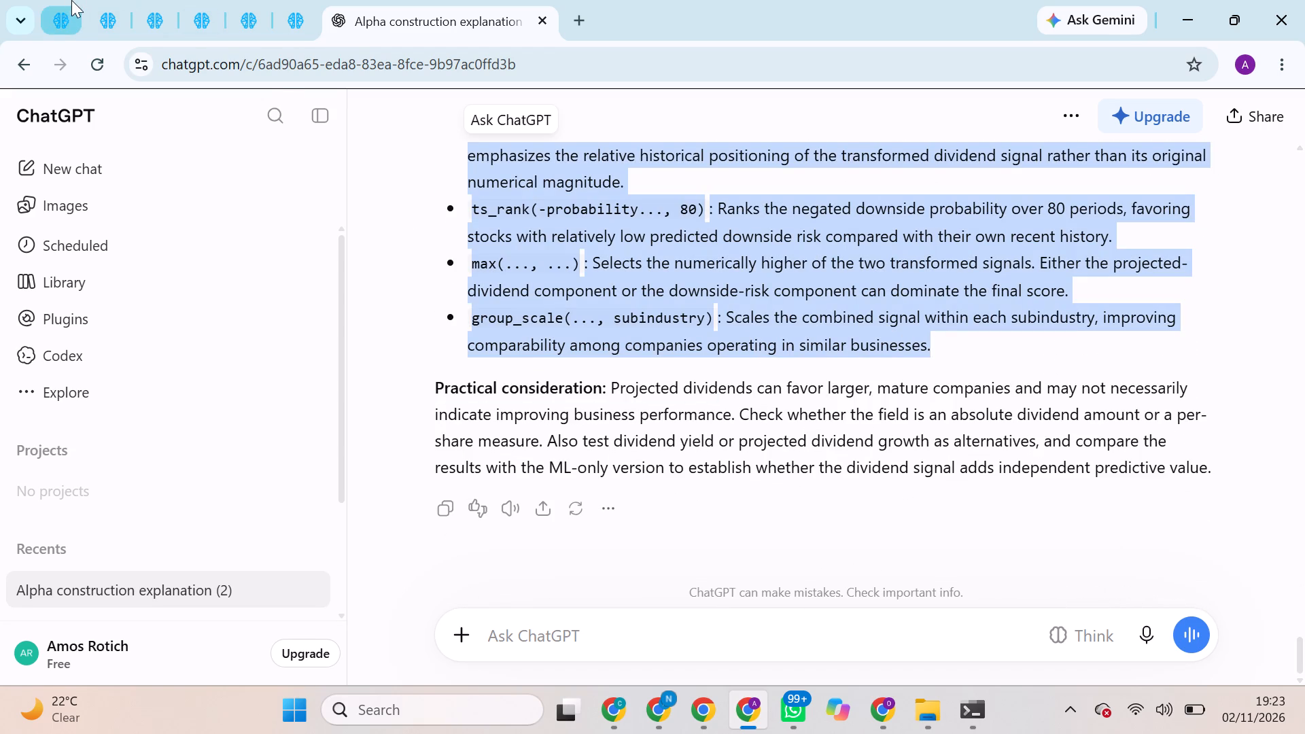
left_click(120, 0)
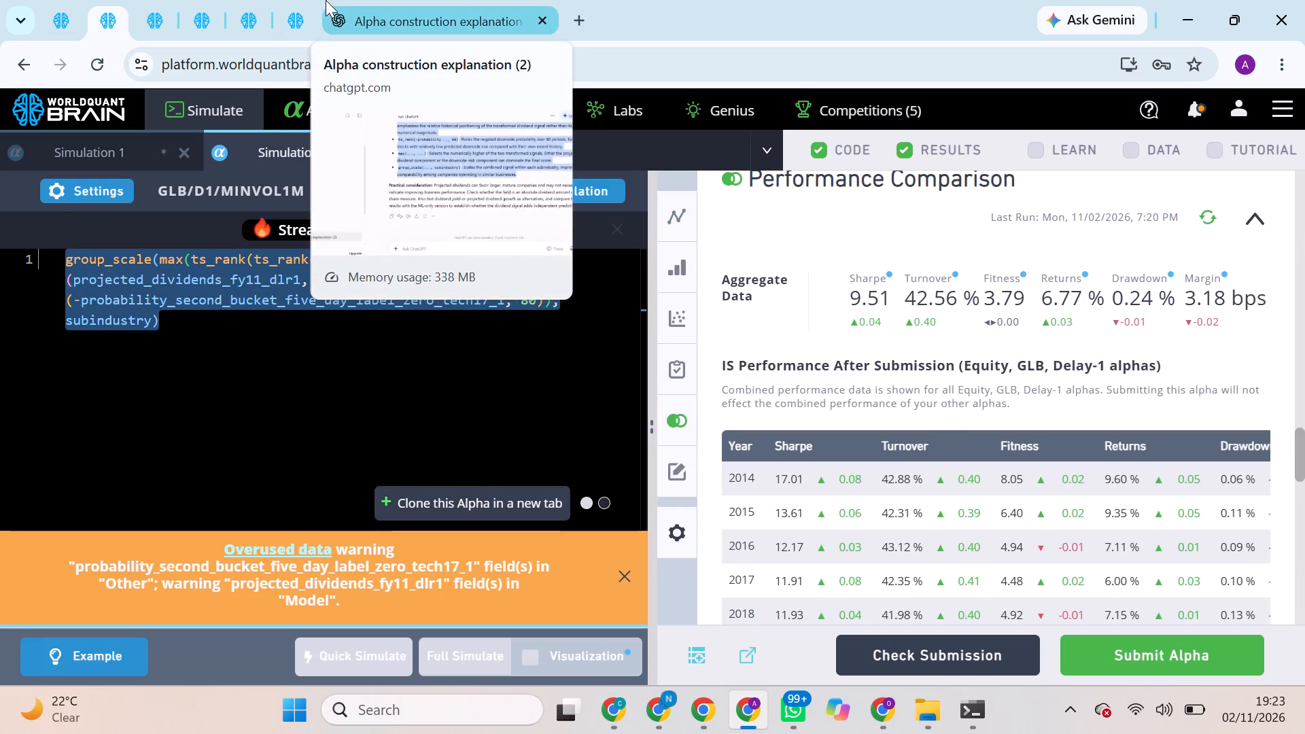
scroll(987, 336, "down", 8)
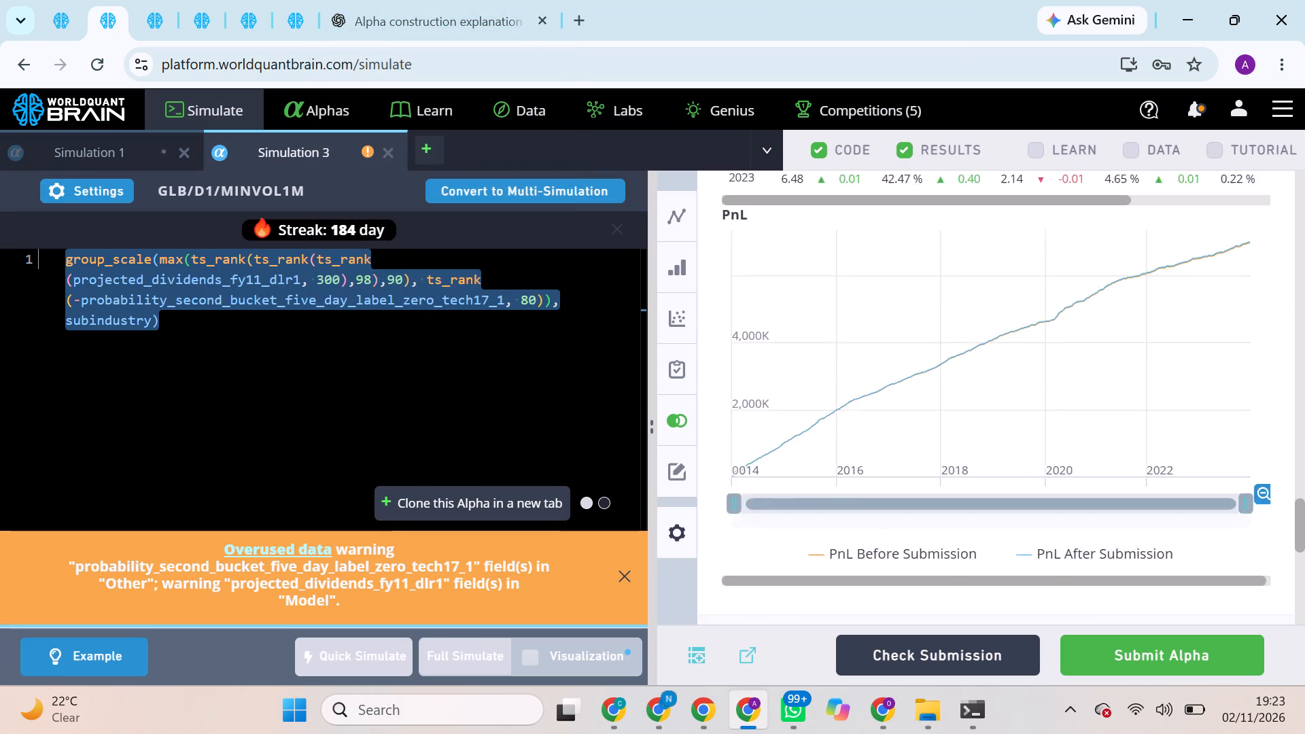
scroll(985, 341, "down", 7)
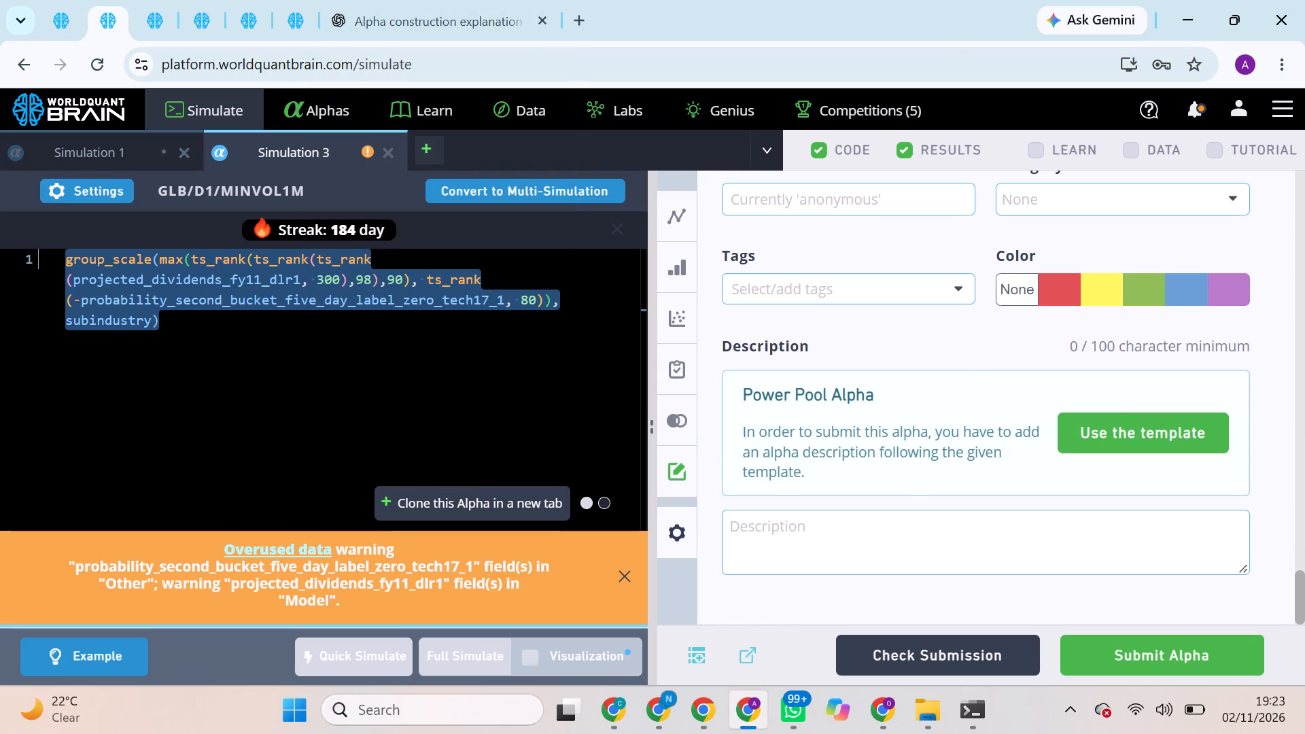
left_click(828, 553)
right_click(829, 551)
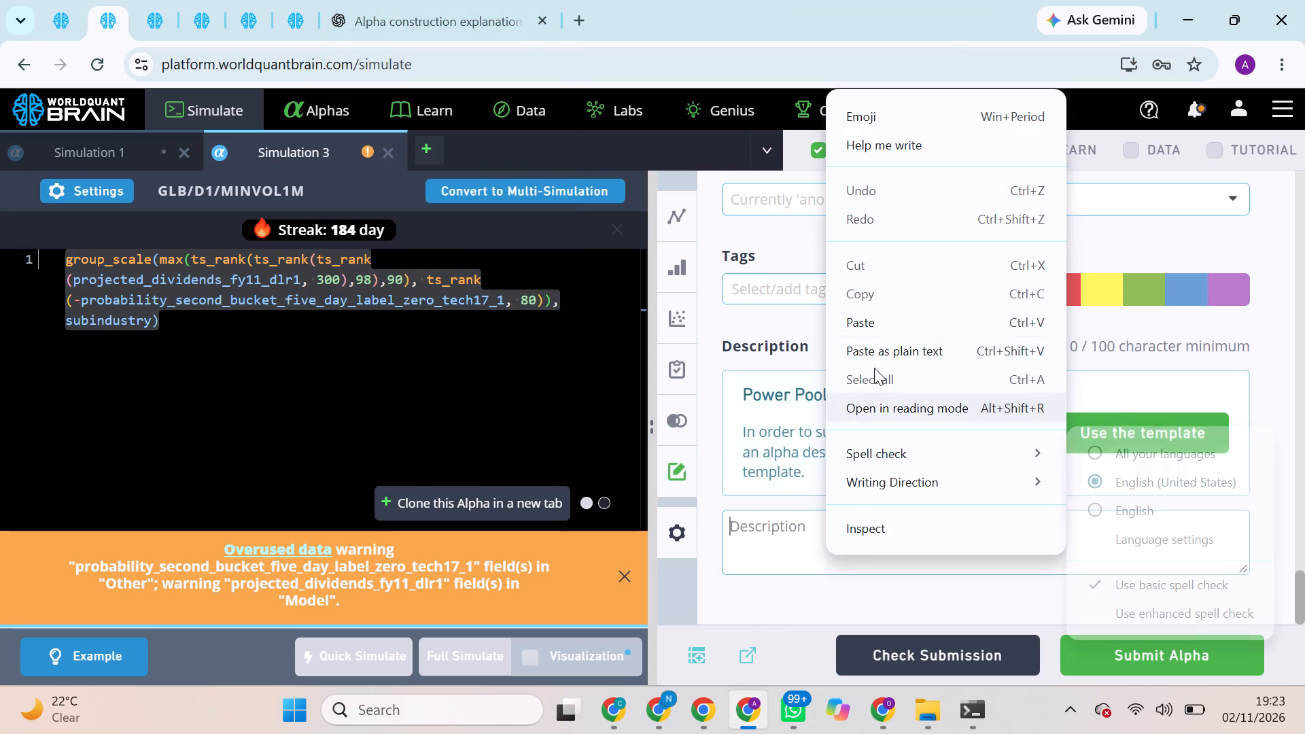
left_click(884, 321)
Submit the GLB/D1/MINVOL1M alpha.
left_click(1174, 648)
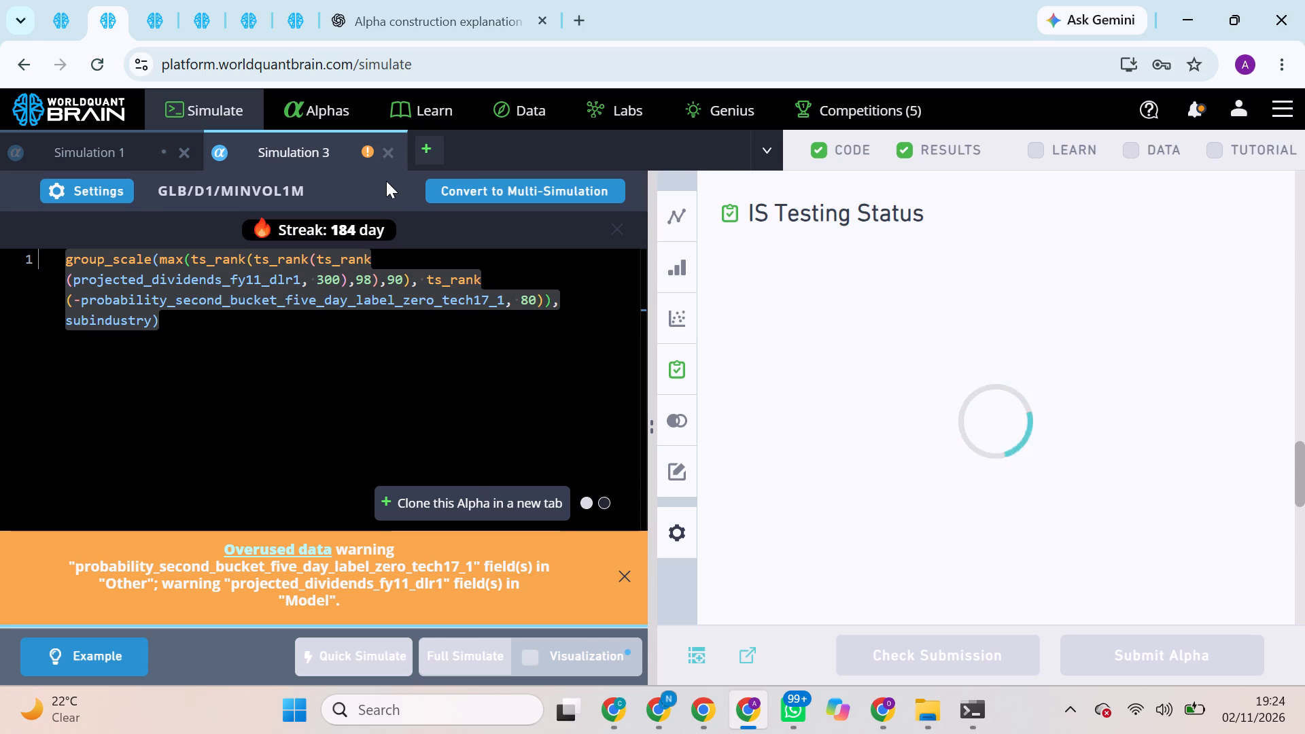
Switch to the browser tab with the USA/D1/TOP2000 Super Simulation 1 and delete its entire combo expression.
left_click(65, 2)
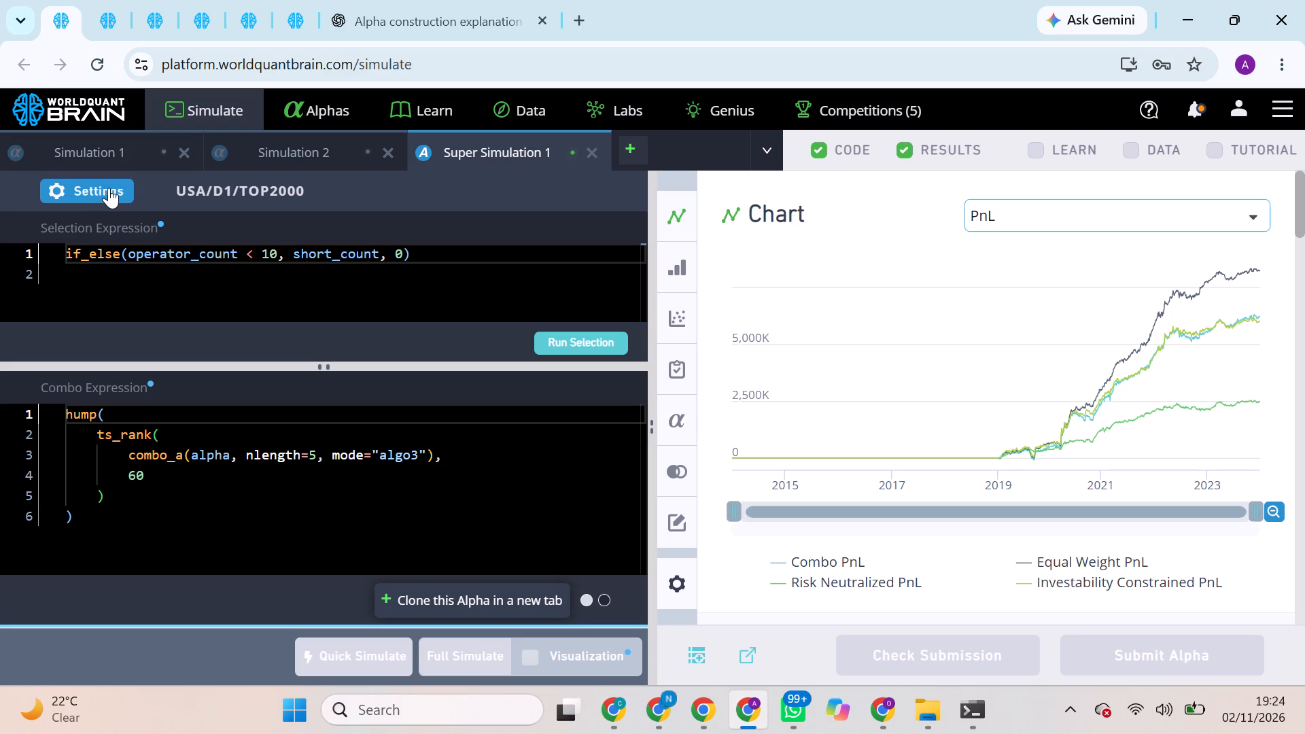
left_click_drag(114, 188, 122, 177)
triple_click(204, 434)
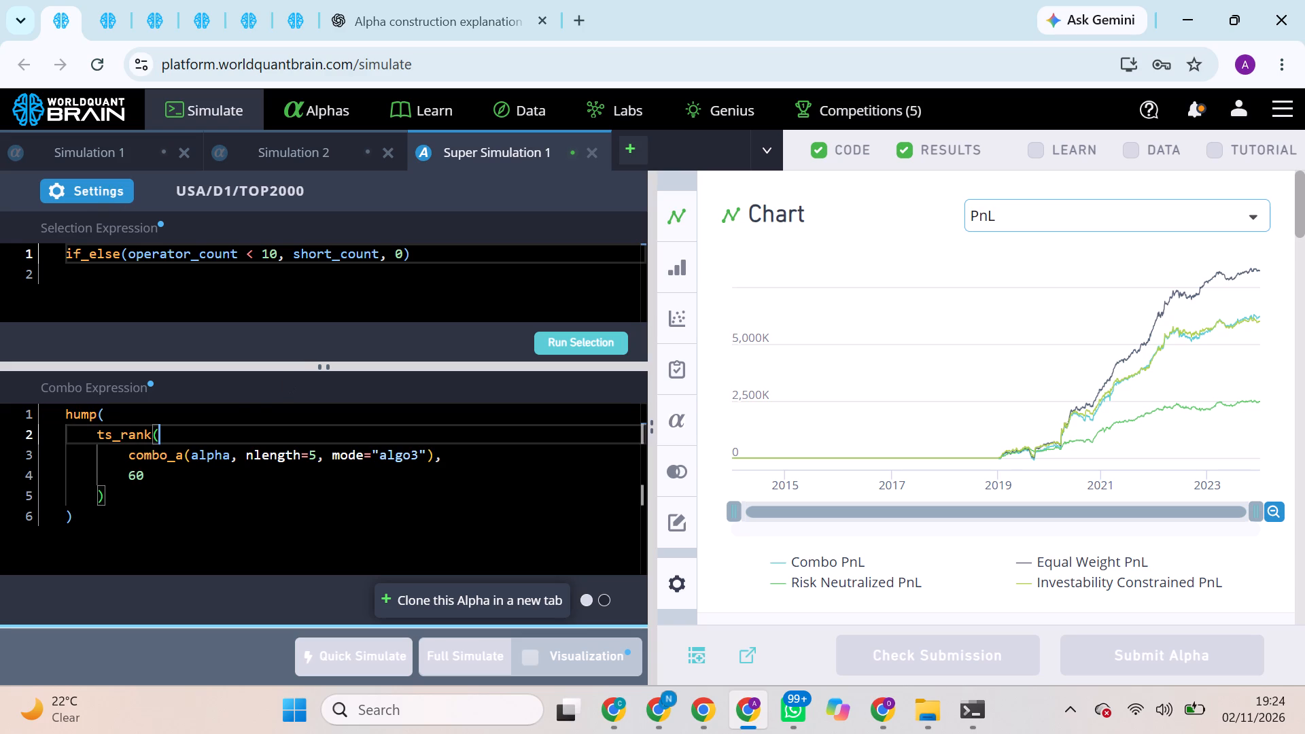
left_click(207, 432)
left_click(207, 432)
left_click_drag(209, 432, 211, 449)
left_click_drag(213, 445, 206, 460)
left_click(206, 460)
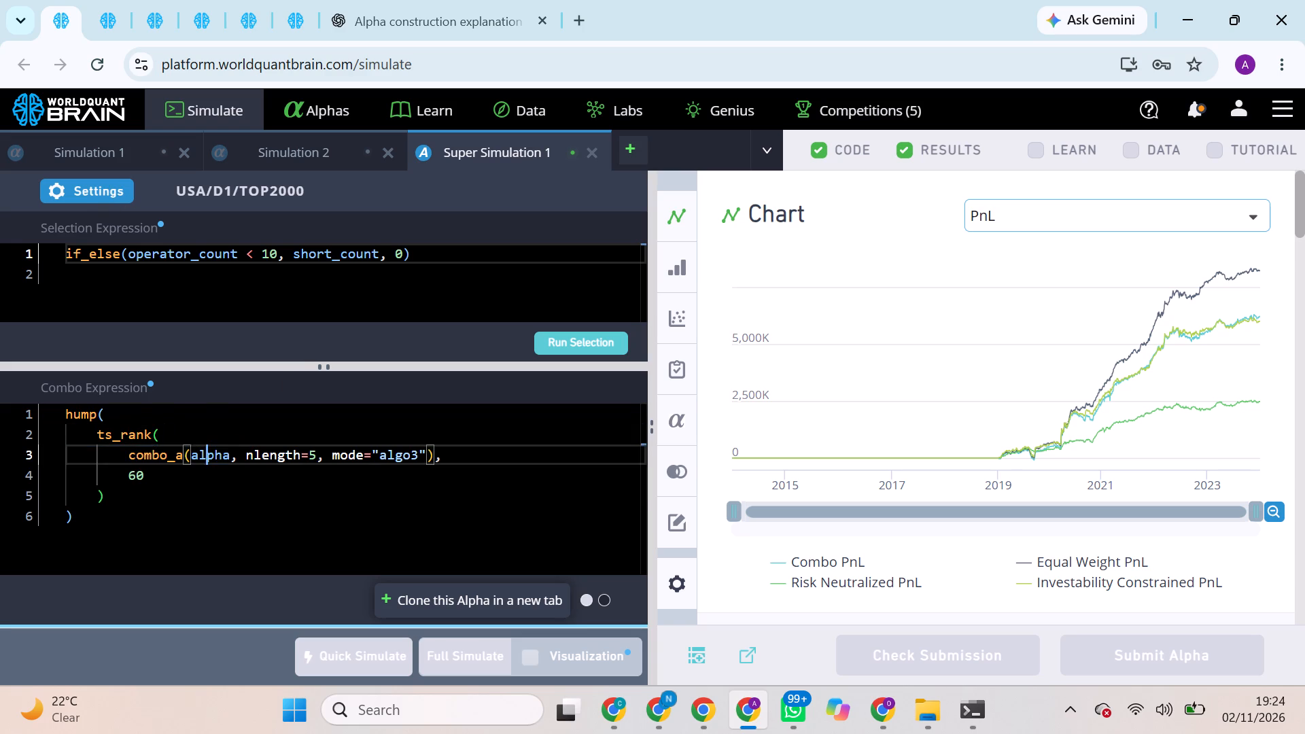
left_click(94, 470)
left_click_drag(96, 446, 107, 451)
left_click(107, 452)
left_click(112, 450)
left_click_drag(115, 434, 123, 438)
triple_click(123, 428)
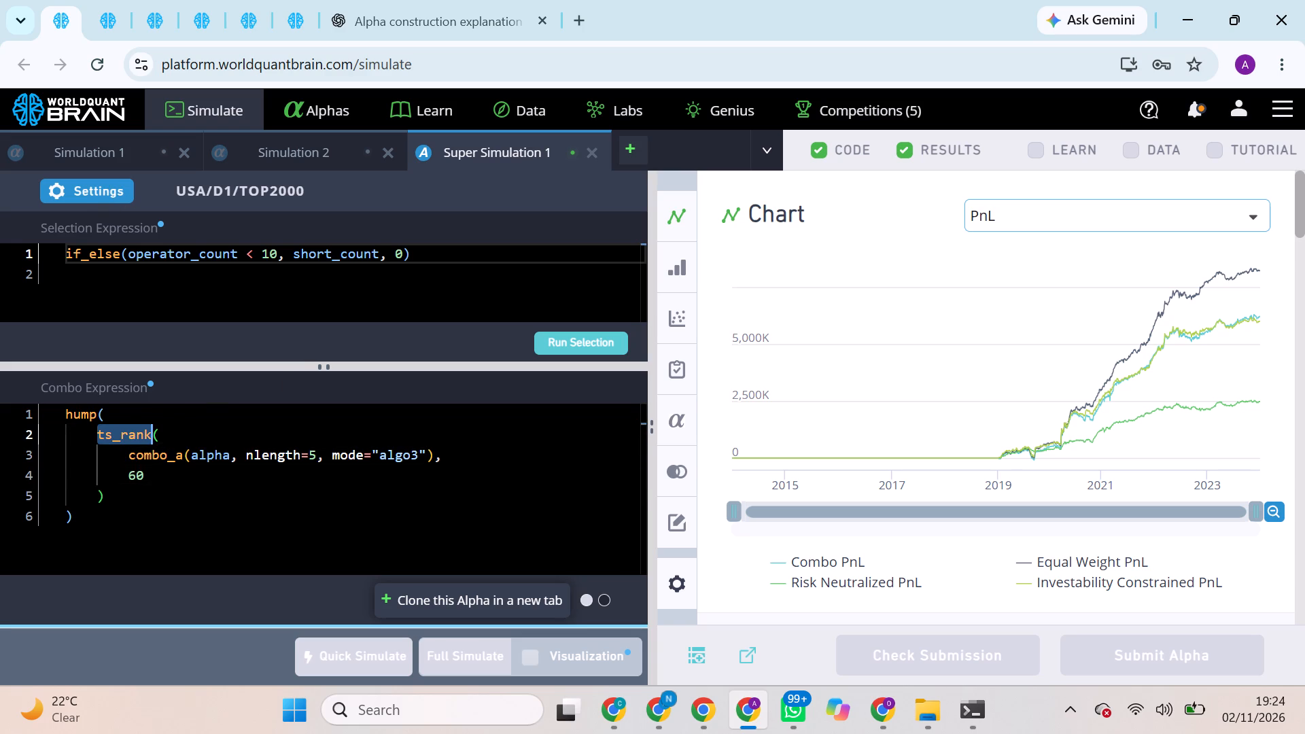
left_click_drag(141, 417, 147, 419)
left_click_drag(147, 414, 148, 428)
left_click(169, 436)
left_click_drag(175, 434, 179, 447)
left_click(186, 435)
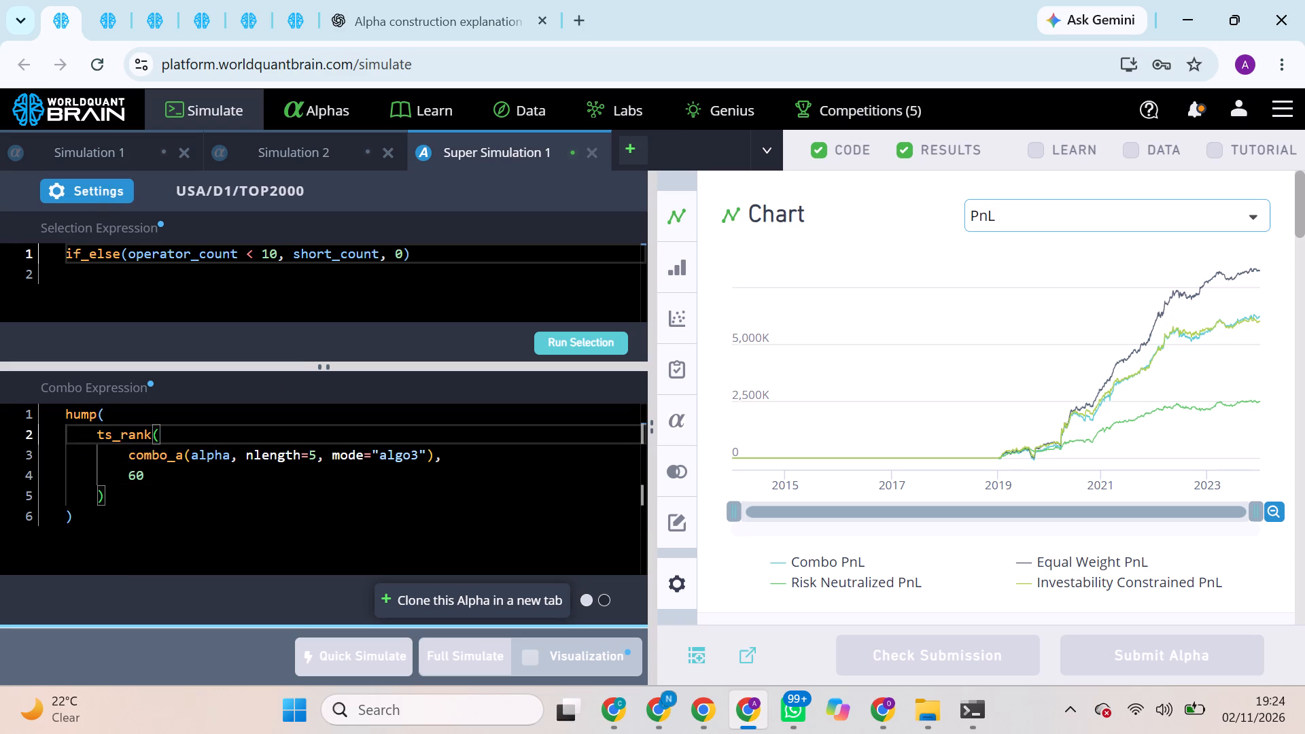
triple_click(179, 438)
double_click(179, 438)
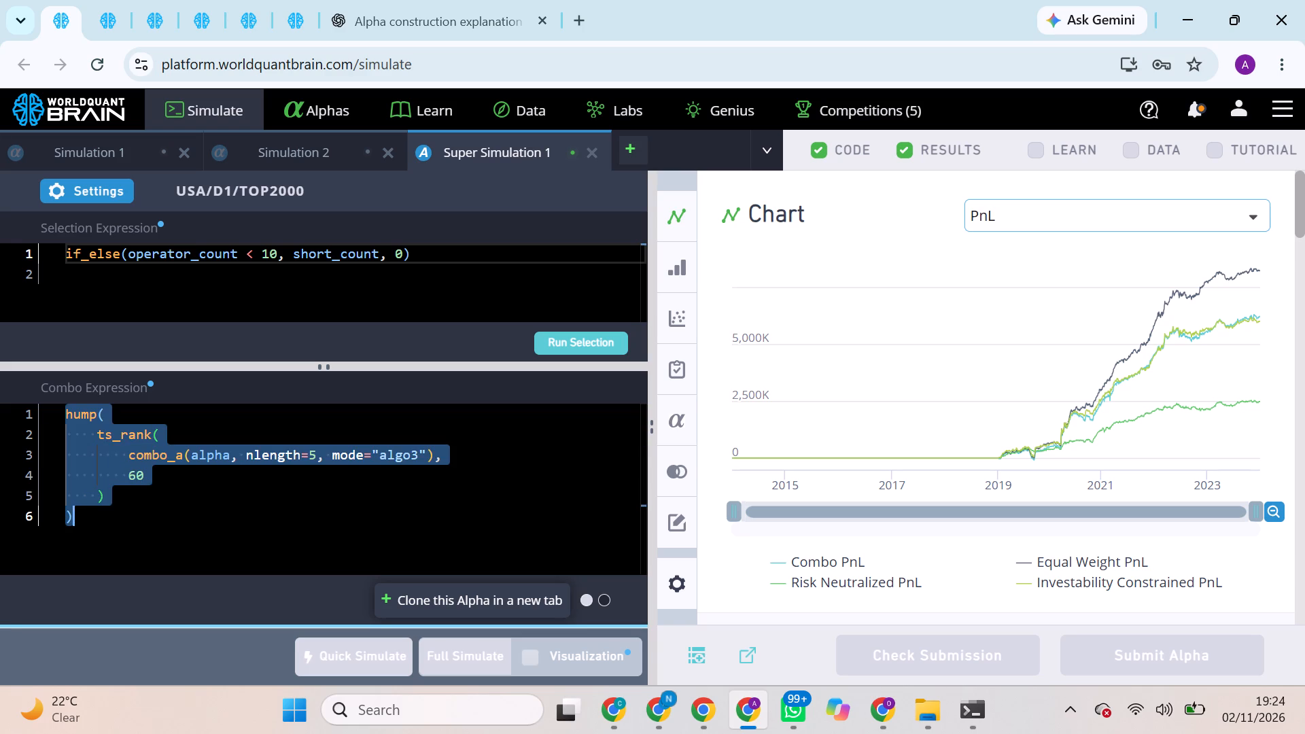
key("BackSpace")
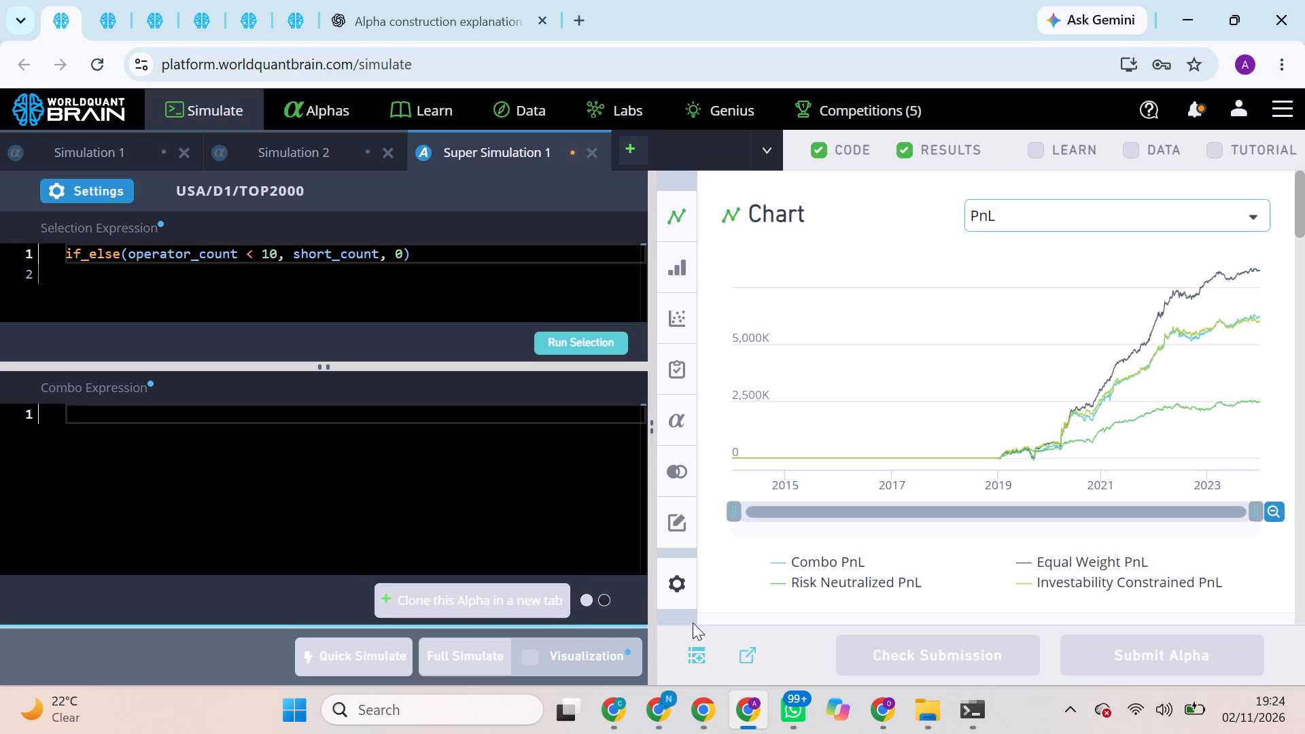
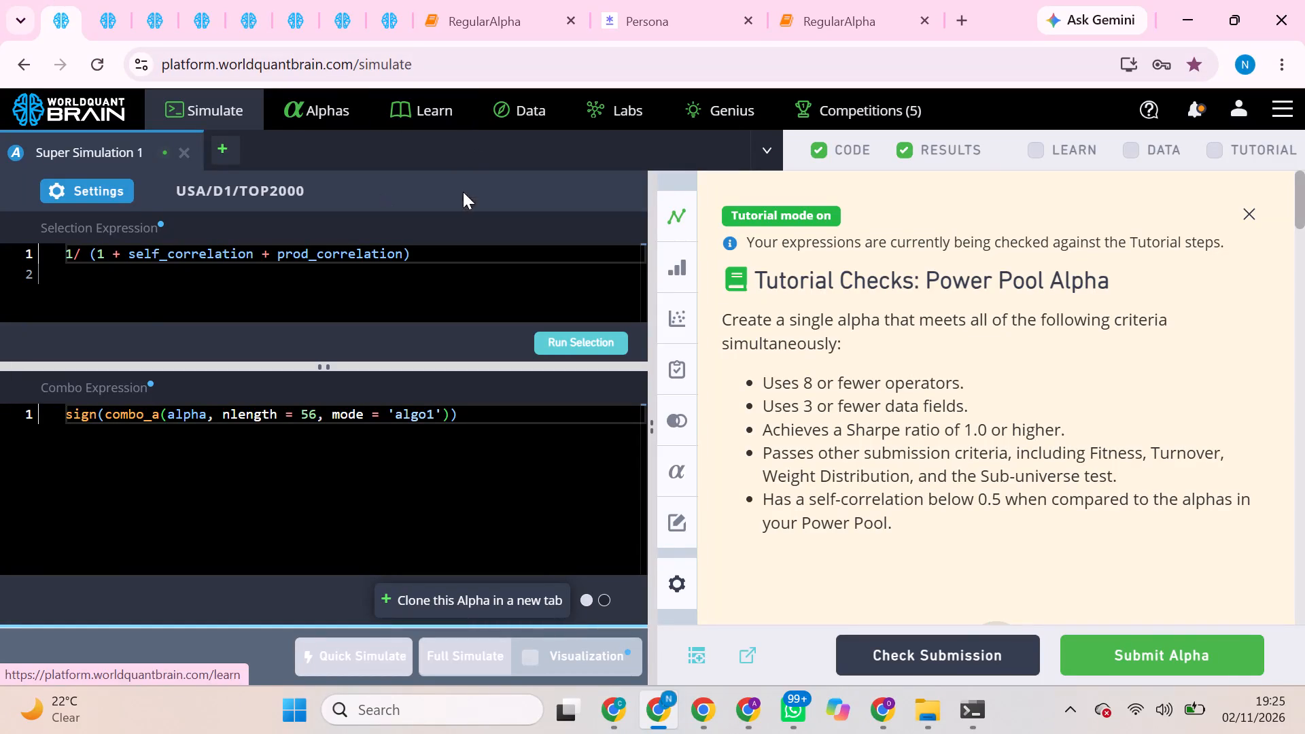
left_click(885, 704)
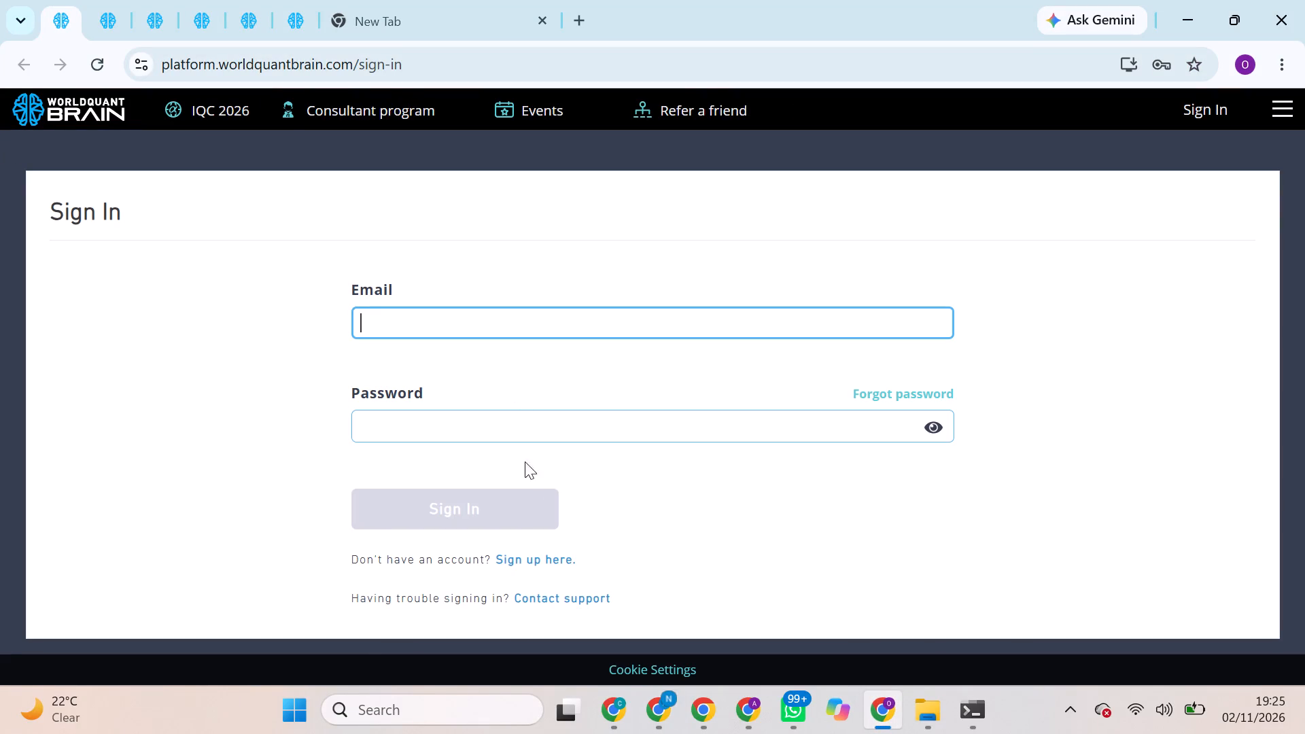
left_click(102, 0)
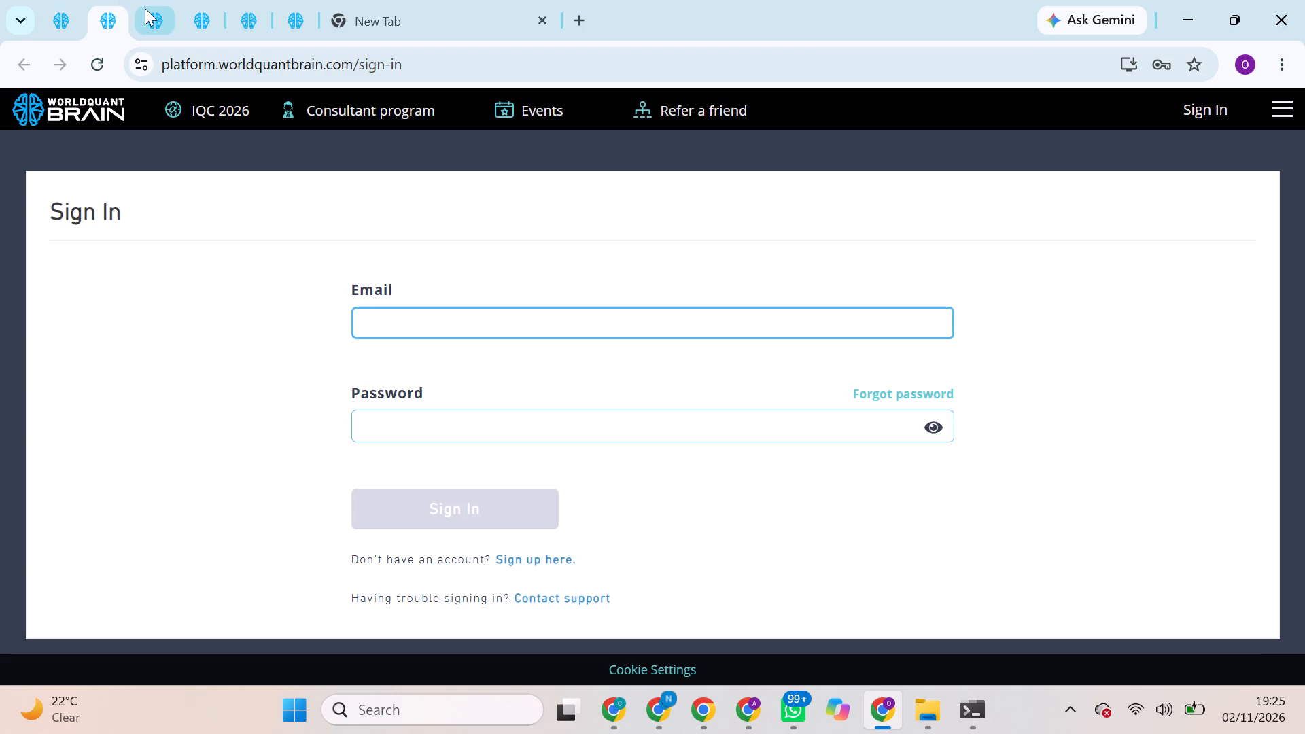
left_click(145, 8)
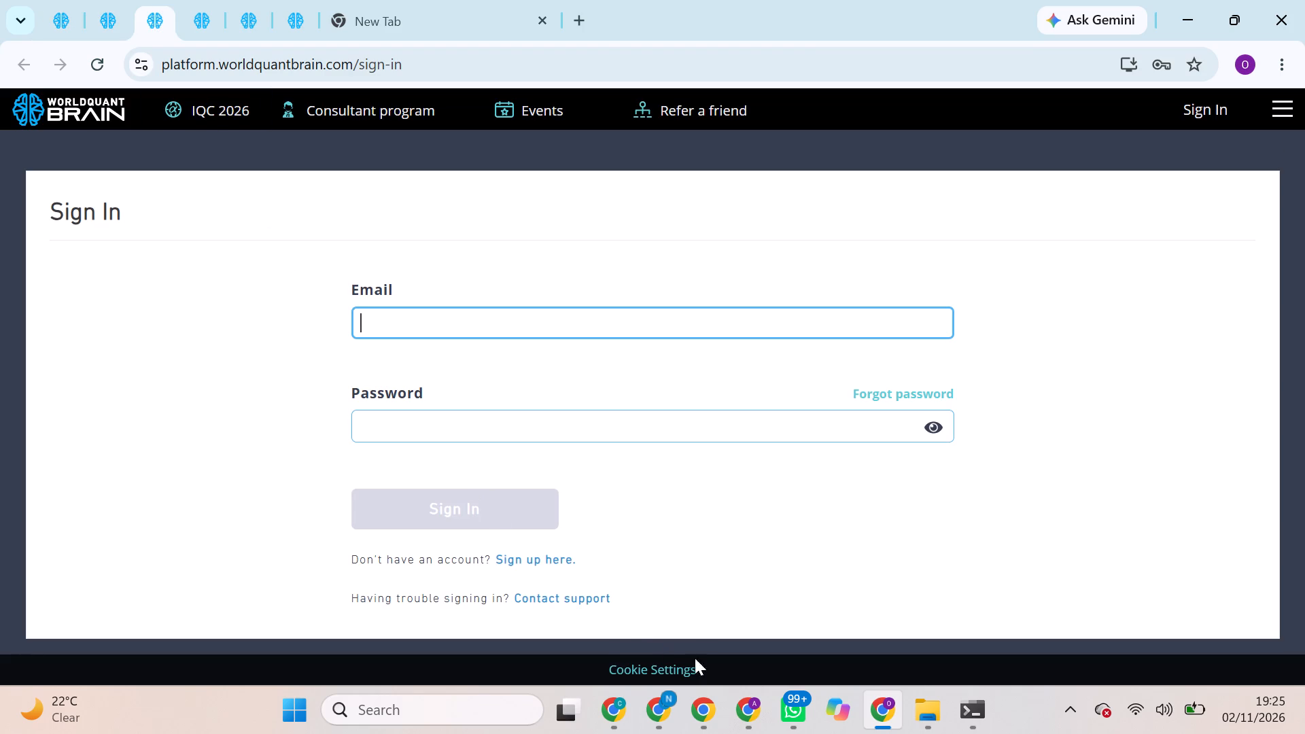
Return to the browser window with the cleared USA/D1/TOP2000 Super Simulation 1 and paste the copied generate_stats combo expression ending in 1-maxCorr.
left_click(759, 702)
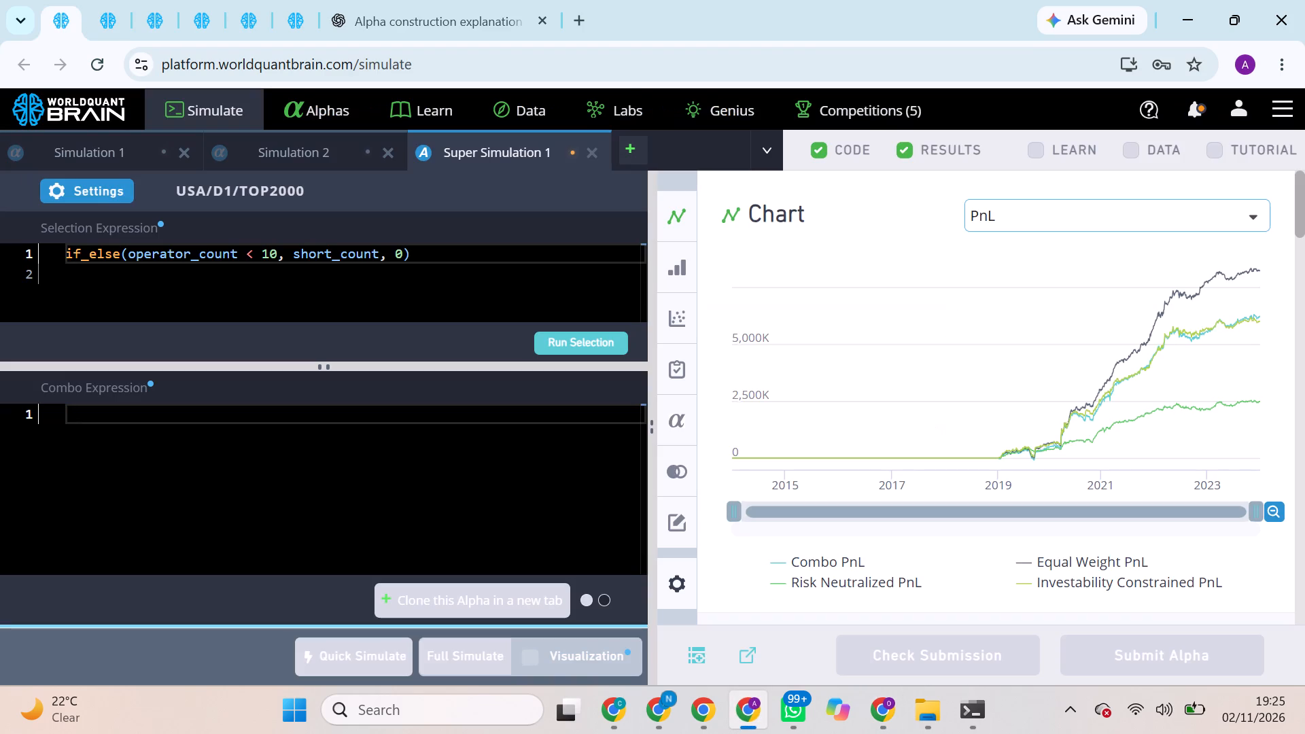
triple_click(232, 410)
left_click(232, 410)
key("ctrl+v")
Run the if_else(operator_count < 10, short_count, 0) selection and start a full simulation of the super alpha.
left_click(558, 347)
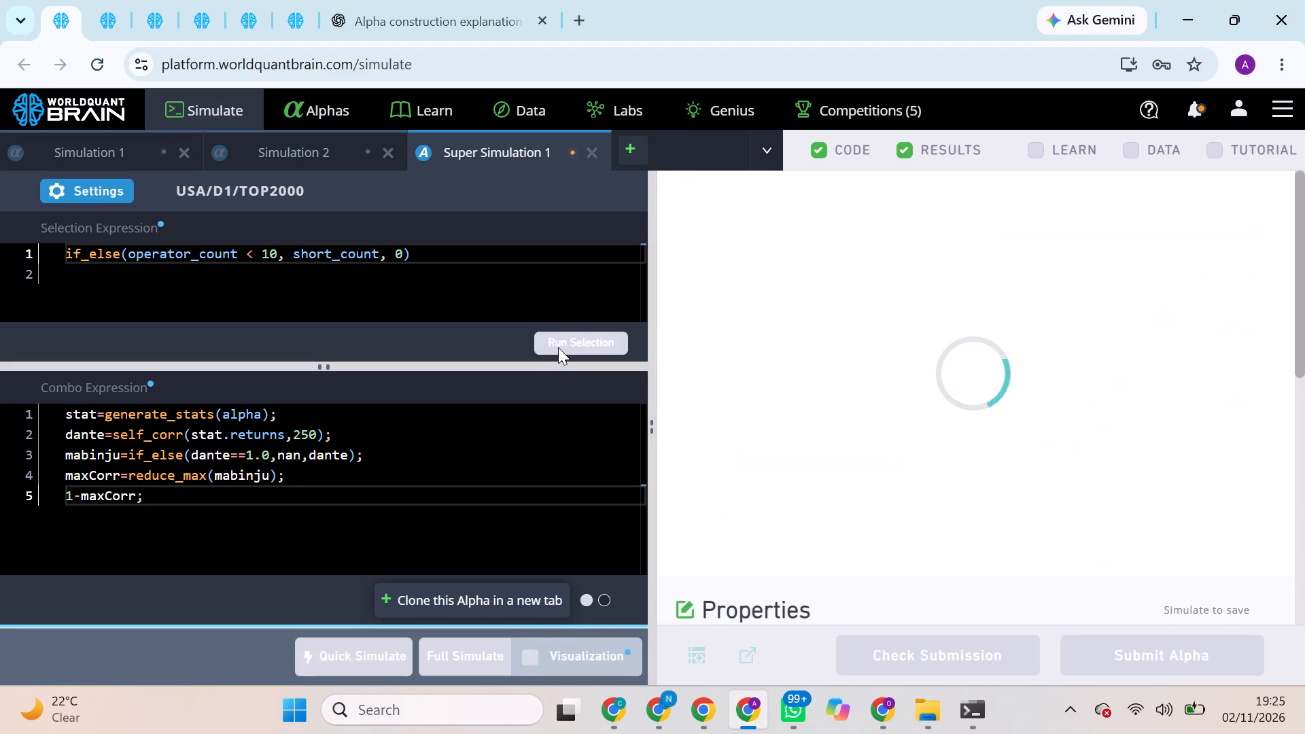
left_click(478, 653)
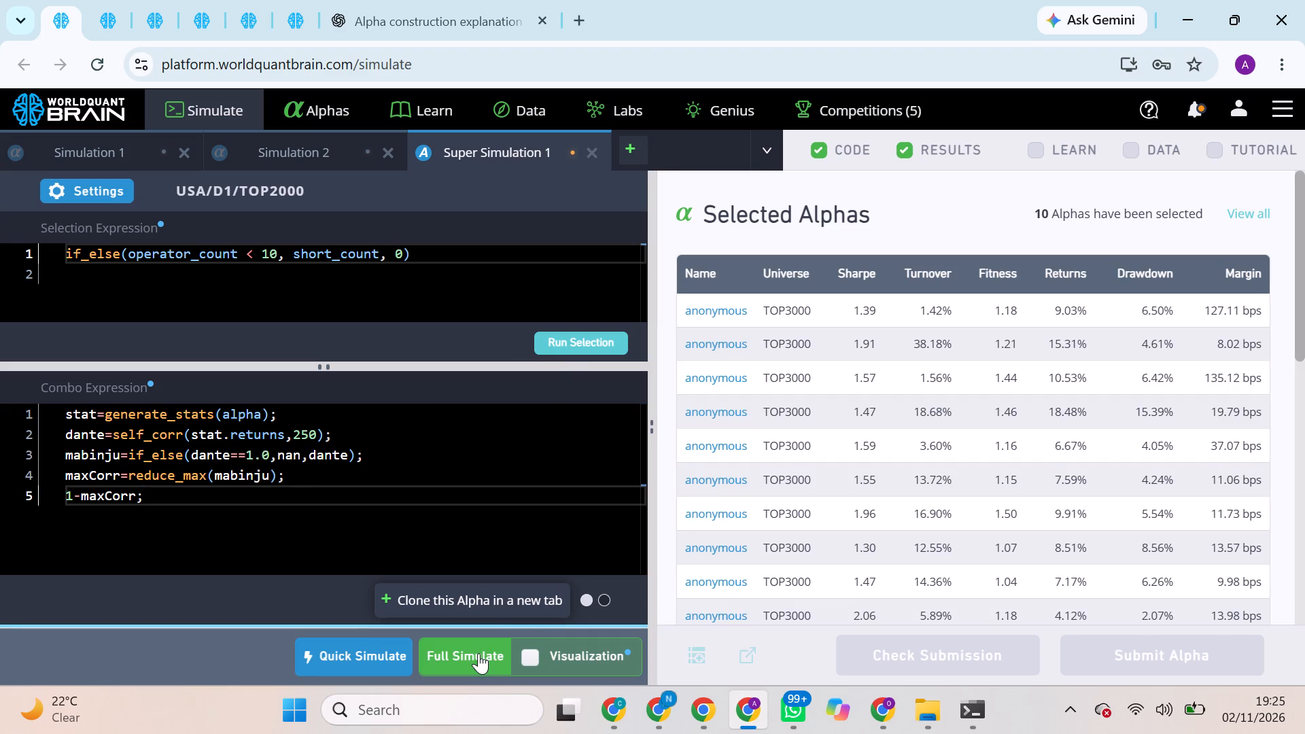
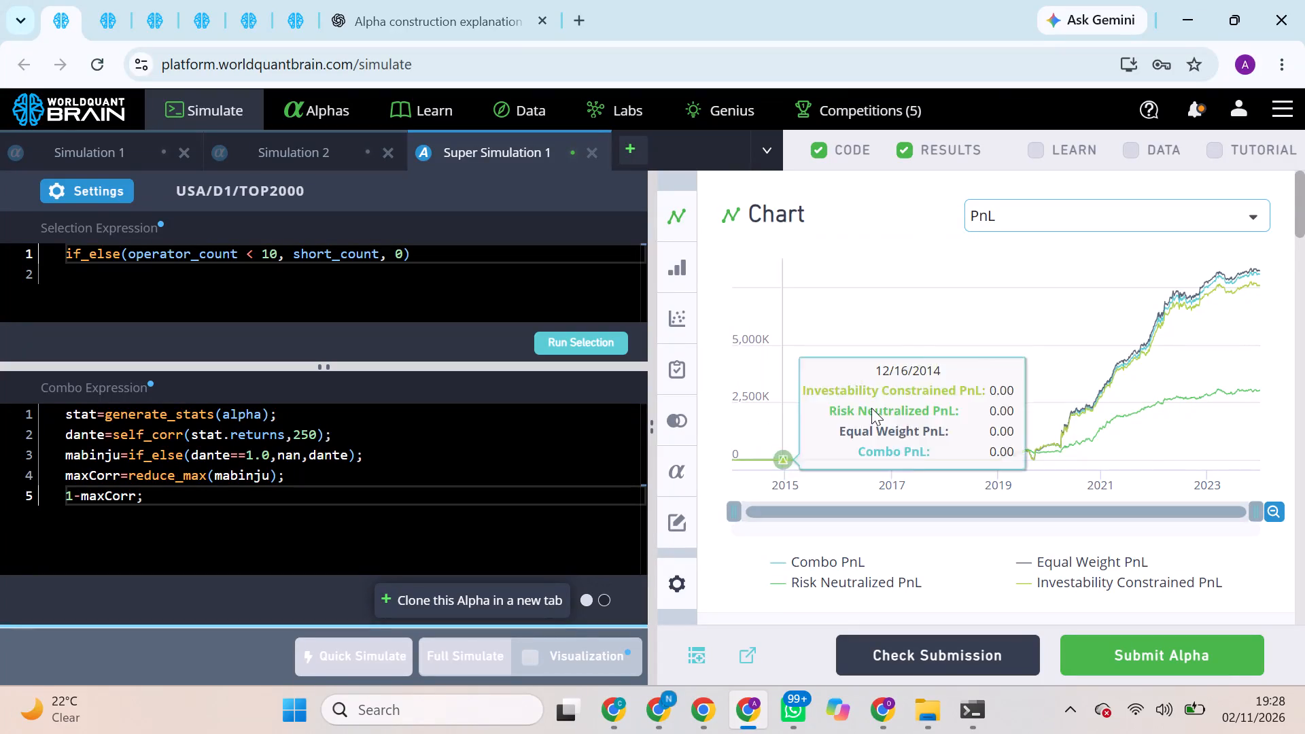
Review the USA/D1/TOP2000 super alpha's simulation results and run its Prod Correlation check.
scroll(926, 402, "down", 9)
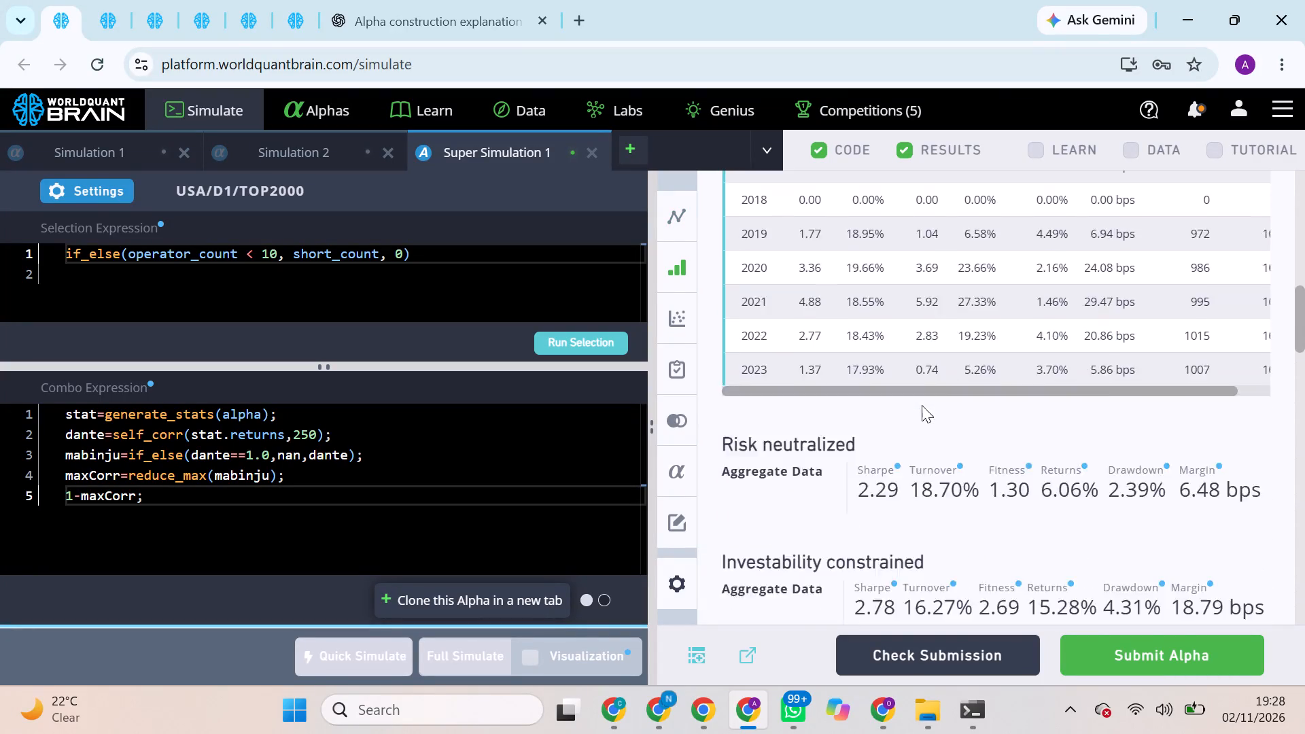
scroll(922, 405, "down", 3)
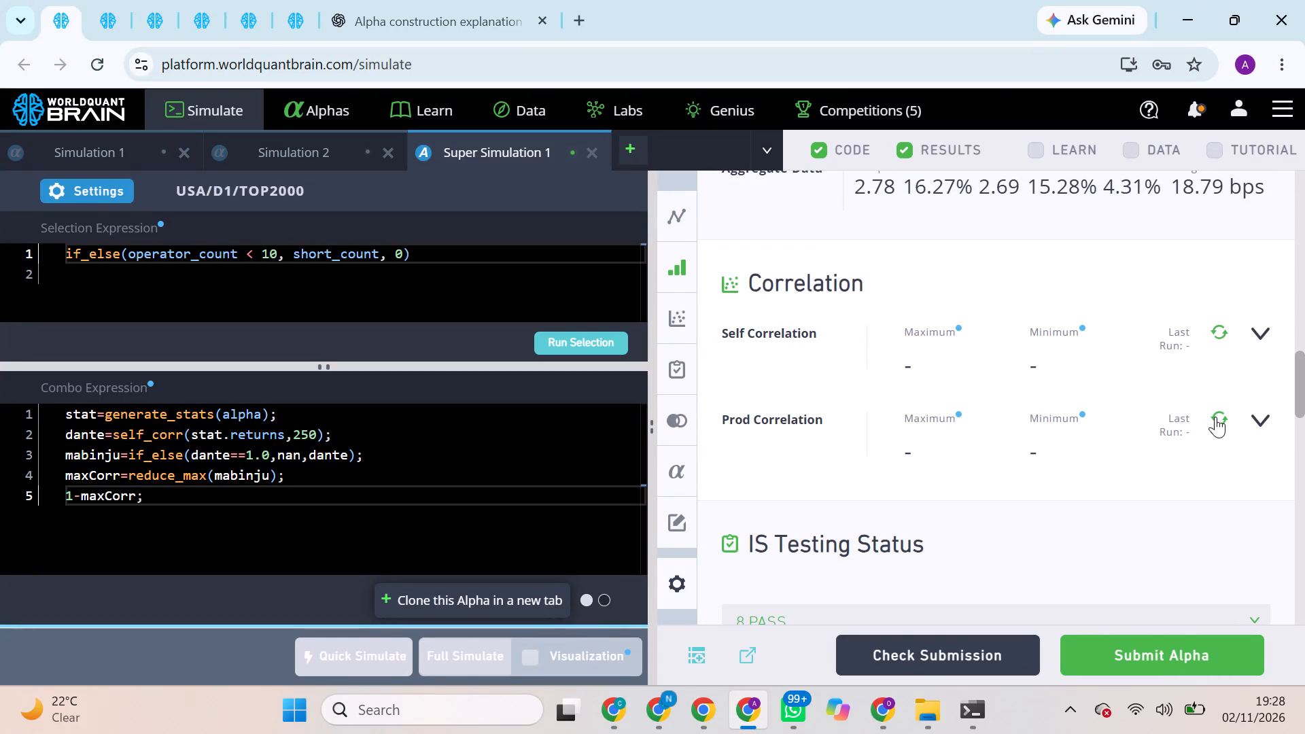
left_click_drag(1215, 417, 1210, 425)
scroll(1177, 457, "down", 2)
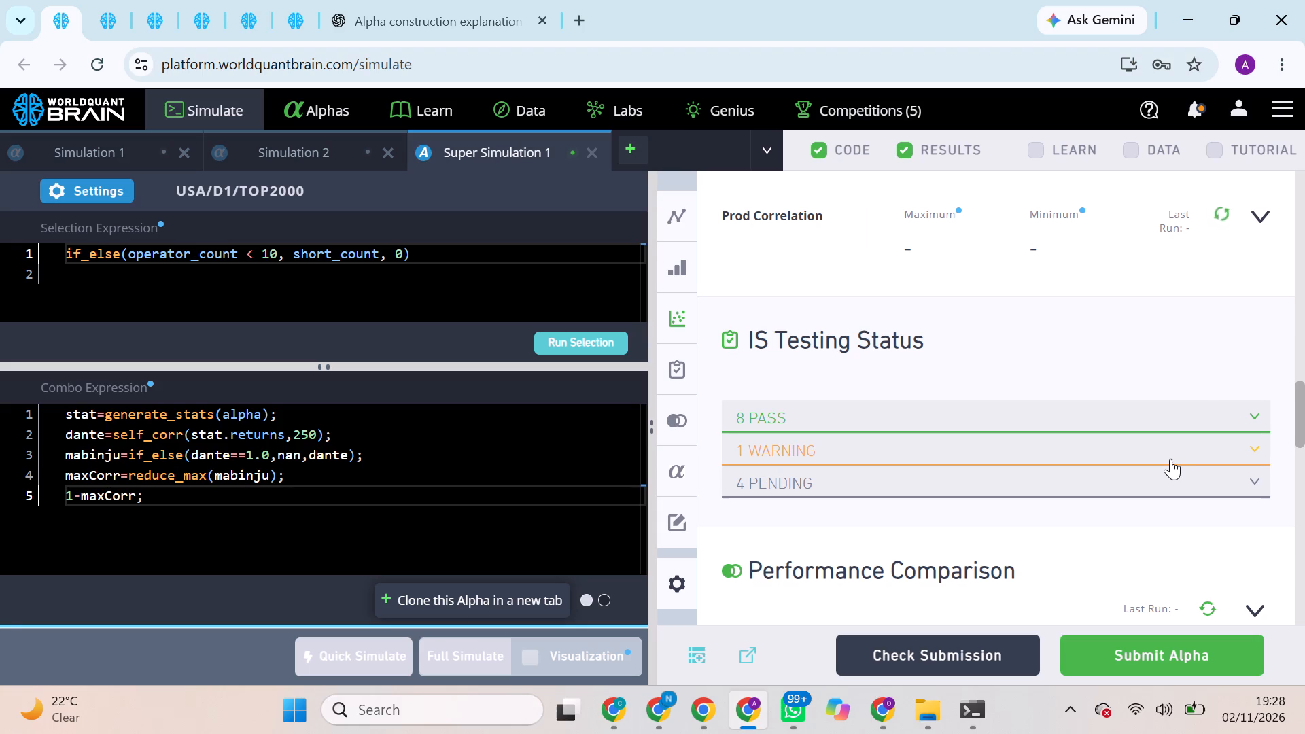
scroll(1130, 394, "up", 2)
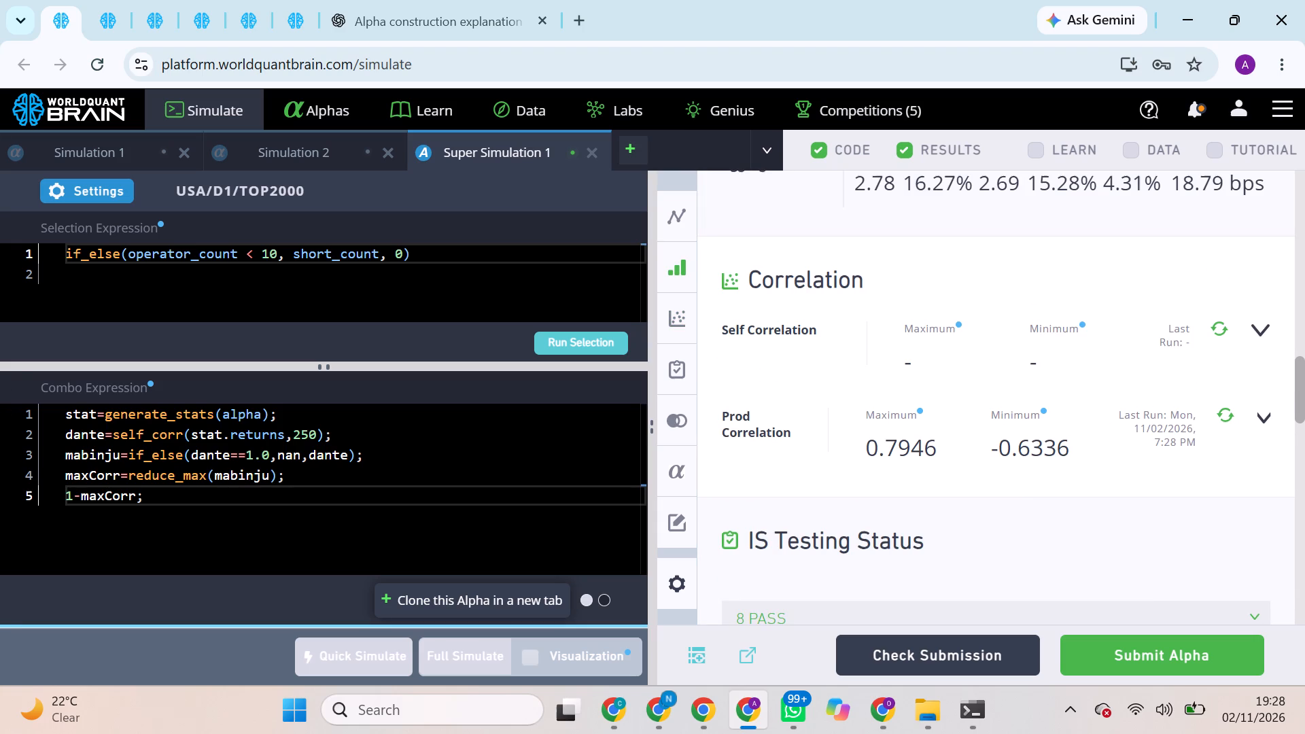
Set the self_corr window to 150 in the combo expression, rerun the selection and start a full simulation.
double_click(311, 432)
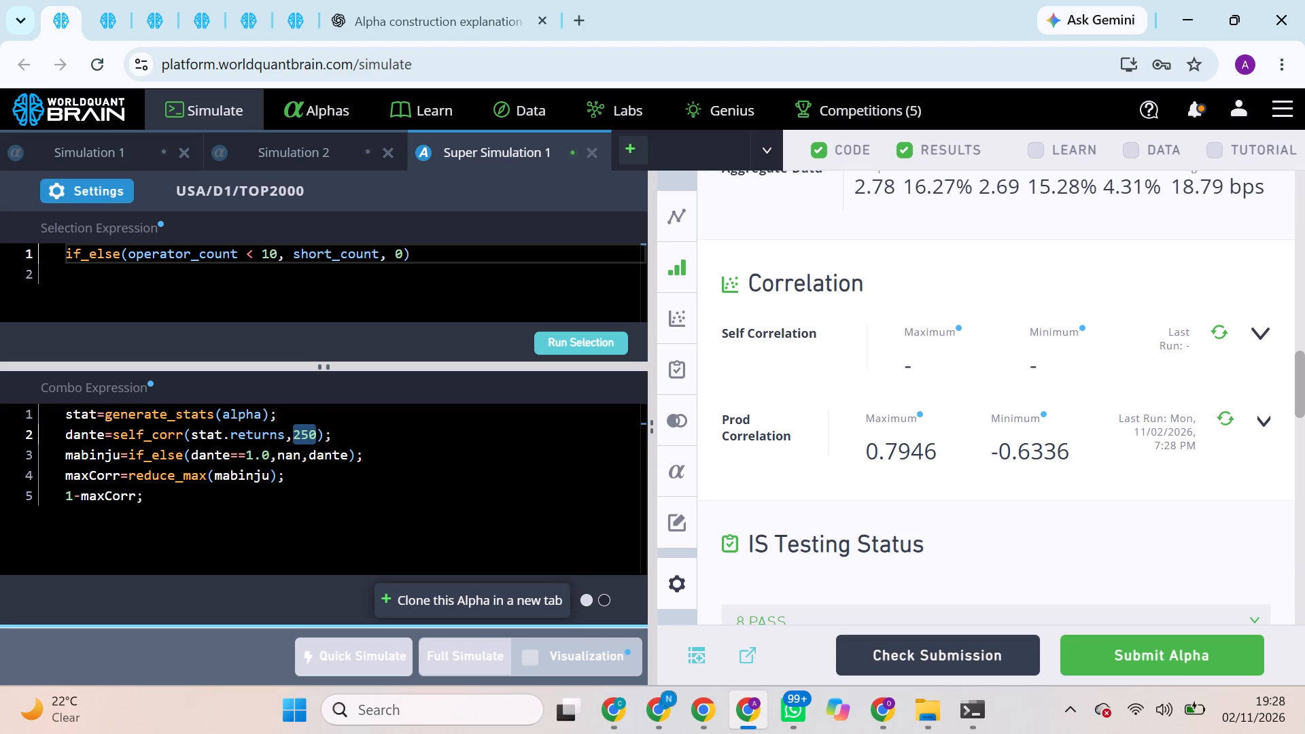
key("1")
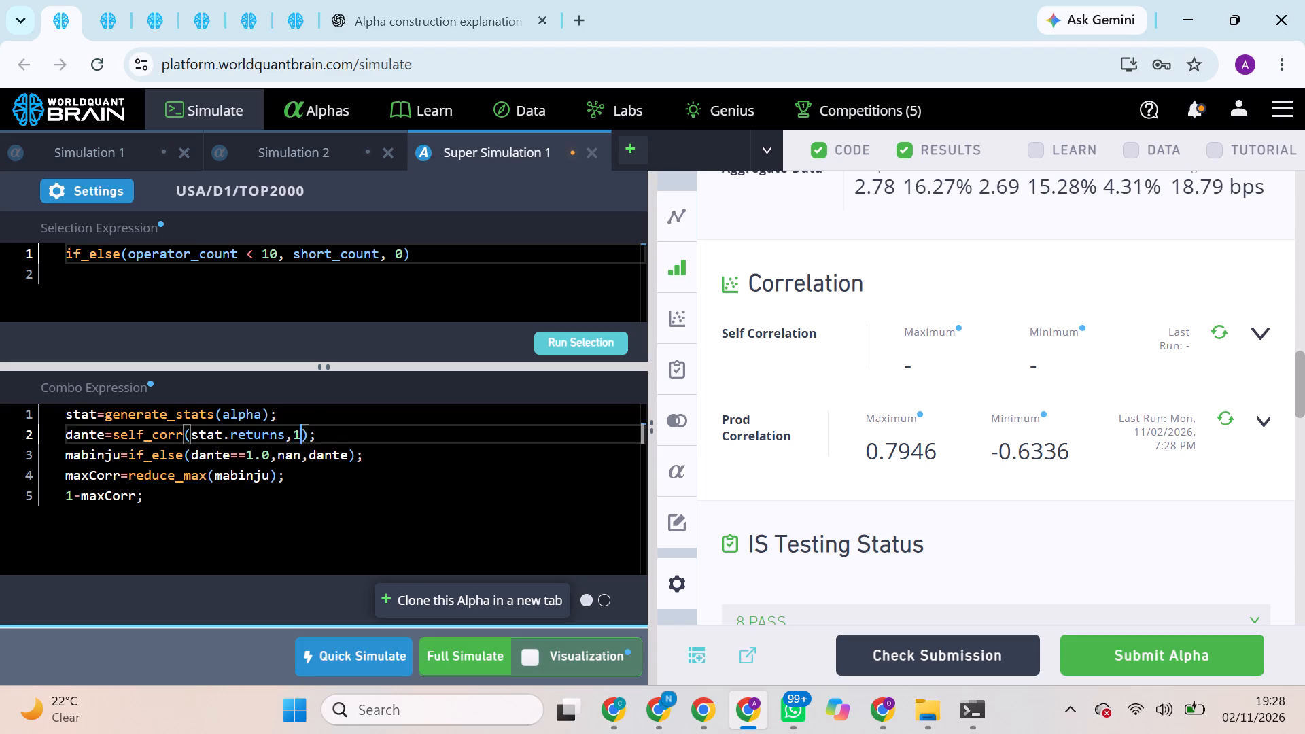
type("50")
left_click(587, 343)
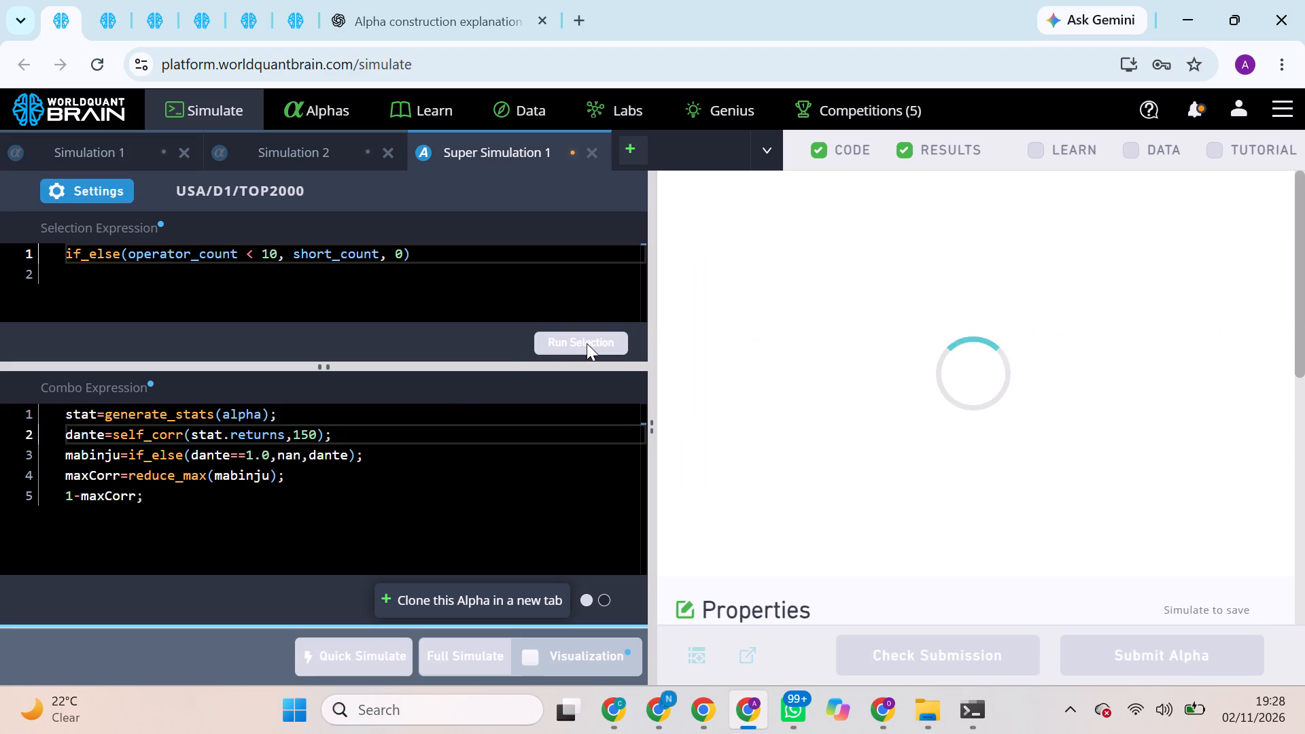
left_click(483, 648)
Run the Prod, Power Pool and Self Correlation checks on the projected_dividends_fy12_dlr1 alpha, dismissing its tutorial checks and streak message.
left_click(105, 0)
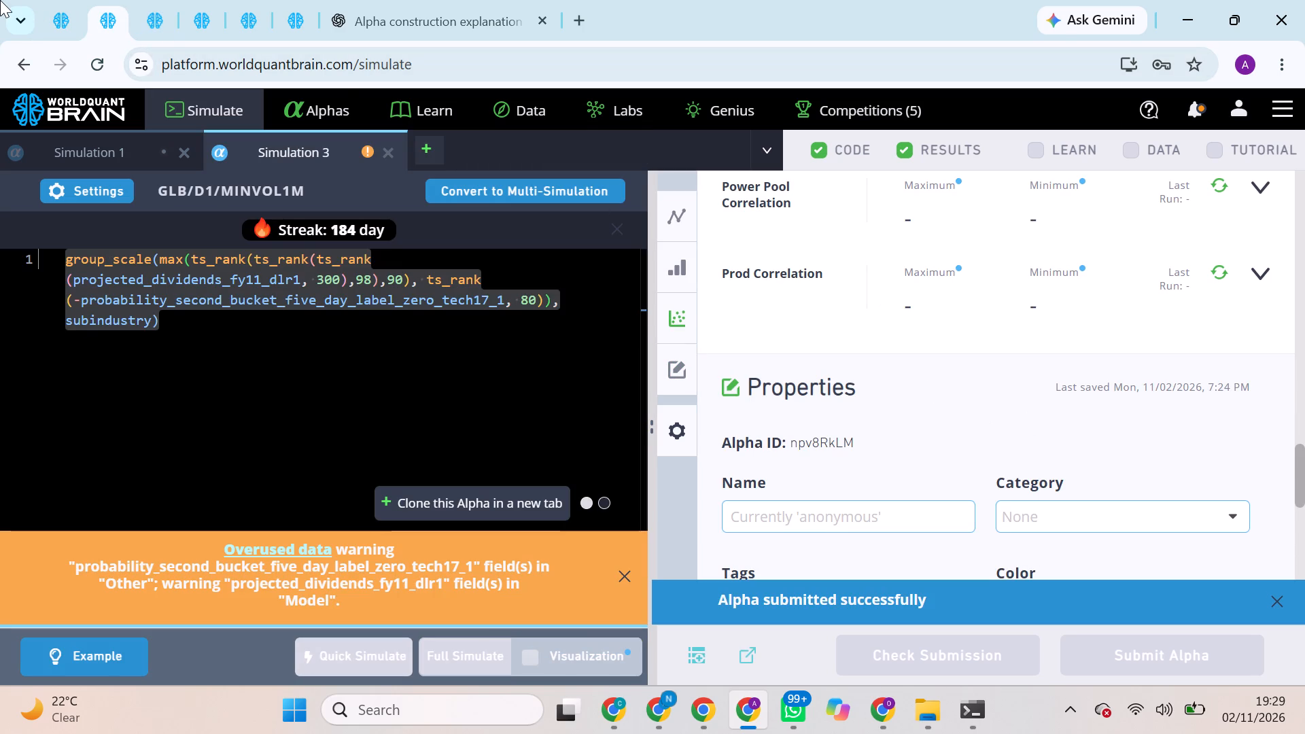
left_click(170, 0)
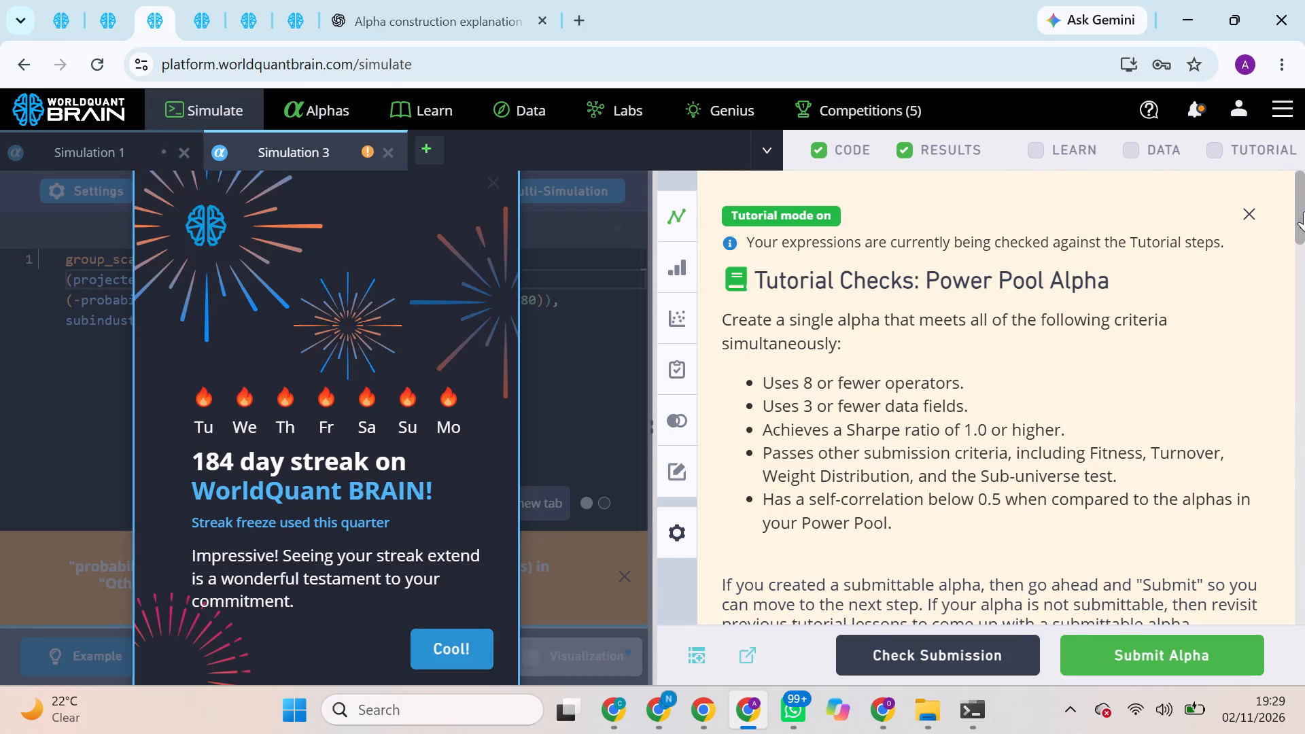
left_click(1254, 215)
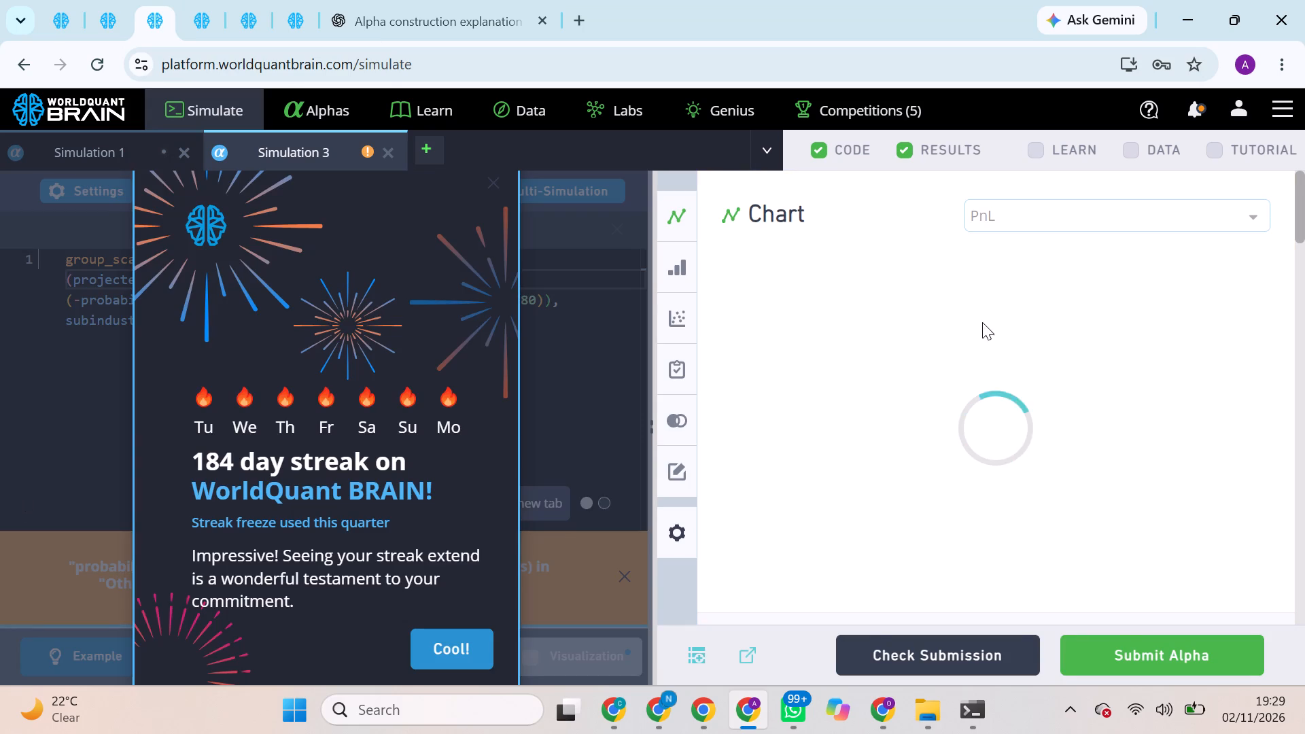
scroll(987, 398, "down", 12)
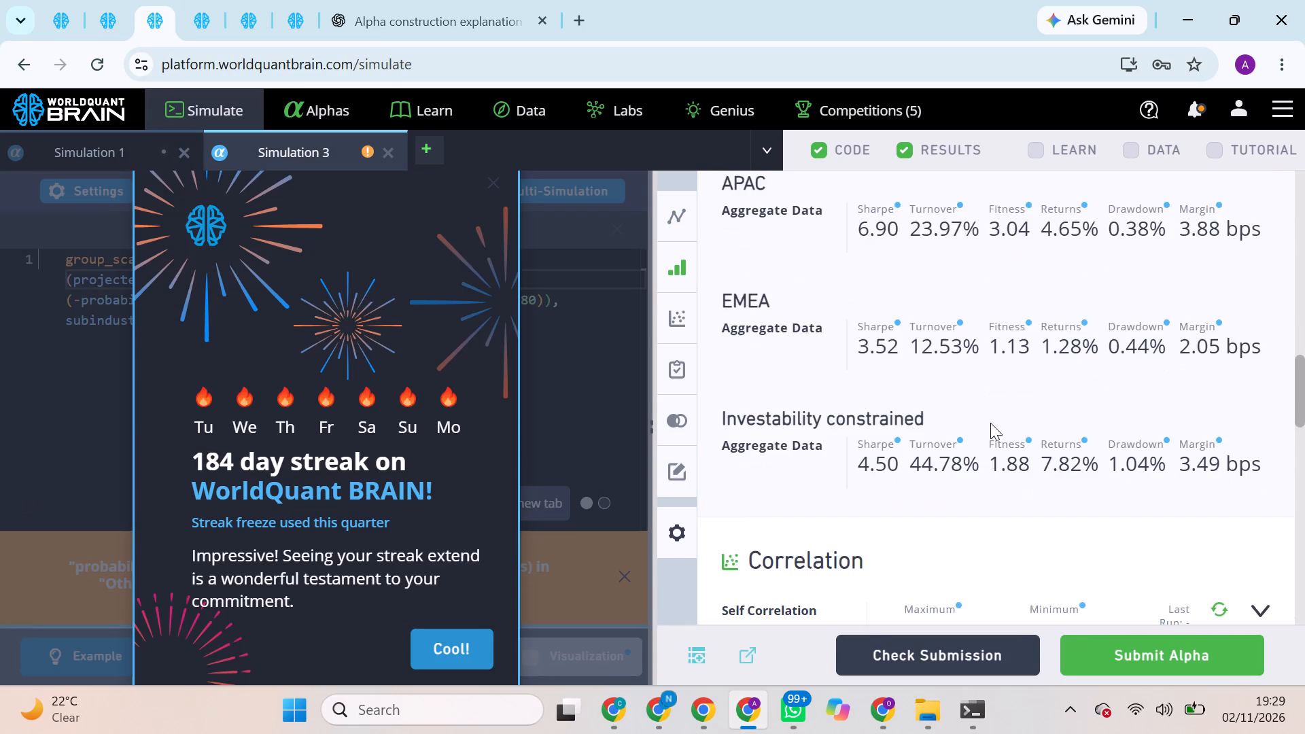
scroll(990, 423, "down", 2)
scroll(1103, 459, "down", 3)
scroll(1103, 466, "up", 2)
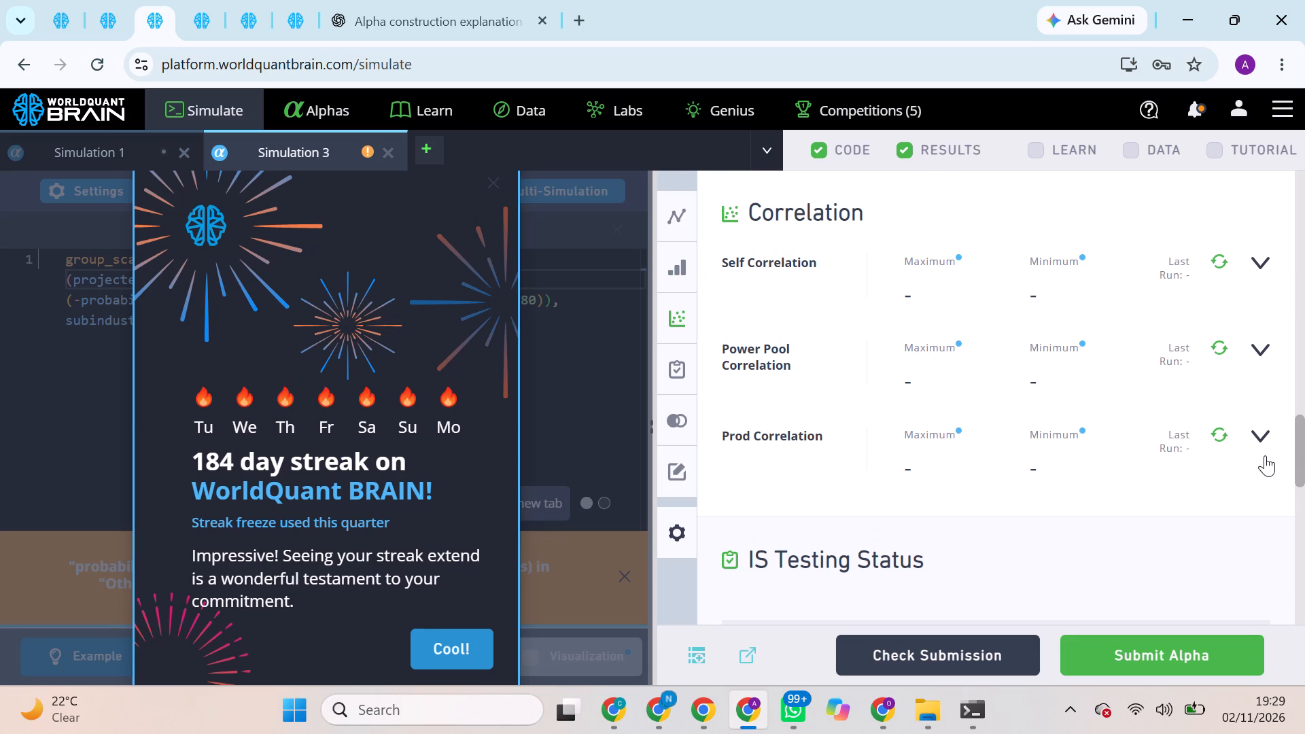
left_click(1219, 438)
left_click(1220, 342)
left_click(1227, 264)
left_click(462, 653)
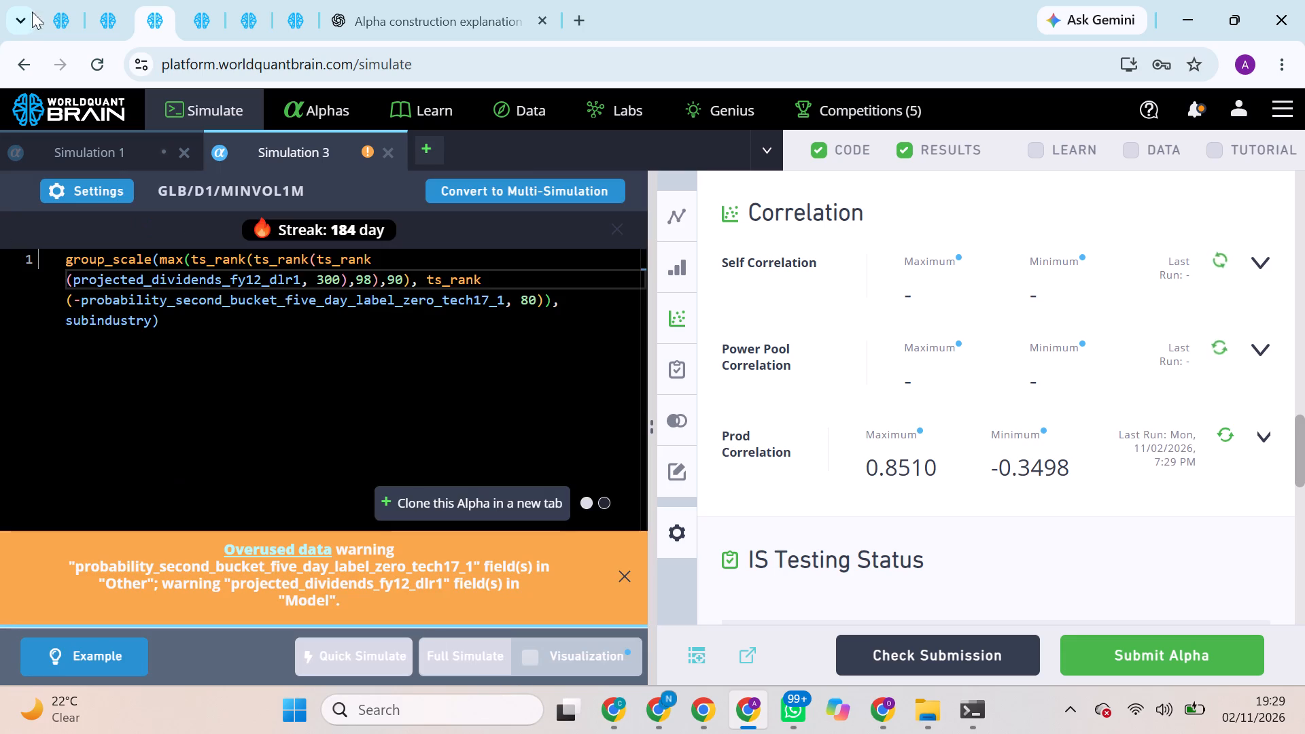
Open the projected_dividends_fy14_3 alpha, dismiss its streak message and tutorial checks, and run its Prod Correlation check.
left_click(194, 6)
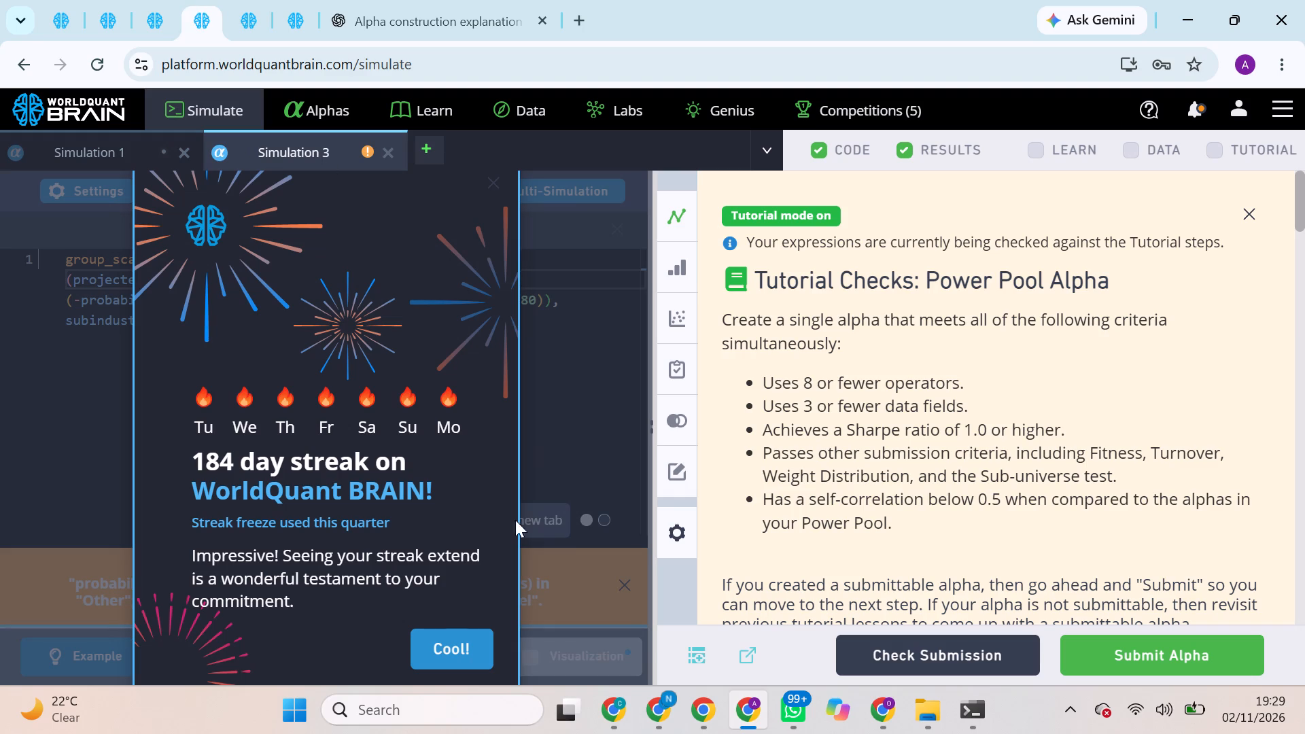
left_click(456, 642)
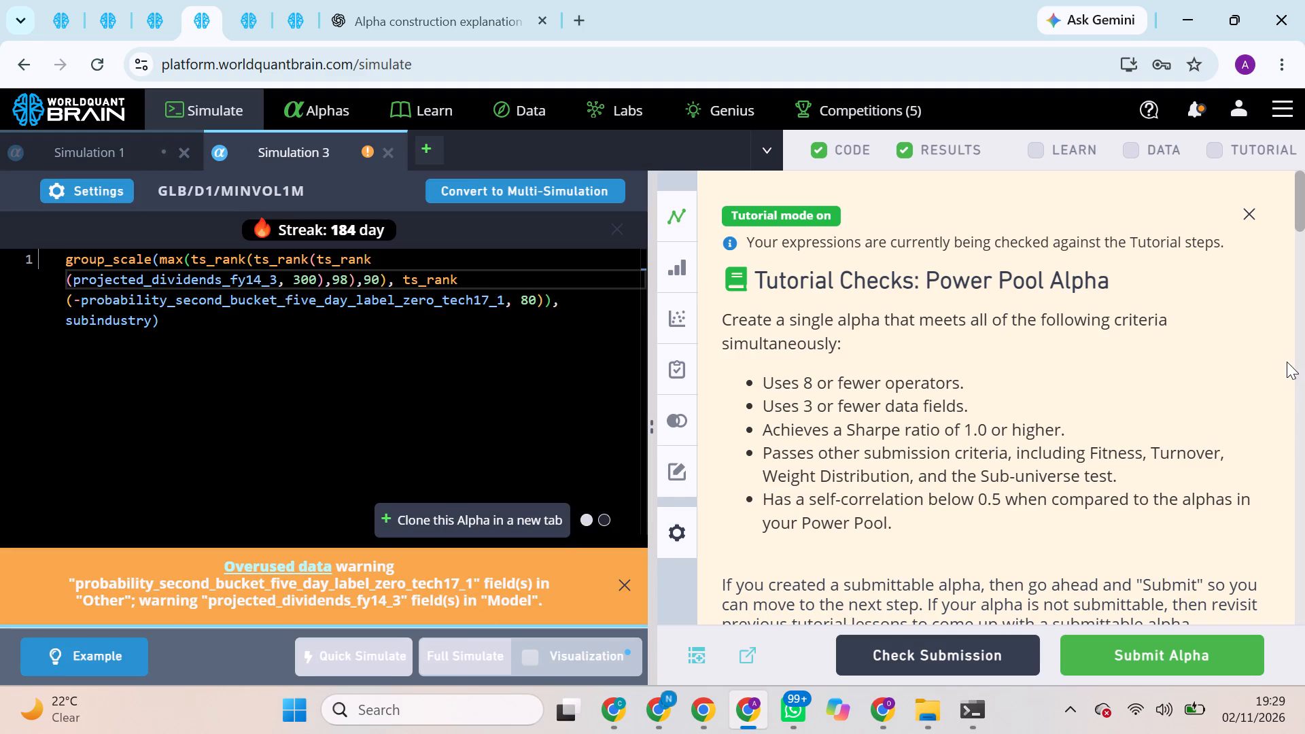
left_click(1255, 215)
scroll(1116, 413, "down", 5)
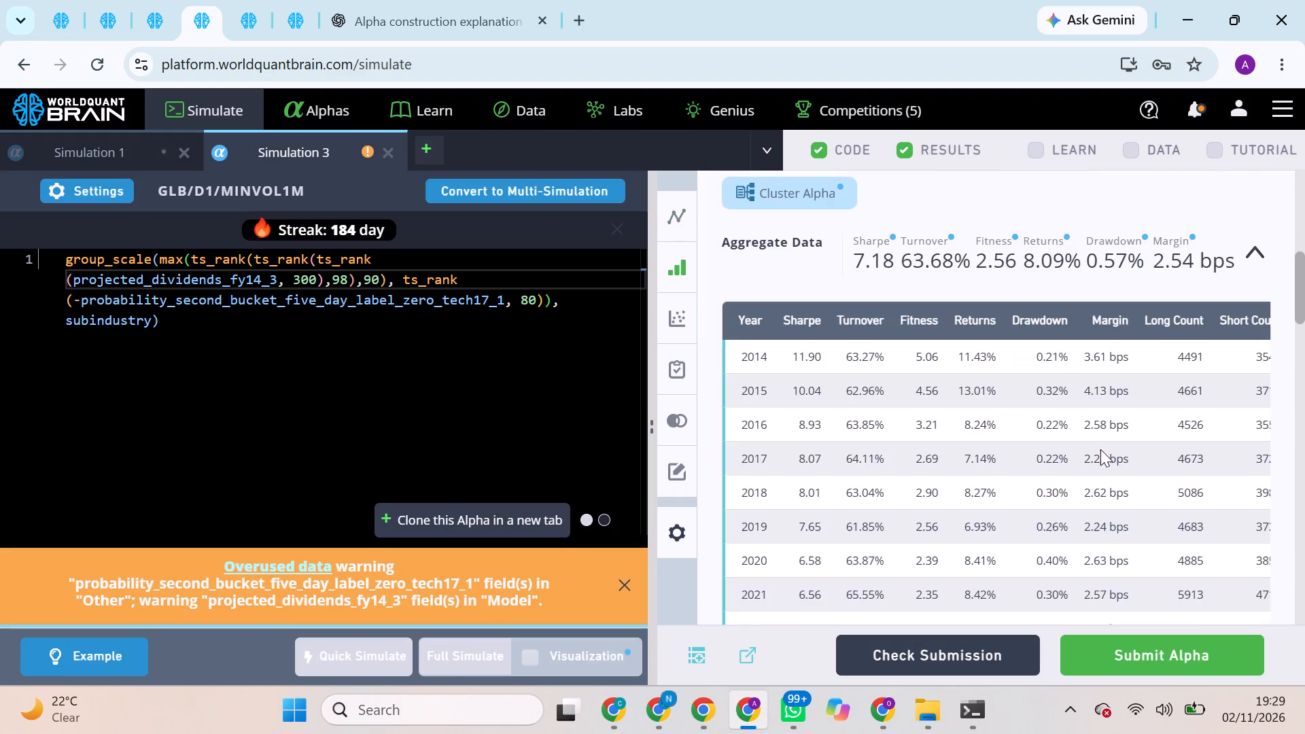
scroll(1100, 449, "down", 10)
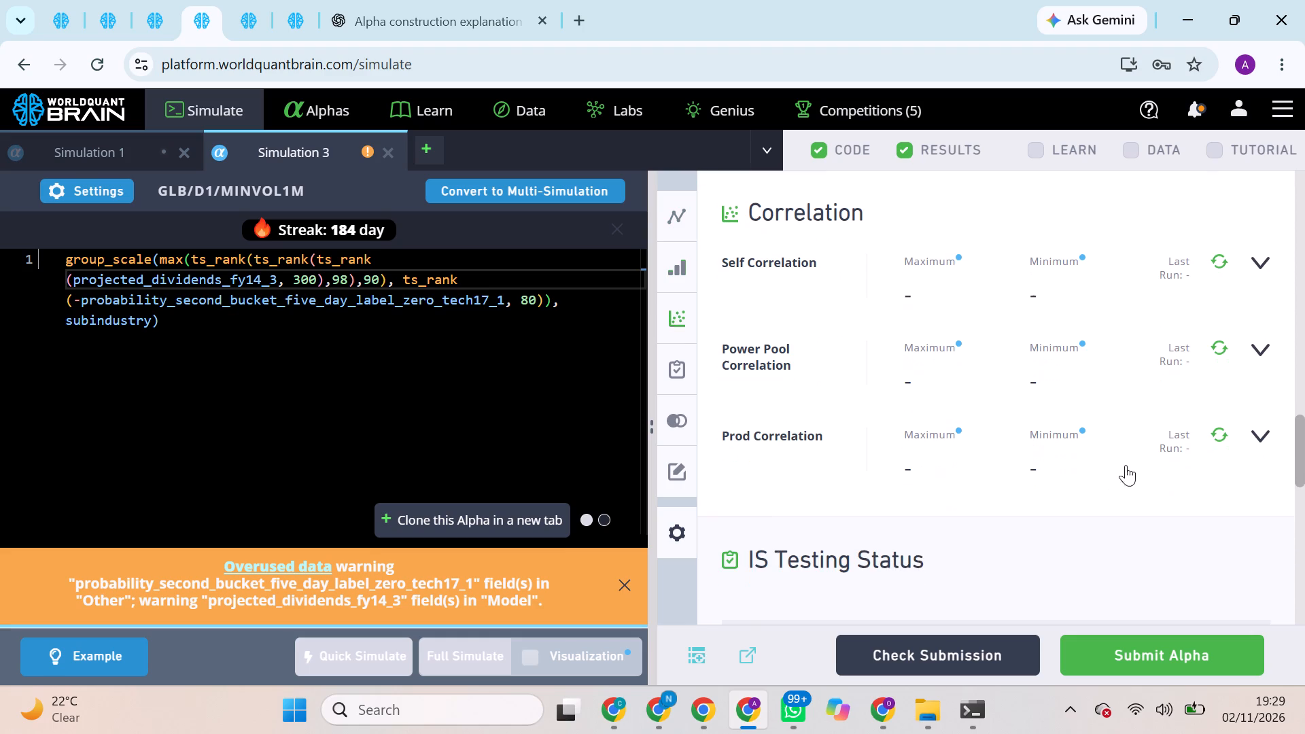
left_click(1220, 430)
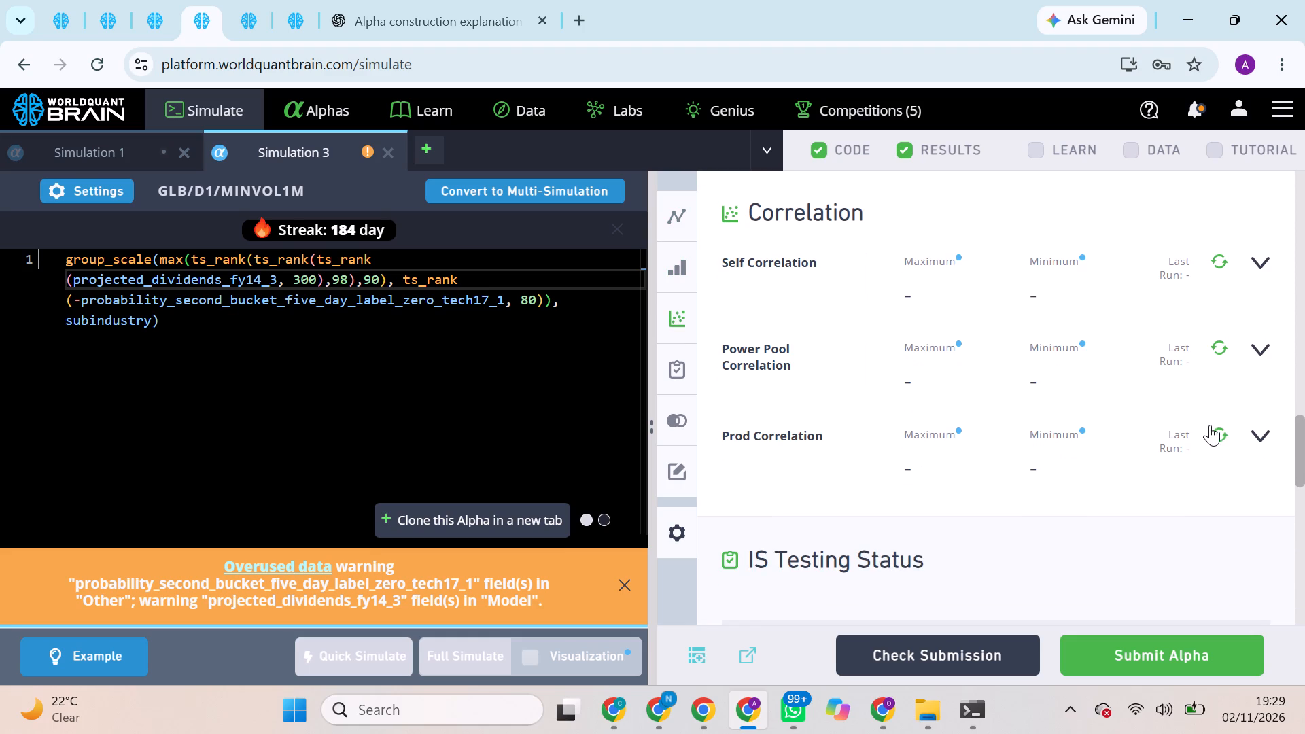
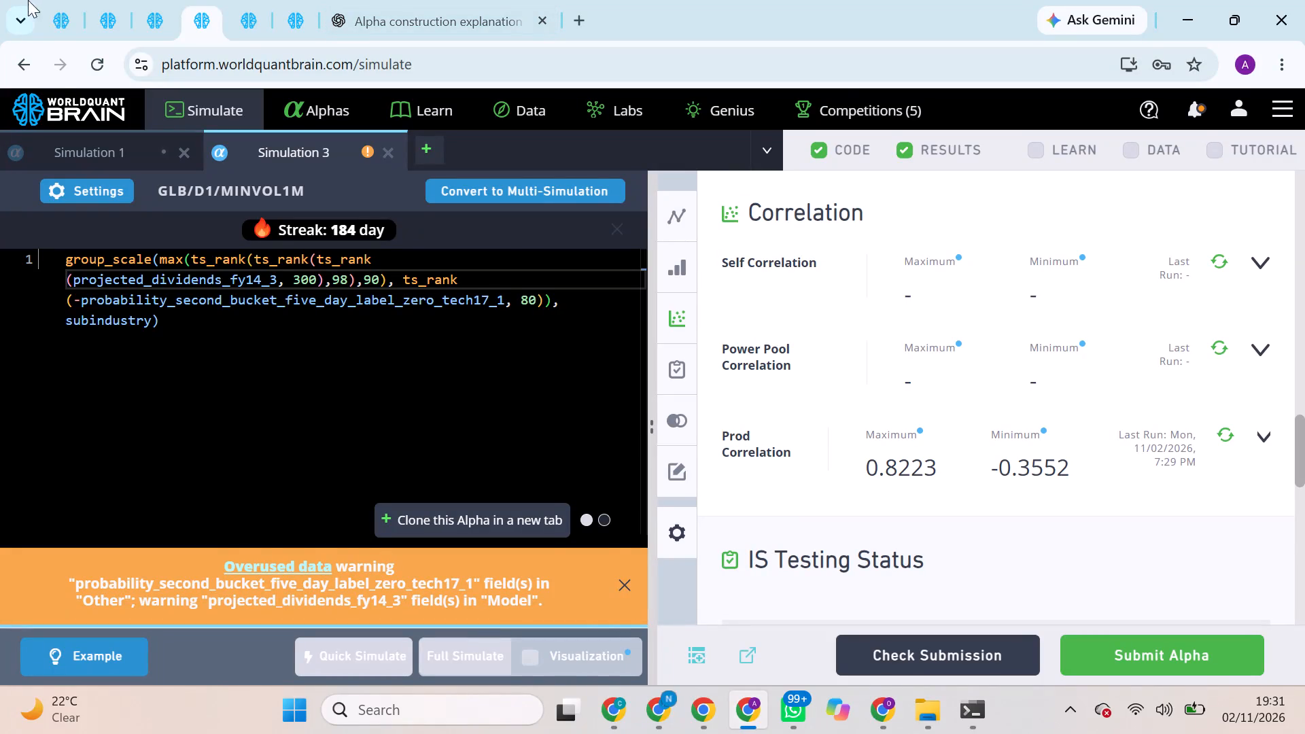
Return to the USA/D1/TOP2000 super alpha, review its simulation results and run its Prod Correlation check.
left_click(53, 1)
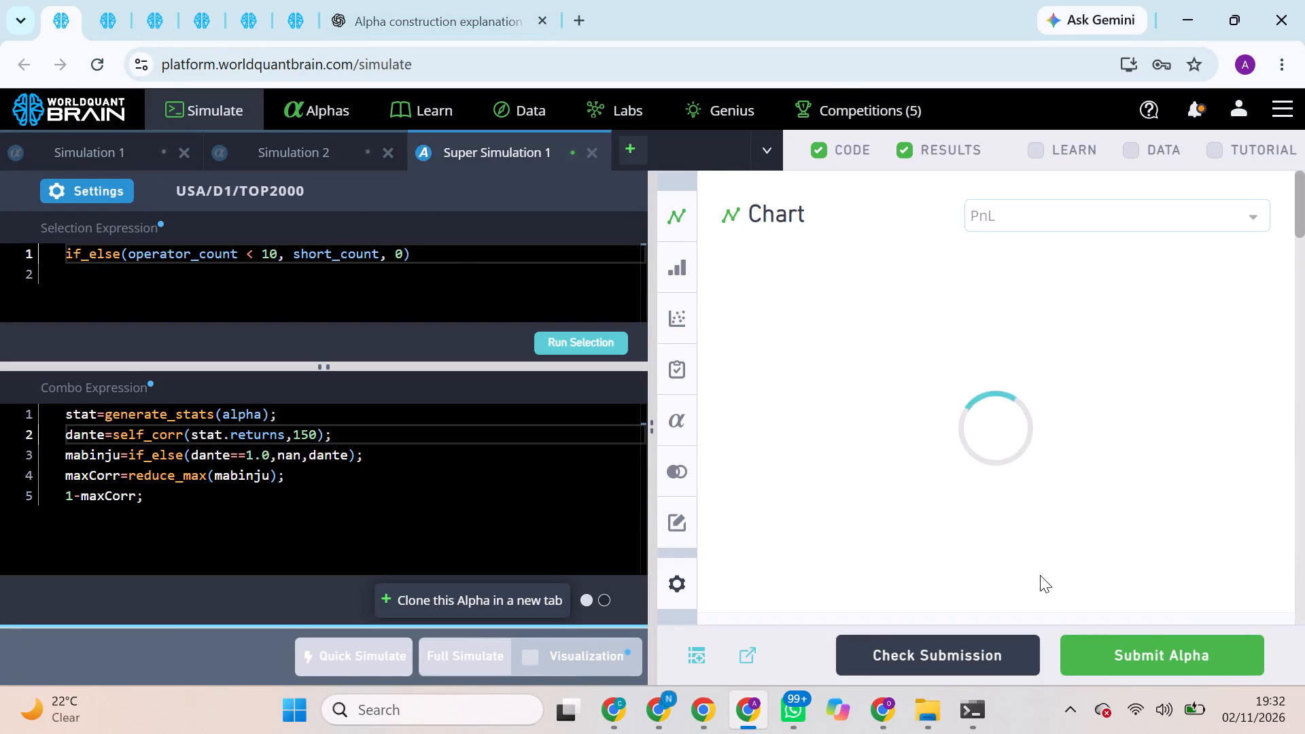
scroll(1072, 579, "down", 11)
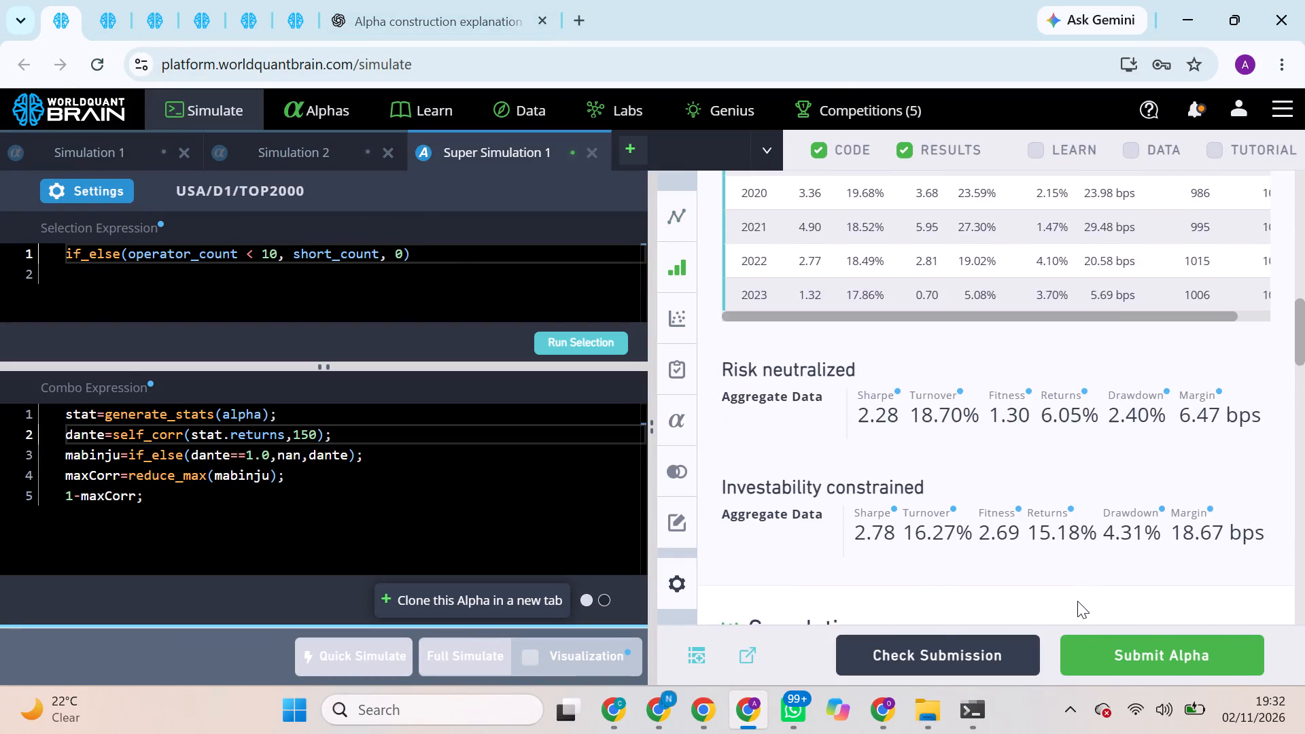
scroll(1077, 601, "down", 1)
left_click(1226, 474)
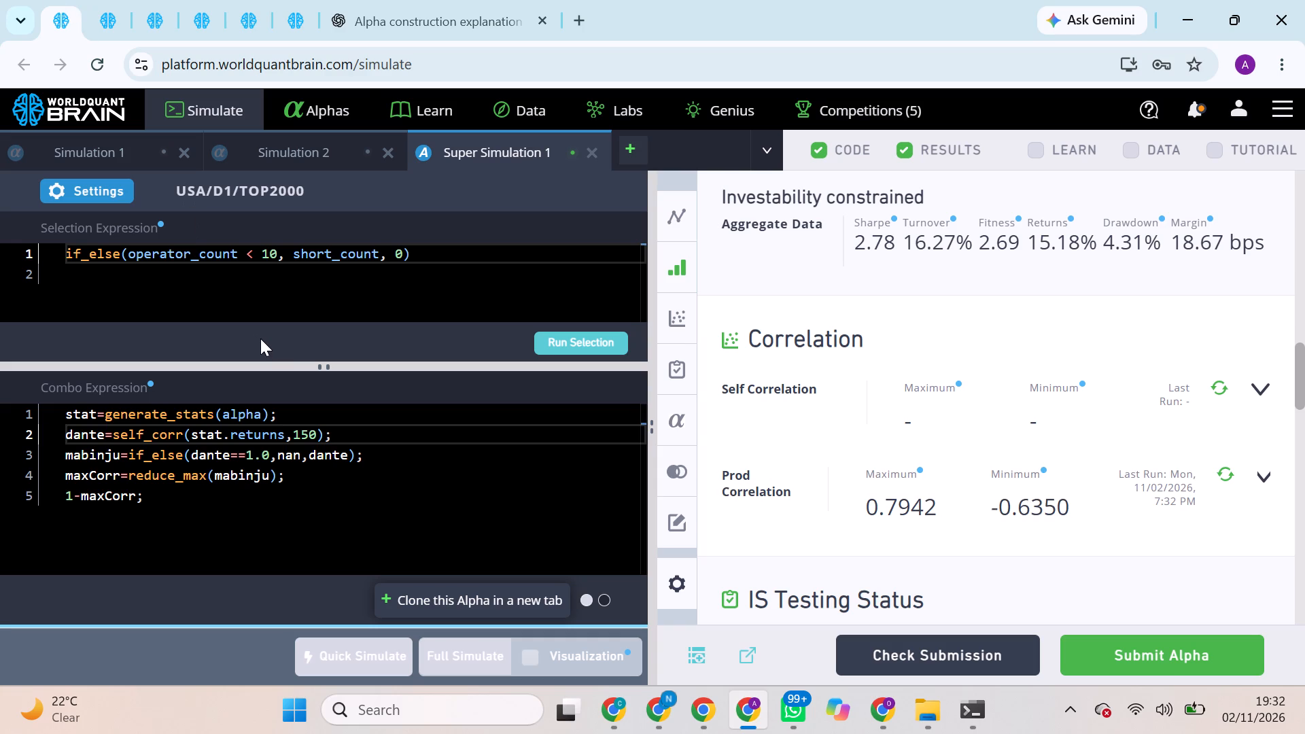
Set the self_corr window to 45 in the combo expression, rerun the selection and start a full simulation.
double_click(299, 426)
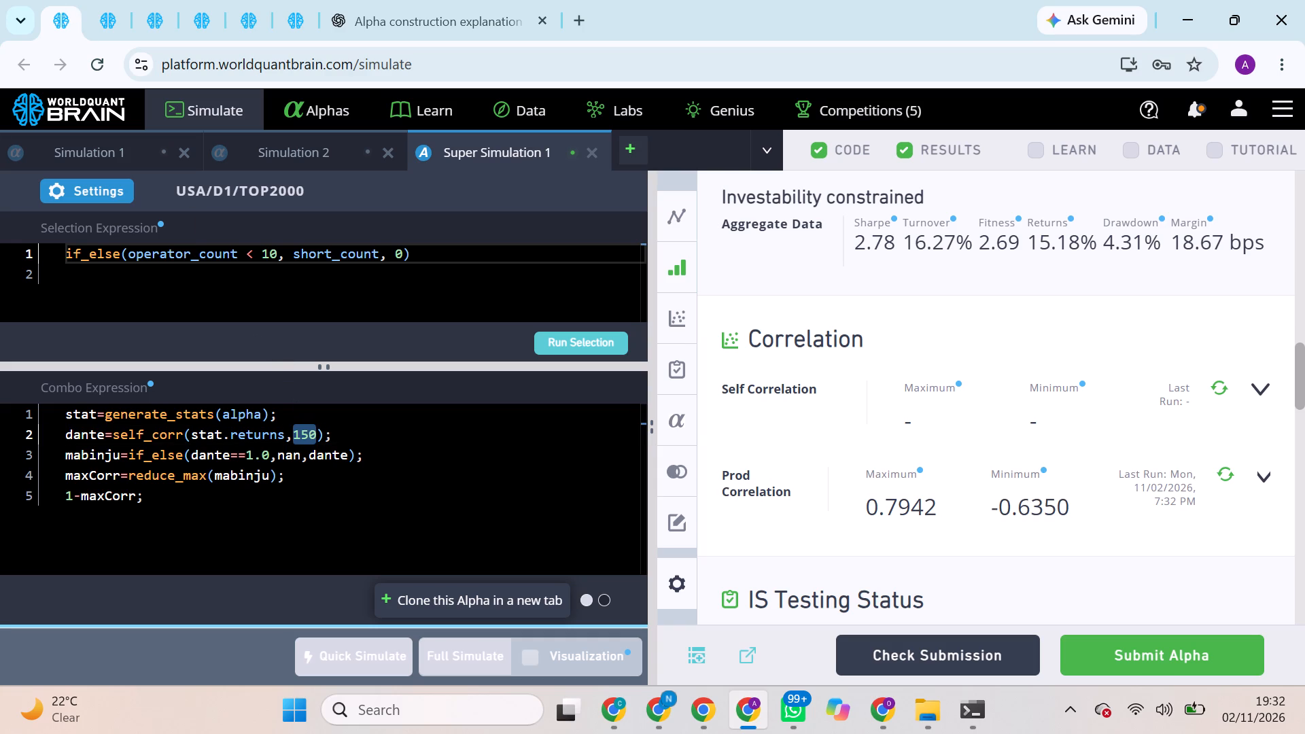
type("45")
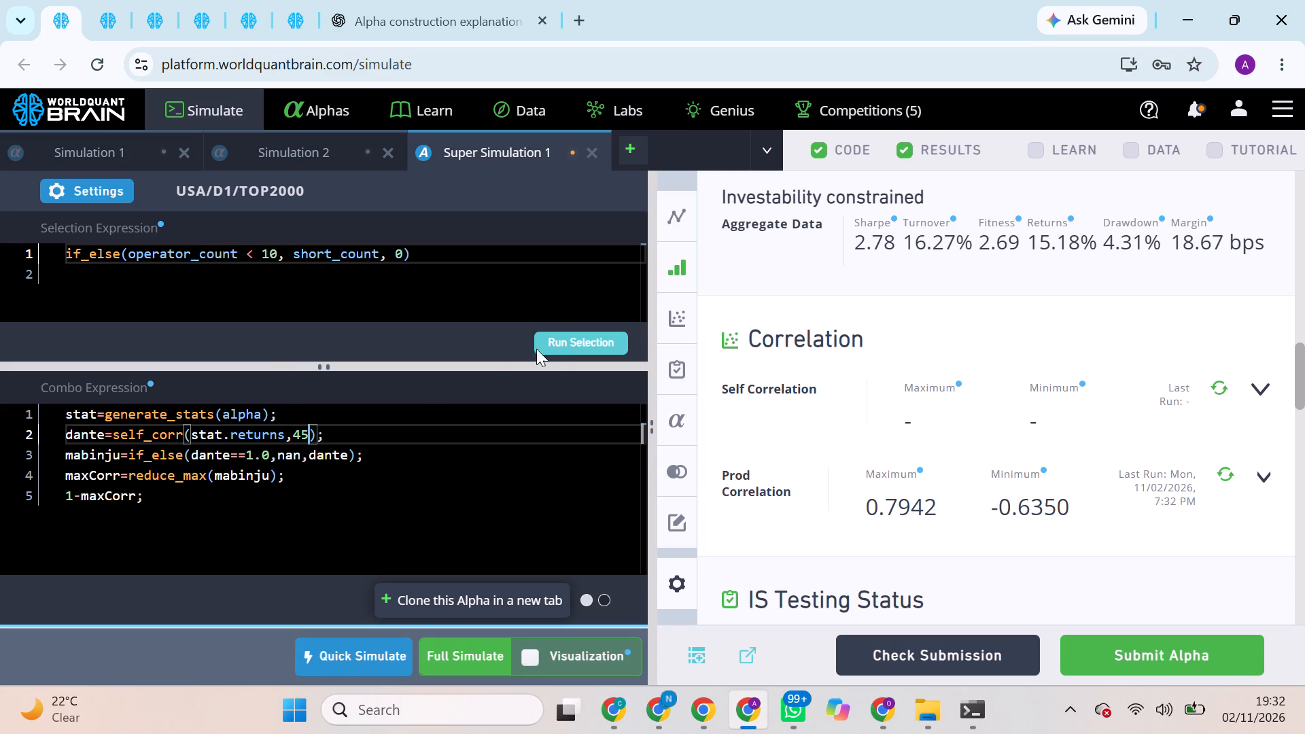
left_click(561, 342)
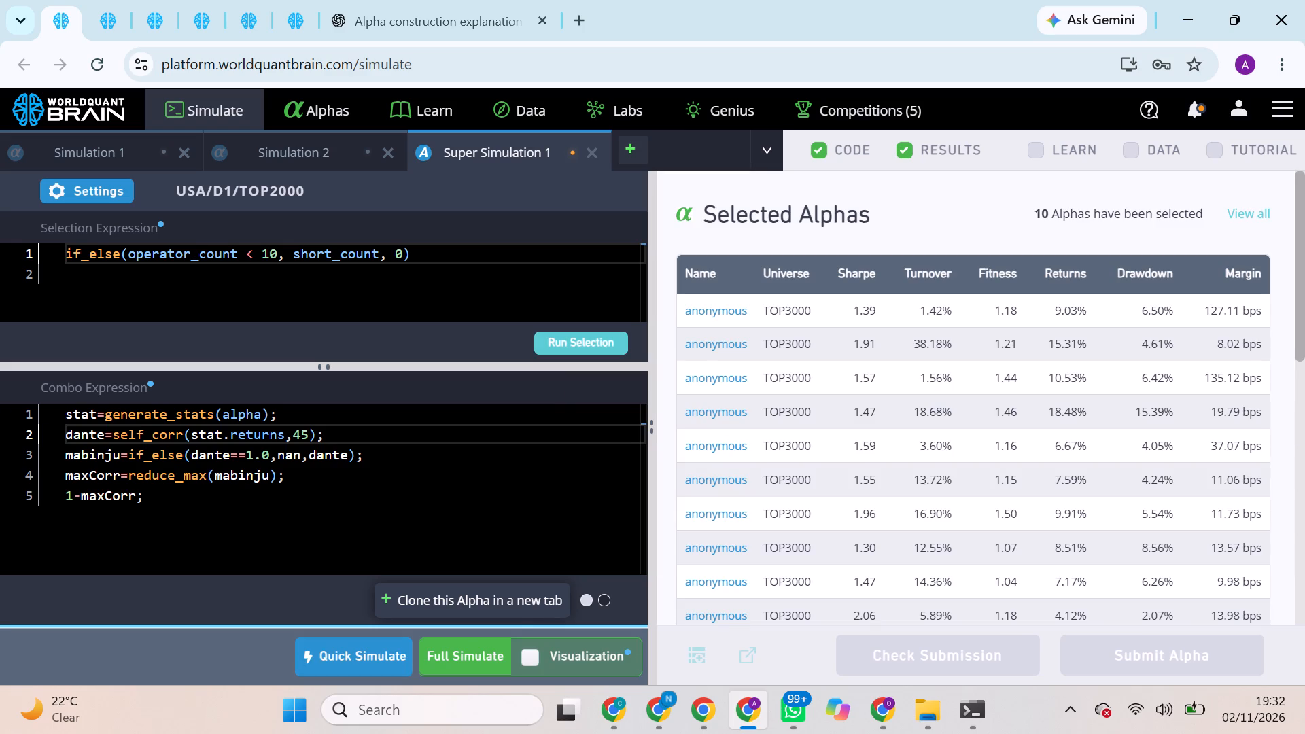
left_click(497, 644)
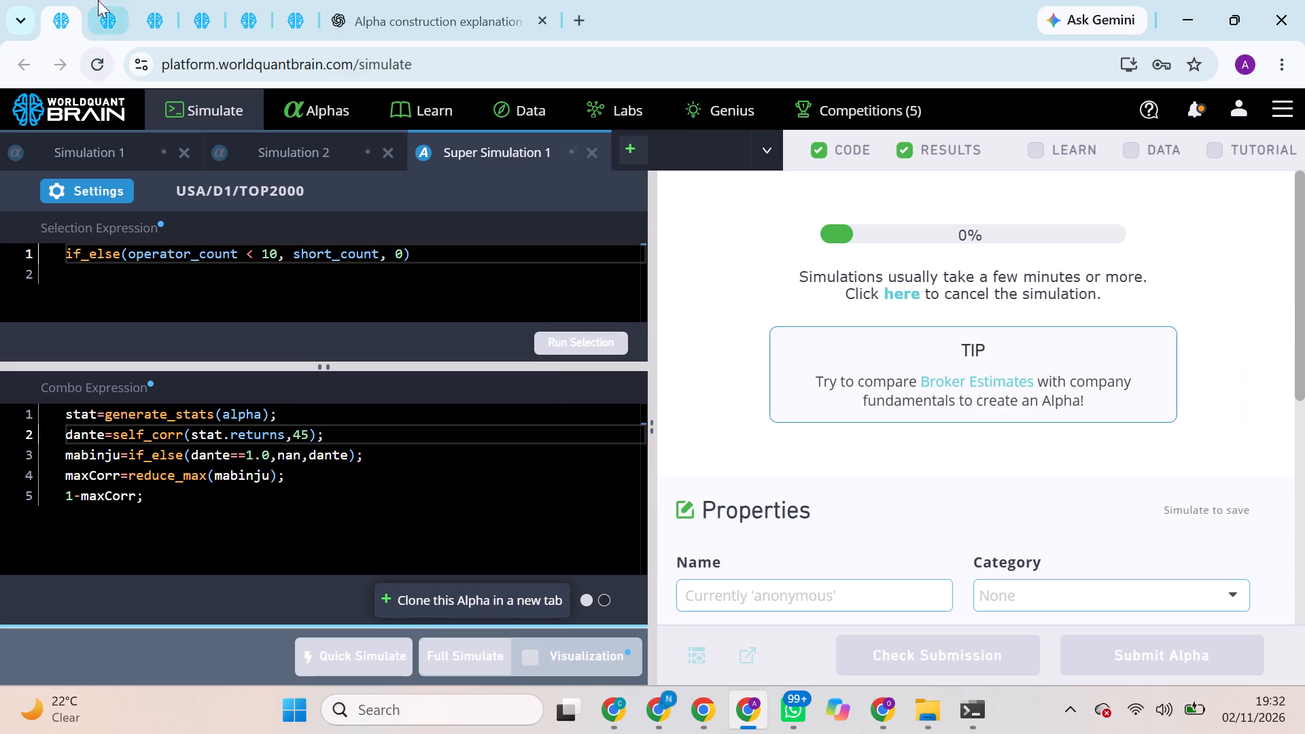
Open the projected_dividends_fy6_3 alpha, dismiss its streak message and tutorial checks, and run its Prod Correlation check.
left_click(105, 0)
left_click(168, 1)
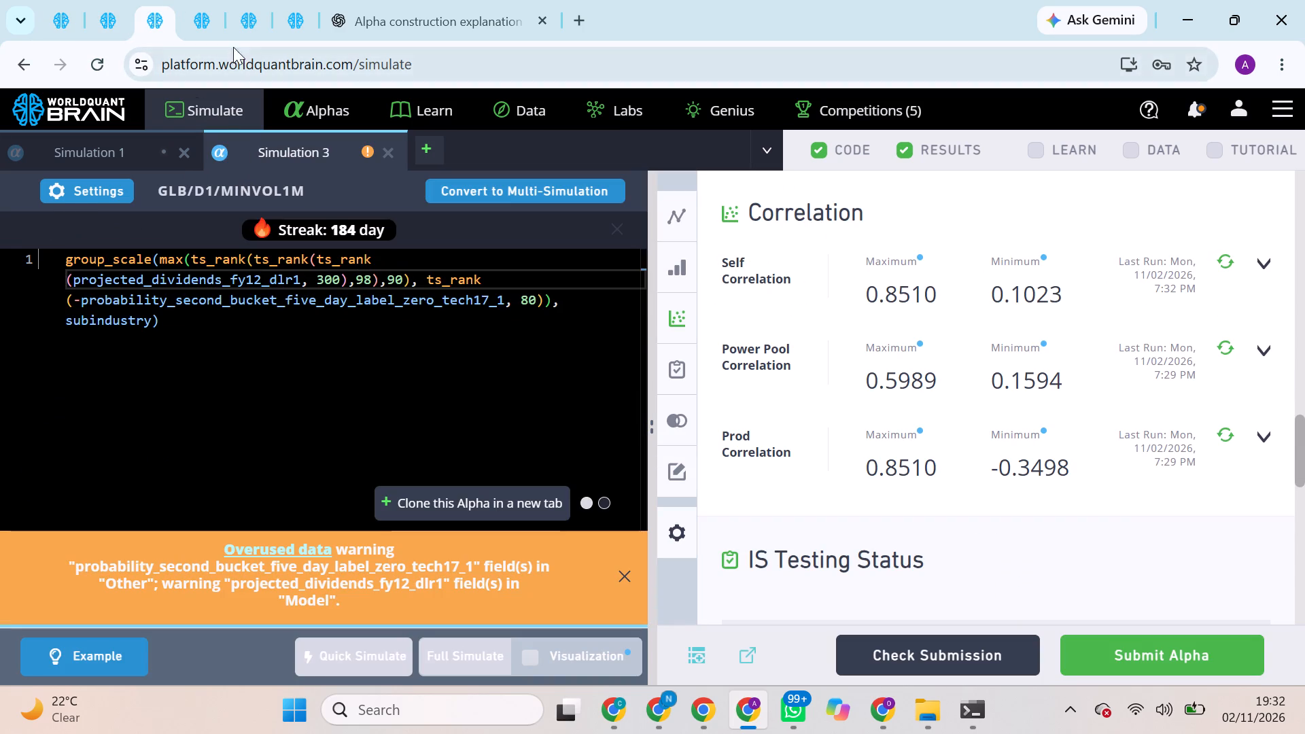
left_click(207, 13)
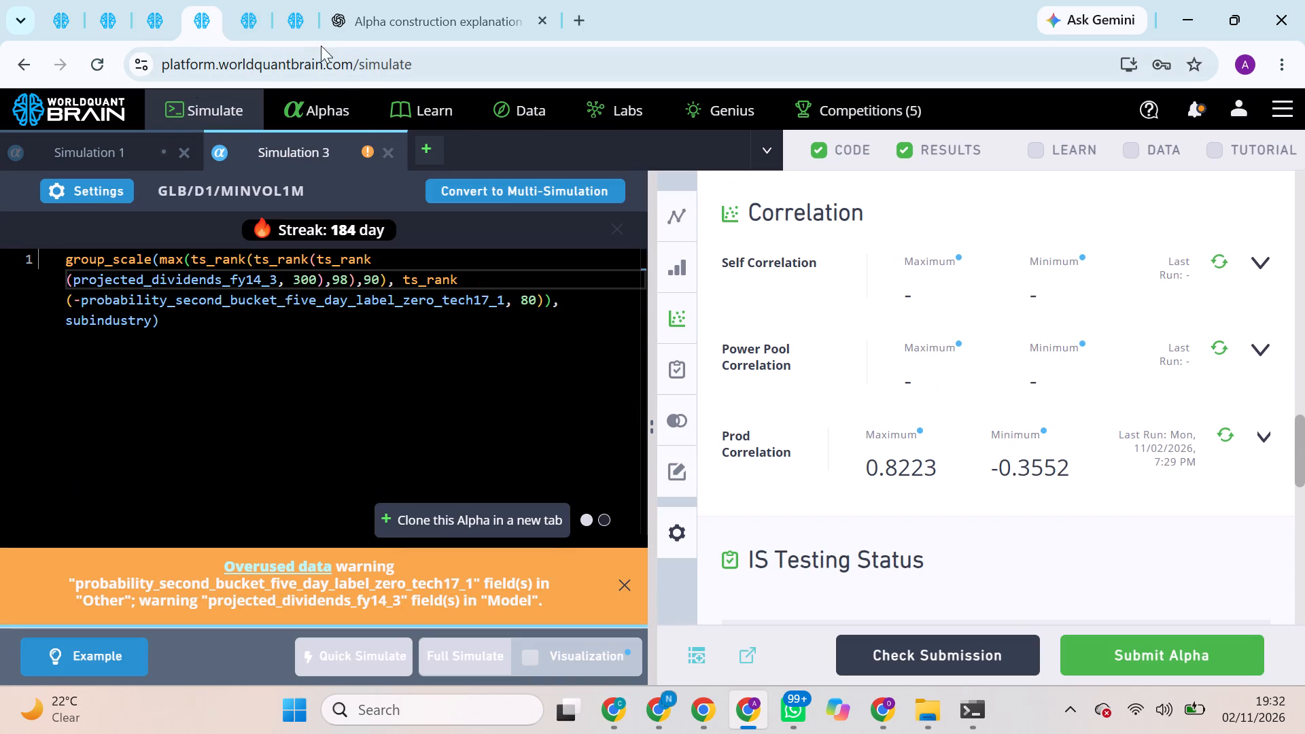
left_click(264, 5)
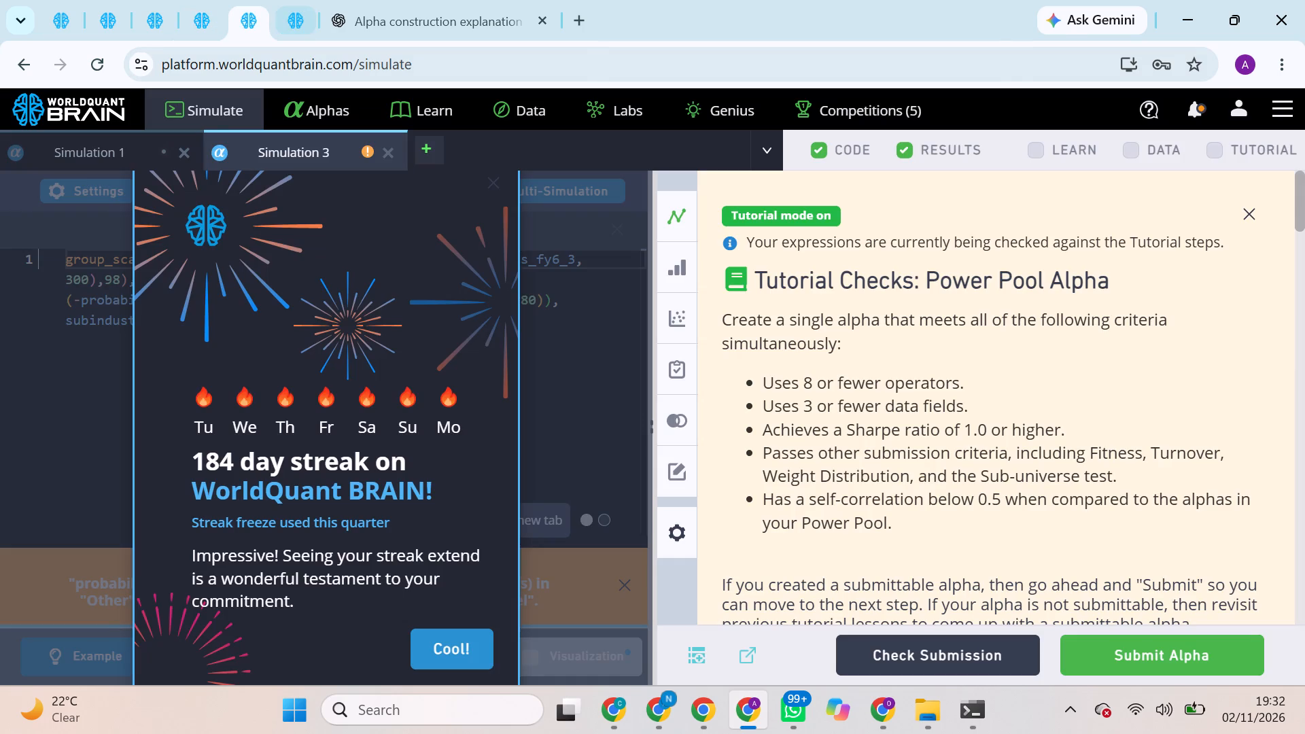
left_click(442, 638)
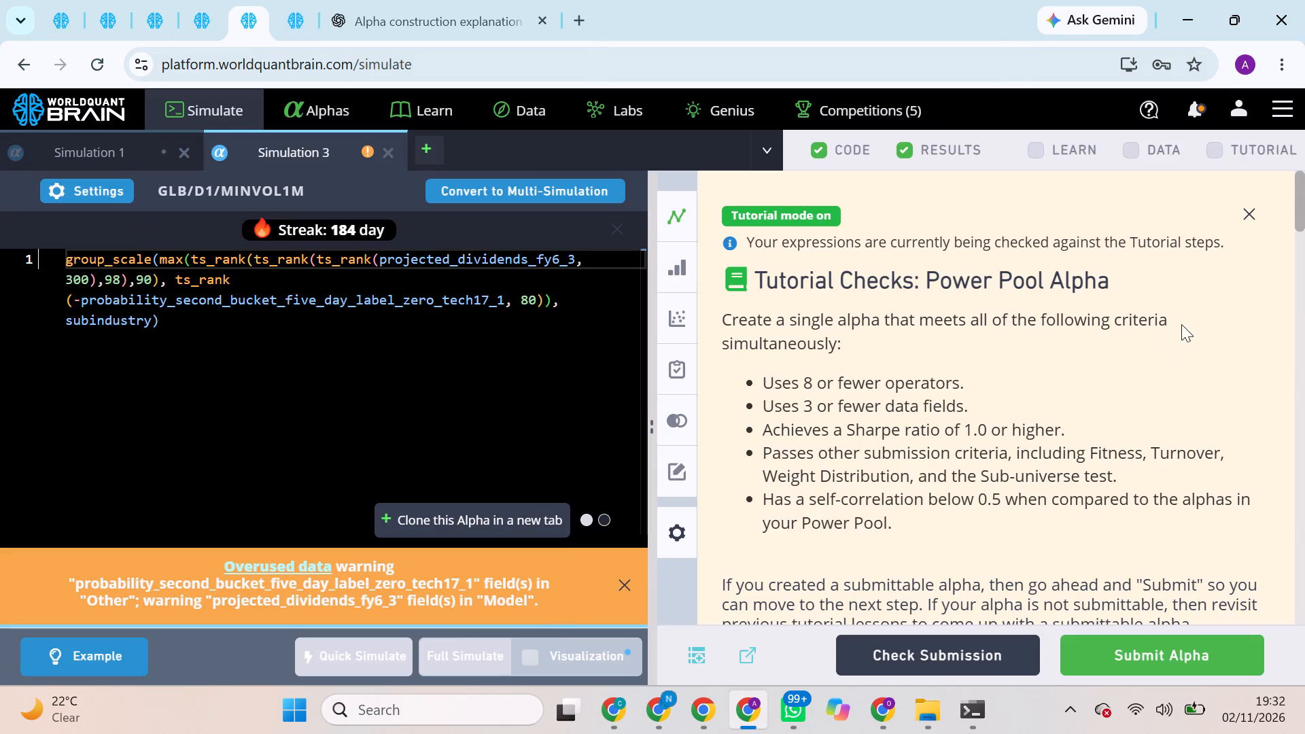
left_click(1253, 200)
scroll(1192, 318, "down", 1)
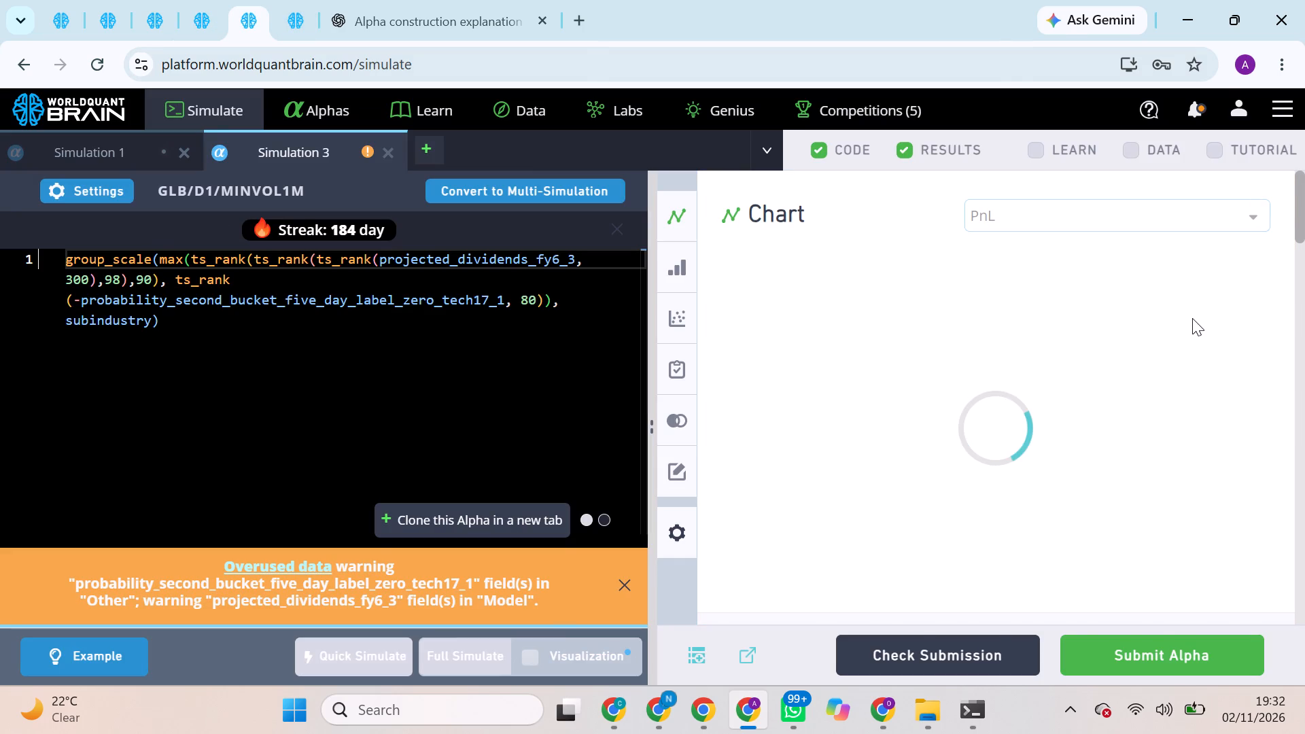
scroll(1192, 318, "down", 4)
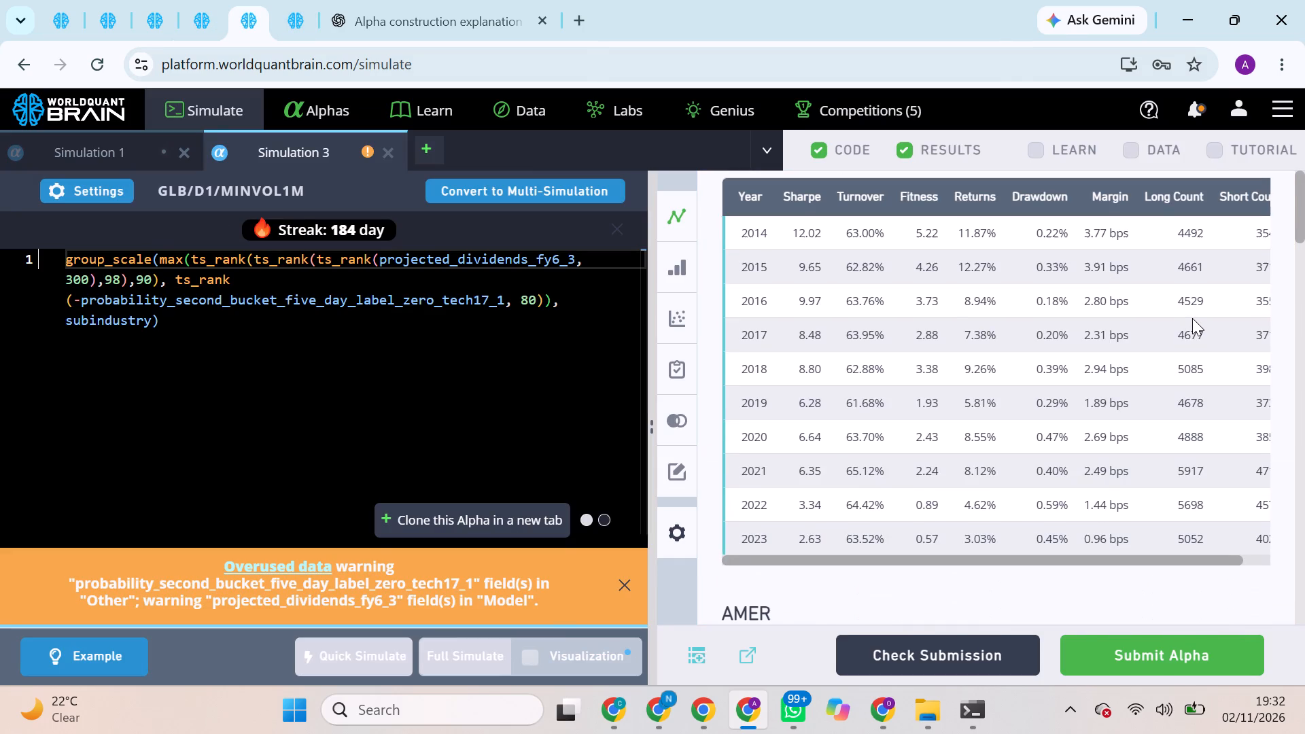
scroll(1192, 318, "down", 1)
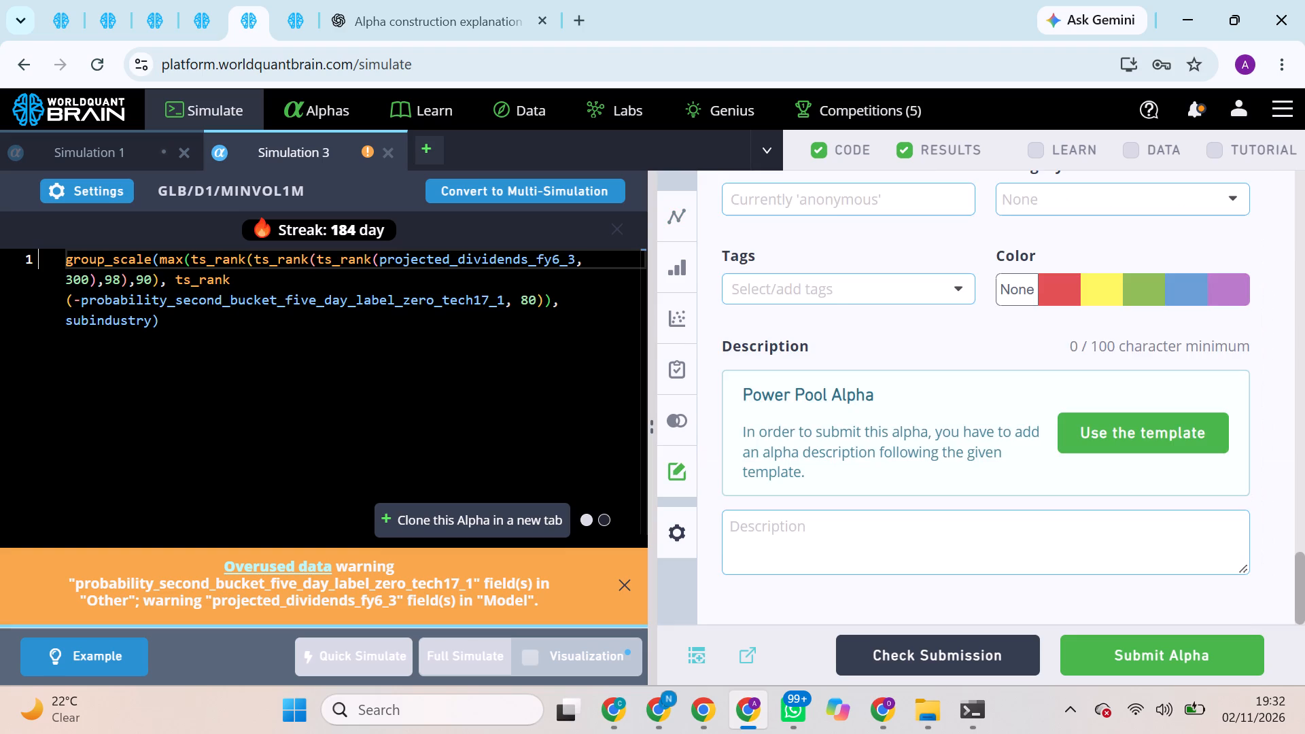
scroll(1164, 572, "up", 4)
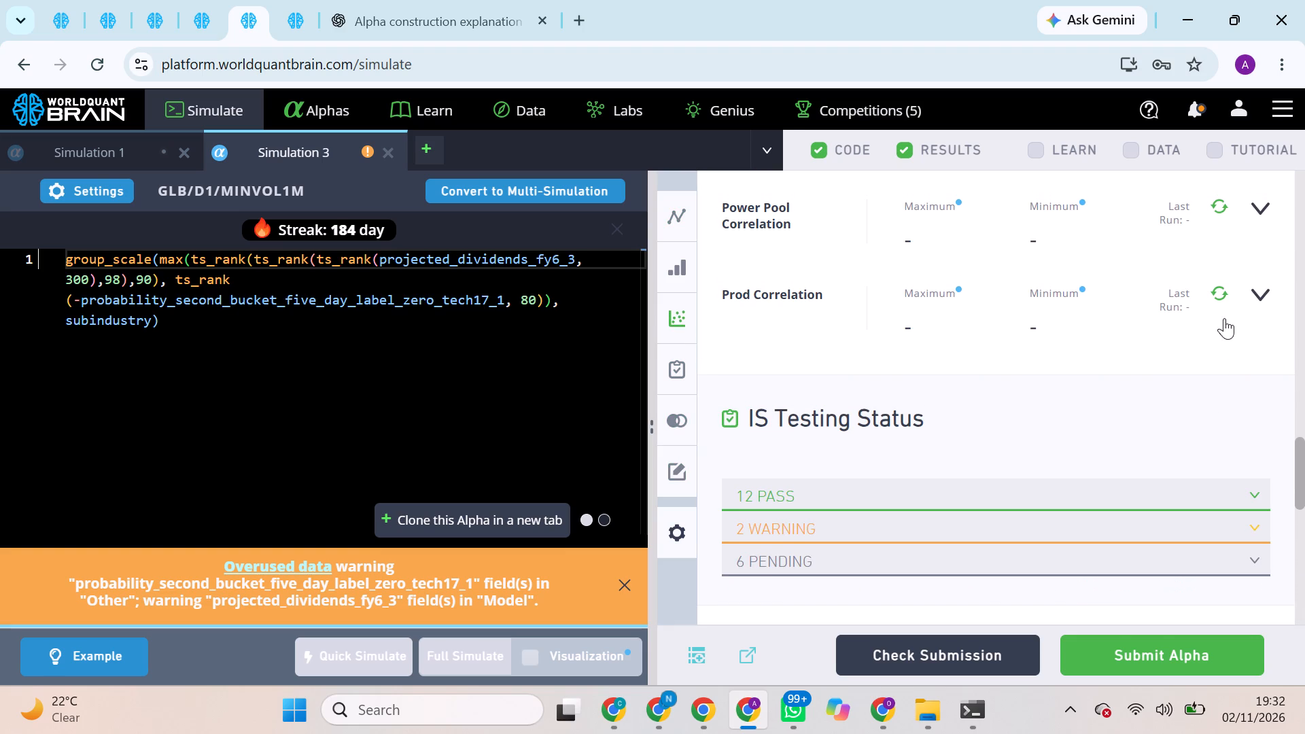
left_click(1219, 294)
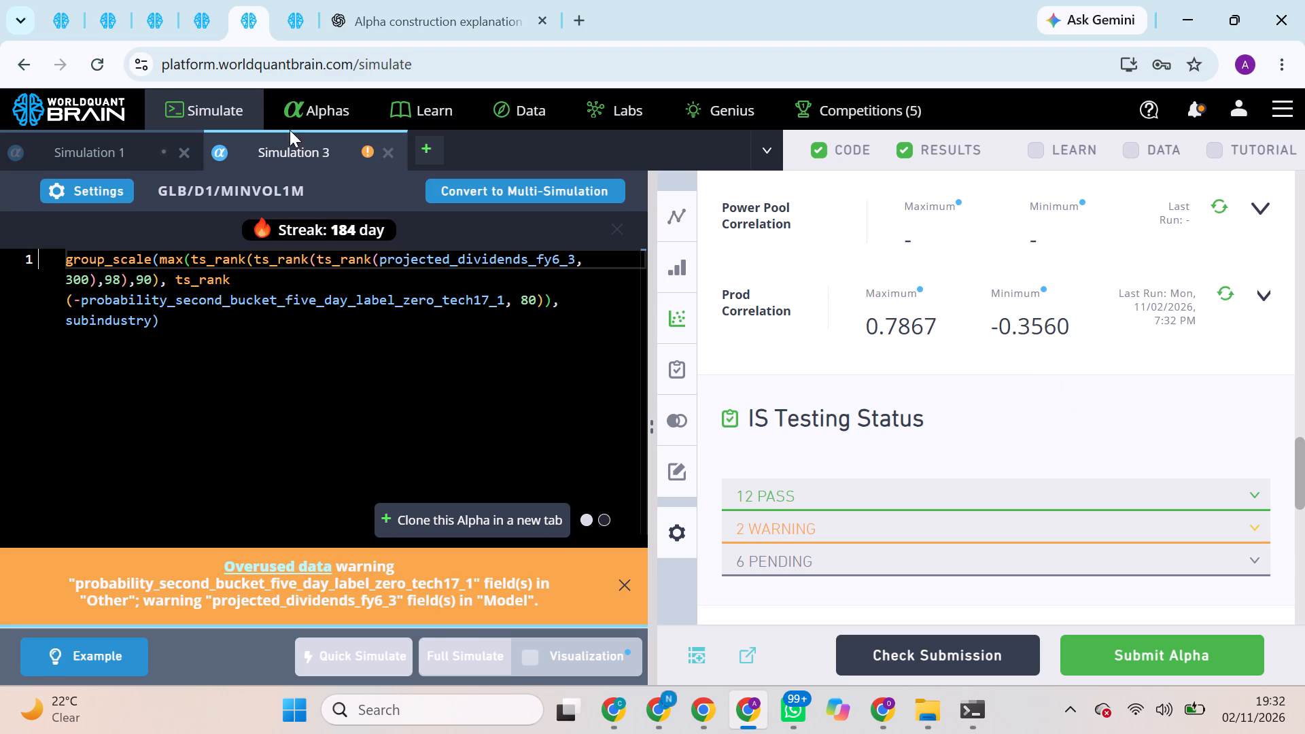
Replace projected_dividends_fy11_dlr1 with projected_earnings_fy3_3 from the dataset's field list in the submitted alpha's expression and start a full simulation.
left_click(304, 0)
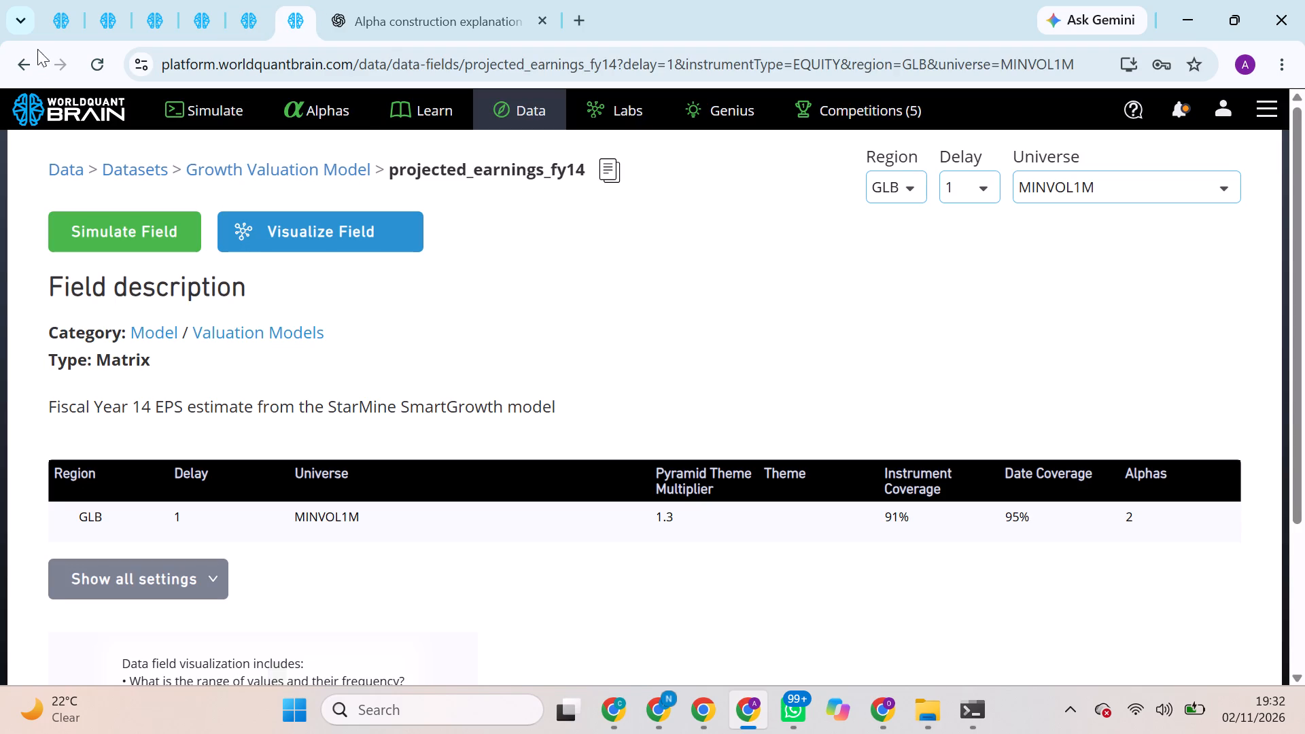
left_click(17, 63)
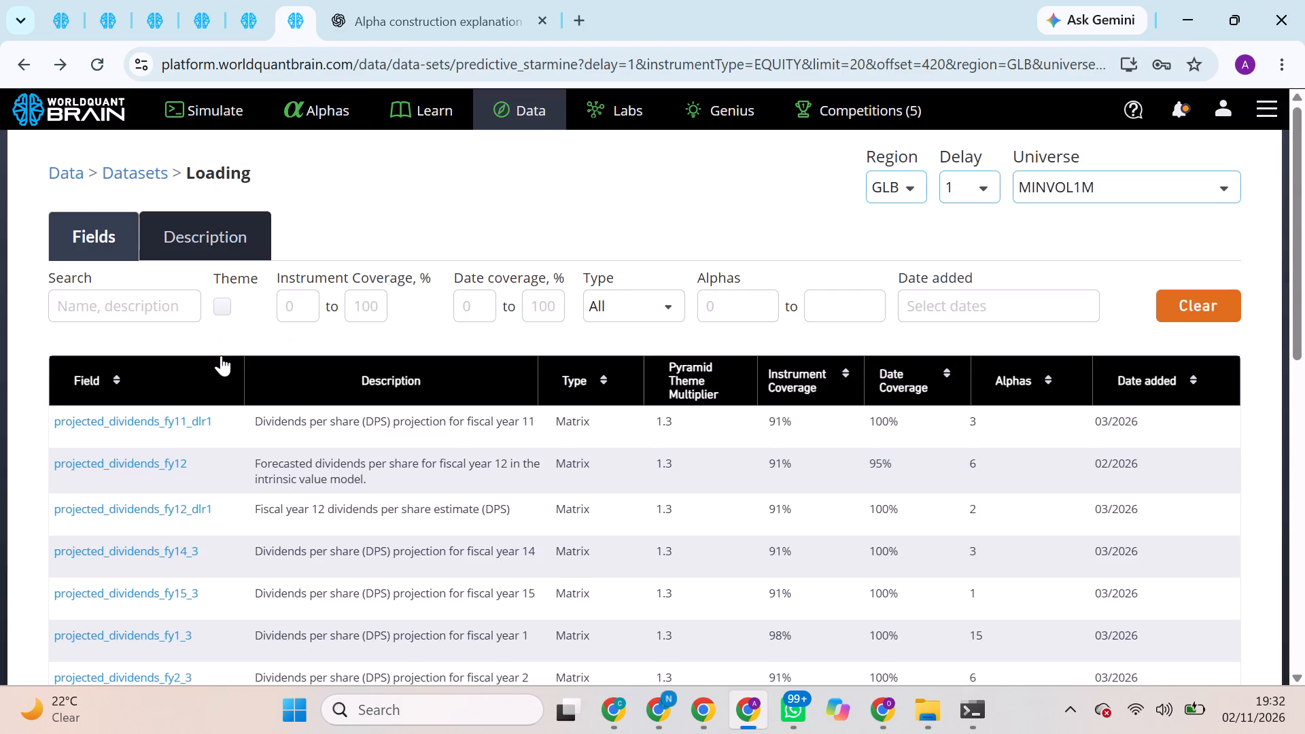
scroll(221, 355, "down", 5)
left_click(204, 476)
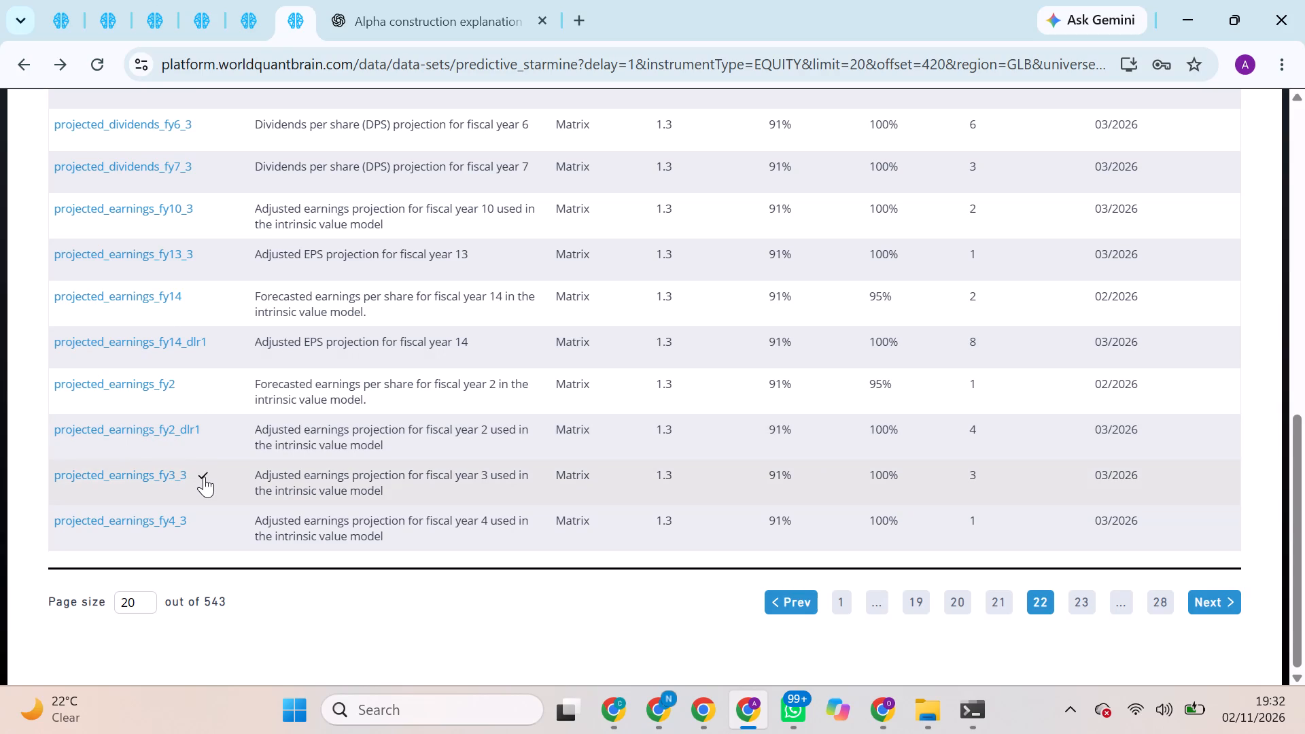
left_click(86, 5)
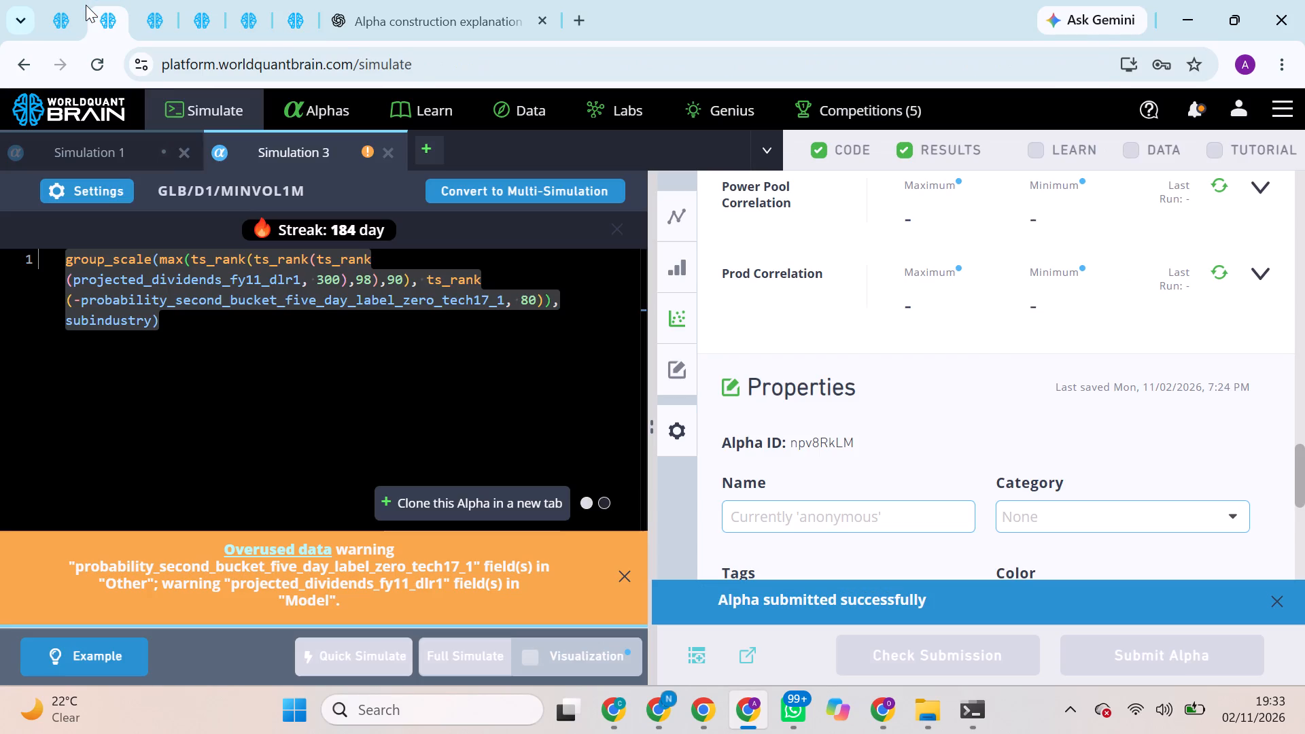
left_click(82, 28)
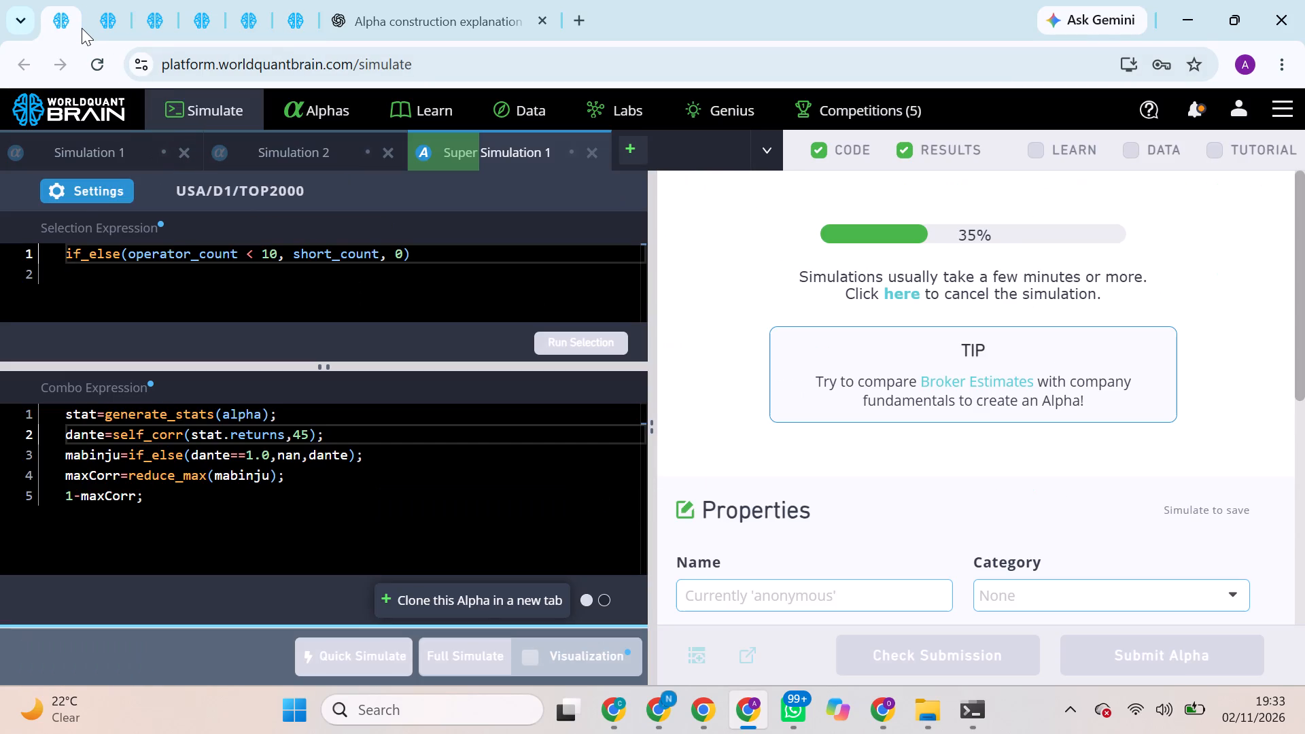
left_click(93, 0)
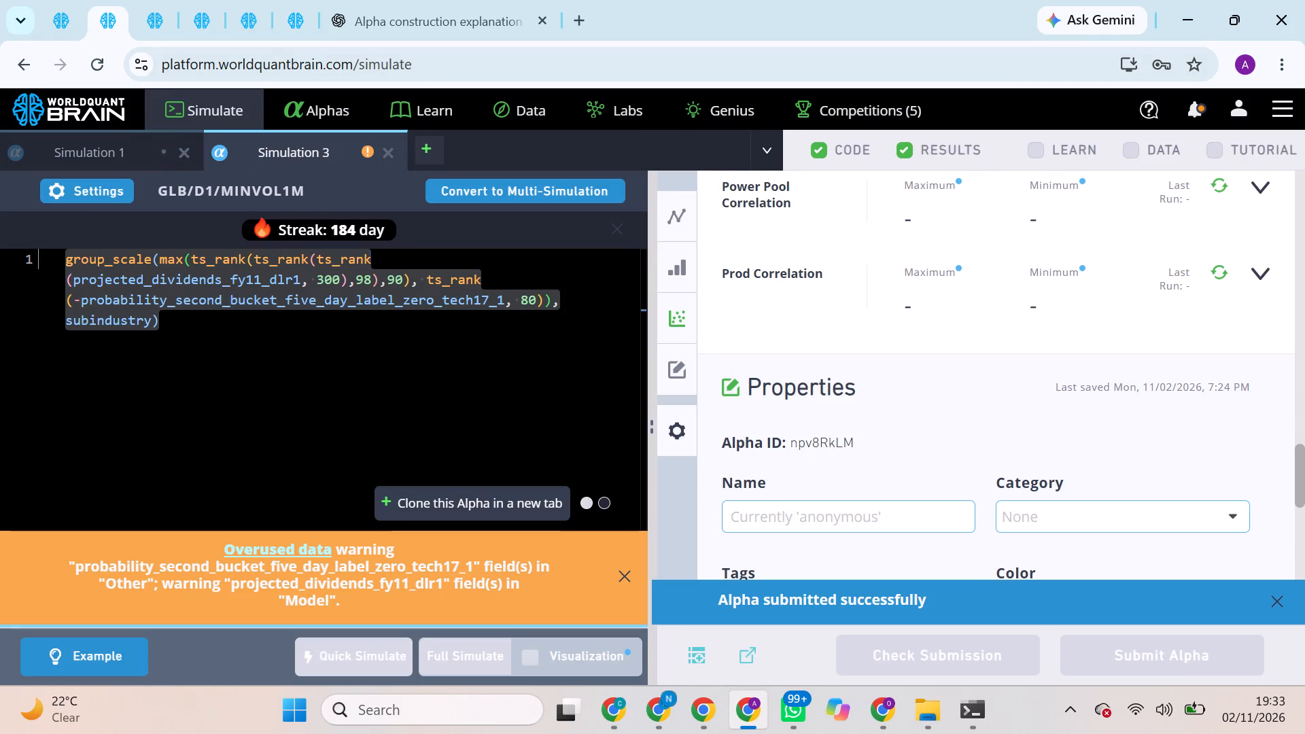
double_click(258, 285)
key("ctrl+v")
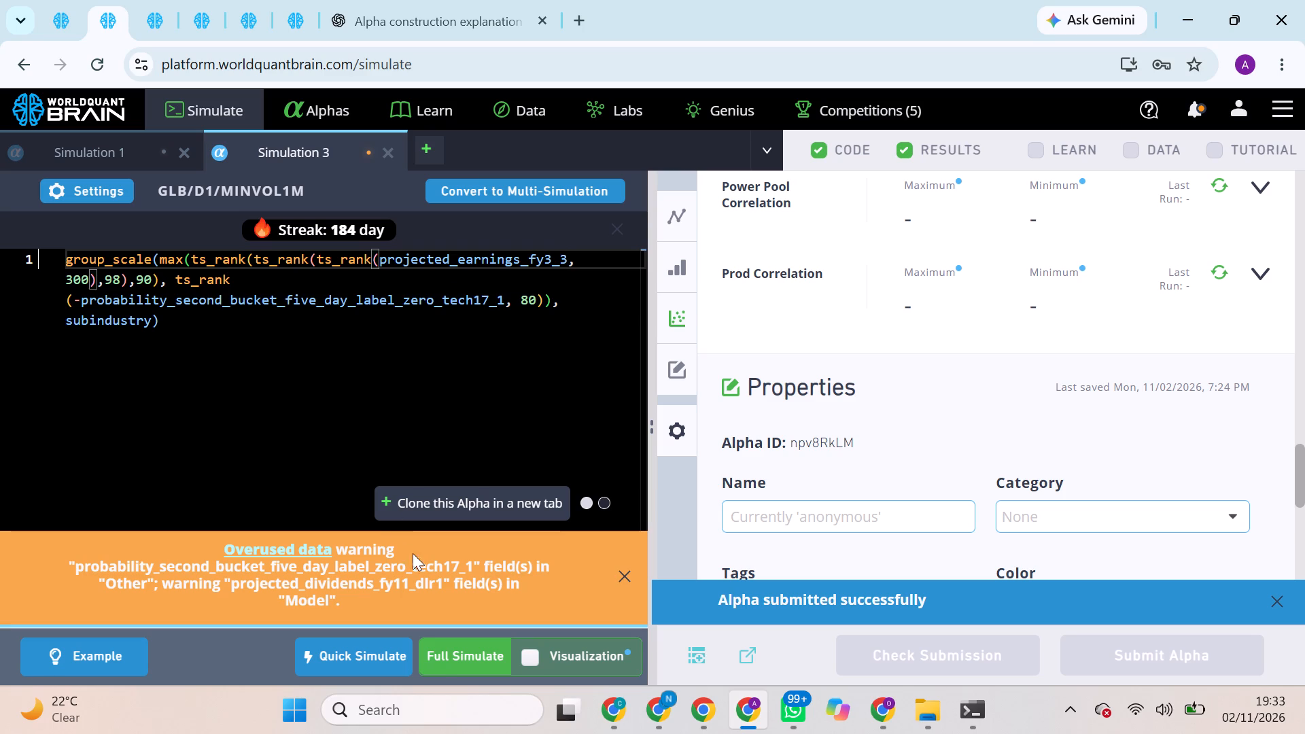
left_click(437, 665)
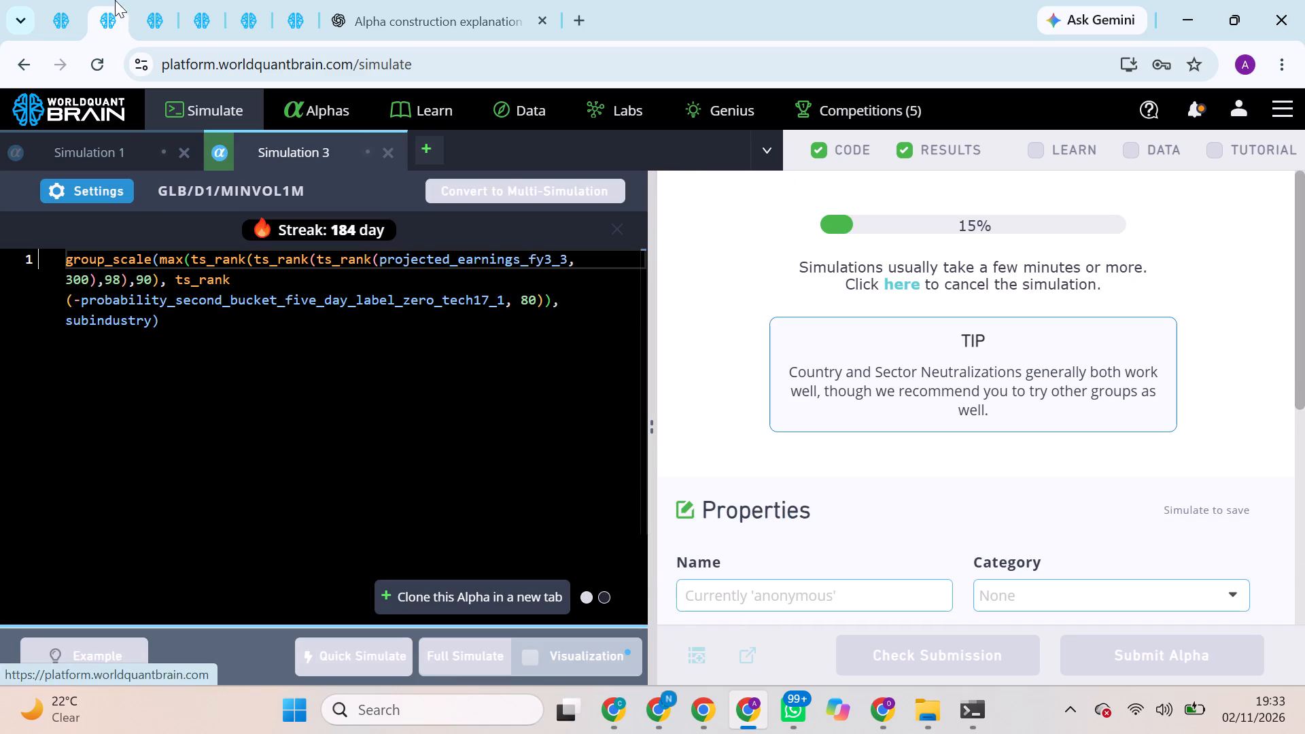
Replace projected_dividends_fy12_dlr1 with projected_earnings_fy2 from the dataset's field list in that alpha's expression and start a full simulation.
left_click(145, 1)
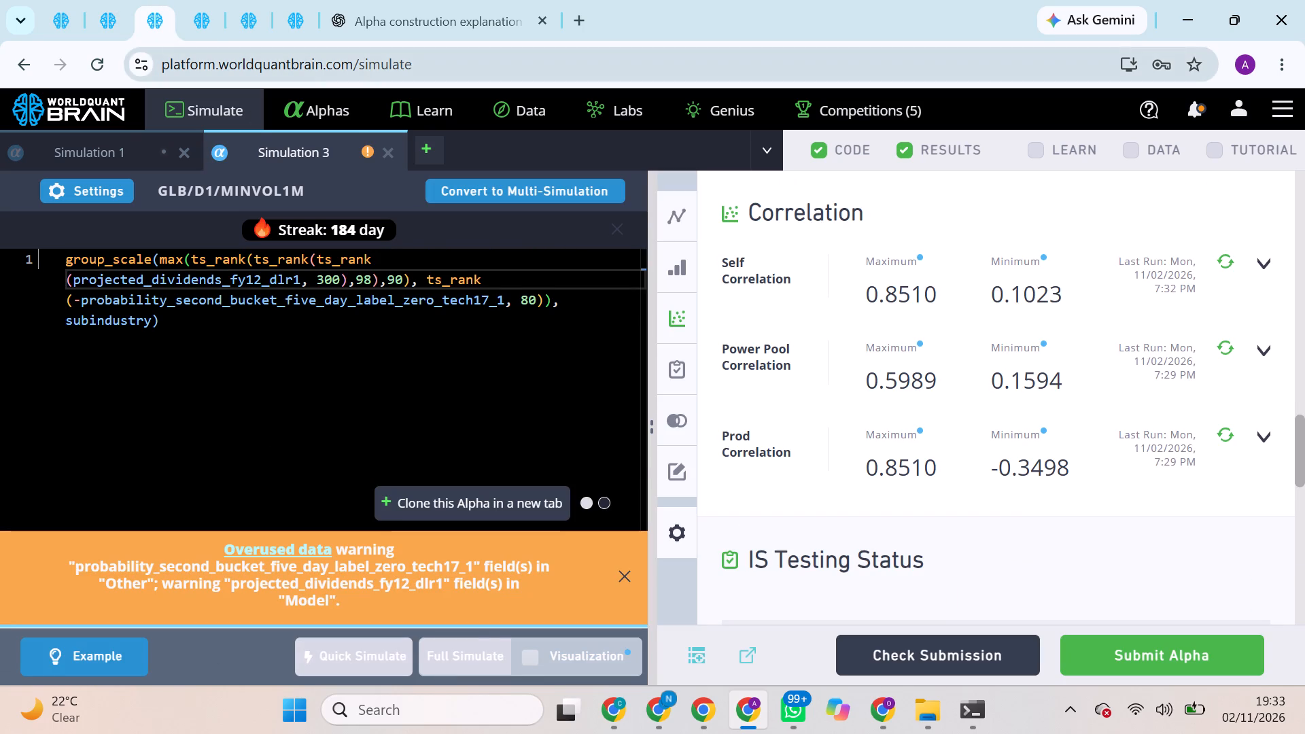
left_click(194, 1)
left_click(268, 33)
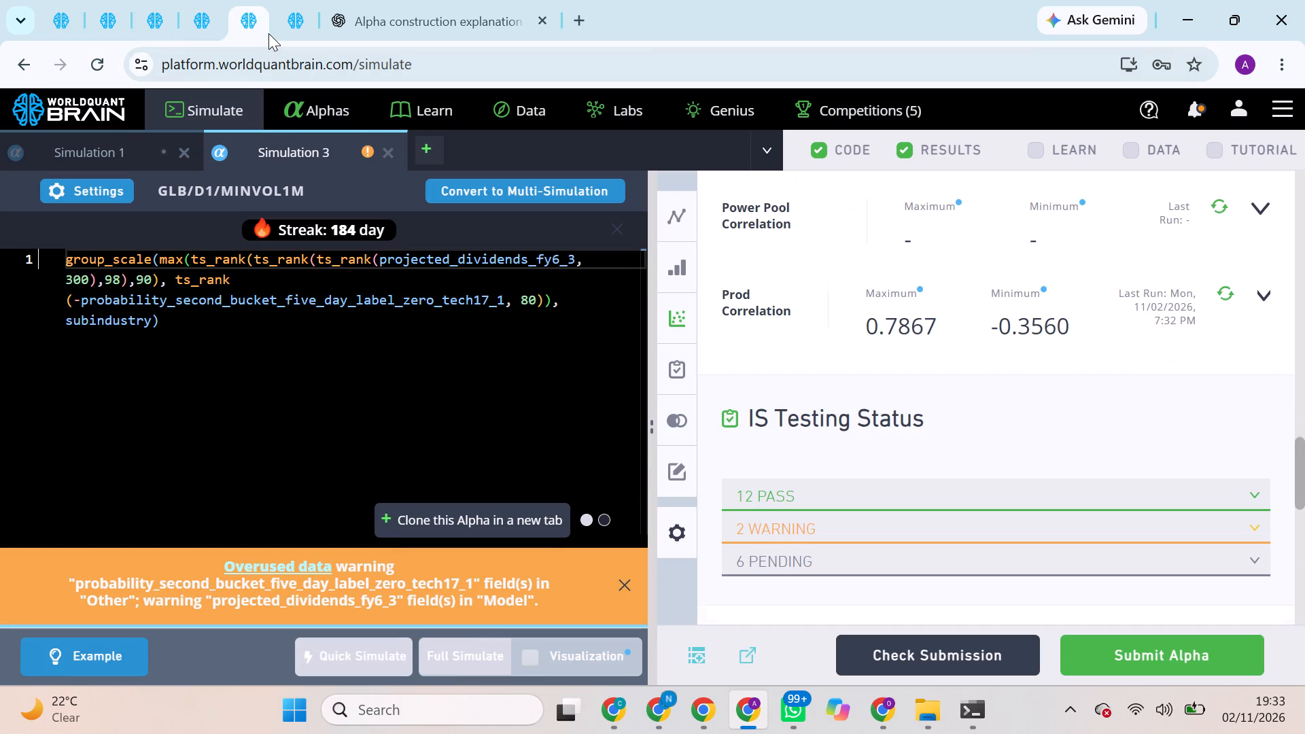
left_click(300, 12)
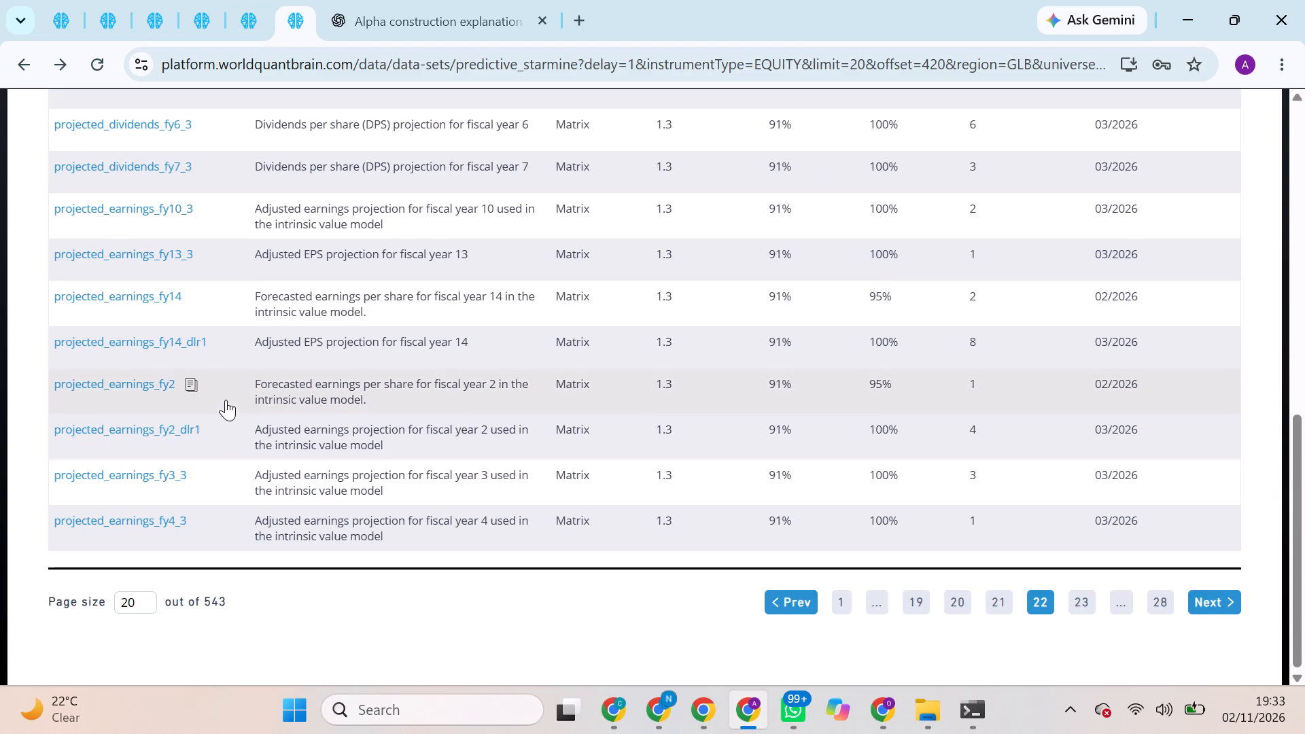
left_click(185, 390)
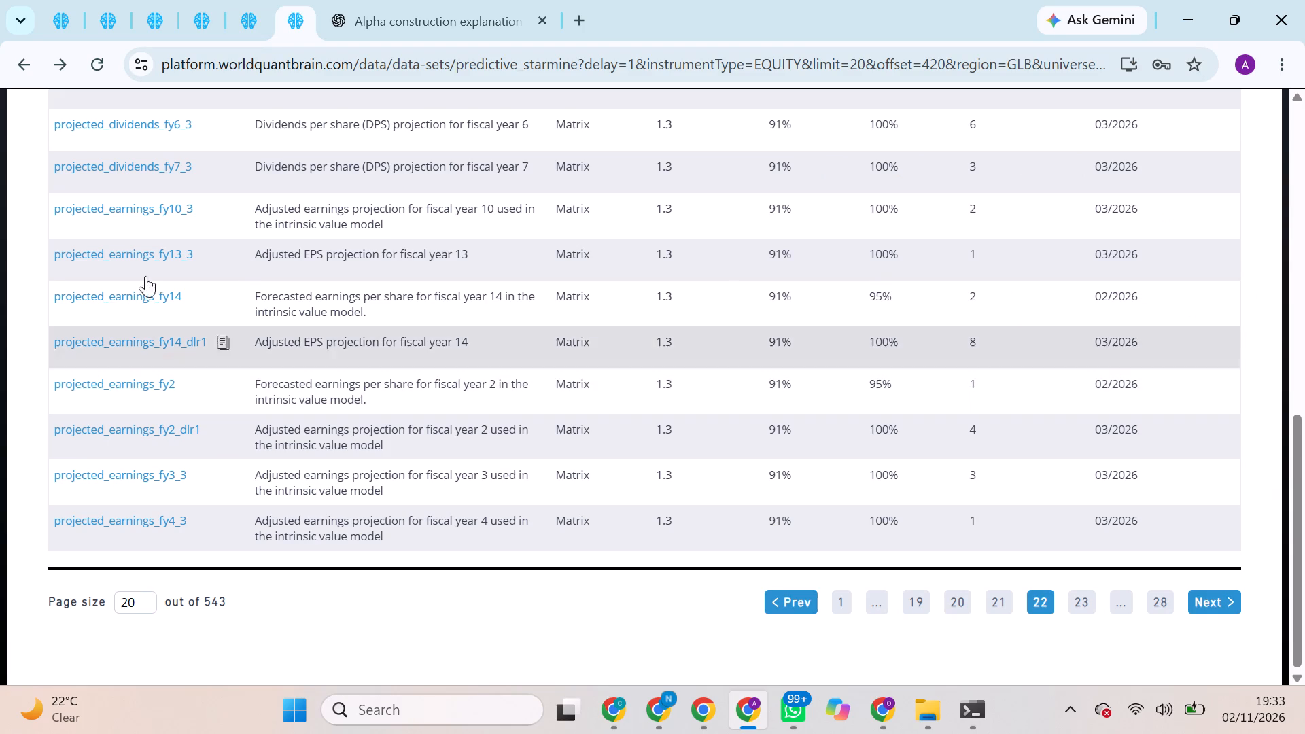
left_click(65, 0)
left_click(103, 2)
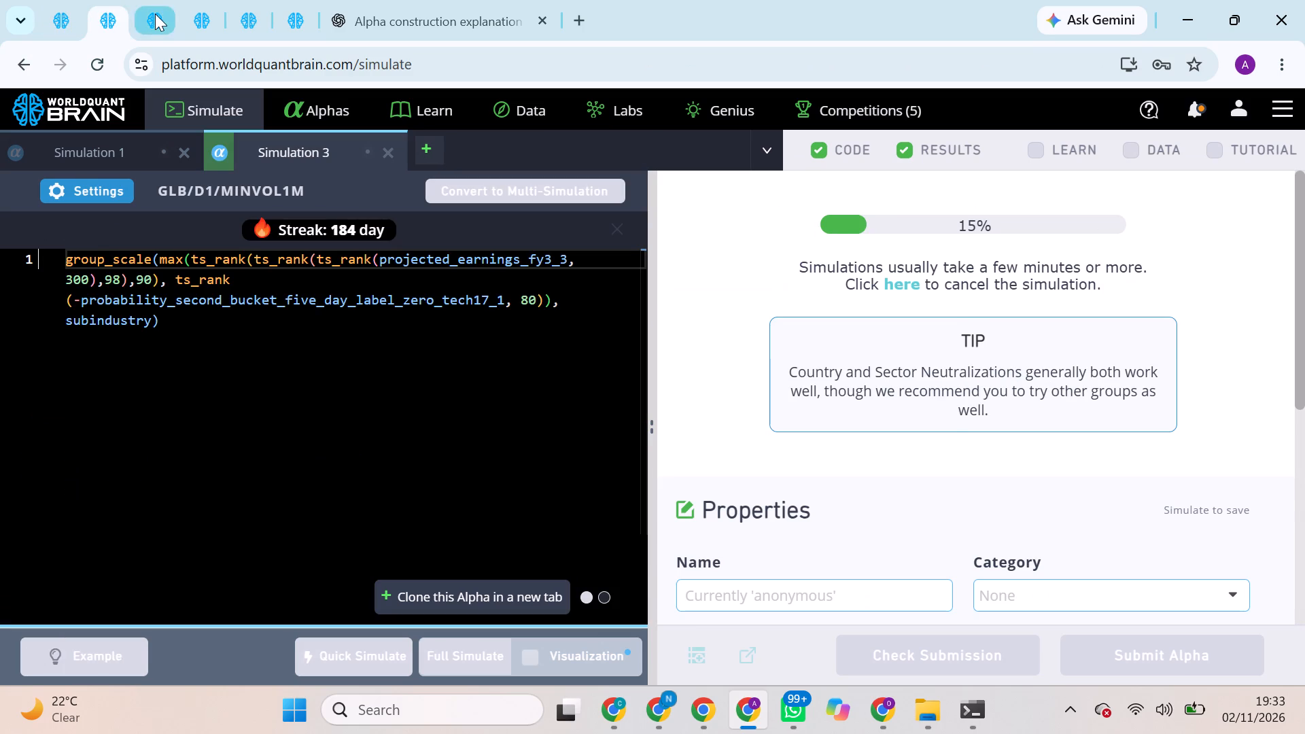
left_click(155, 14)
double_click(217, 273)
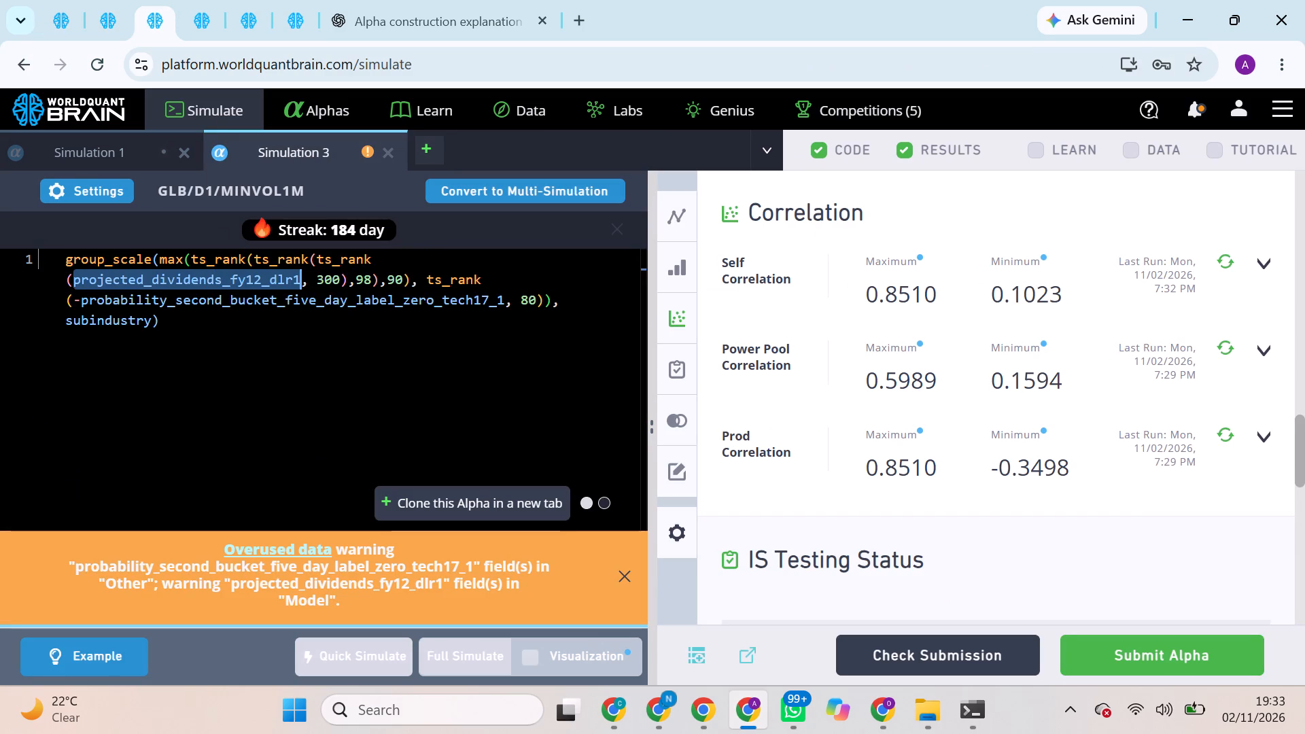
key("ctrl+v")
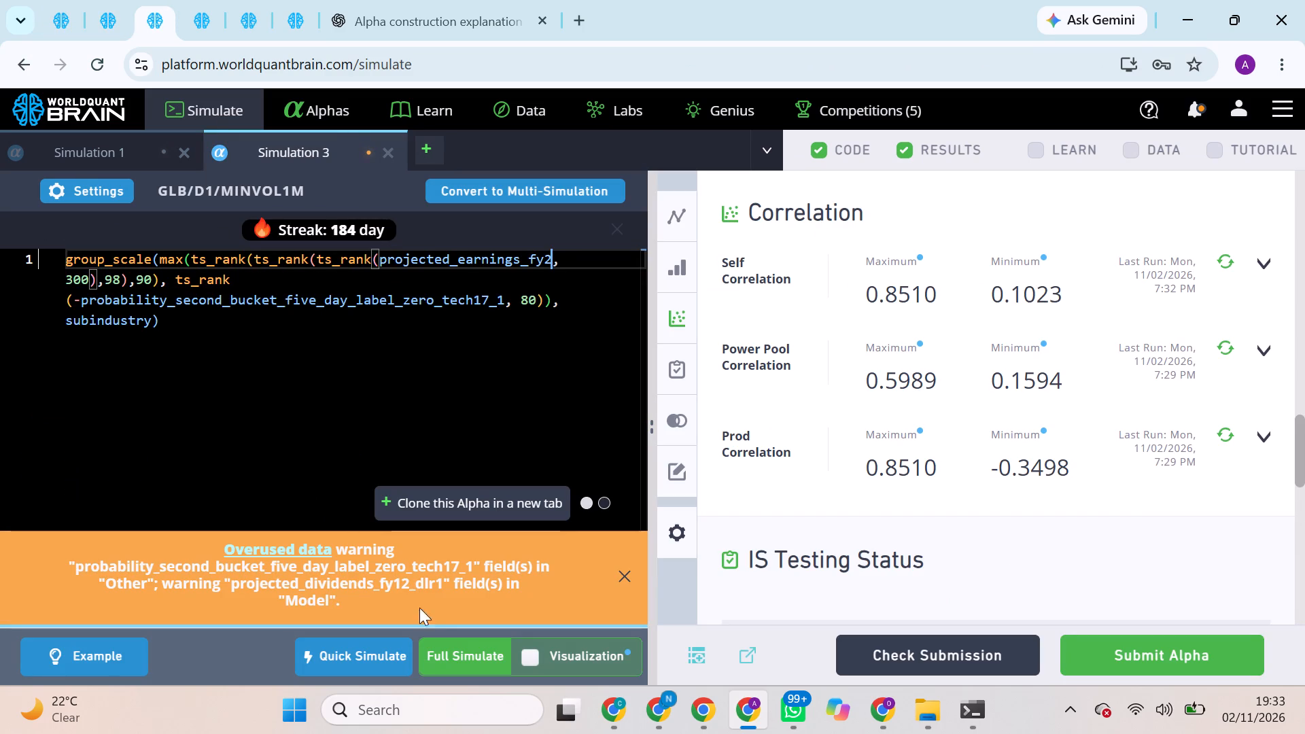
left_click(439, 648)
Replace projected_dividends_fy14_3 with projected_earnings_fy2 from the dataset's field list in the GLB/MINVOL1M alpha's expression and start a full simulation.
left_click(193, 0)
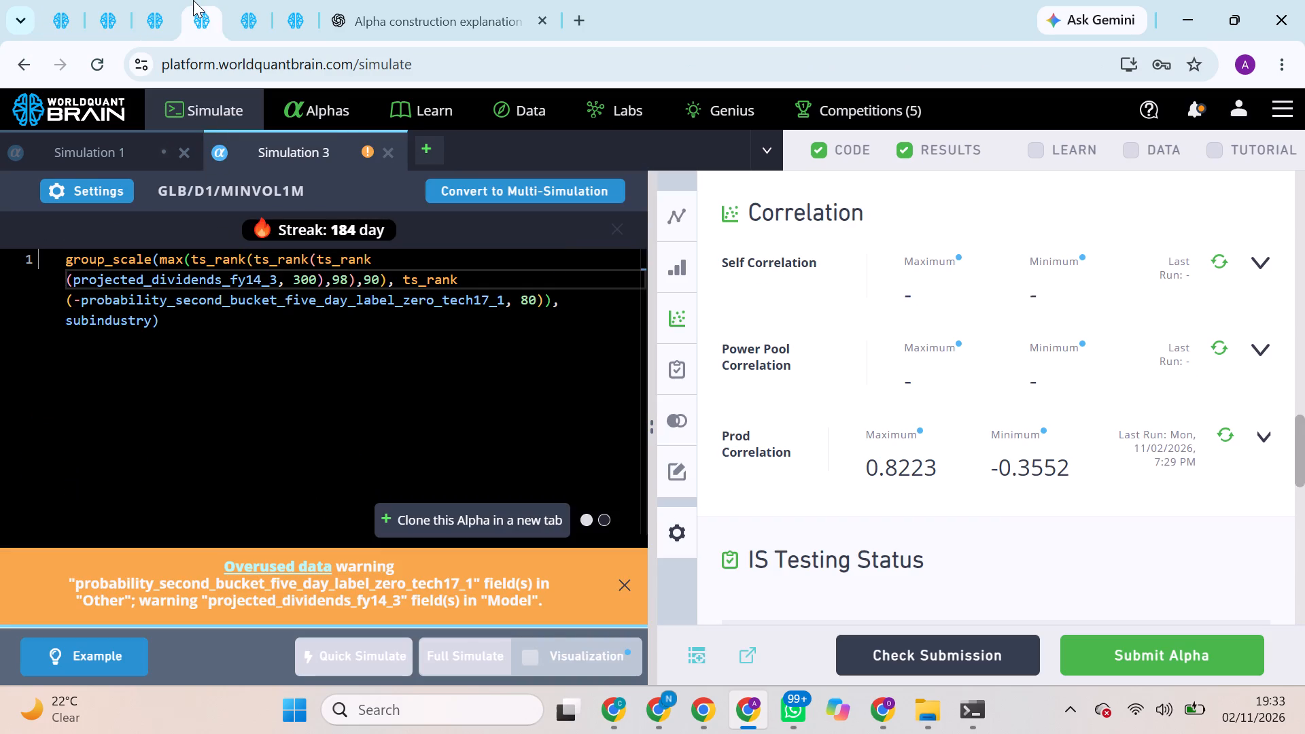
left_click(248, 5)
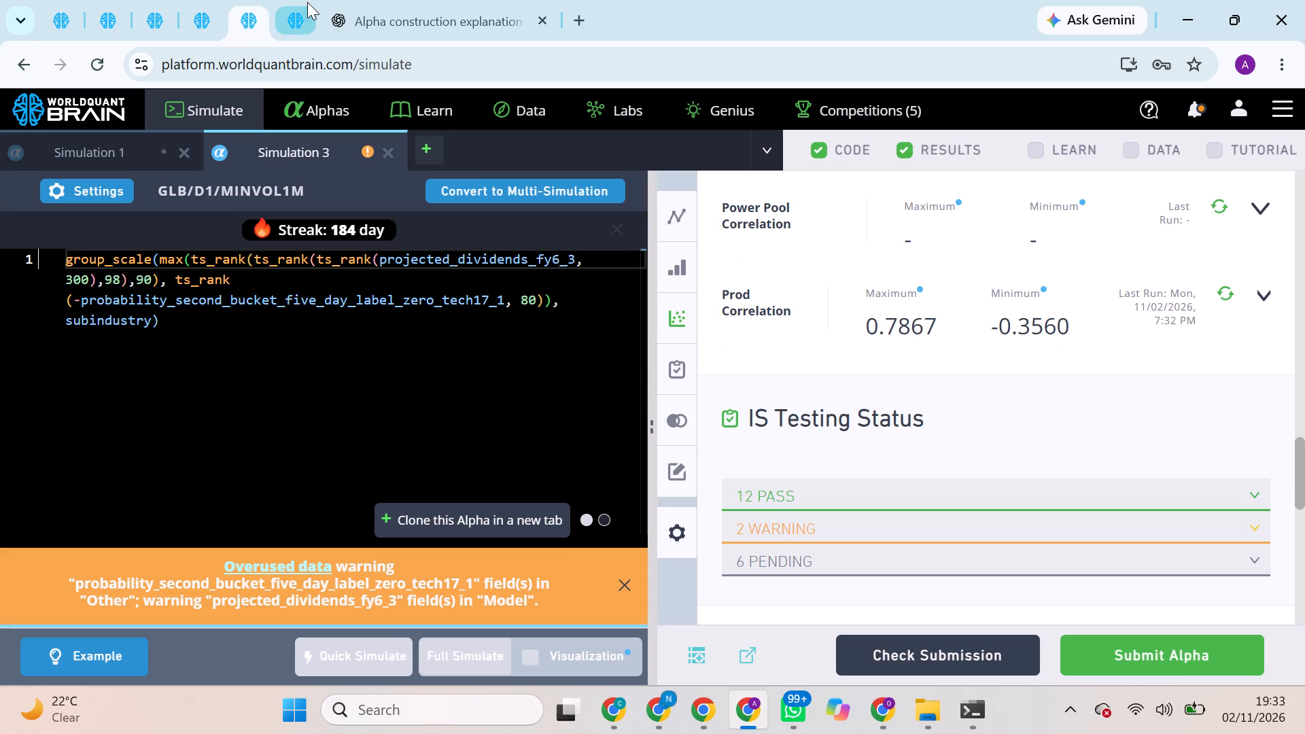
left_click(307, 2)
scroll(192, 281, "down", 1)
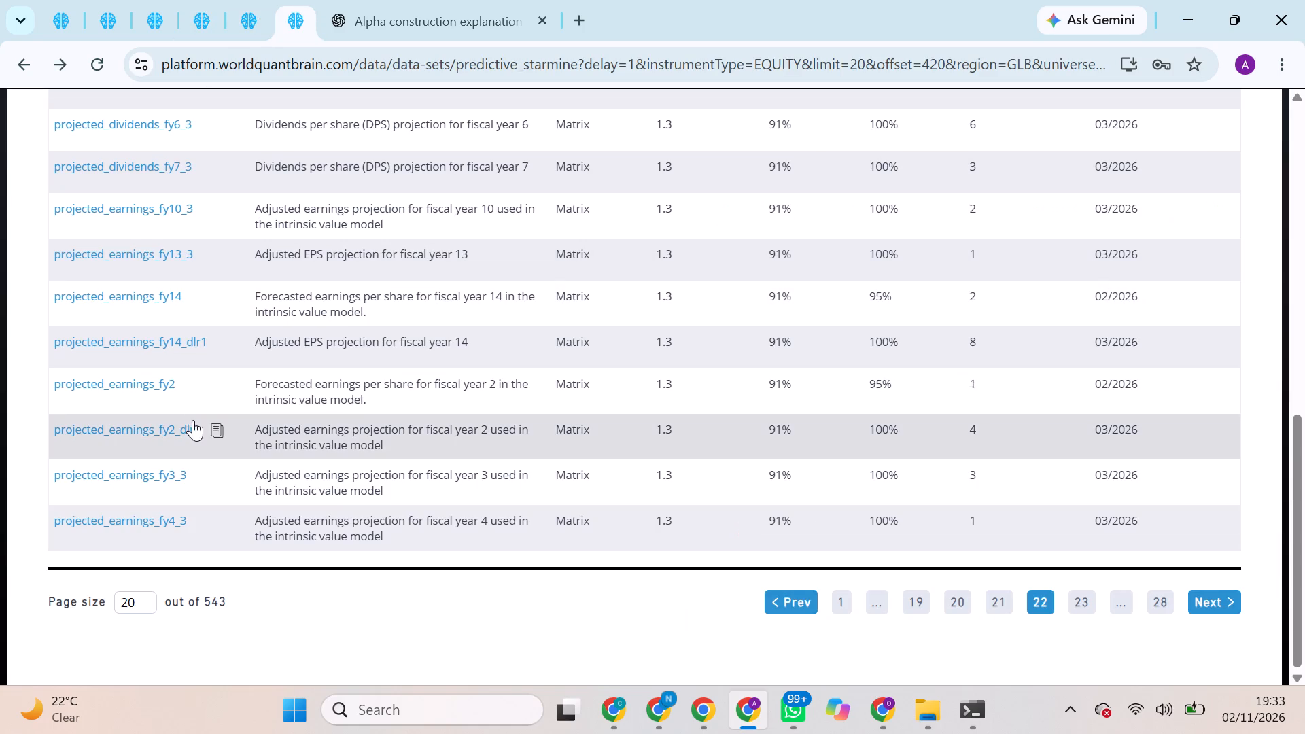
left_click(190, 387)
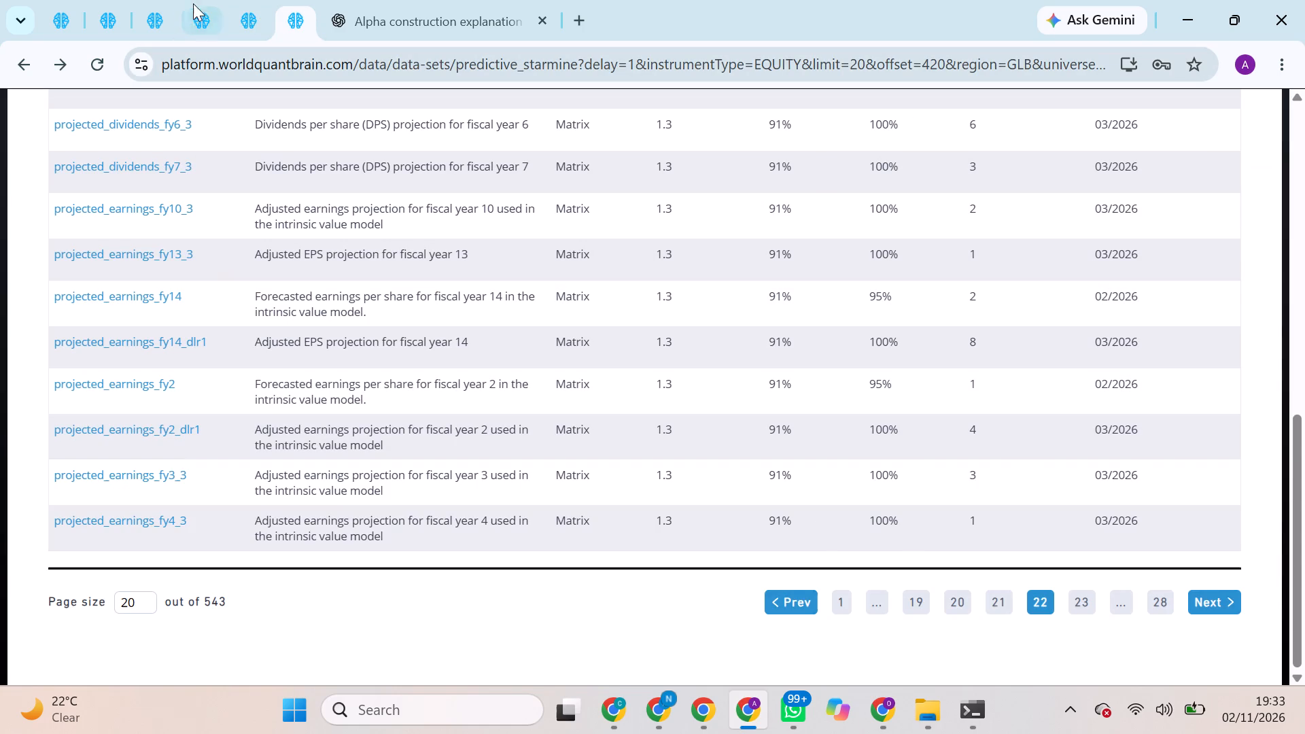
left_click(197, 0)
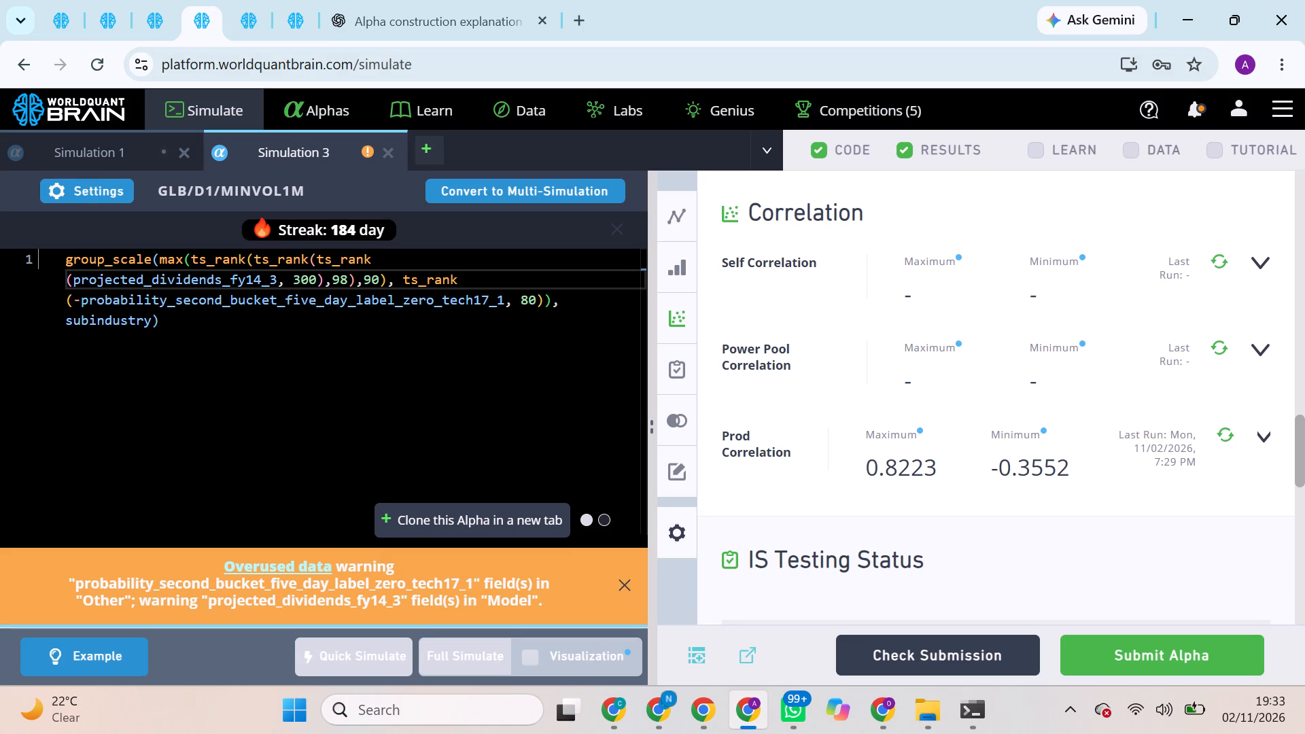
double_click(254, 268)
double_click(251, 283)
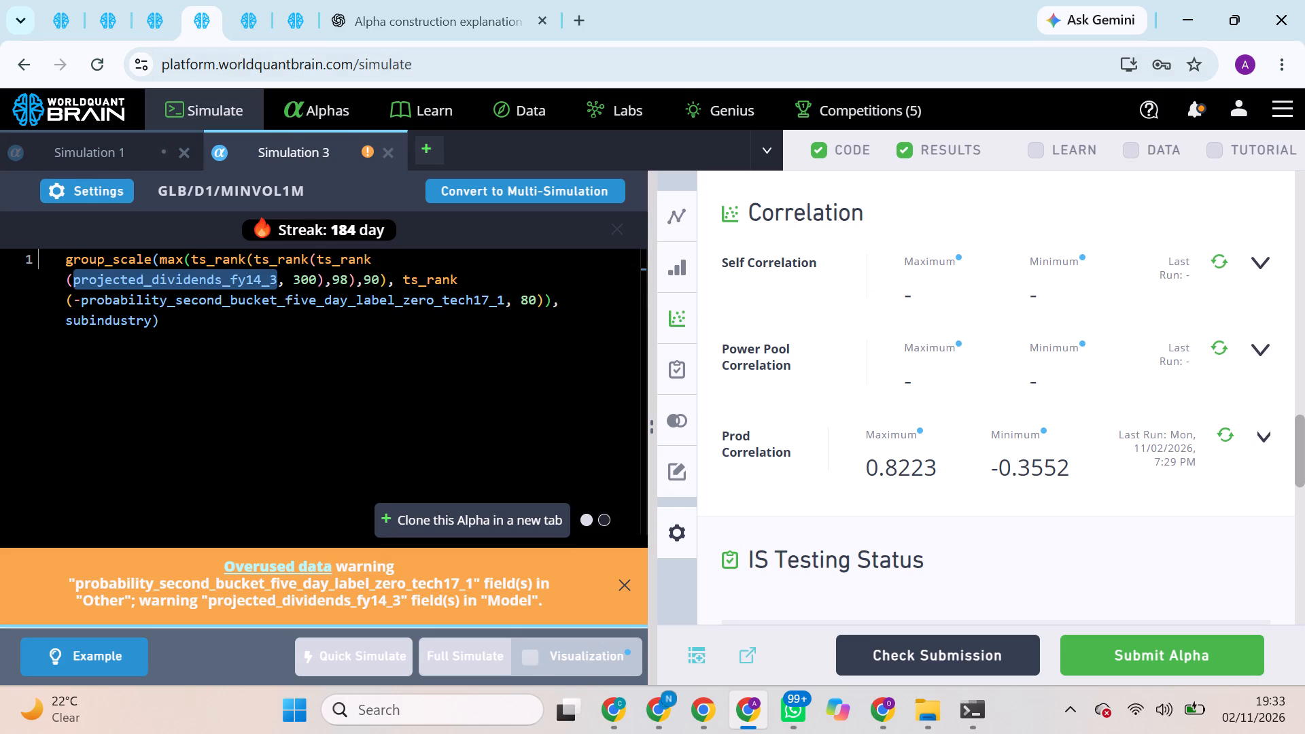
key("ctrl+v")
left_click(462, 665)
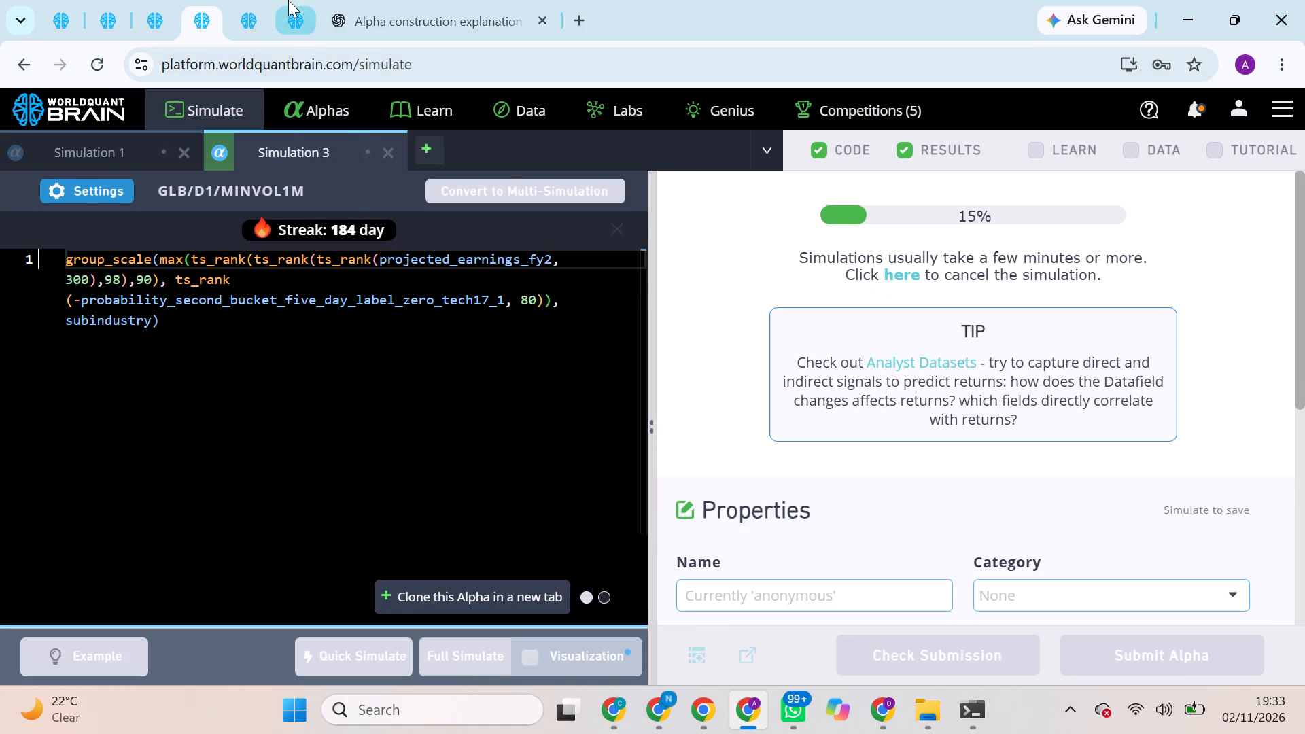
Replace projected_dividends_fy6_3 with predicted_surprise_pct_fy1_ebitda_5 from page 21 of the dataset's field list and start a full simulation.
left_click(249, 2)
left_click(300, 0)
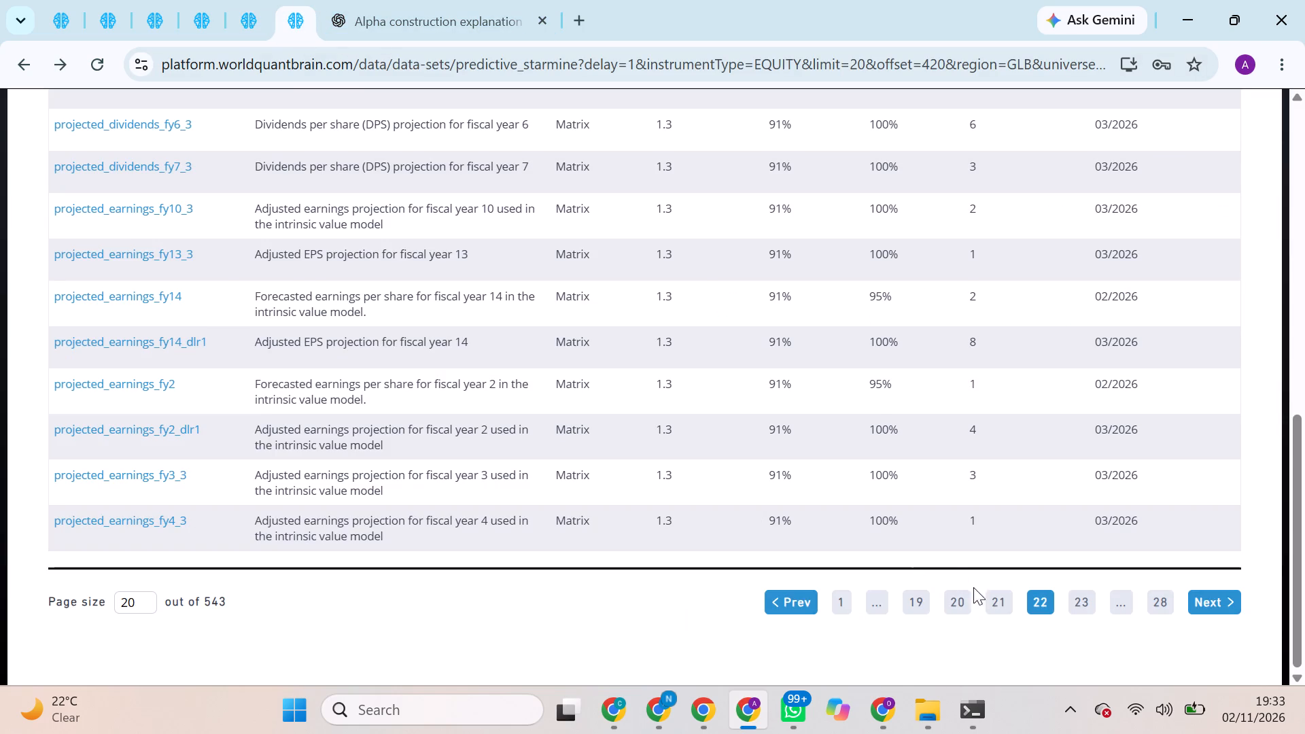
left_click(999, 605)
scroll(640, 529, "down", 1)
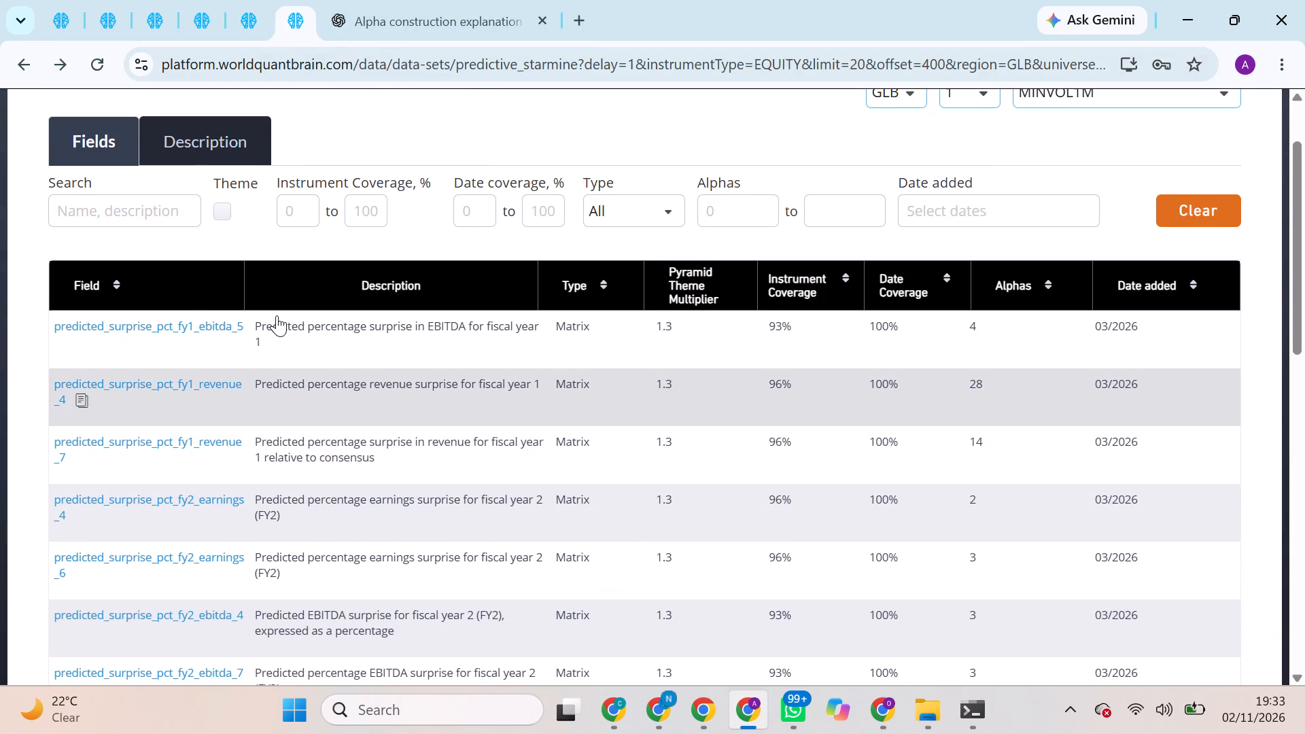
left_click(73, 345)
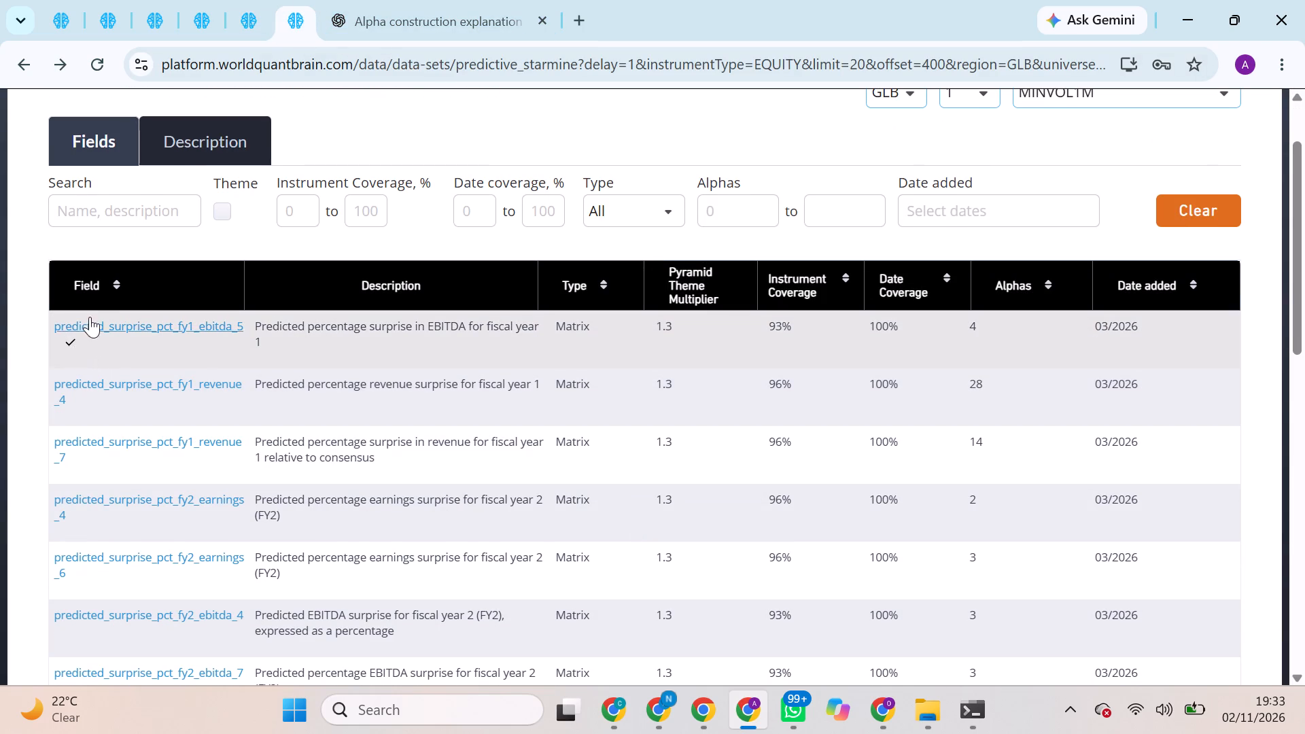
left_click(249, 0)
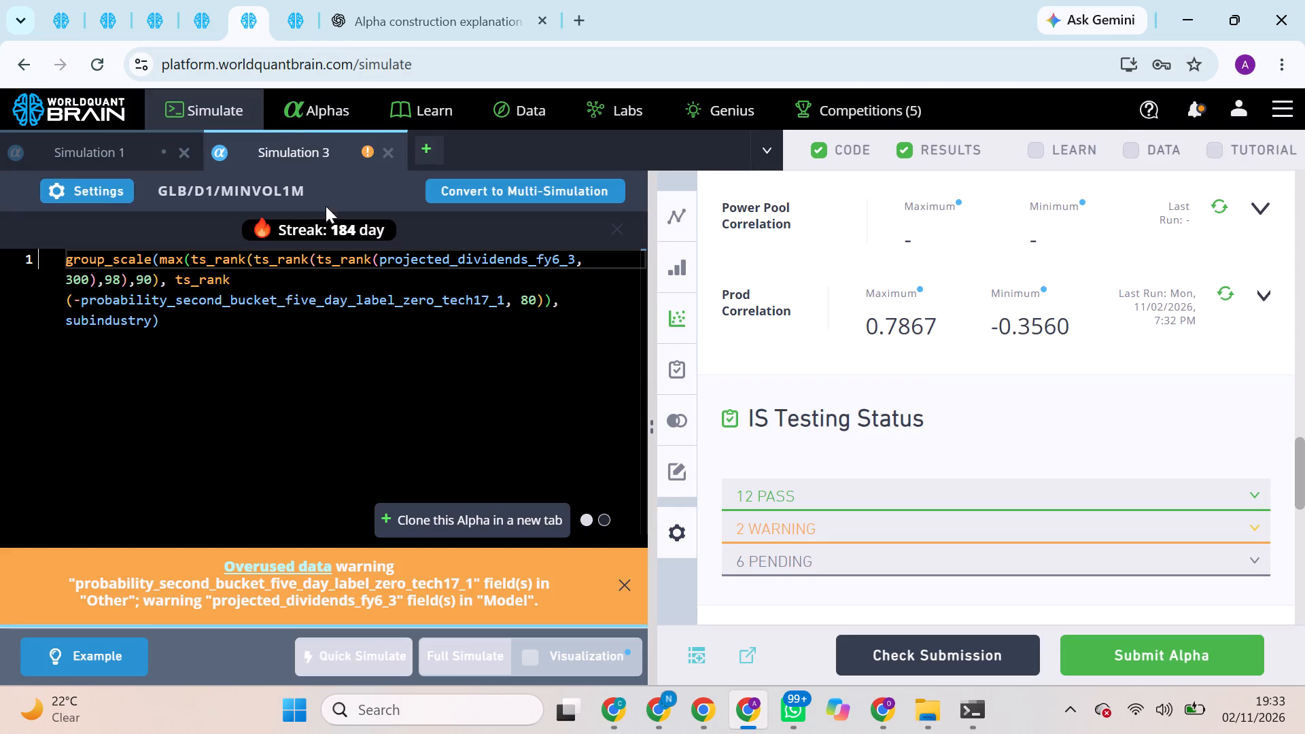
double_click(428, 261)
key("ctrl+v")
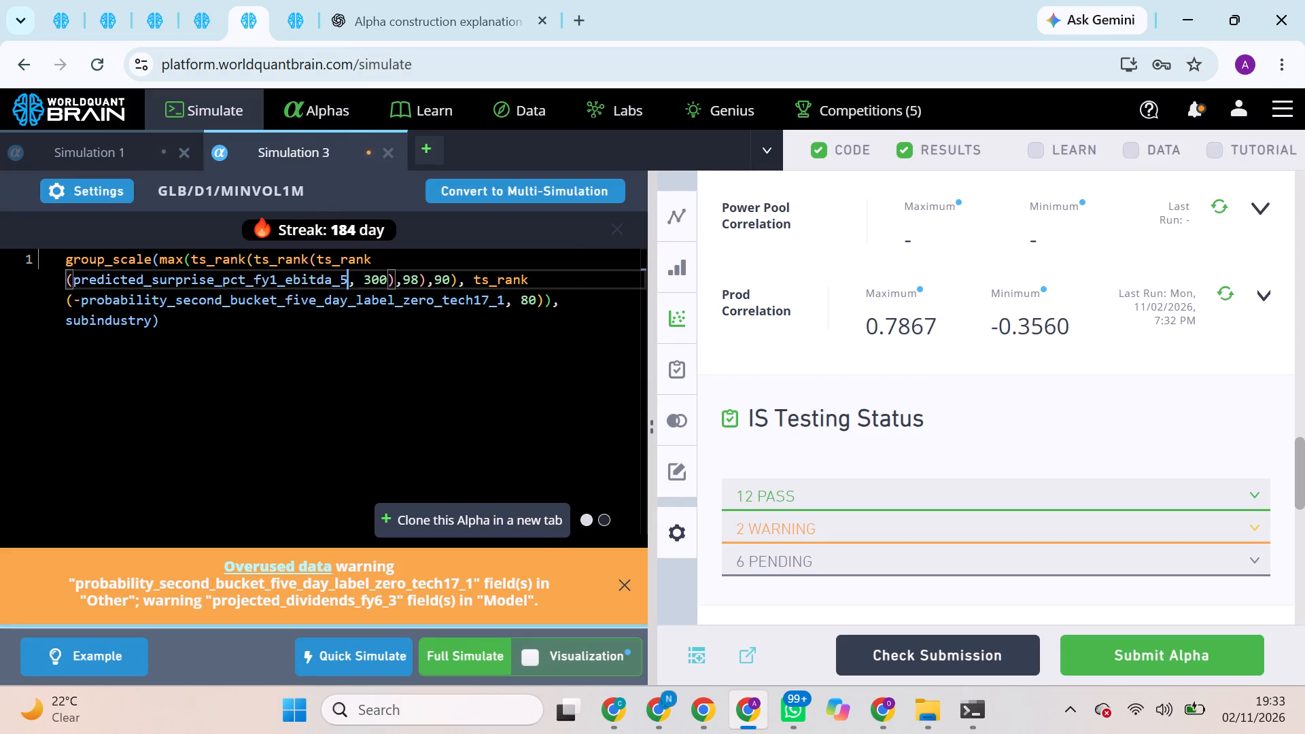
left_click(491, 647)
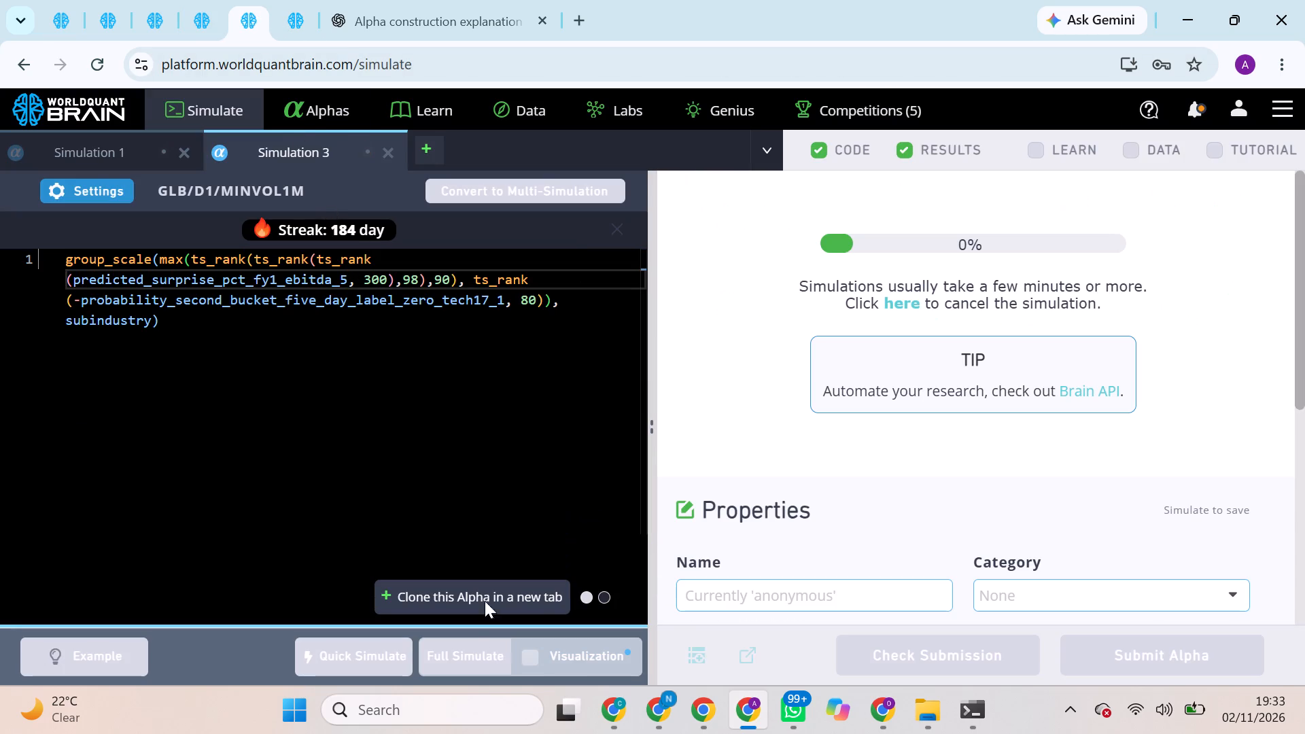
Return to the USA super alpha with the self_corr combo expression and run its Prod Correlation check.
left_click(307, 0)
left_click(246, 0)
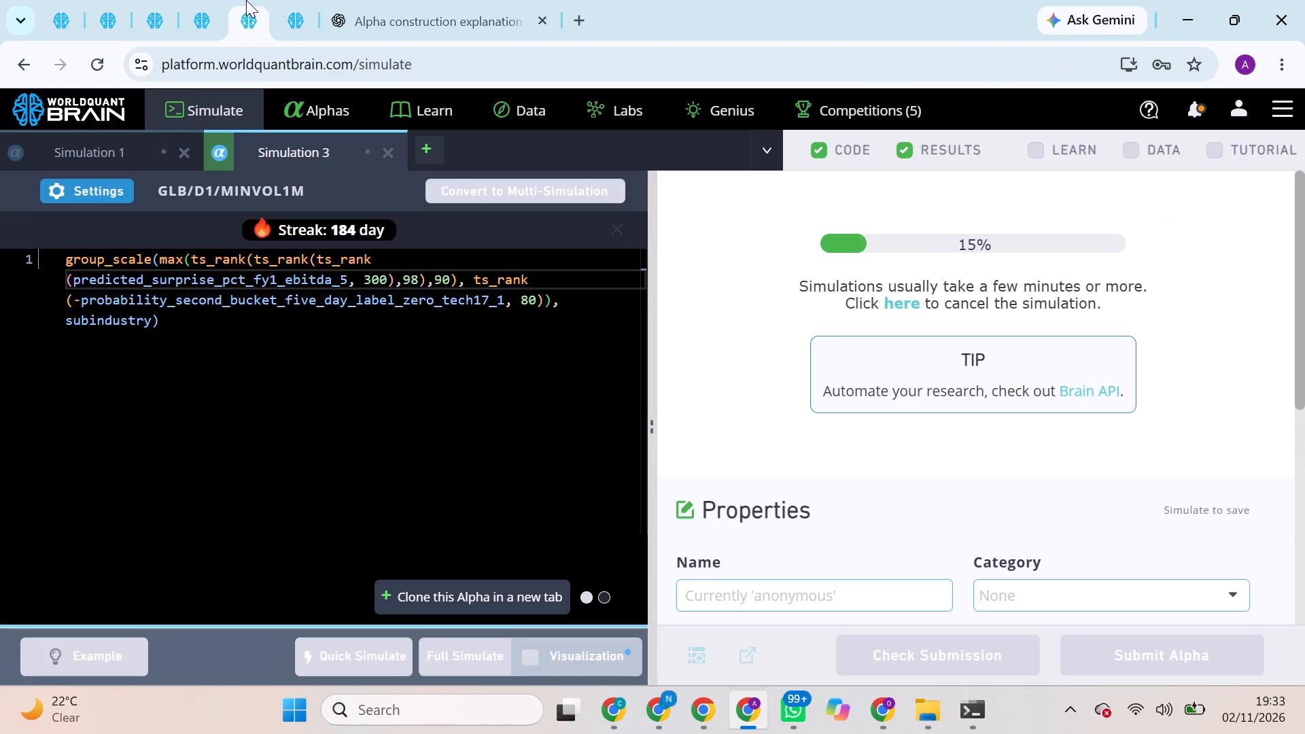
left_click(199, 0)
left_click(171, 6)
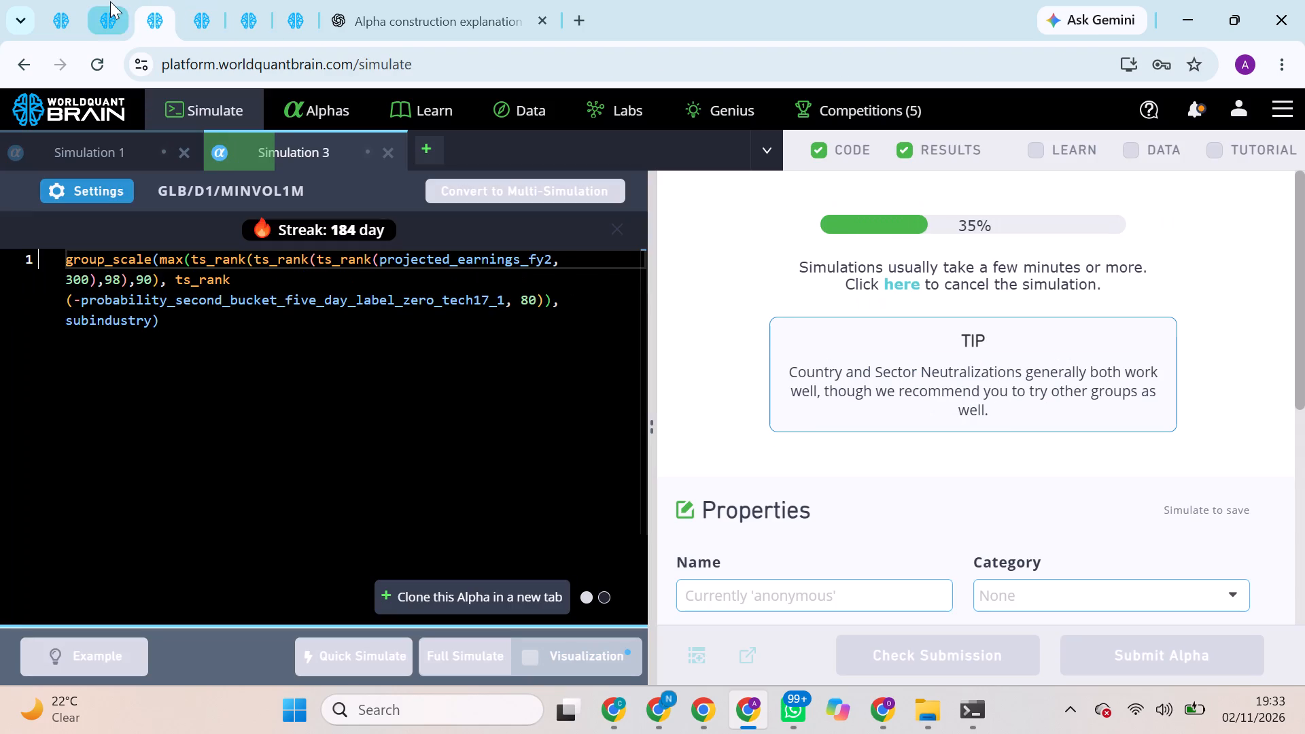
left_click(110, 1)
left_click(56, 1)
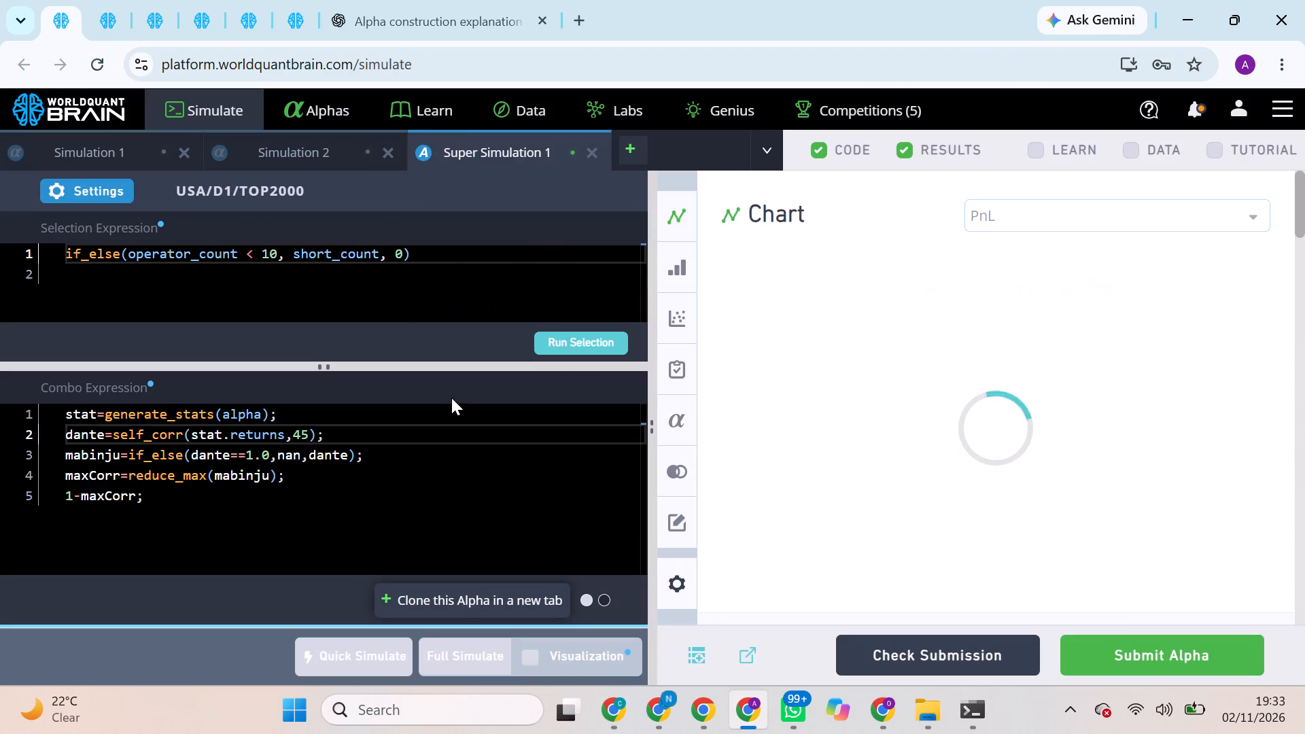
scroll(849, 447, "down", 1)
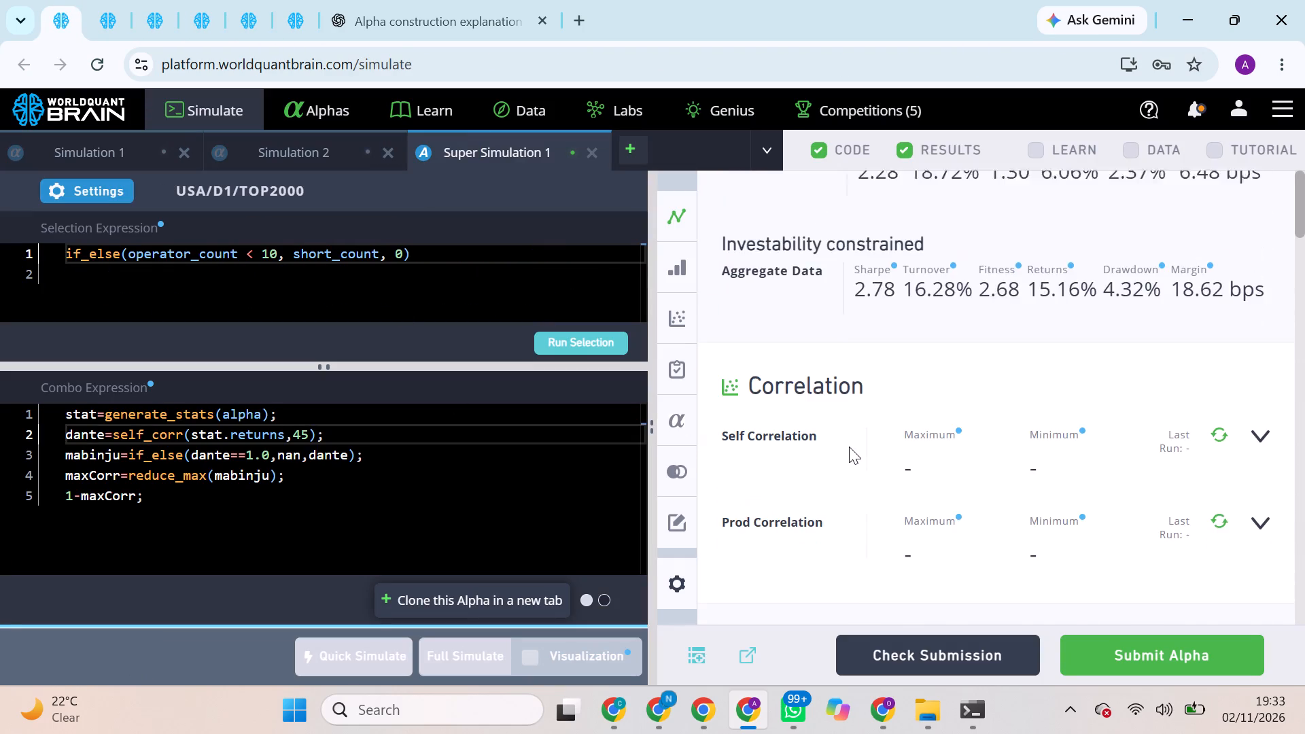
scroll(849, 447, "down", 1)
scroll(1090, 366, "up", 2)
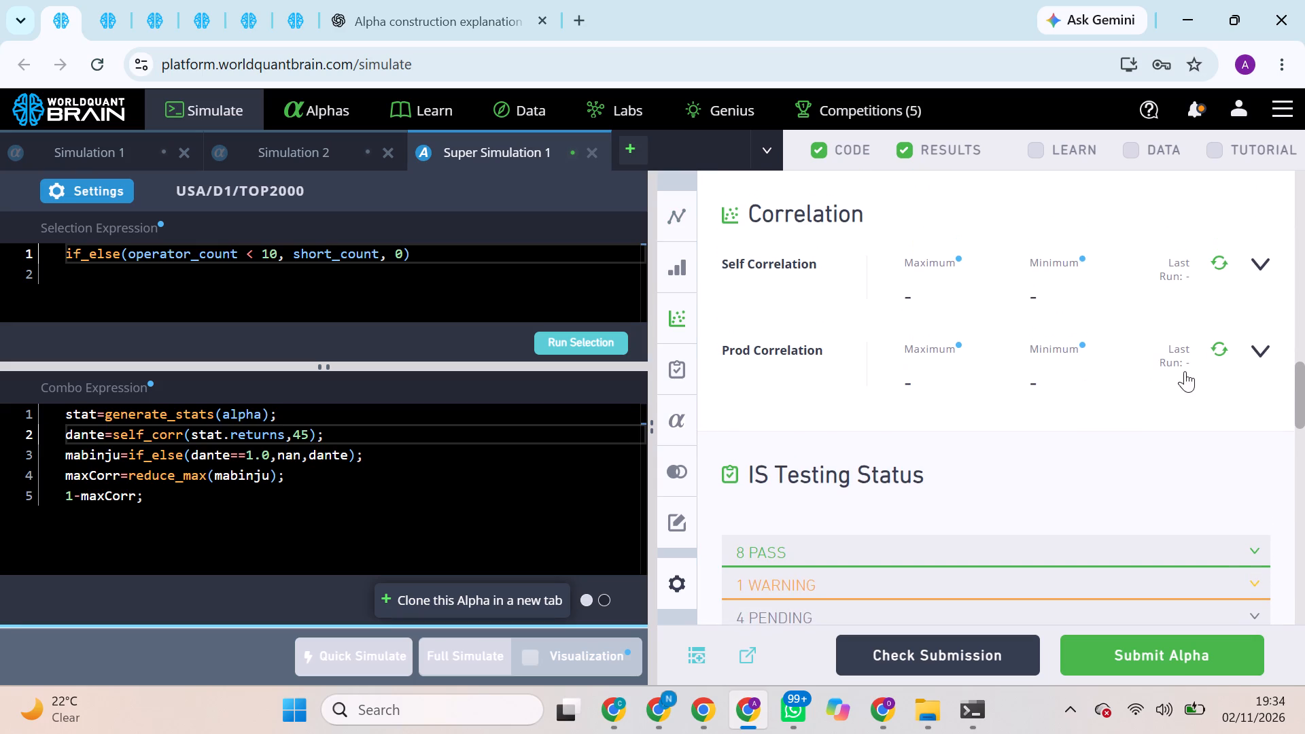
left_click(1217, 351)
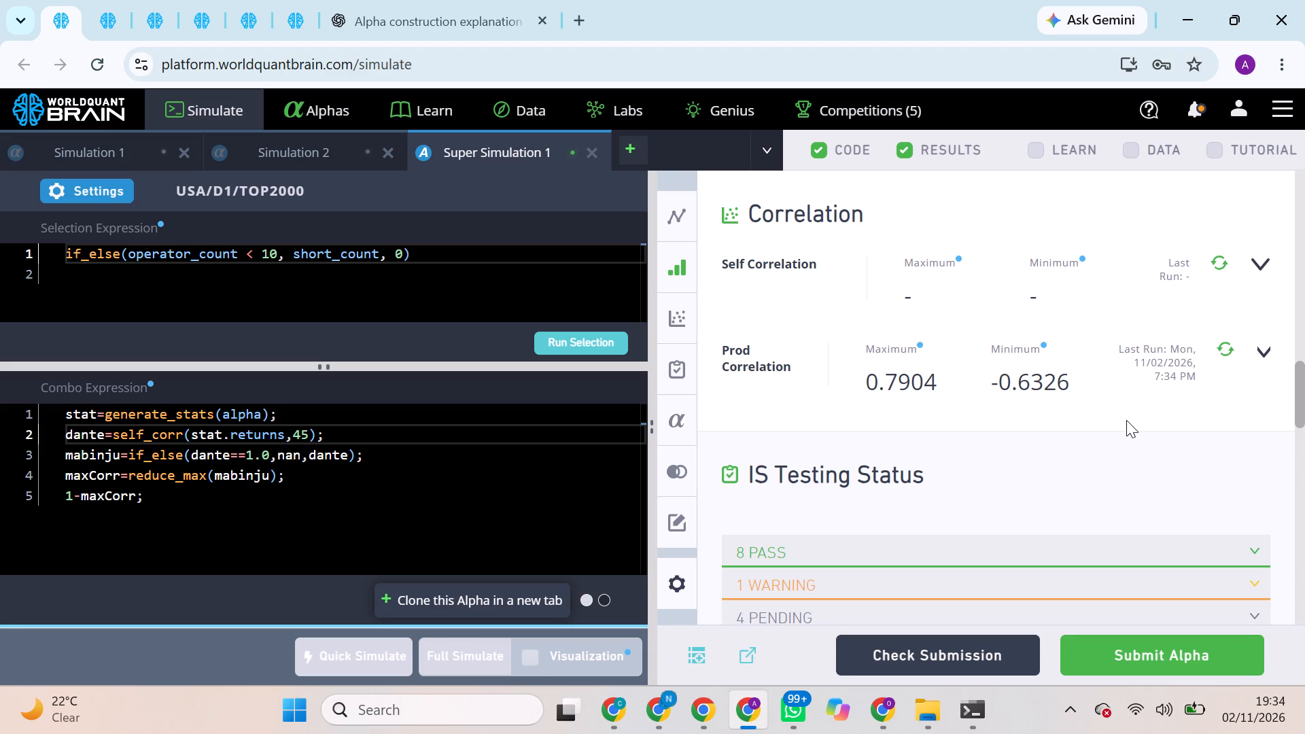
left_click(1126, 420)
Set the super alpha's truncation to 0.01 and neutralization to RAM, rerun the selection and start a full simulation.
left_click(120, 179)
scroll(342, 525, "down", 1)
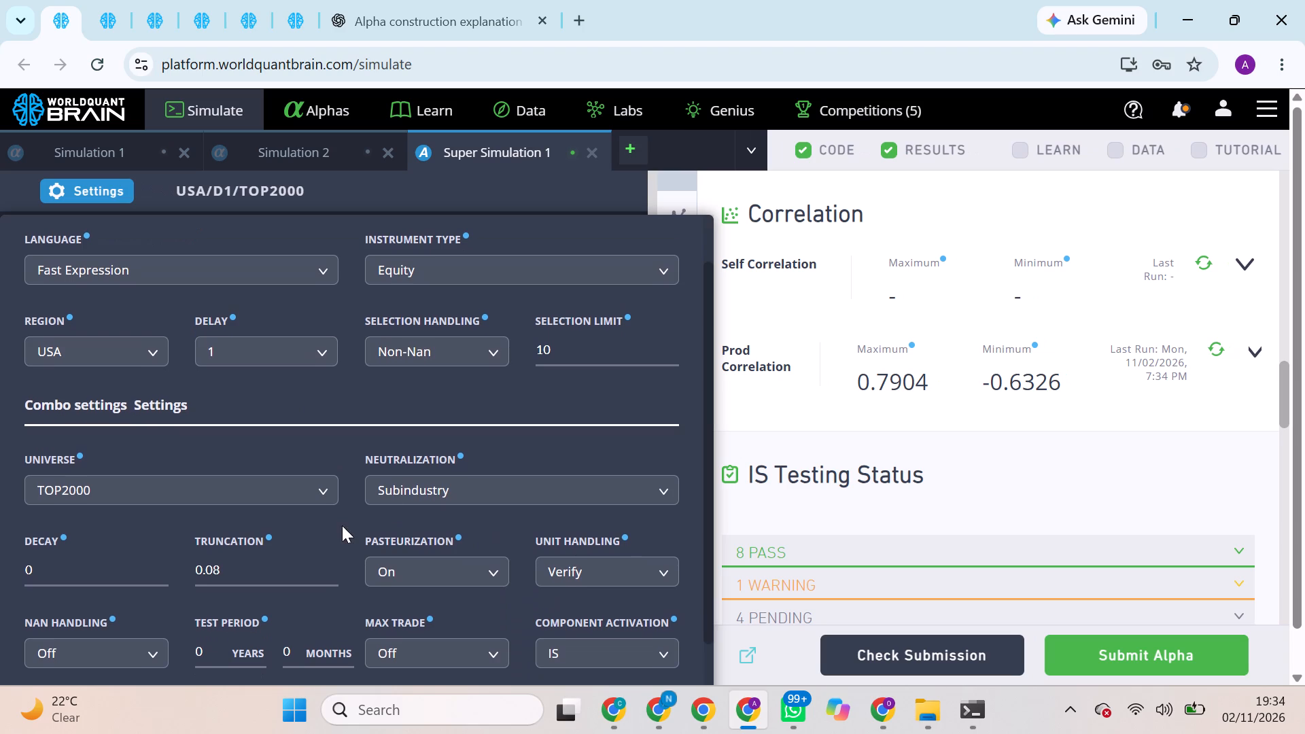
left_click(268, 558)
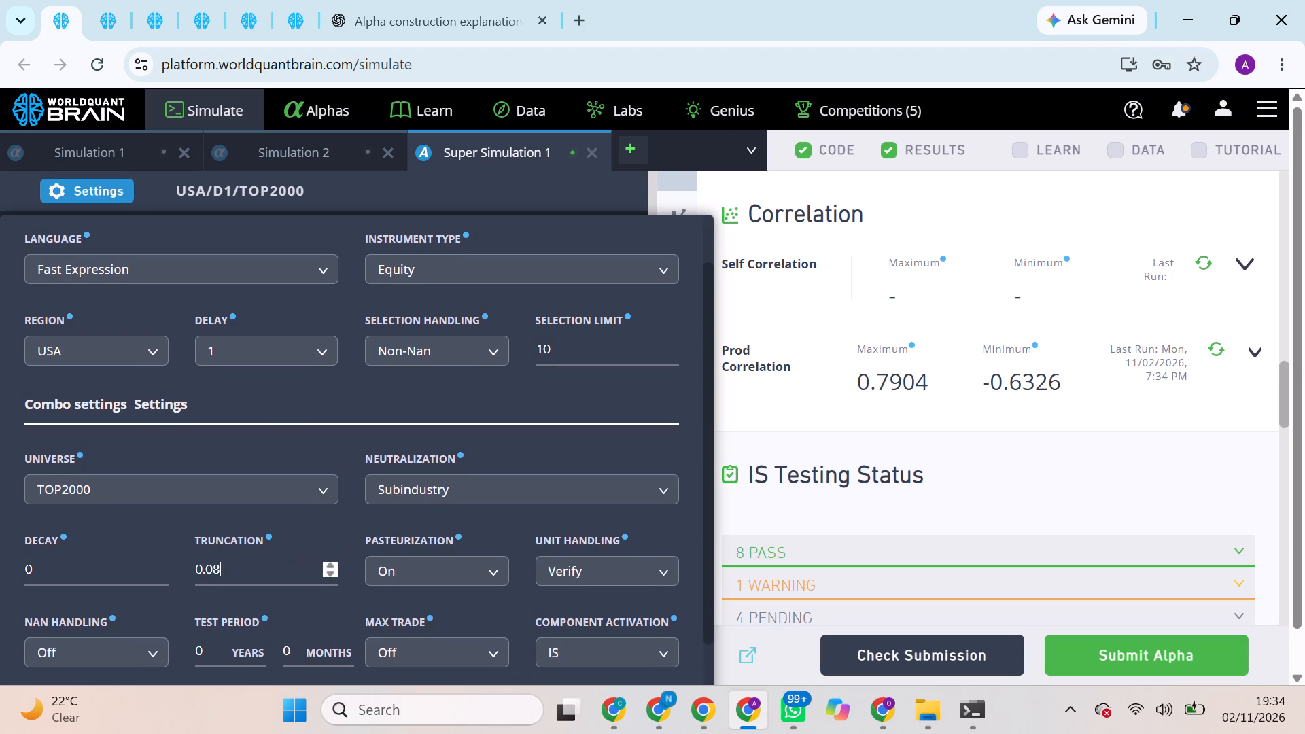
key("BackSpace")
key("1")
scroll(354, 560, "down", 2)
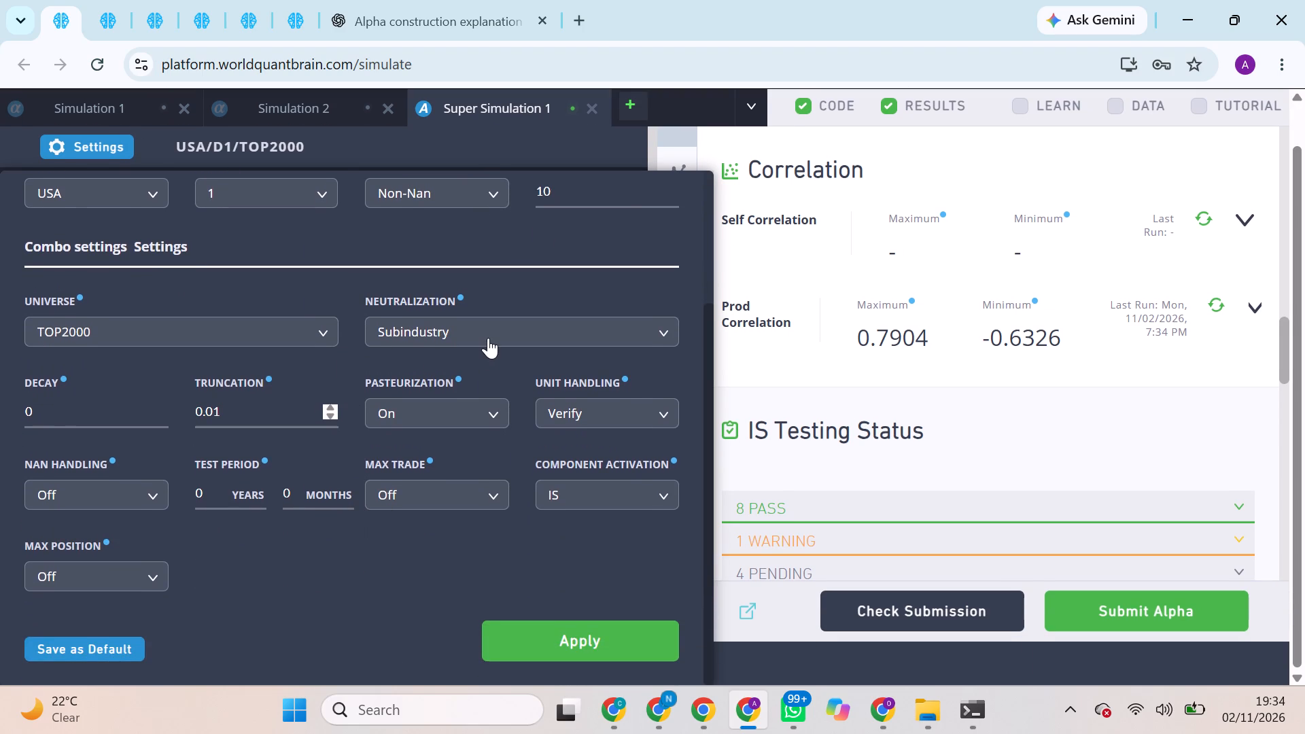
left_click(488, 337)
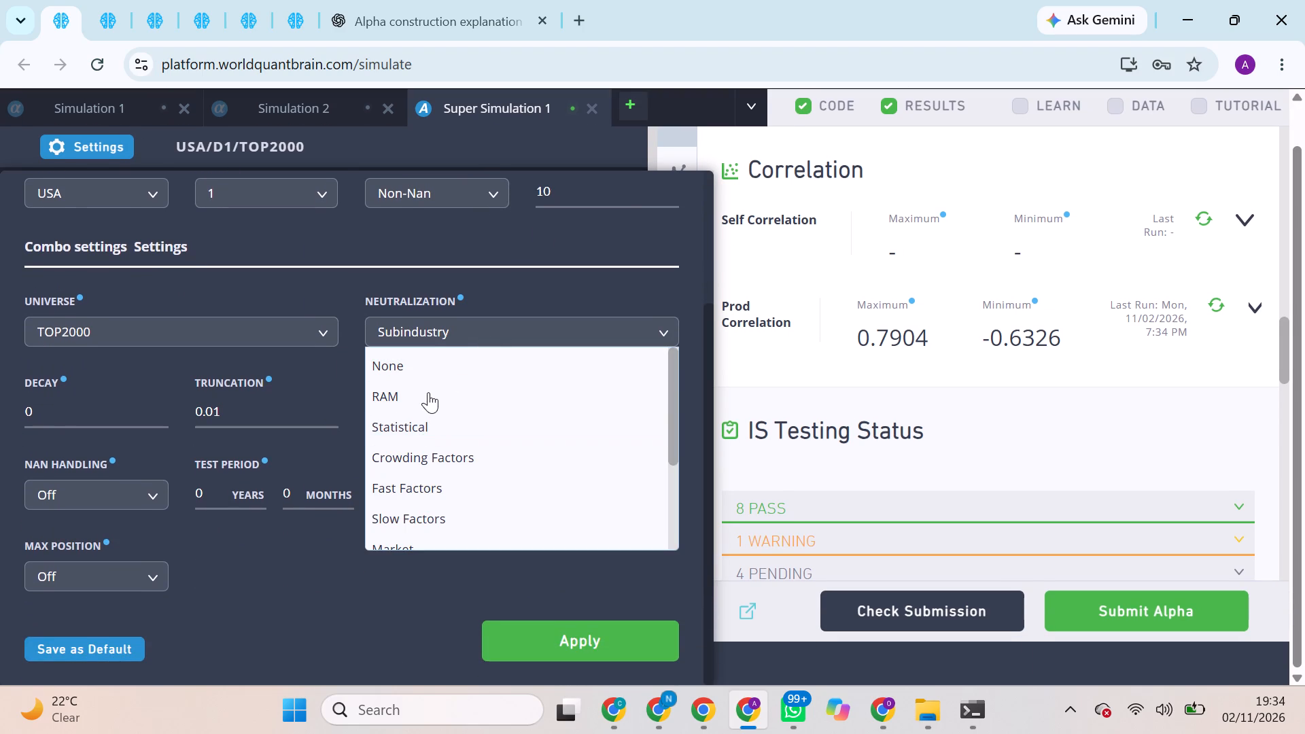
left_click(428, 392)
left_click(587, 630)
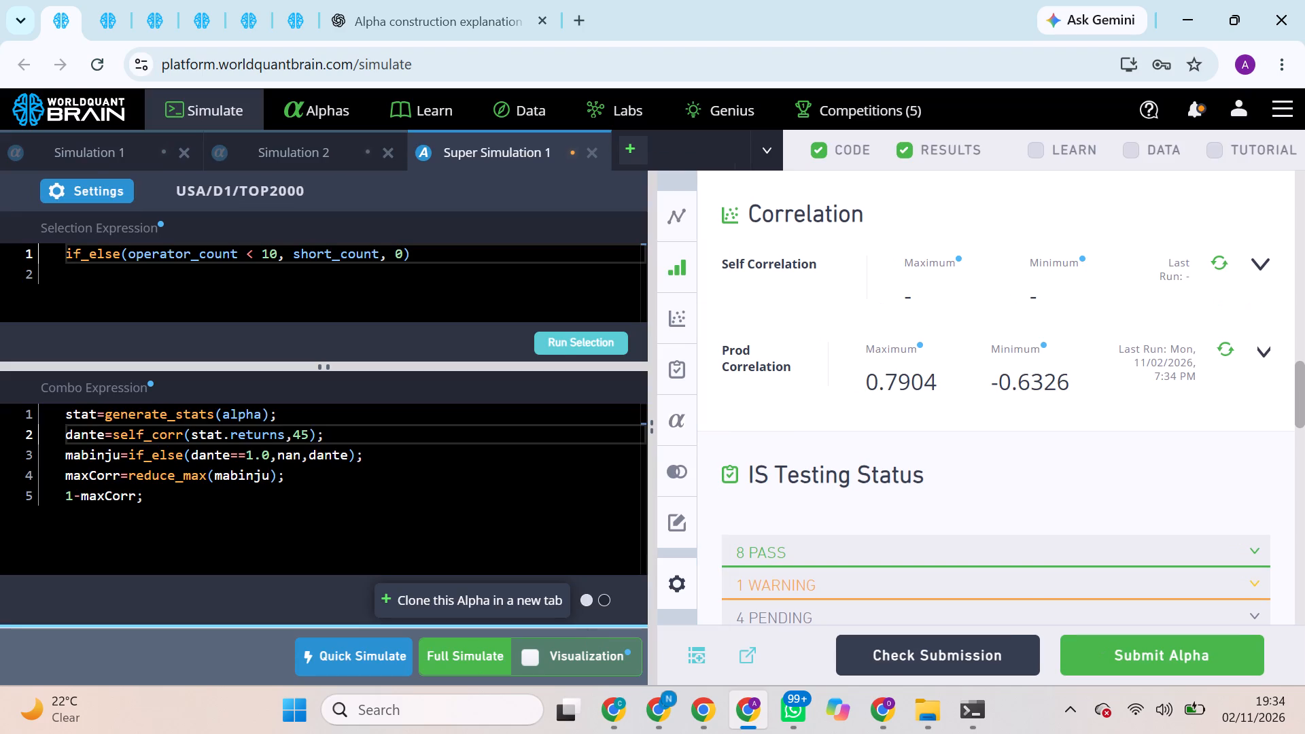
left_click(557, 332)
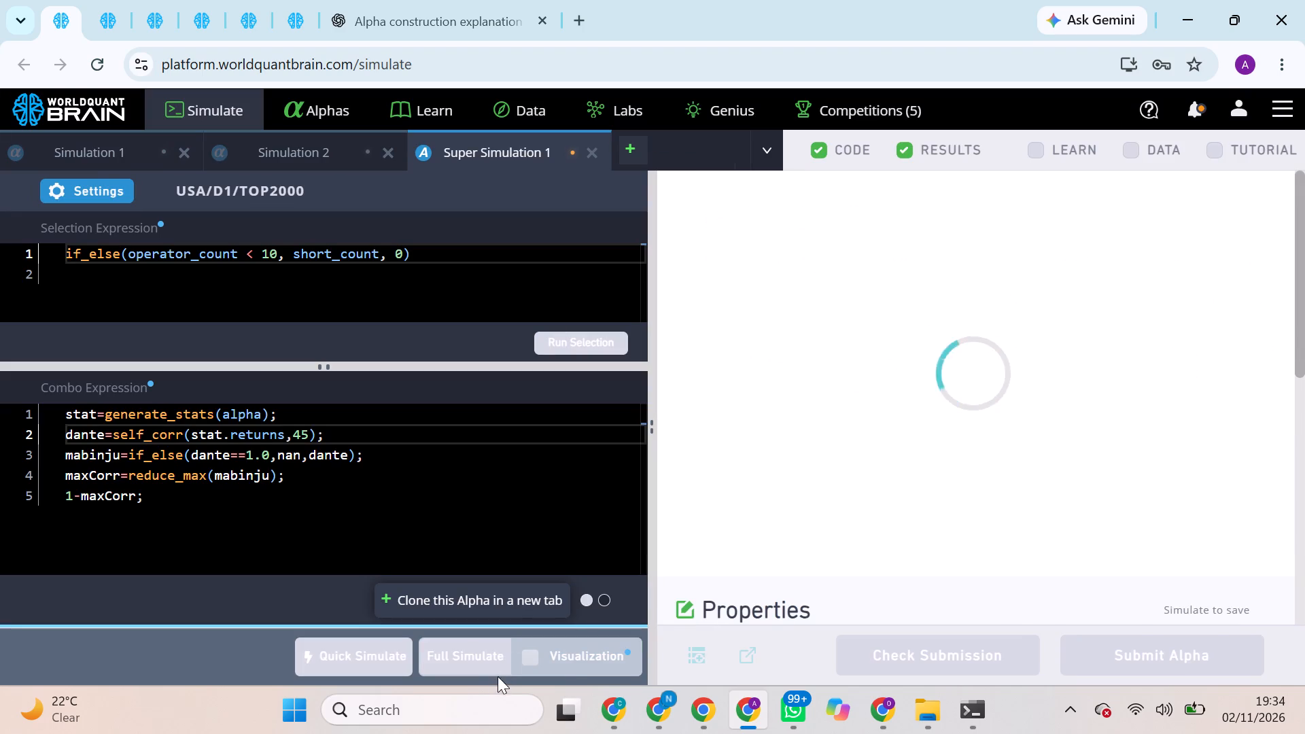
left_click(488, 657)
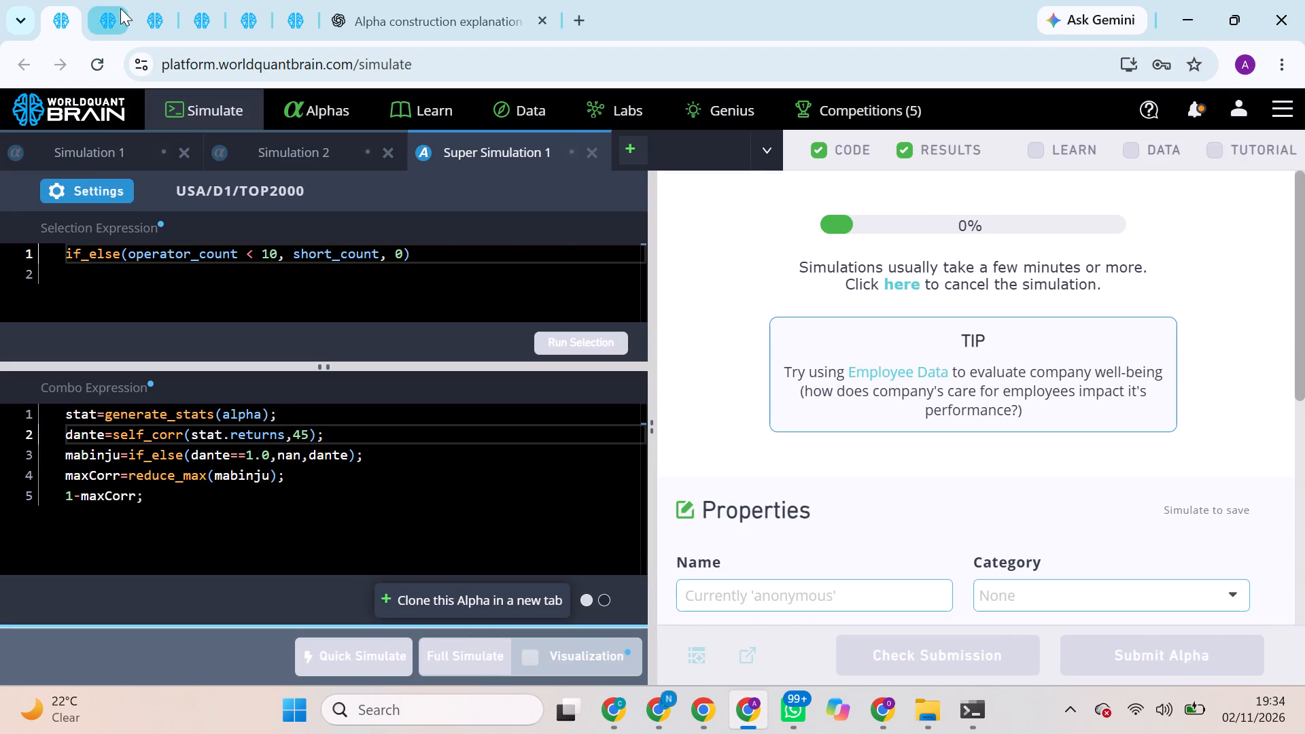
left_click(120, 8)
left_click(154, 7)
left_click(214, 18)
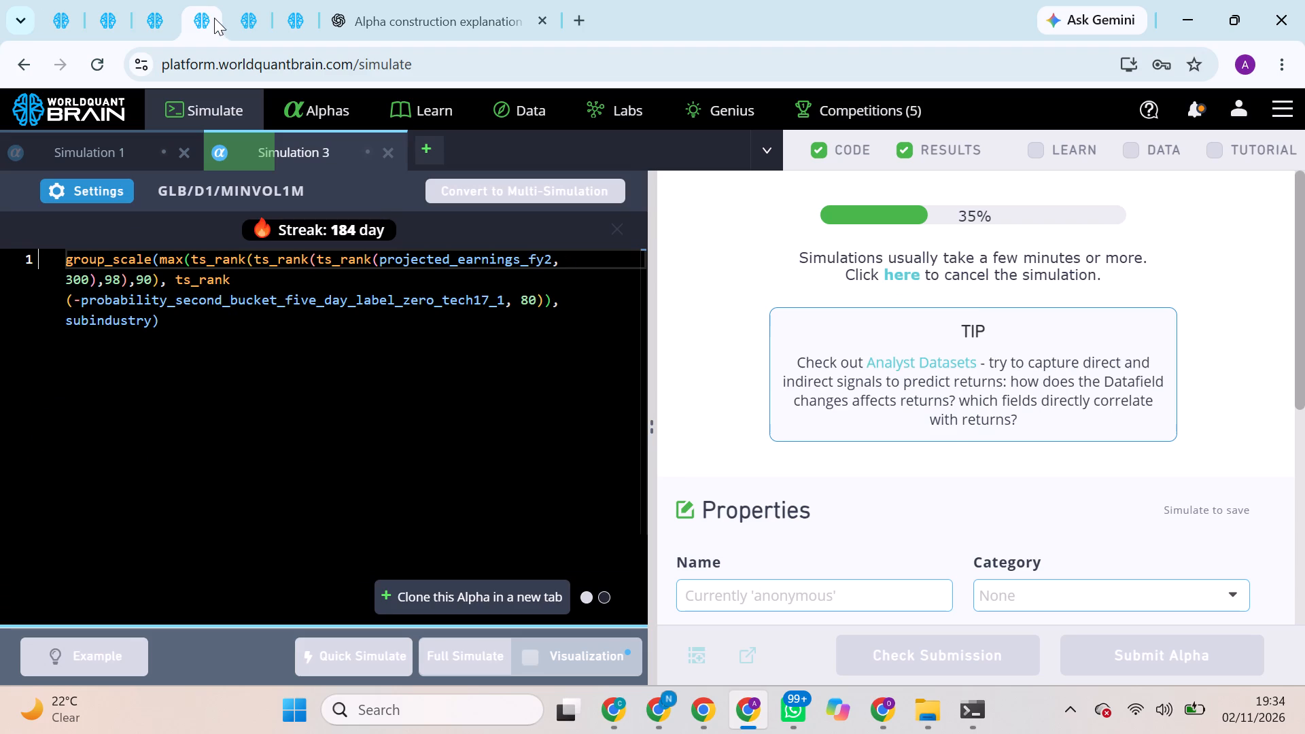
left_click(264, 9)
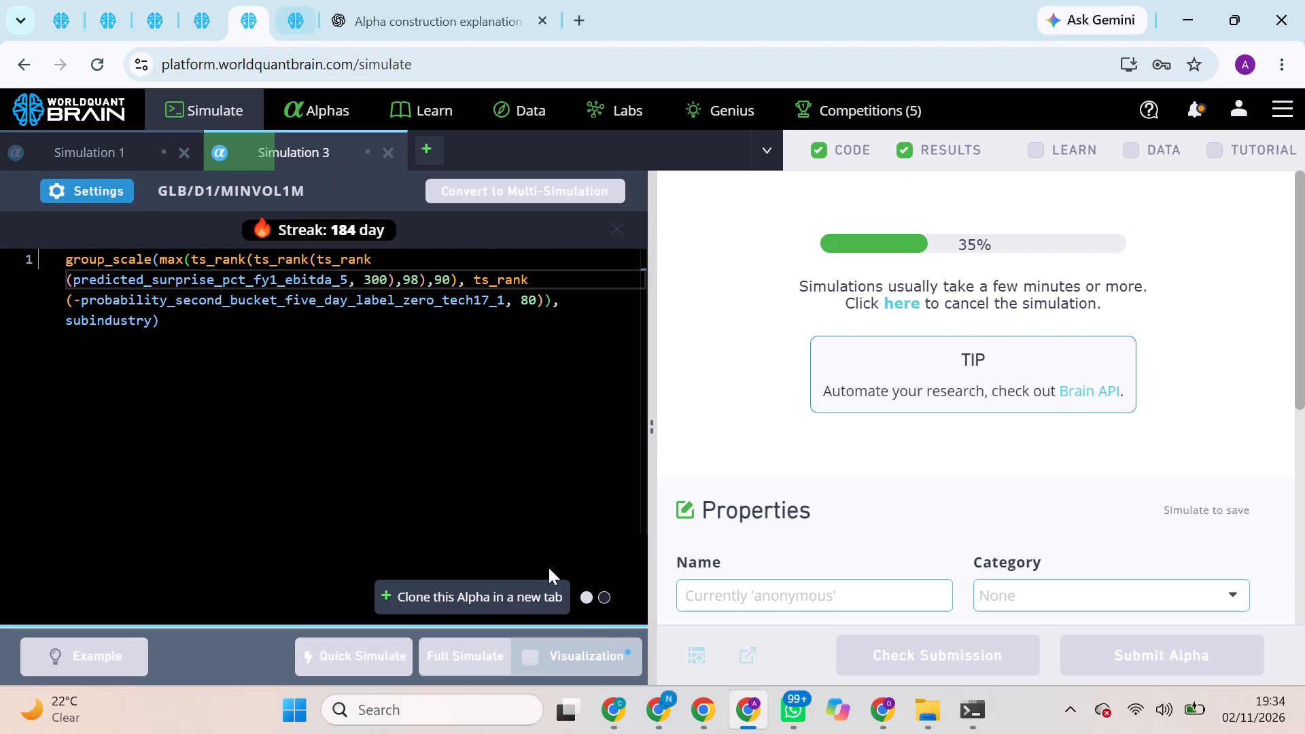
Switch to the other browser profile's combo_a super alpha, dismiss its tutorial checks, and run its Prod Correlation check.
left_click(660, 693)
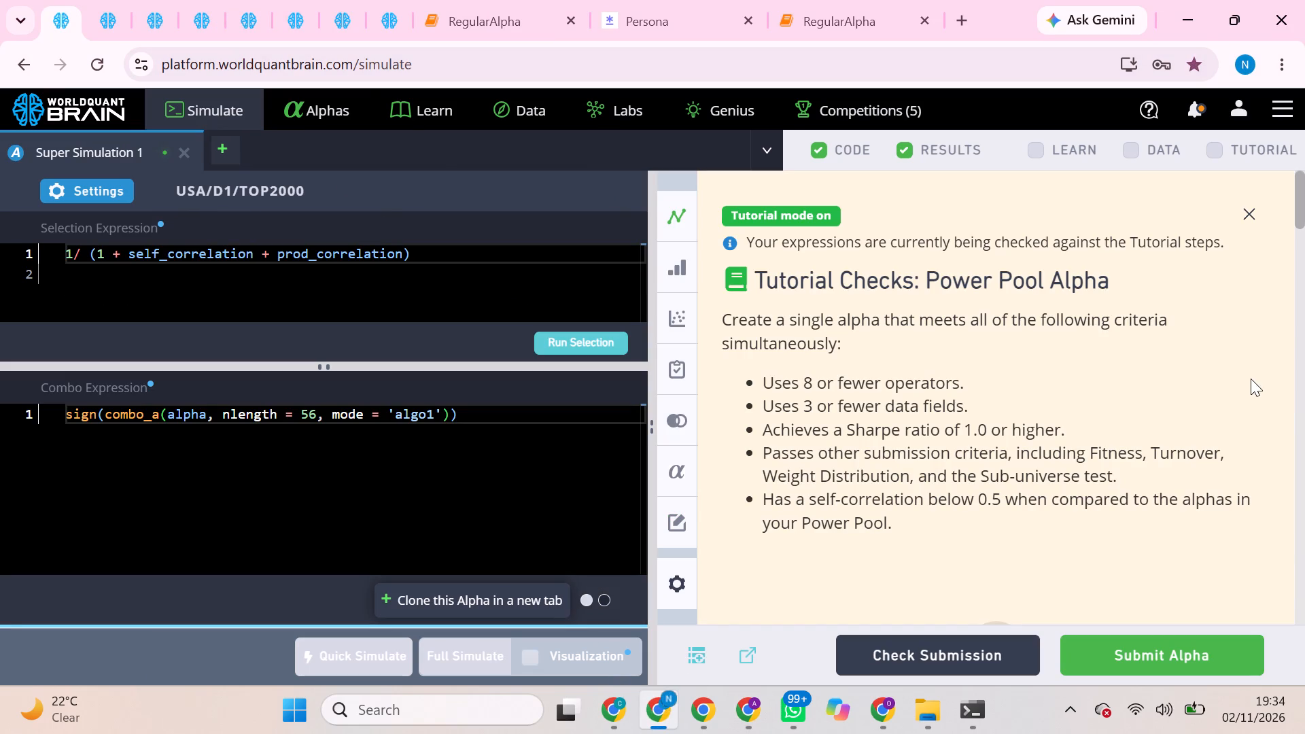
left_click(1241, 213)
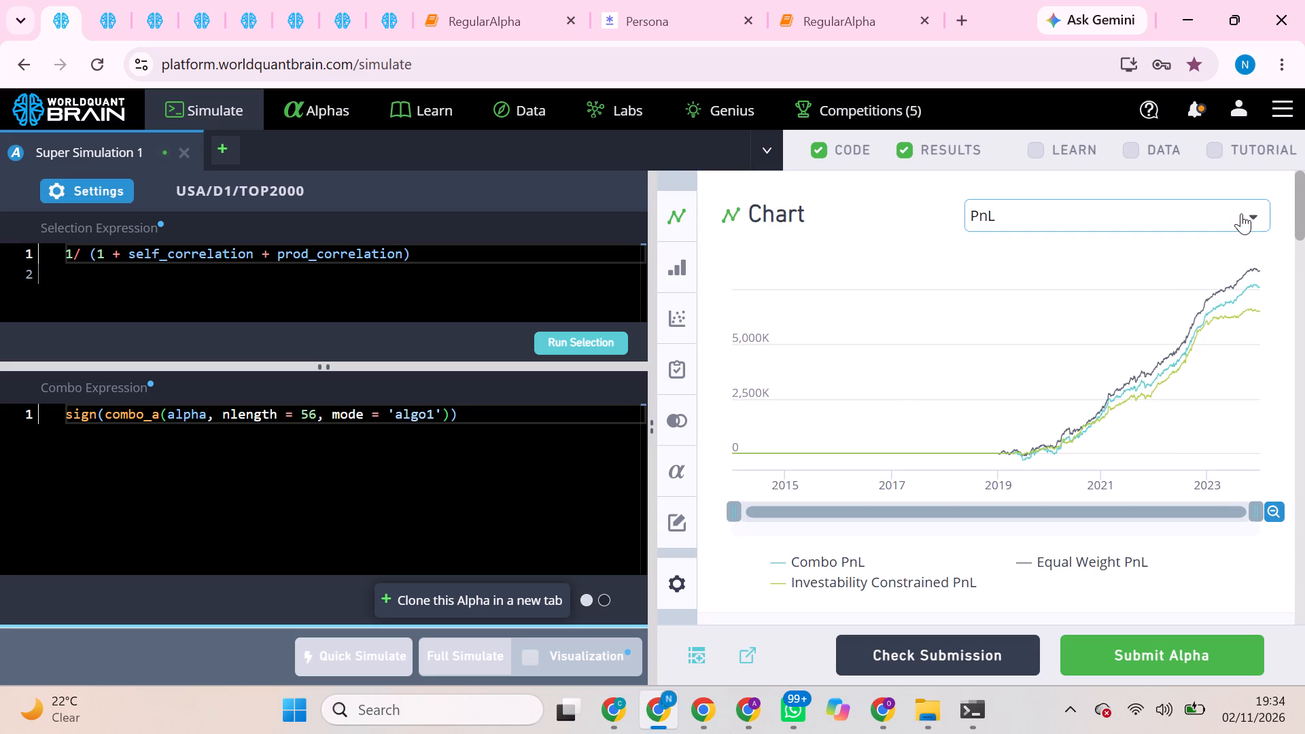
scroll(1160, 355, "down", 4)
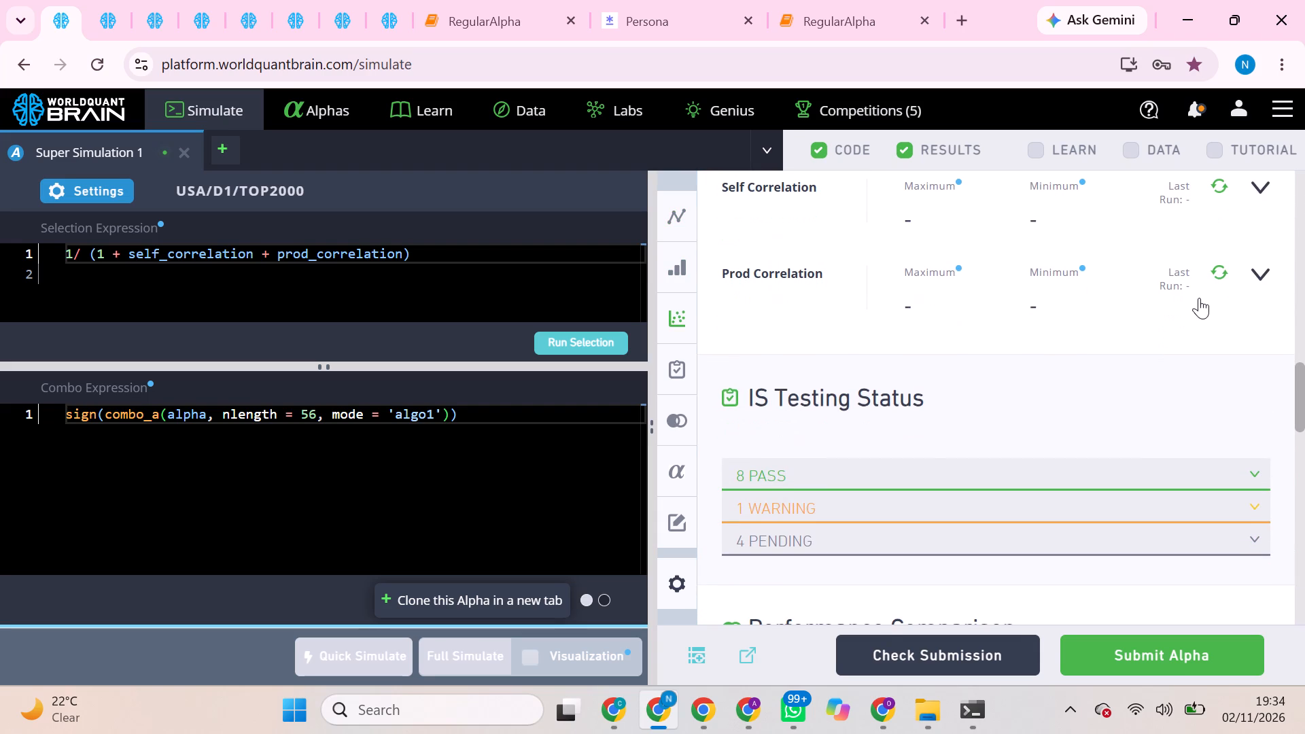
left_click(1220, 275)
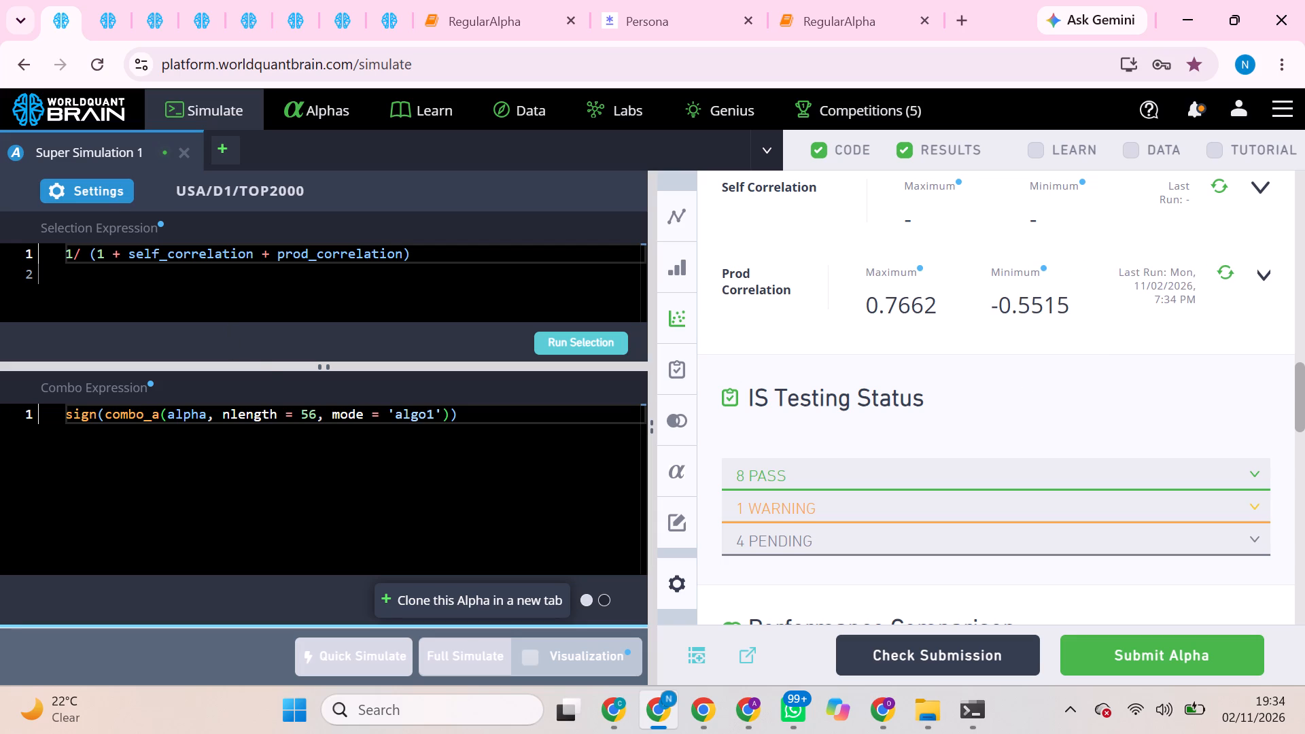
Set nlength to 33 in the super alpha's combo_a expression, rerun the selection and start a full simulation.
left_click(105, 194)
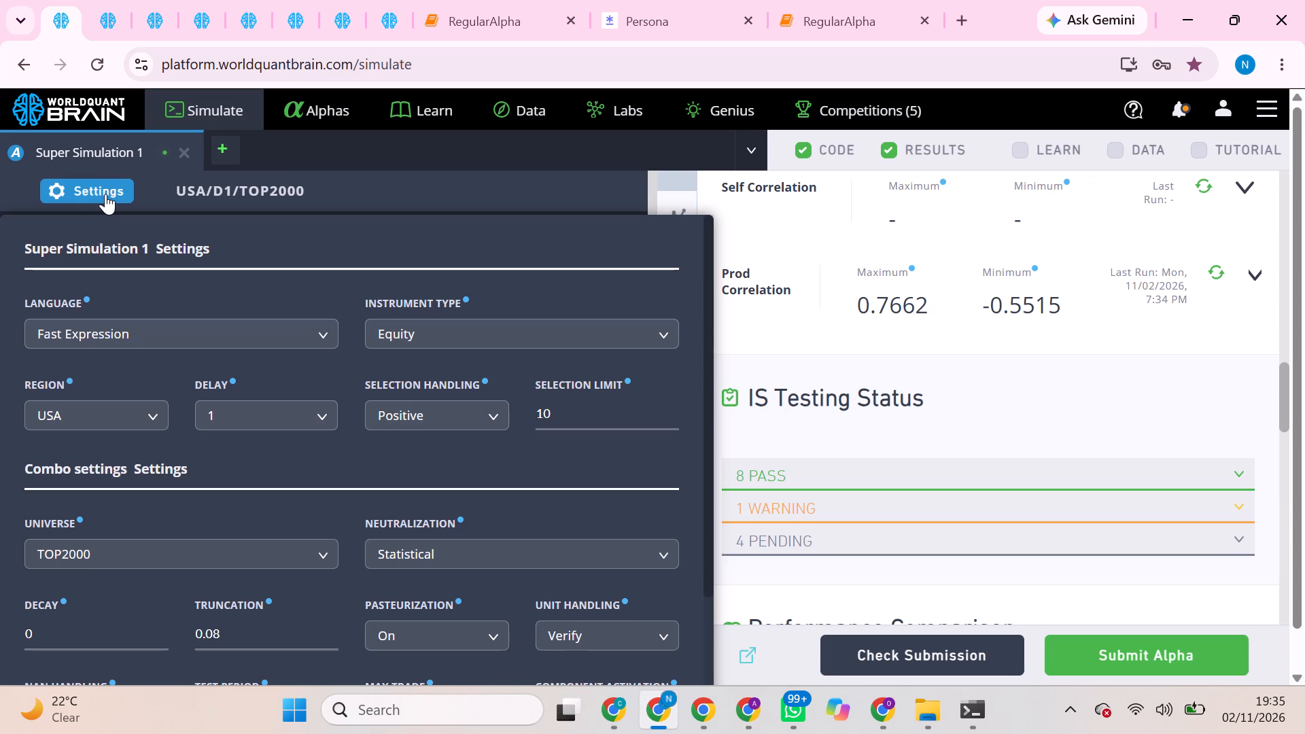
left_click(105, 194)
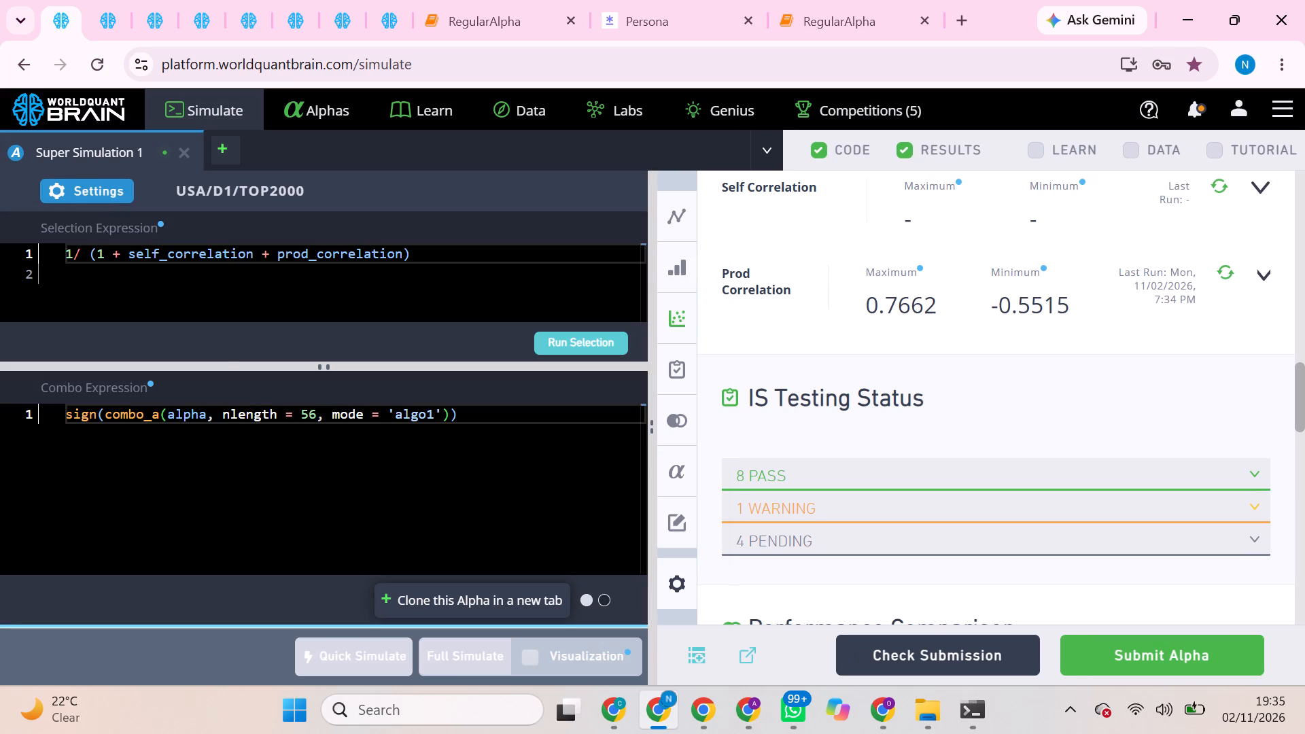
double_click(308, 425)
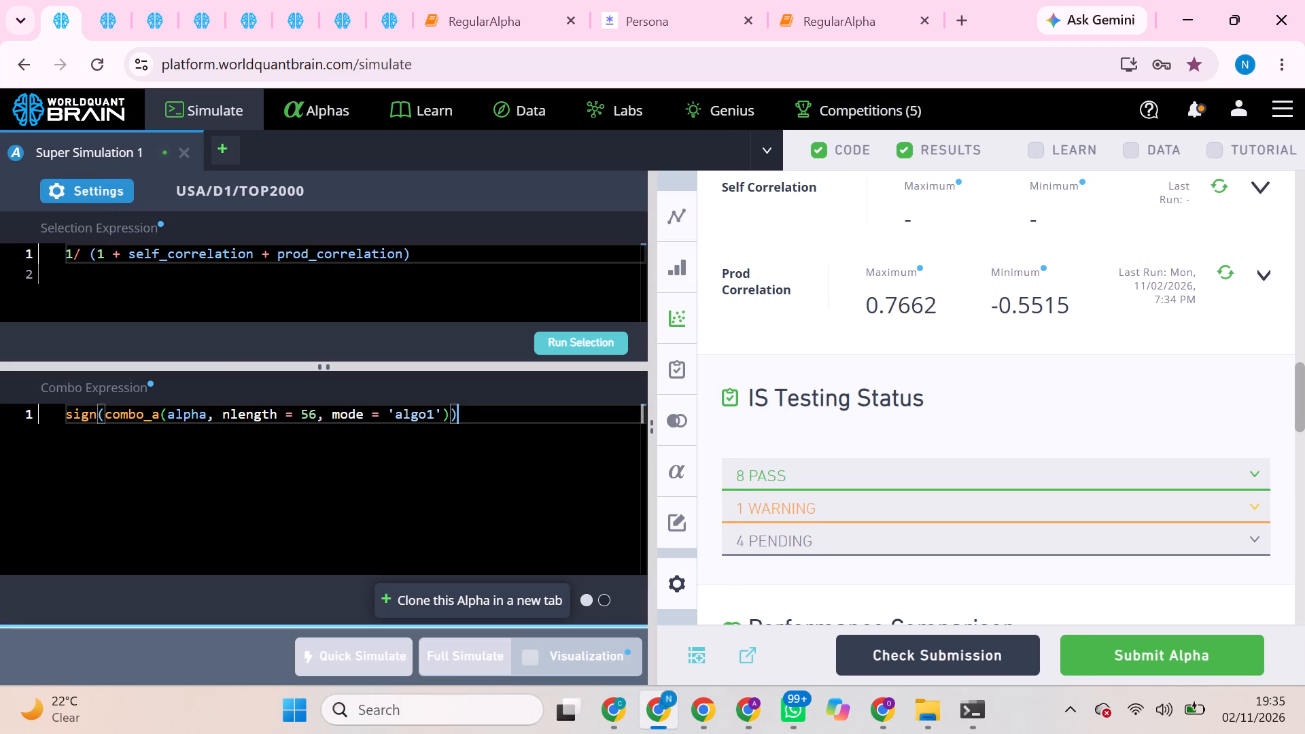
double_click(308, 413)
type("33")
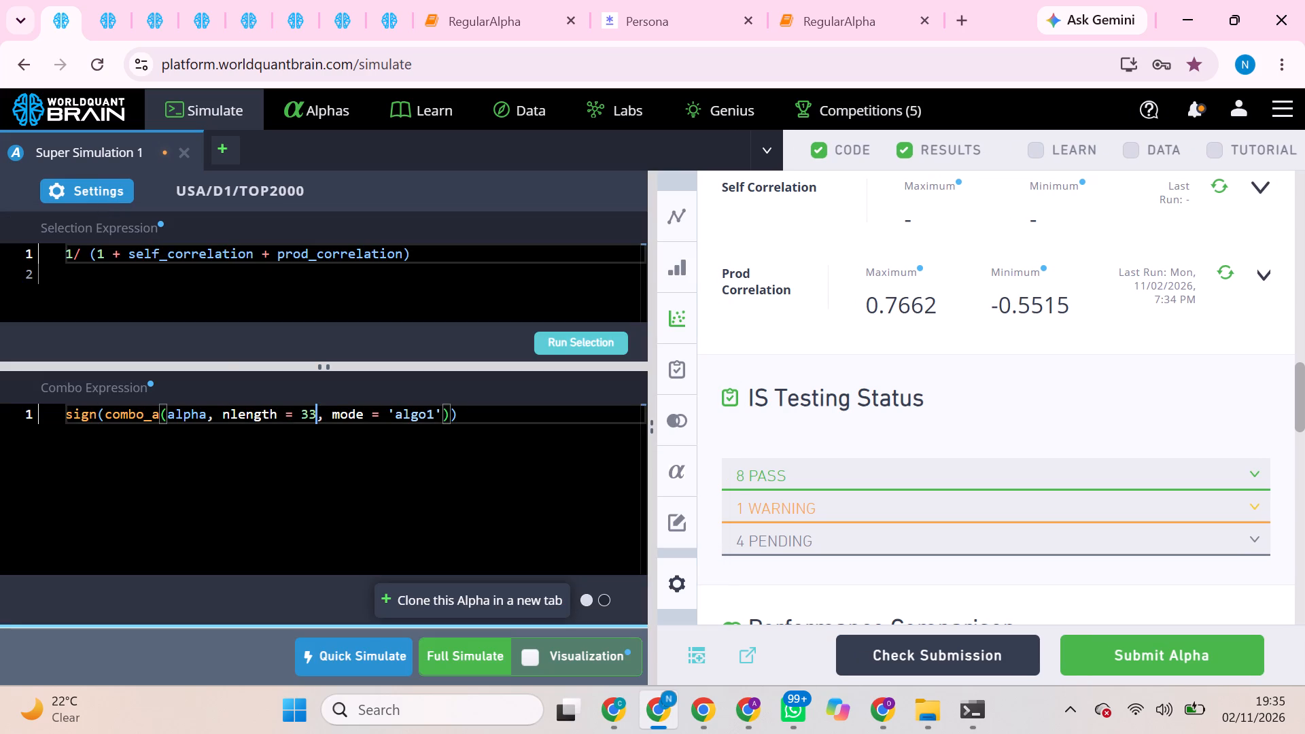
left_click(564, 337)
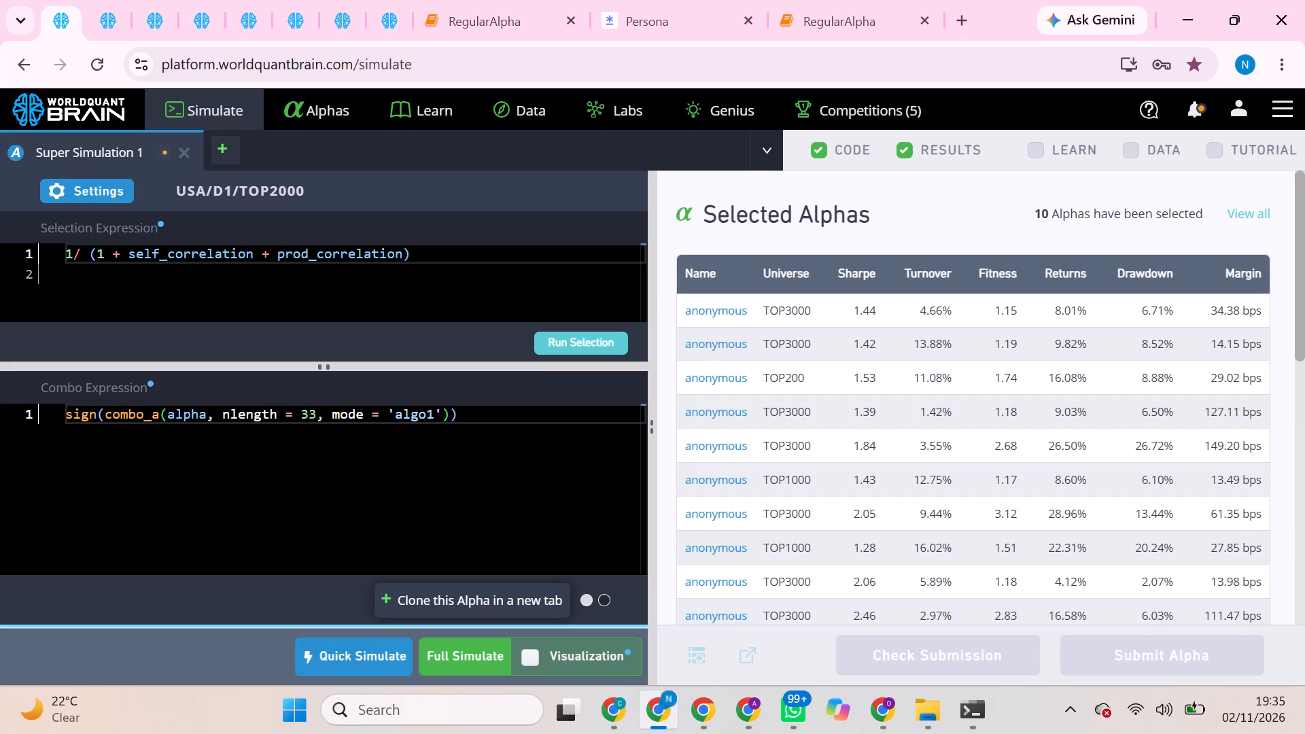
left_click(466, 650)
left_click(445, 521)
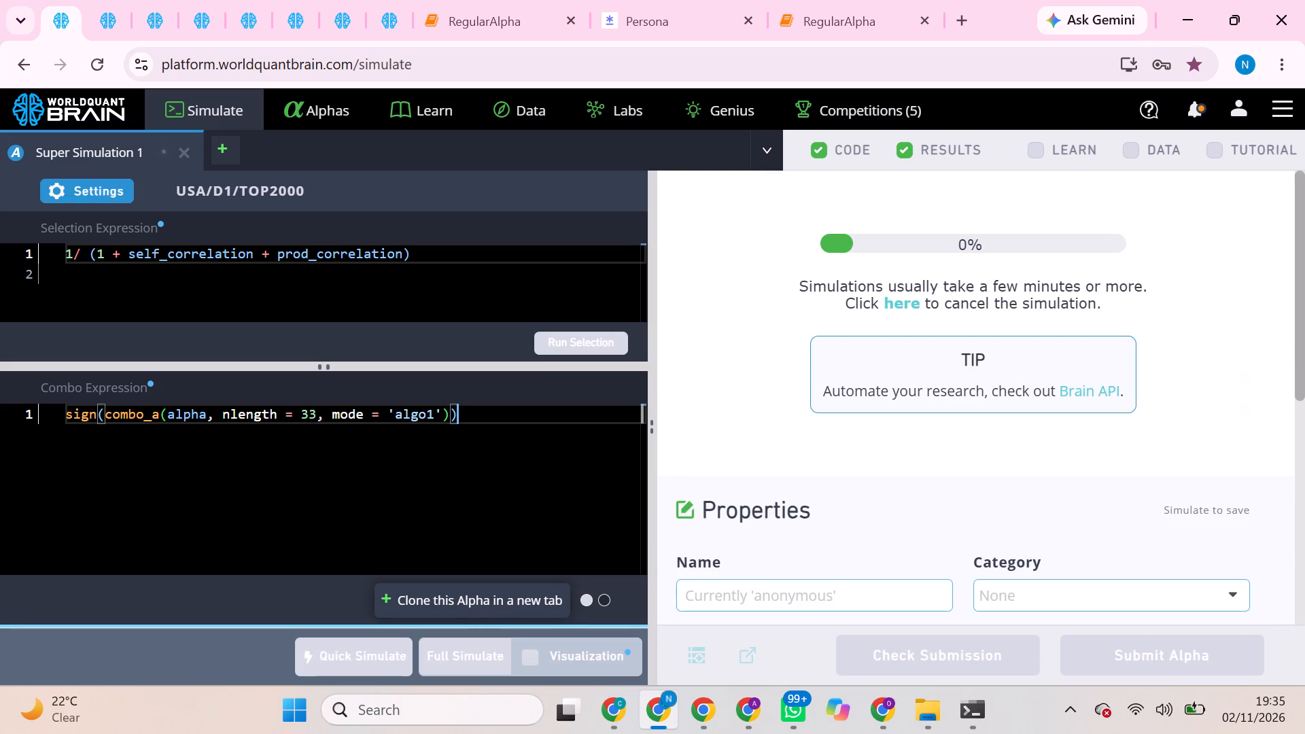
Close the open api_alpha details, reload the unsubmitted alphas list, and examine the code of GLB/MINVOL1M alphas P0oOWNRE and A1V7W9Ae.
left_click(90, 0)
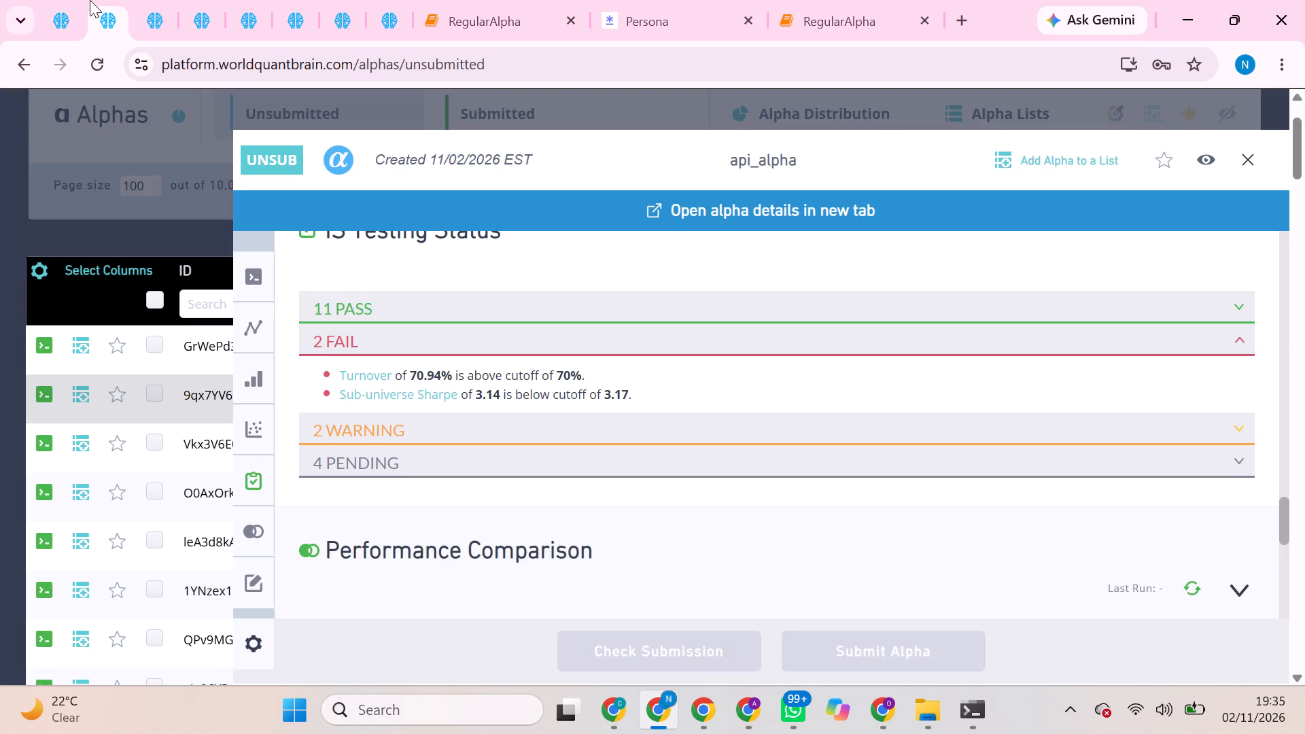
scroll(460, 257, "up", 4)
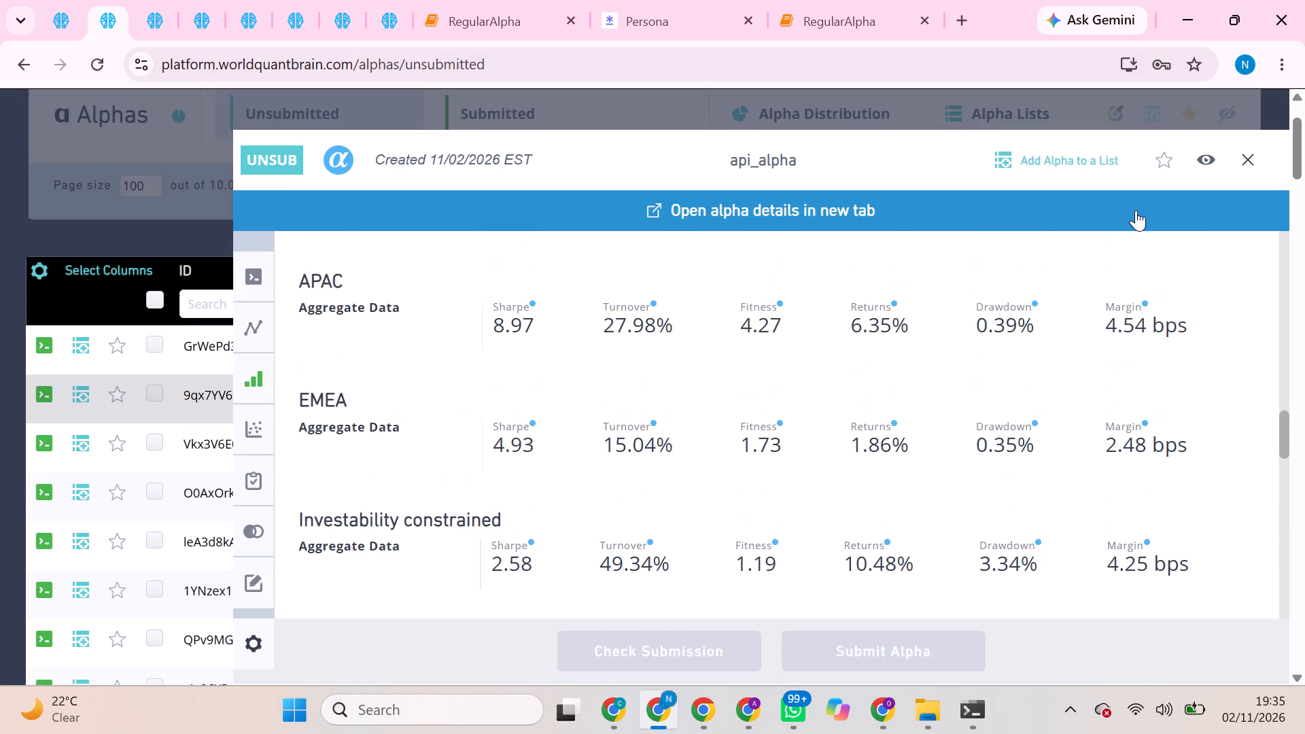
left_click(1243, 162)
scroll(585, 237, "up", 1)
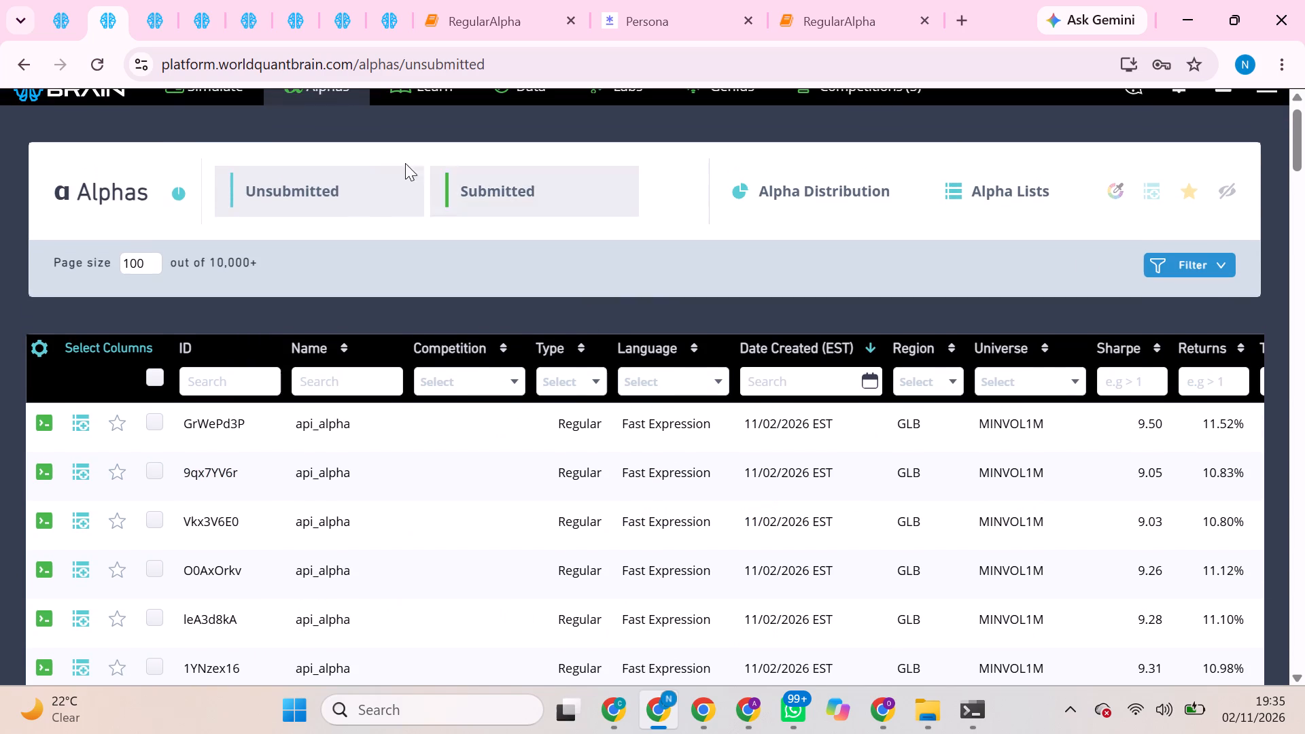
double_click(381, 182)
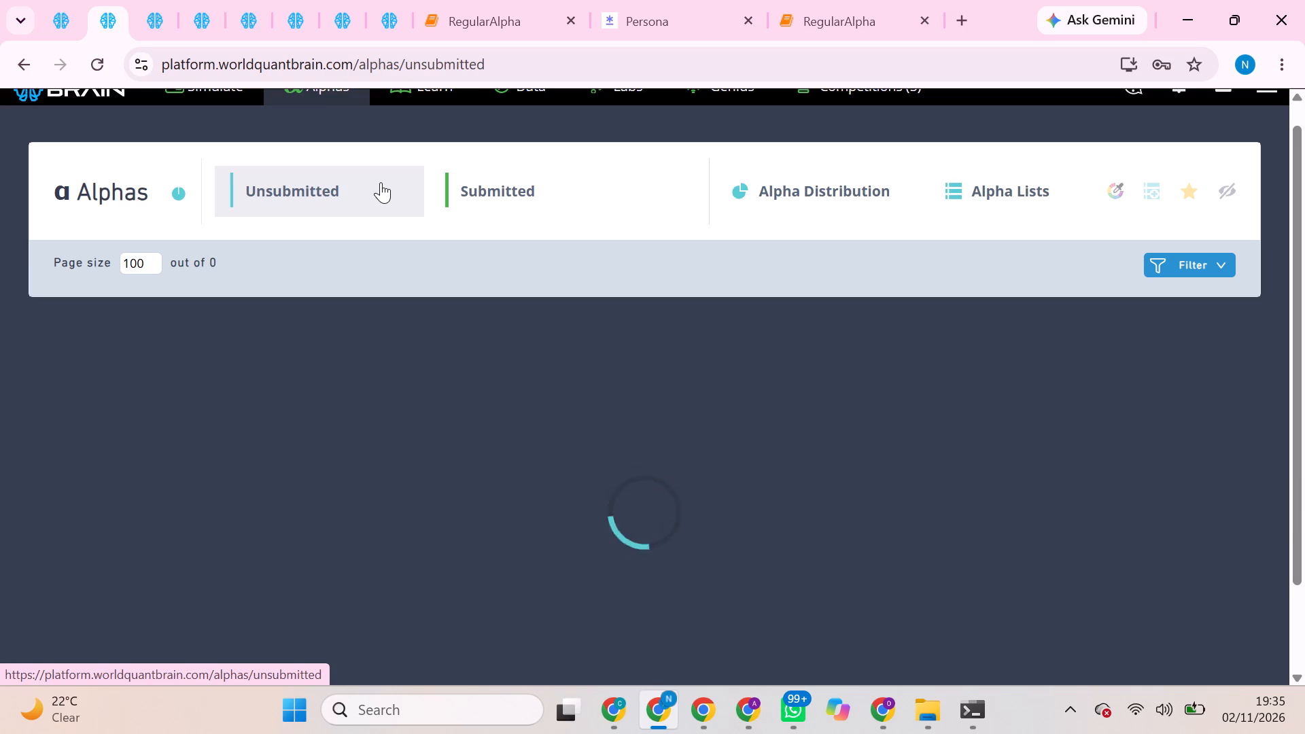
scroll(500, 469, "down", 1)
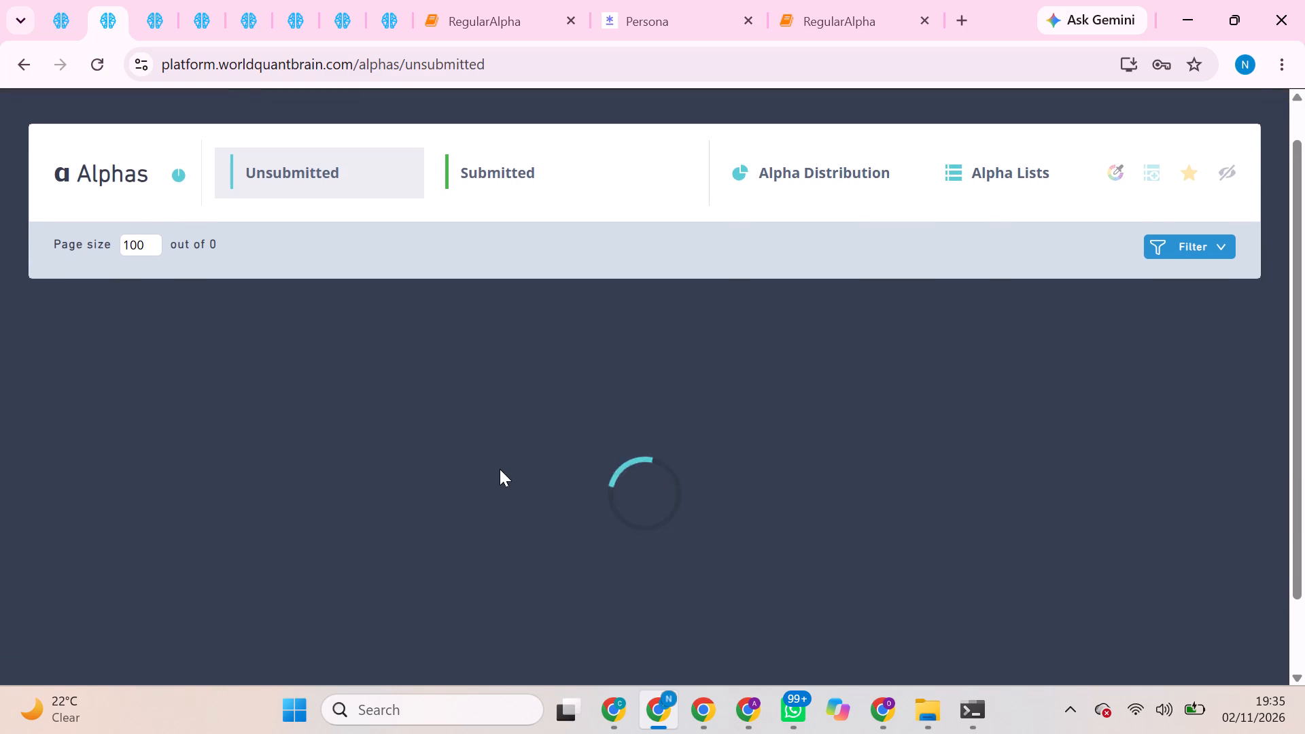
scroll(500, 469, "down", 2)
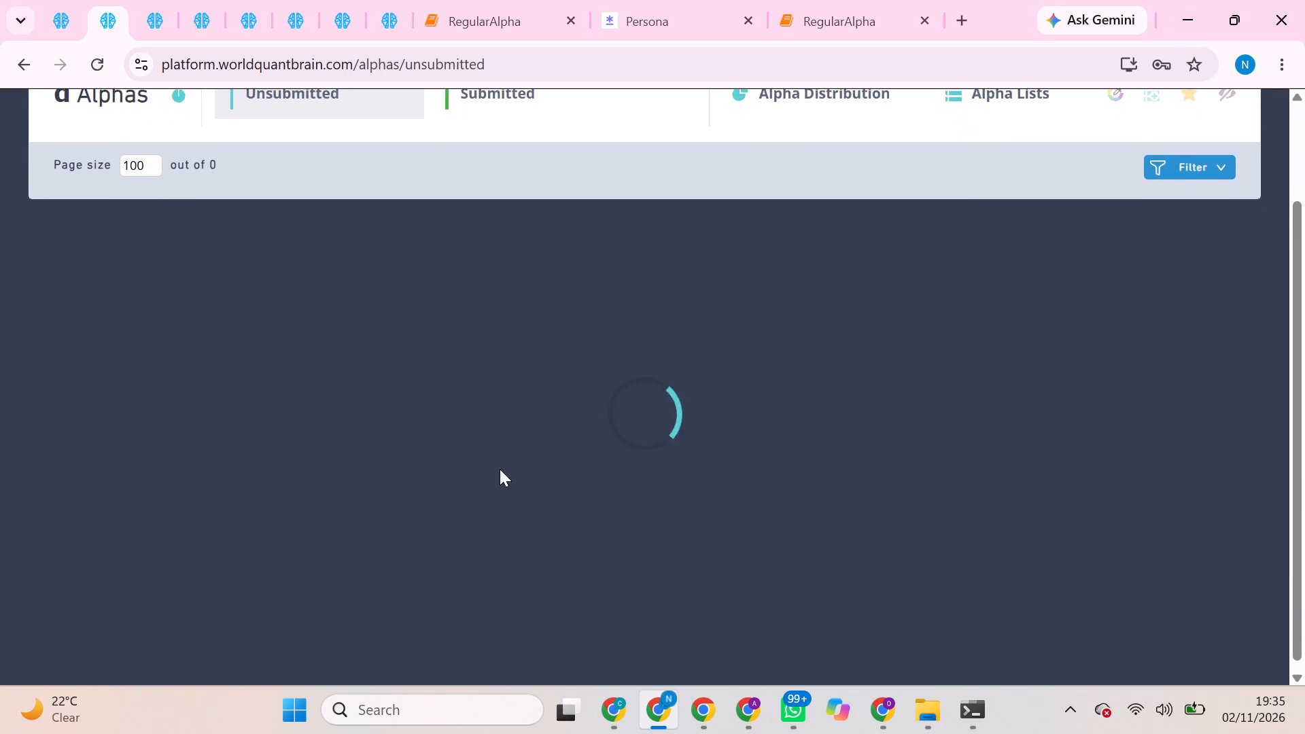
scroll(500, 469, "down", 1)
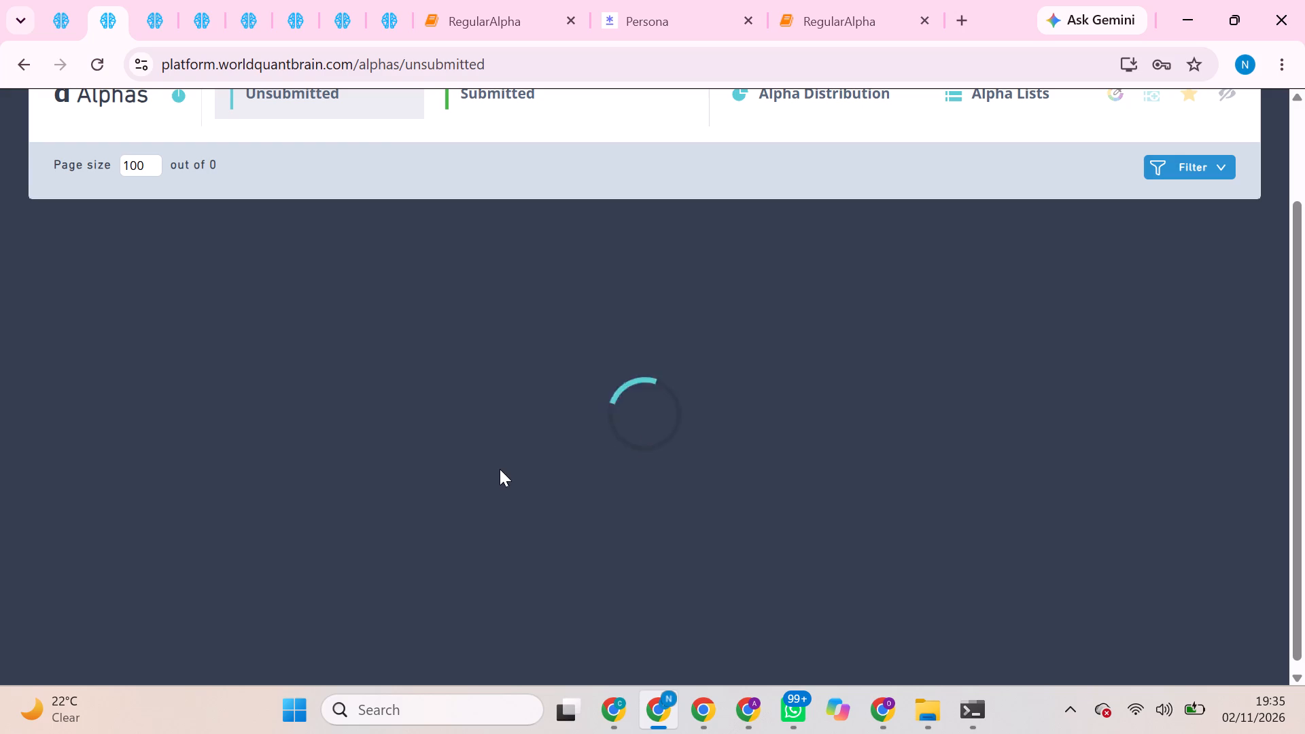
scroll(516, 521, "down", 2)
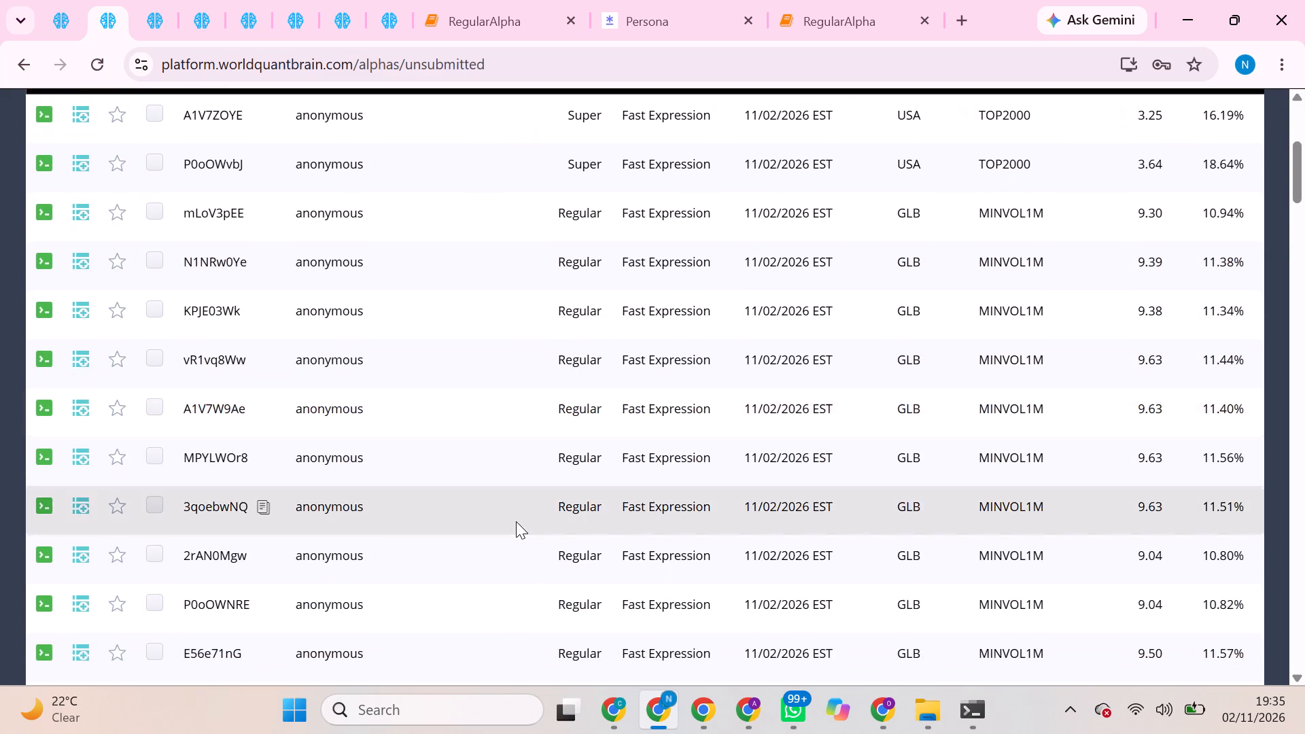
scroll(516, 521, "down", 1)
scroll(516, 521, "up", 4)
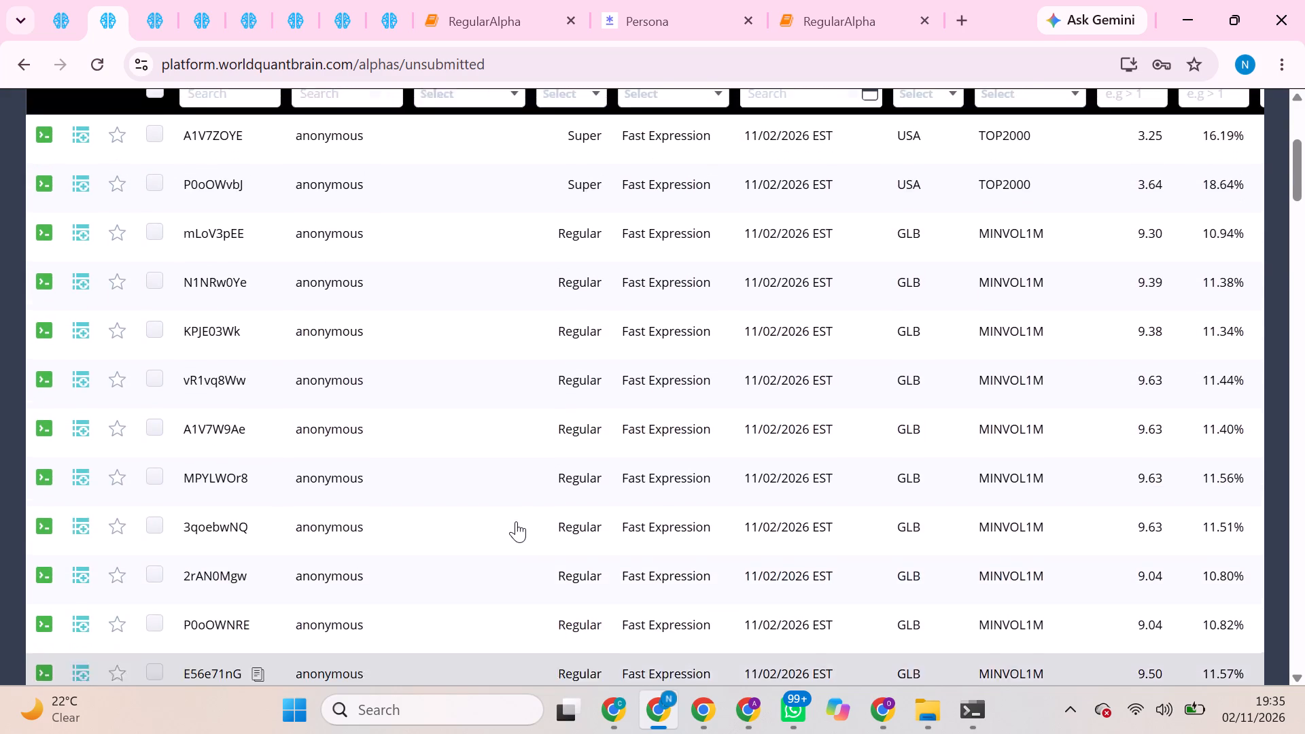
scroll(516, 521, "down", 1)
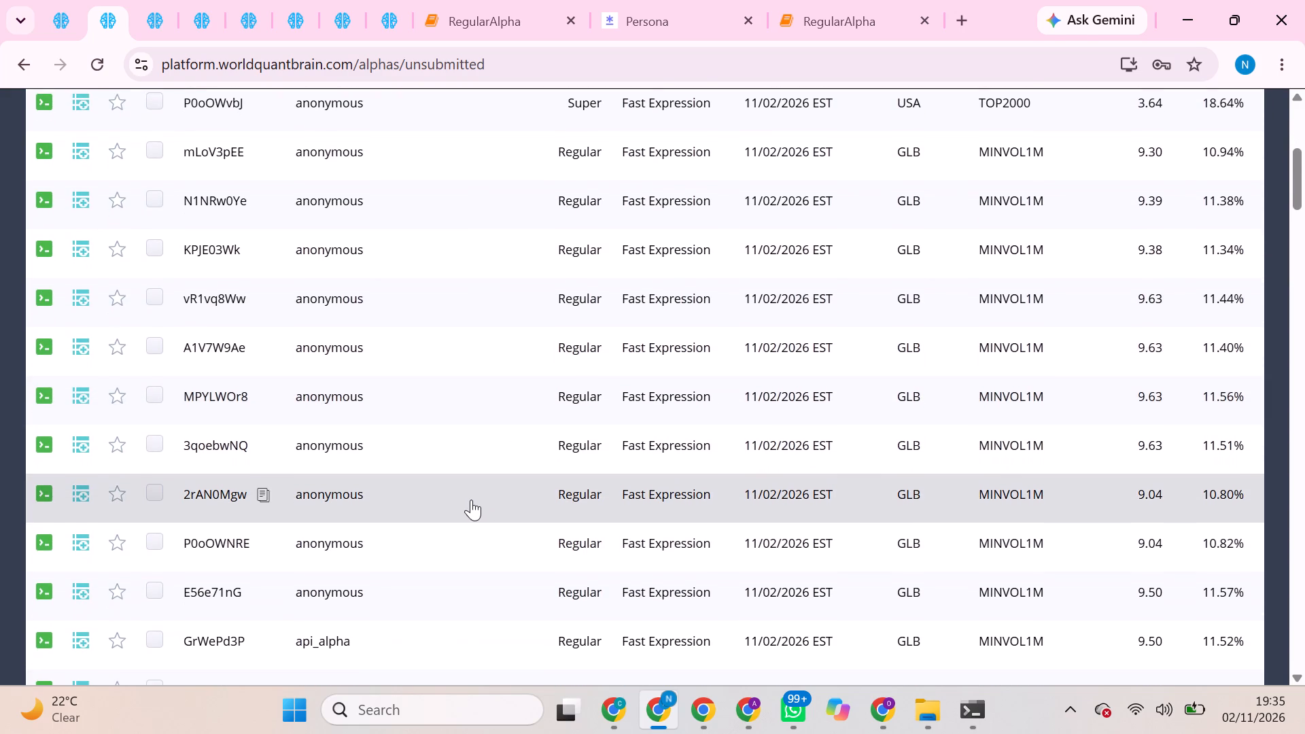
scroll(471, 512, "down", 1)
left_click(457, 466)
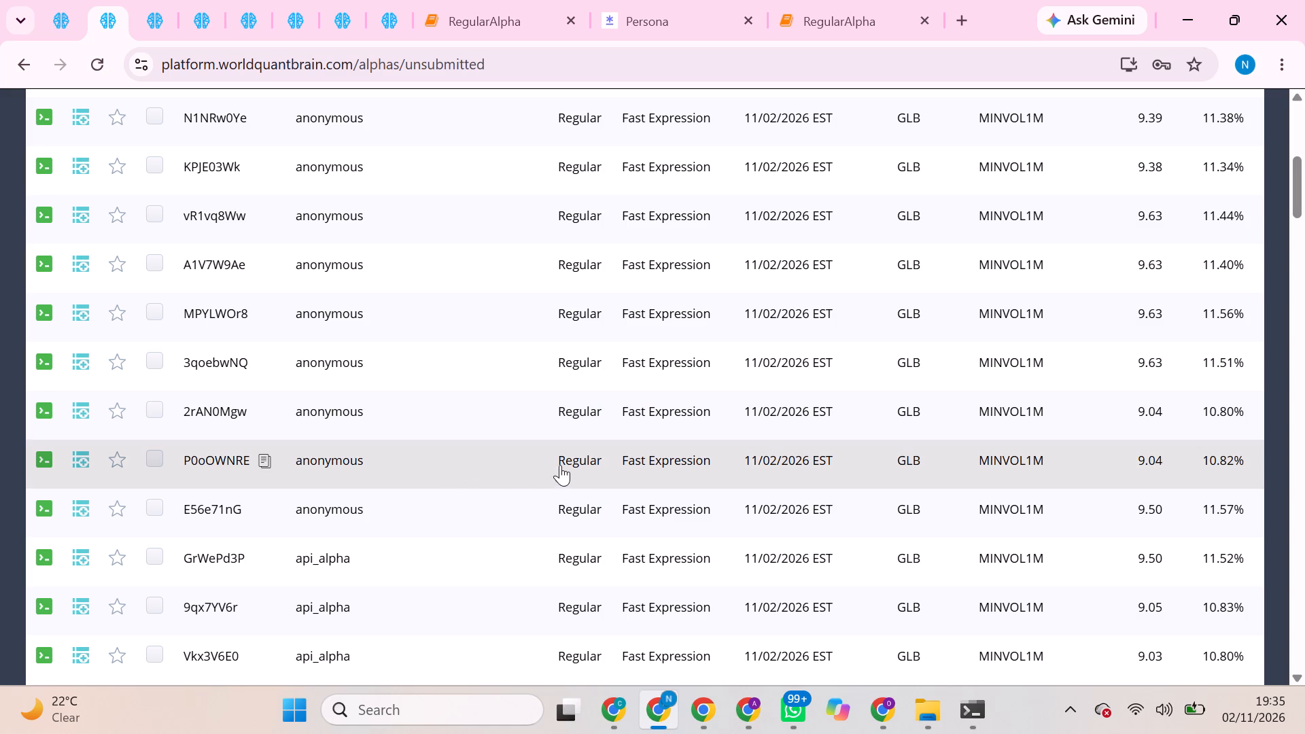
left_click(585, 468)
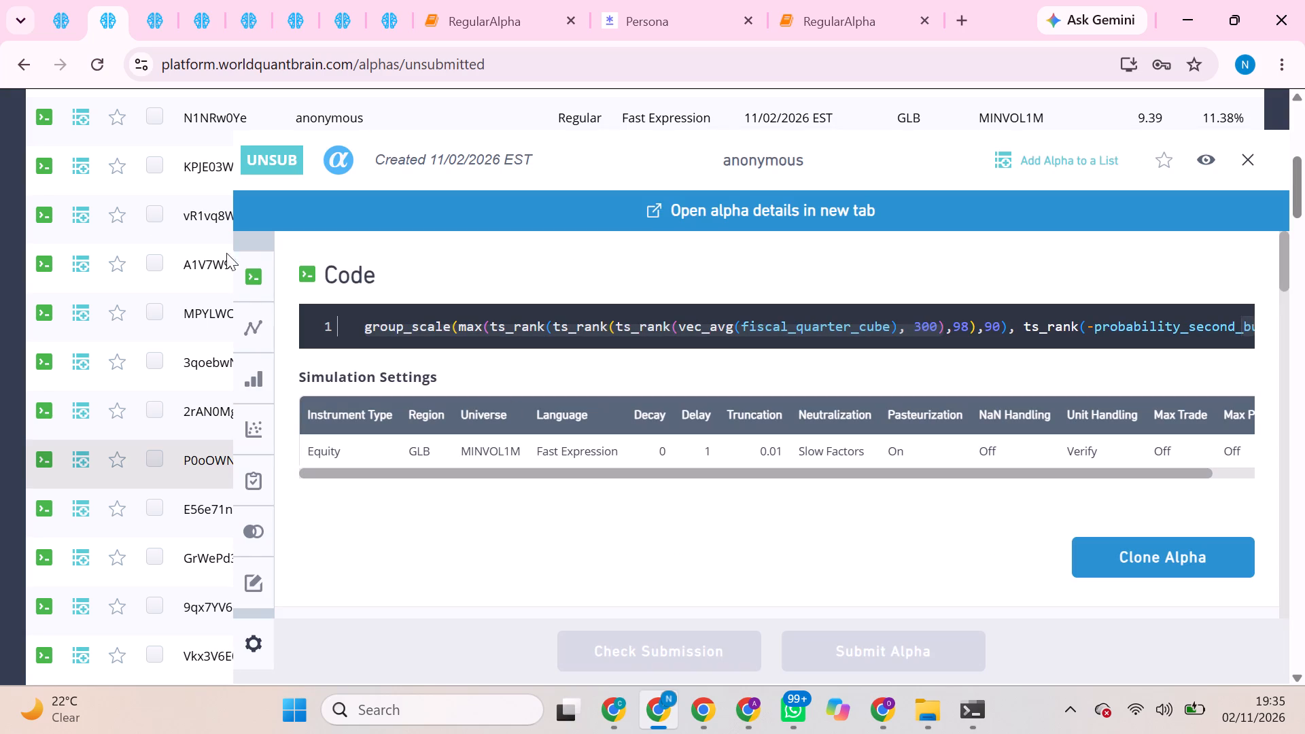
left_click(201, 255)
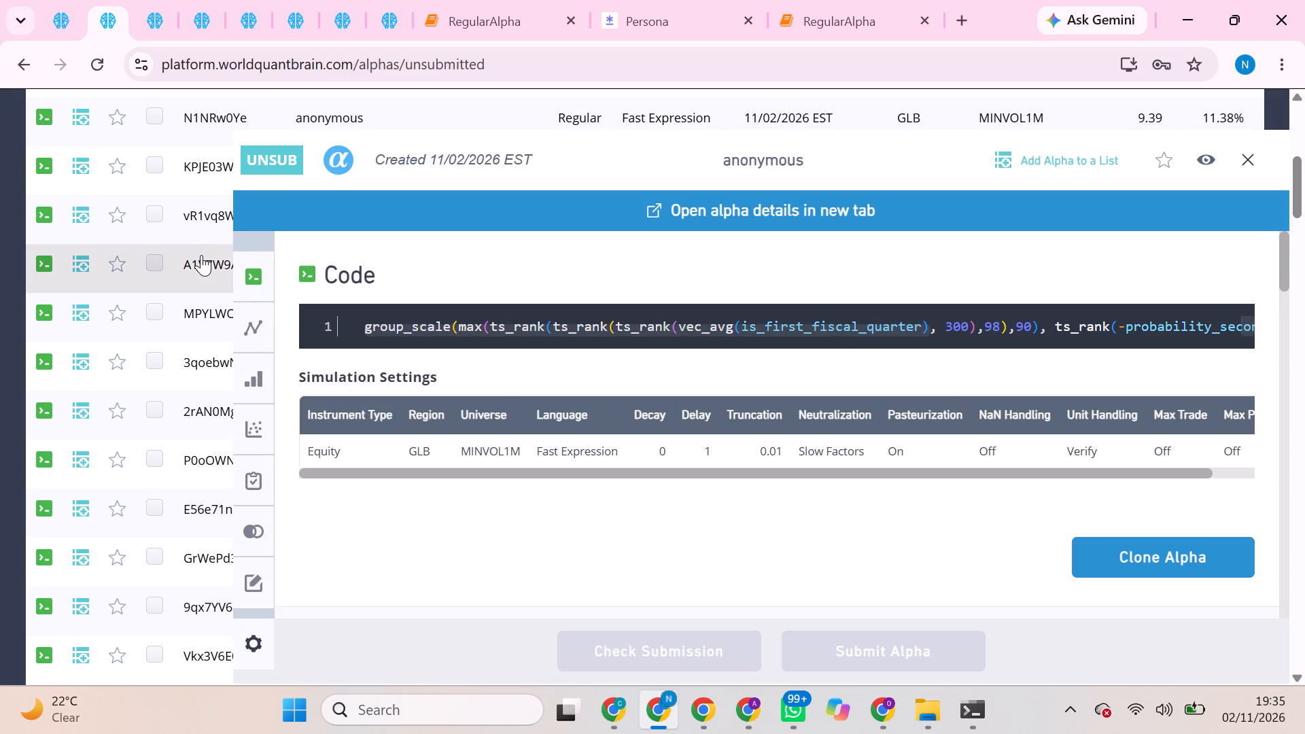
Open the Earnings Date Data dataset's description from the GLB/MINVOL1M Earnings datasets and copy its dataset ID.
left_click(458, 7)
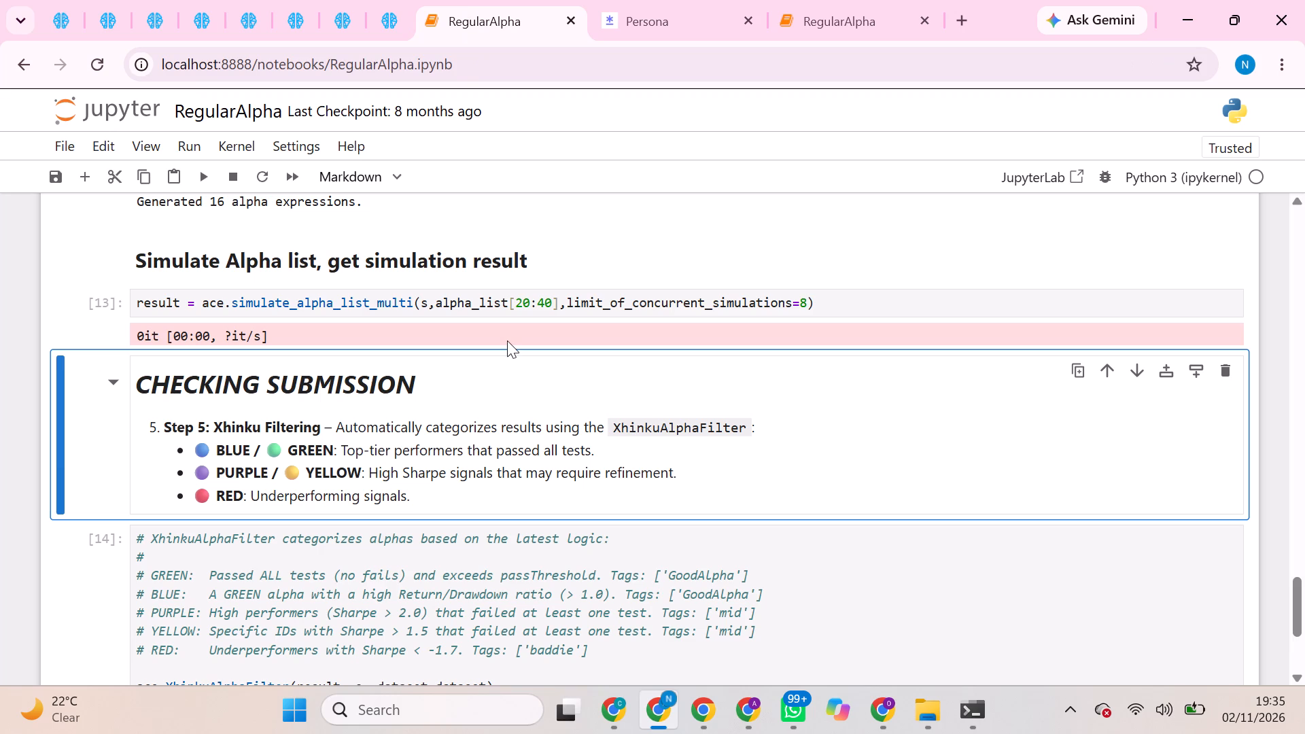
scroll(507, 340, "up", 5)
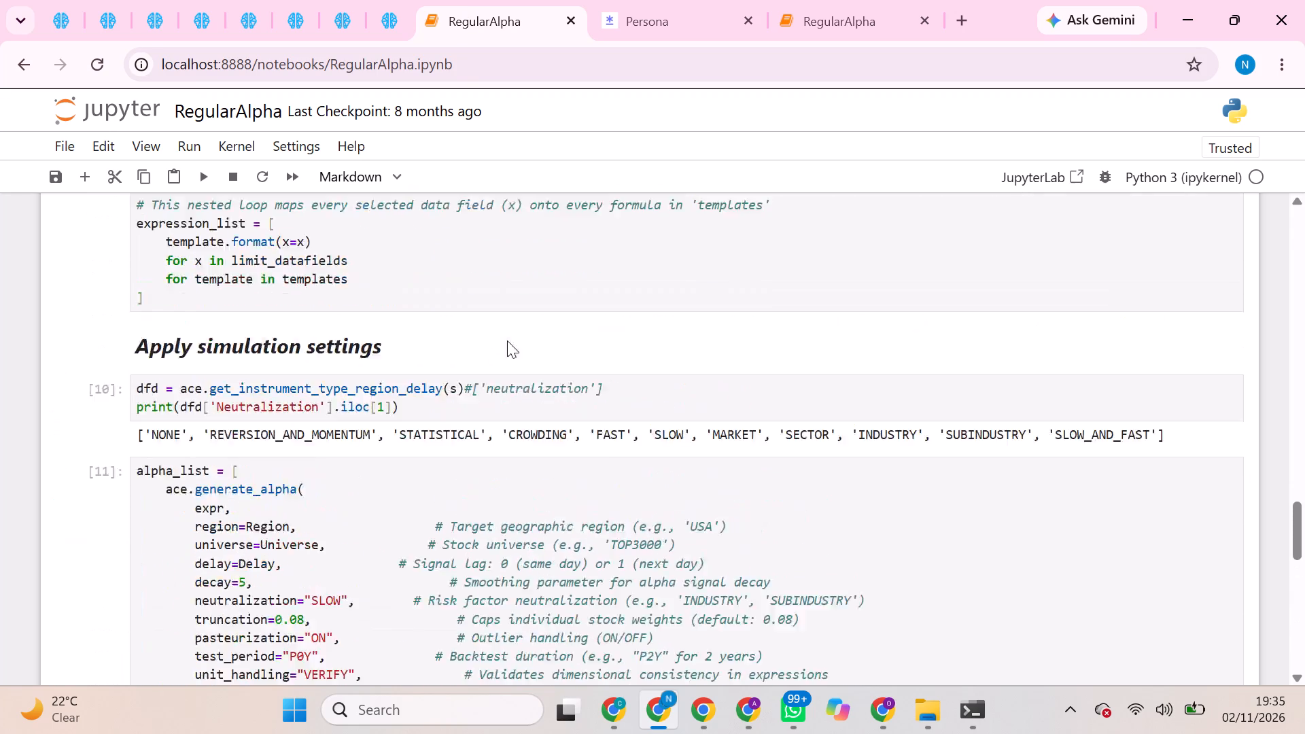
scroll(507, 340, "up", 5)
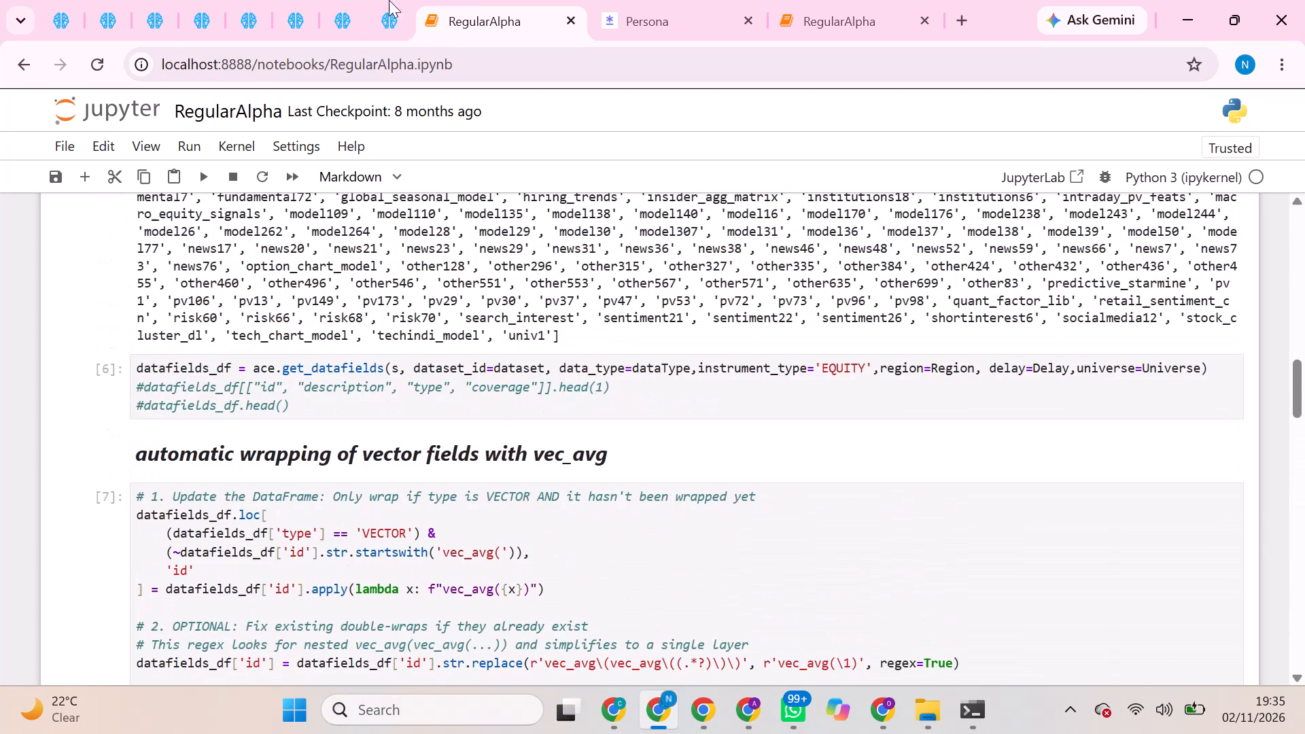
left_click(377, 4)
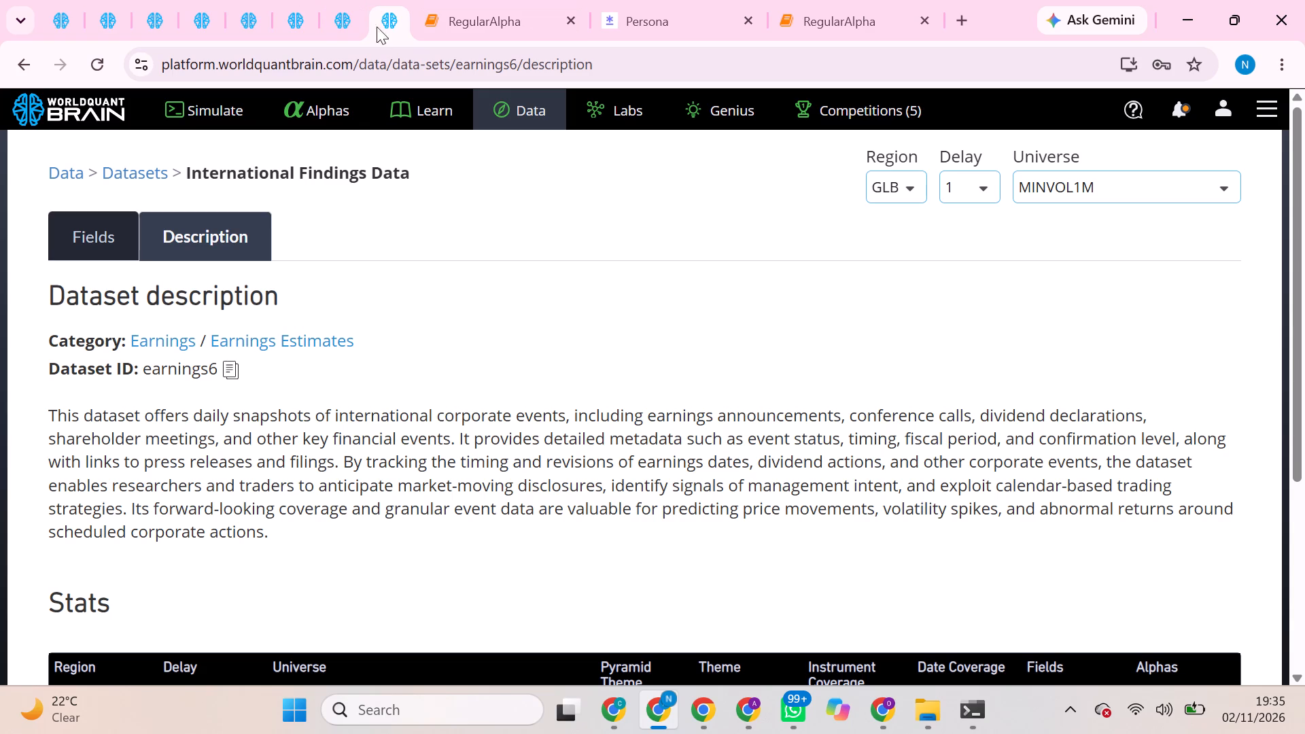
left_click(29, 61)
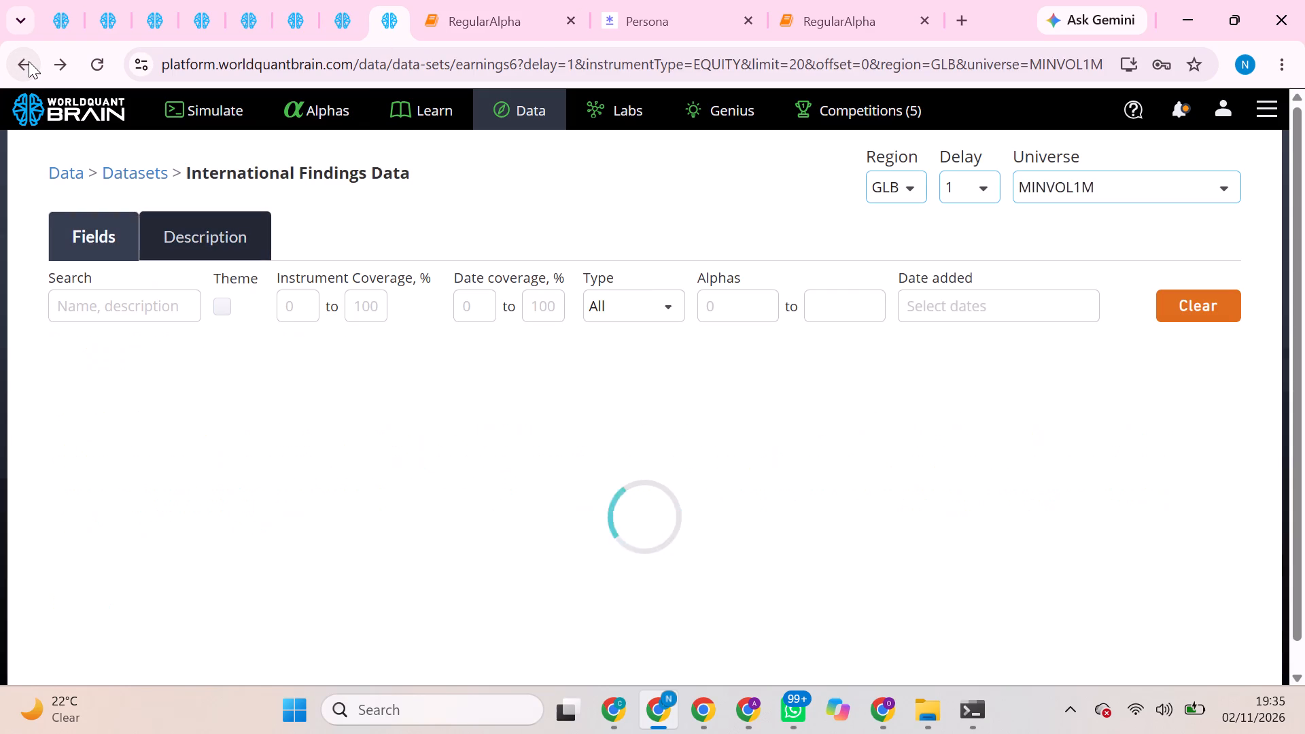
left_click(29, 61)
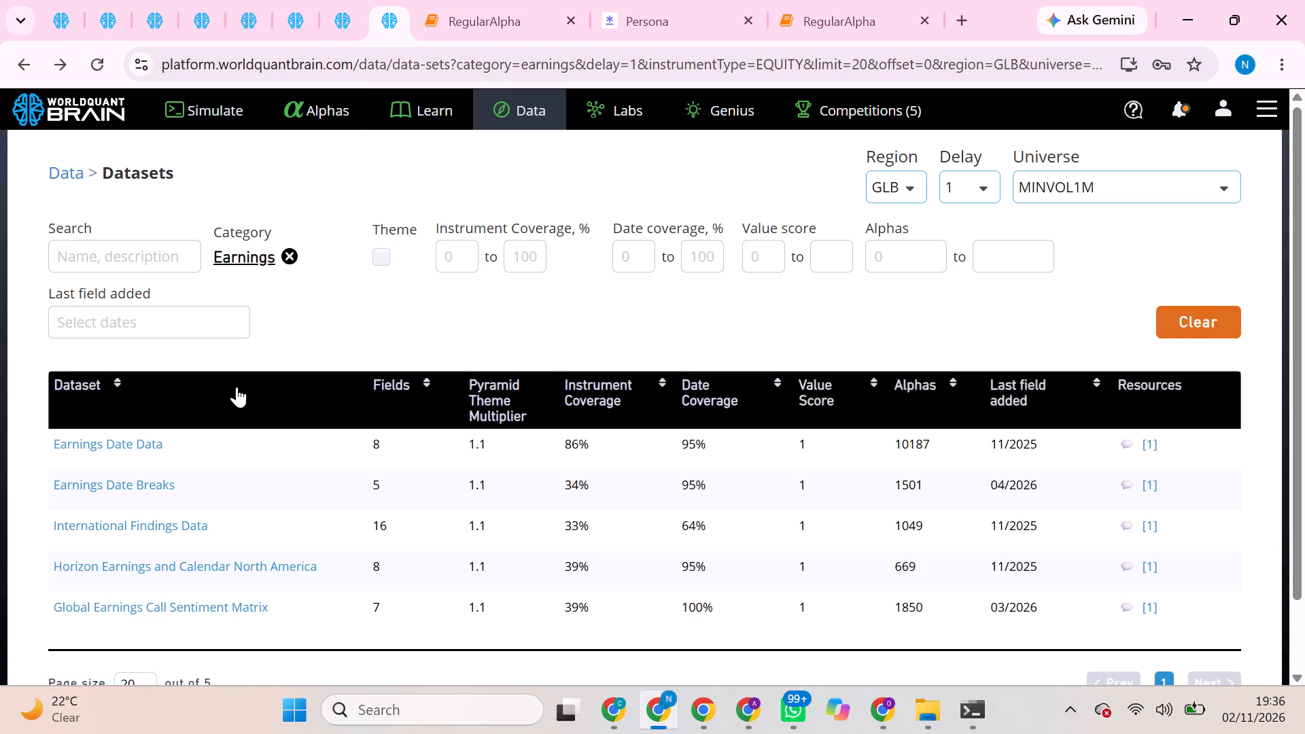
scroll(237, 387, "down", 1)
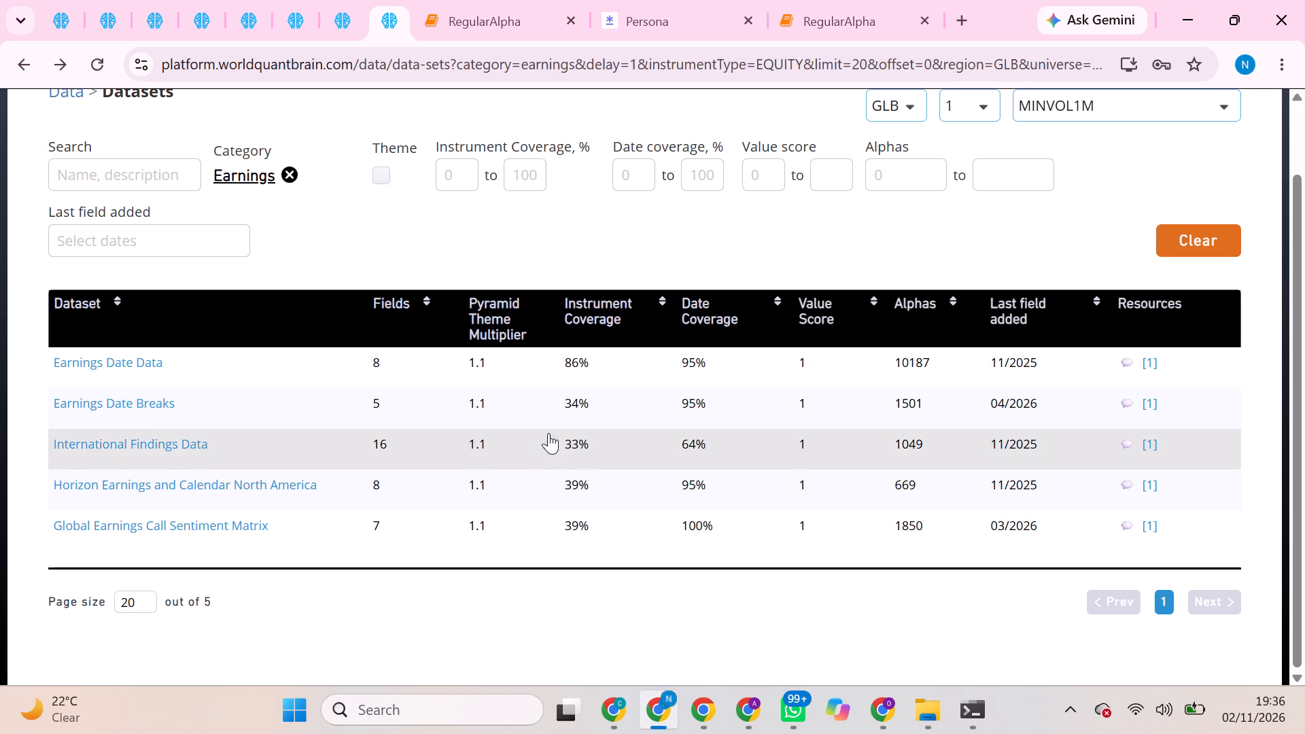
left_click(561, 361)
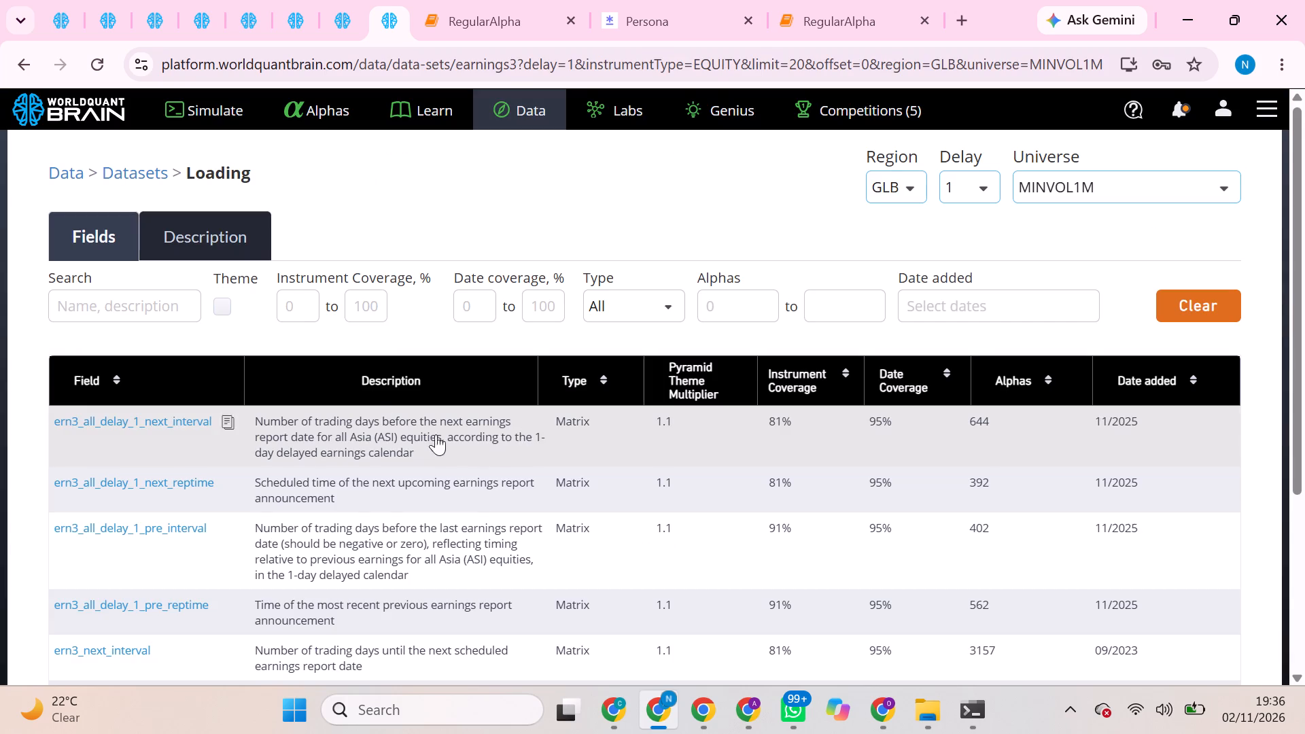
left_click(225, 233)
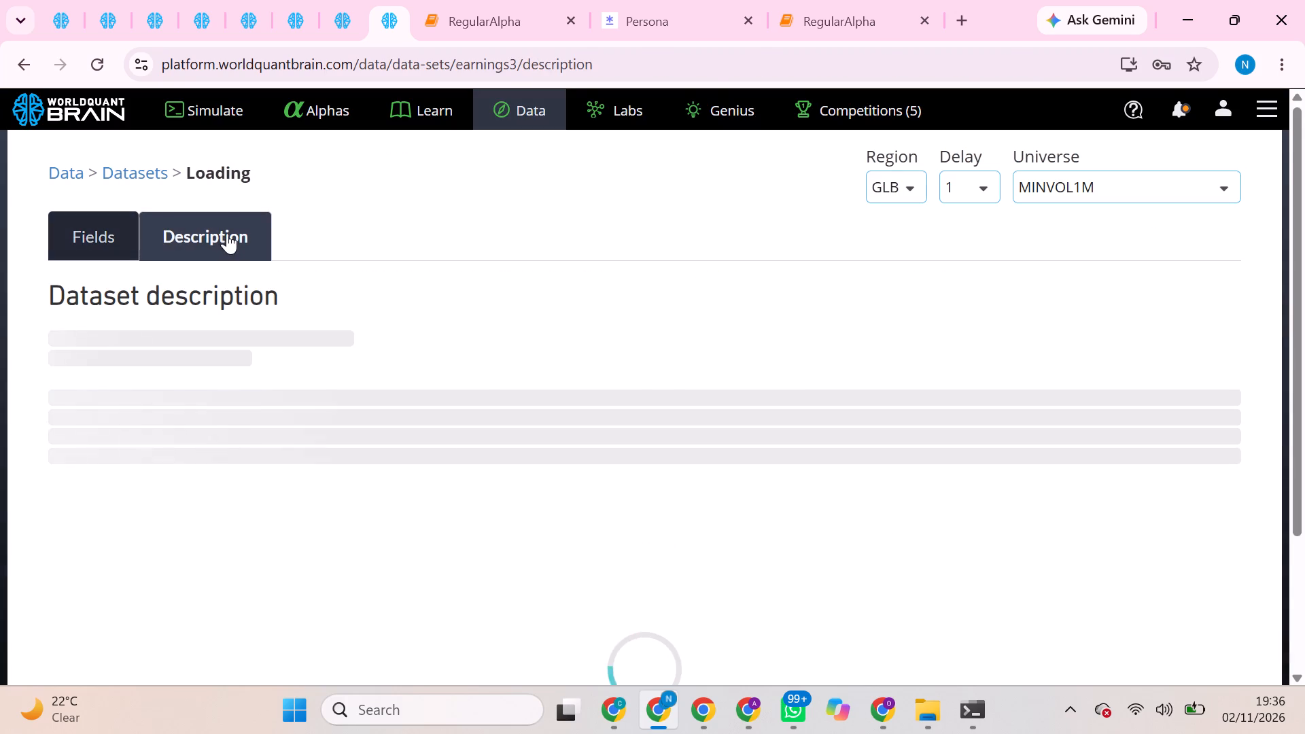
left_click(225, 370)
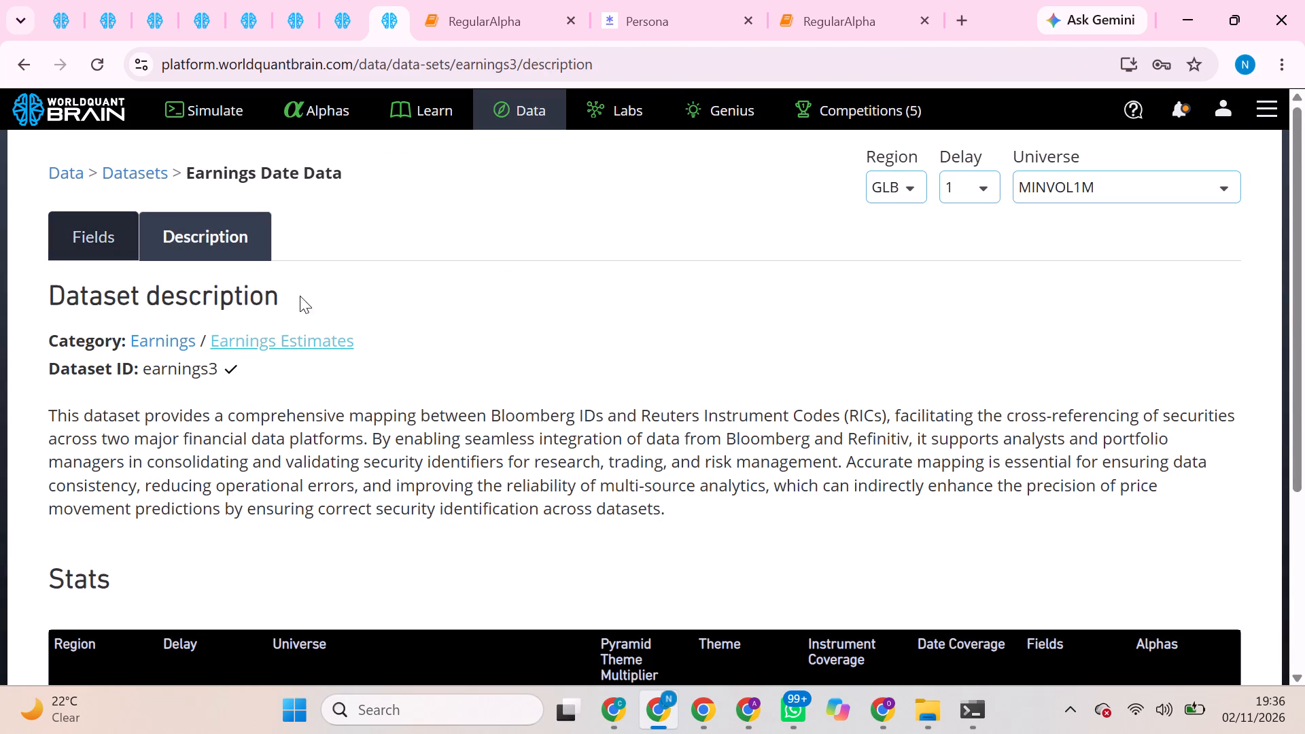
Set the dataset parameter in Step 1 of the RegularAlpha Jupyter notebook to 'earnings3'.
left_click(489, 6)
scroll(472, 416, "up", 7)
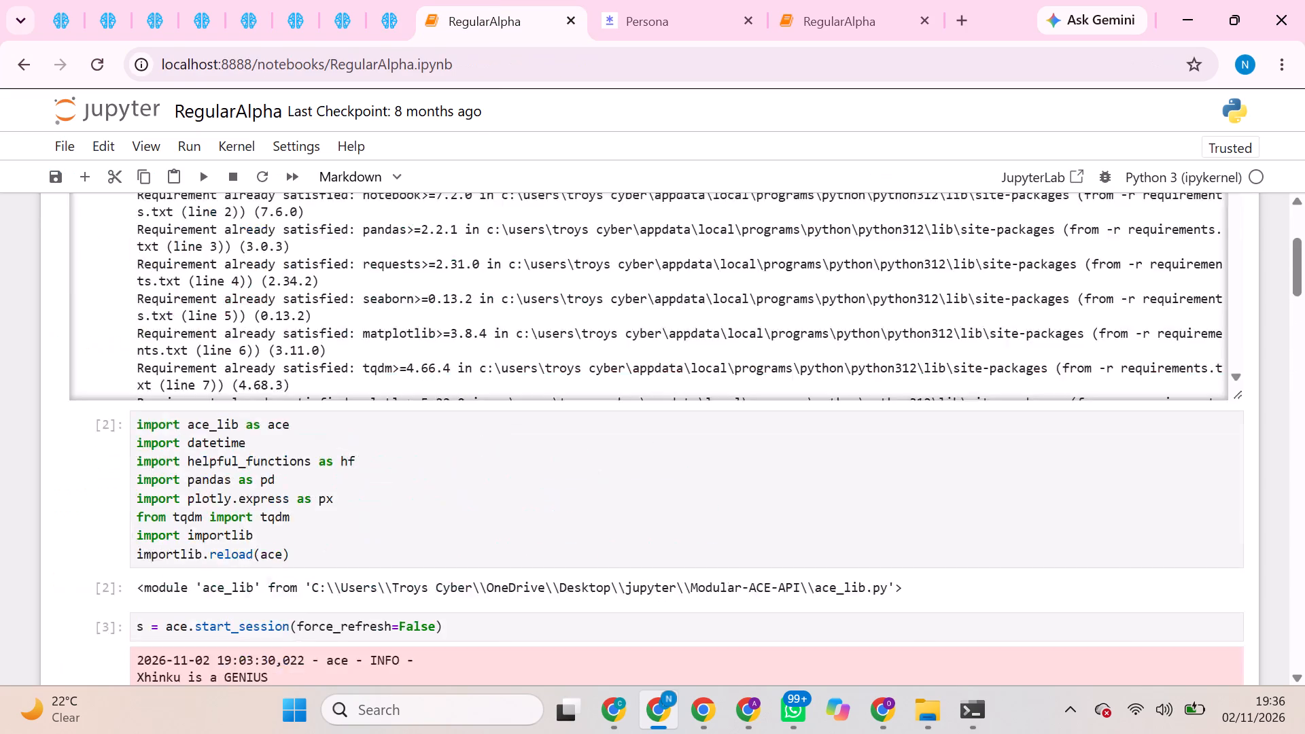
scroll(425, 664, "down", 2)
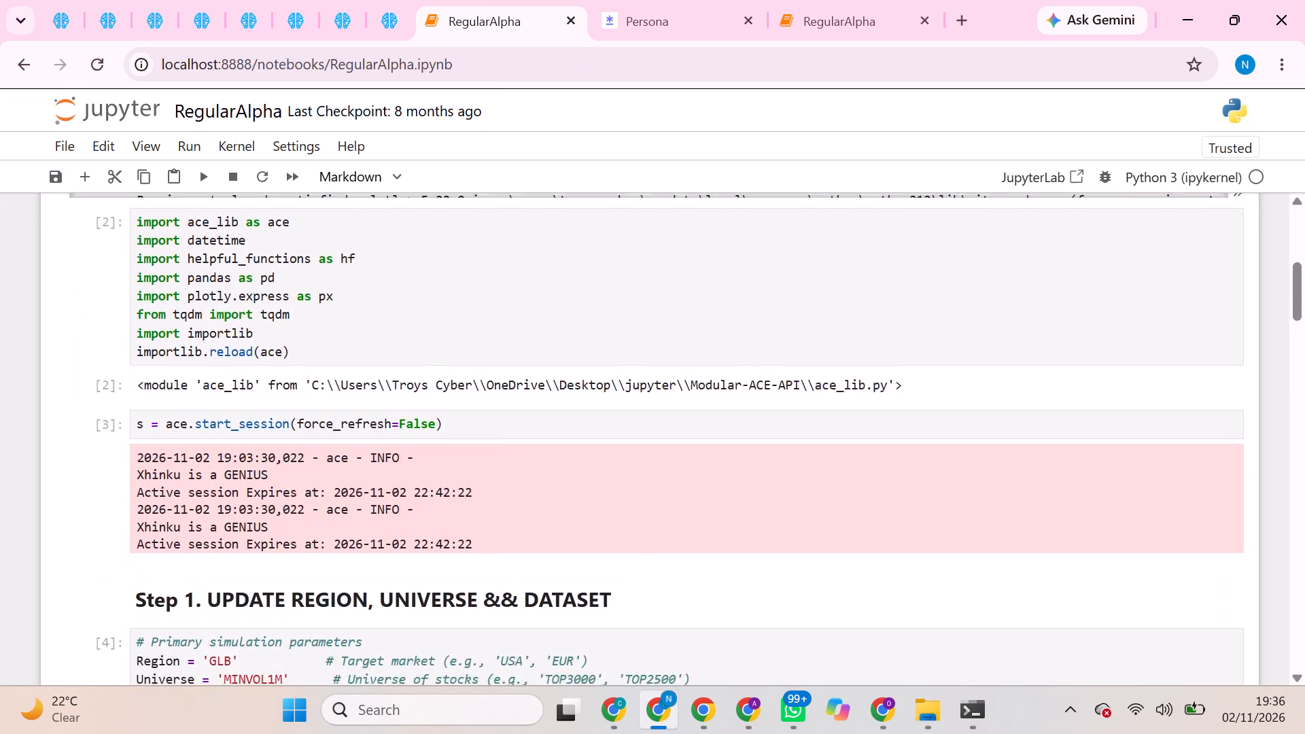
scroll(425, 664, "down", 1)
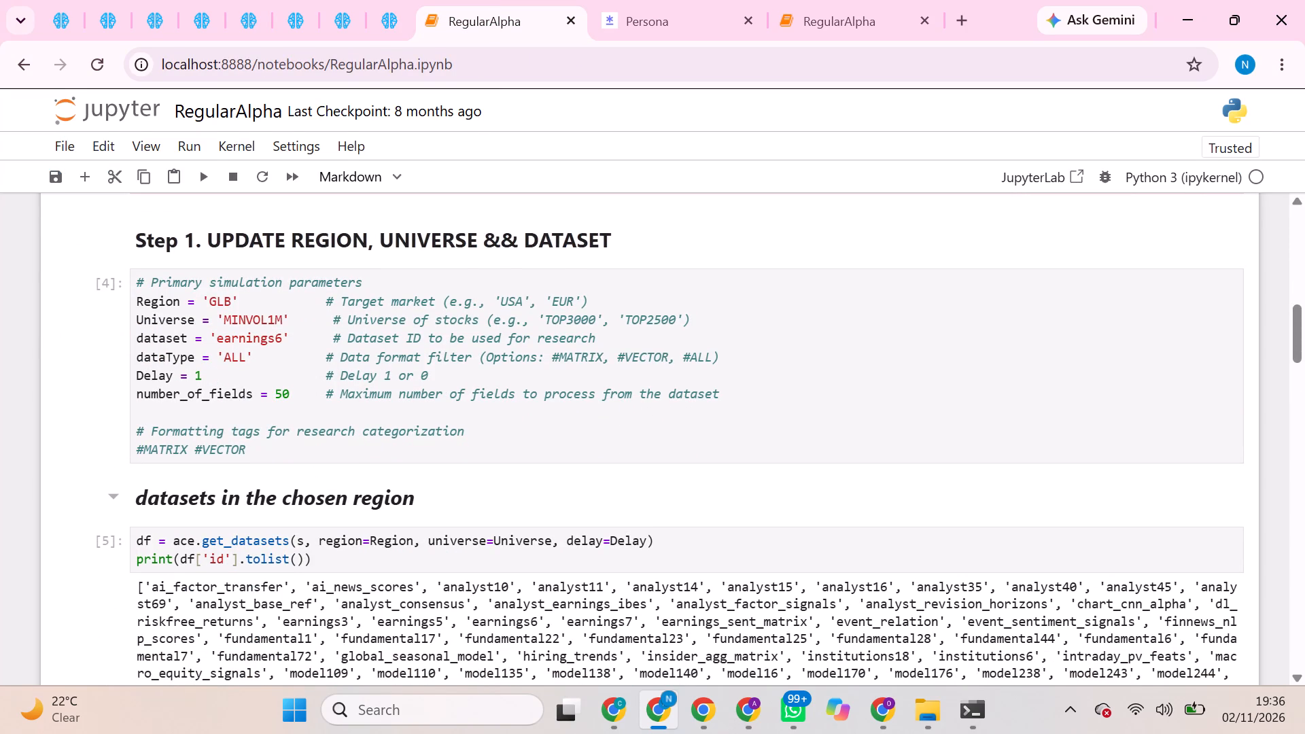
double_click(266, 333)
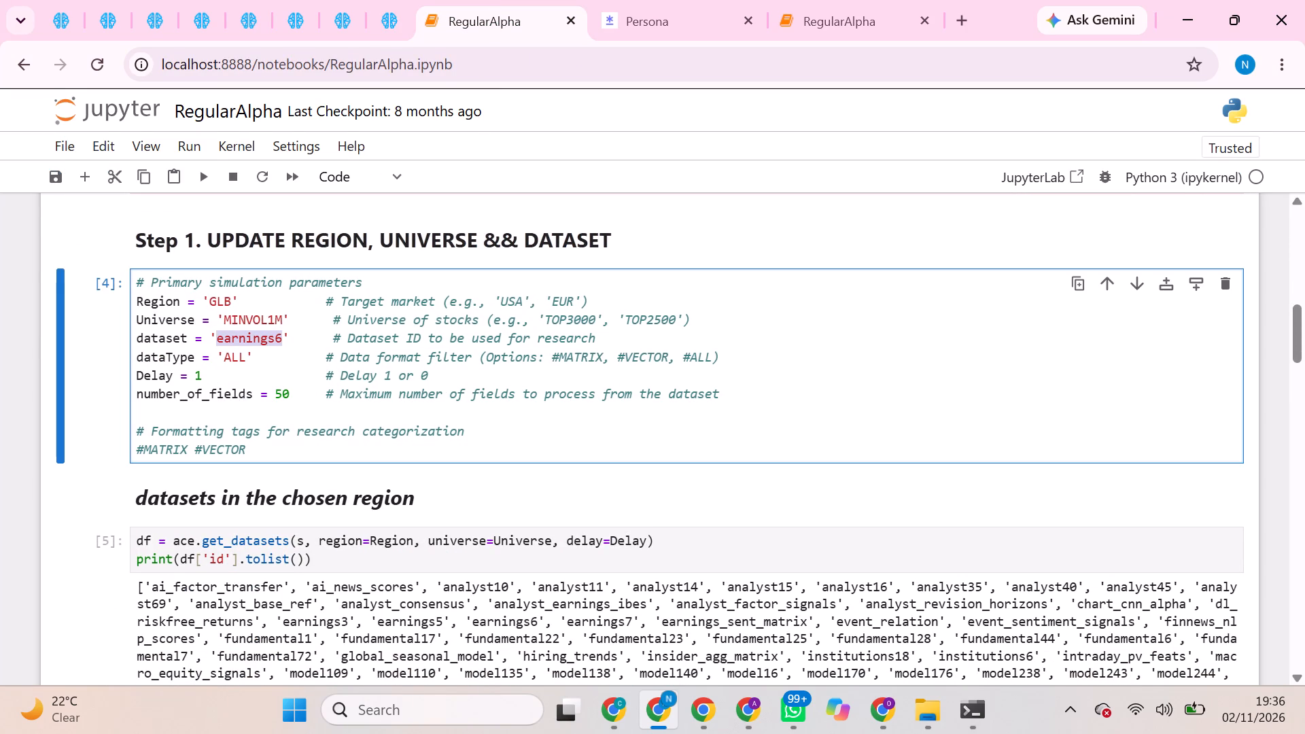
key("ctrl+v")
left_click(266, 333)
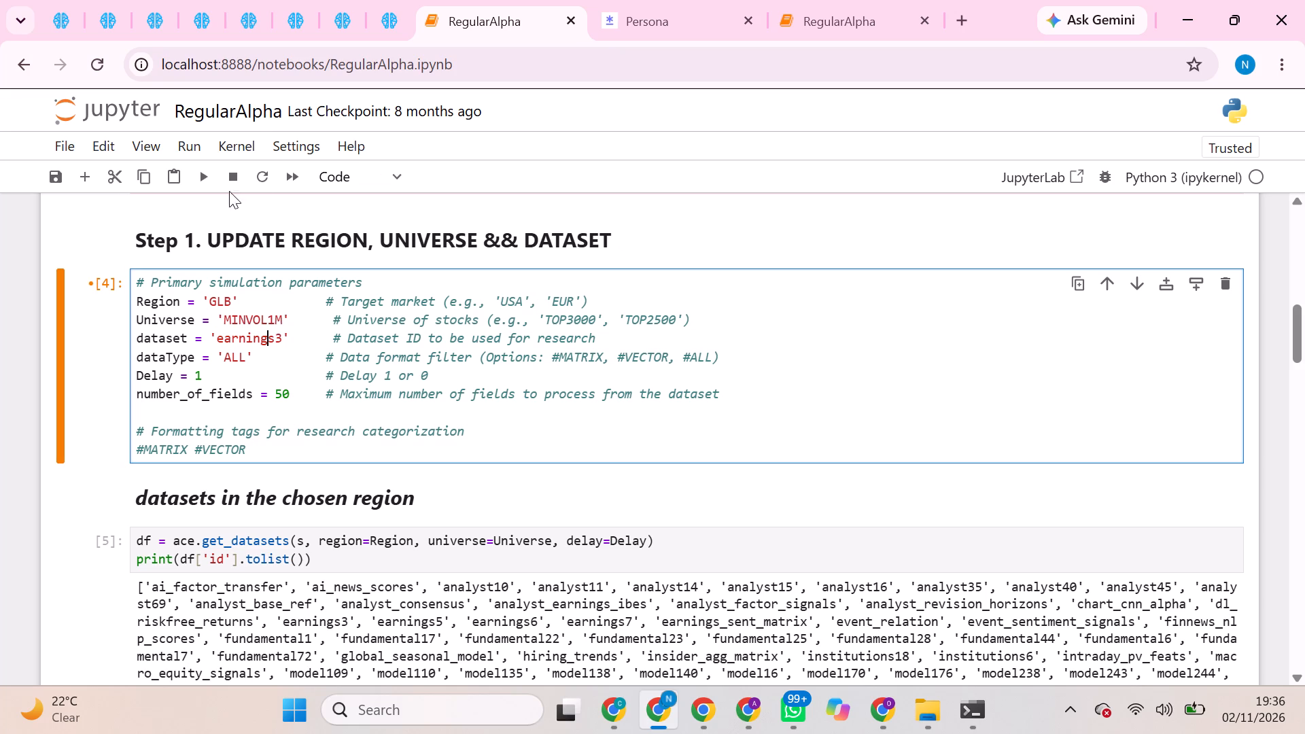
Restart the notebook's kernel and run all cells, confirming the restart.
left_click(254, 141)
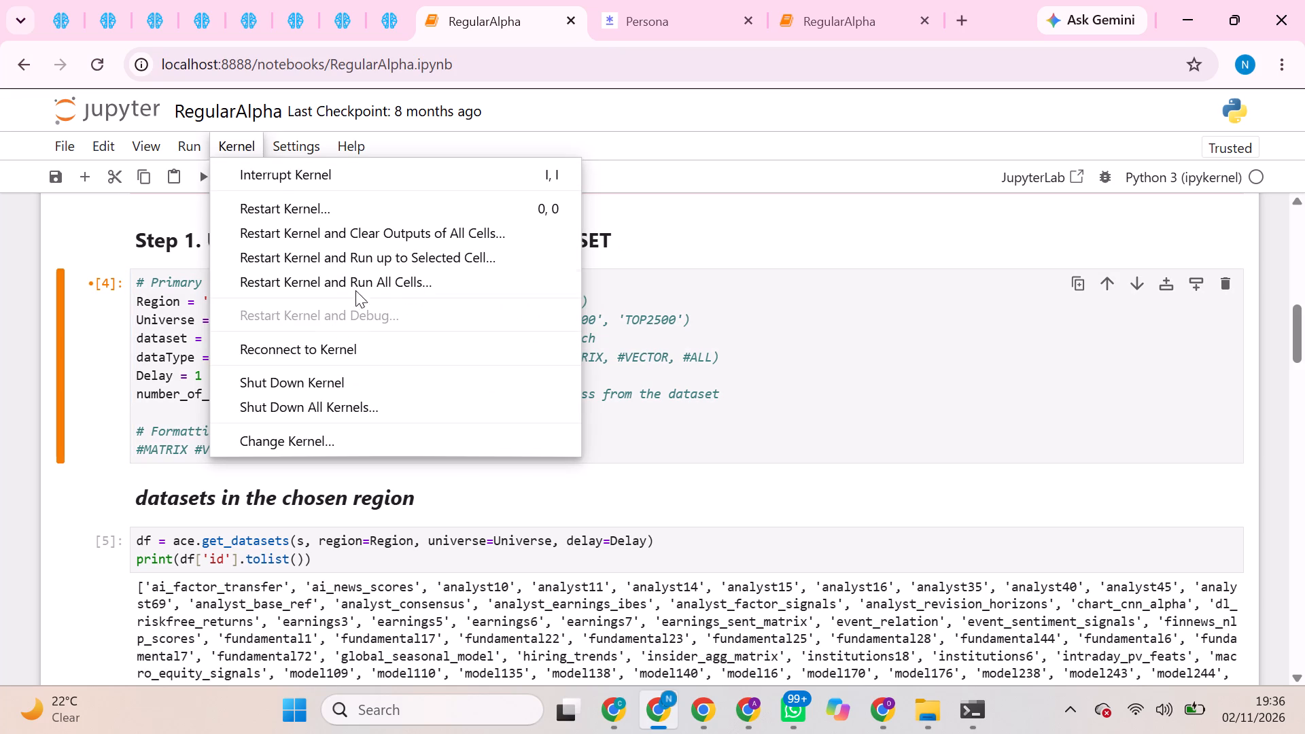
left_click(381, 279)
left_click(827, 440)
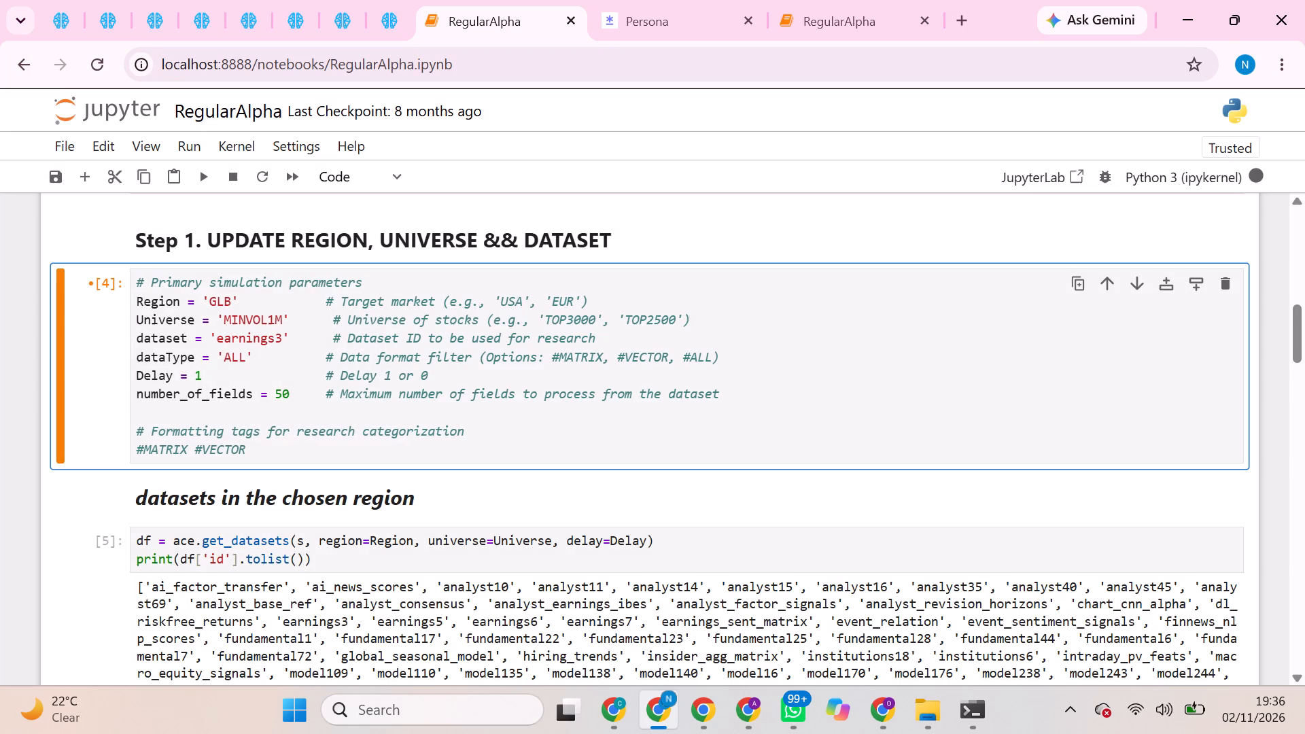
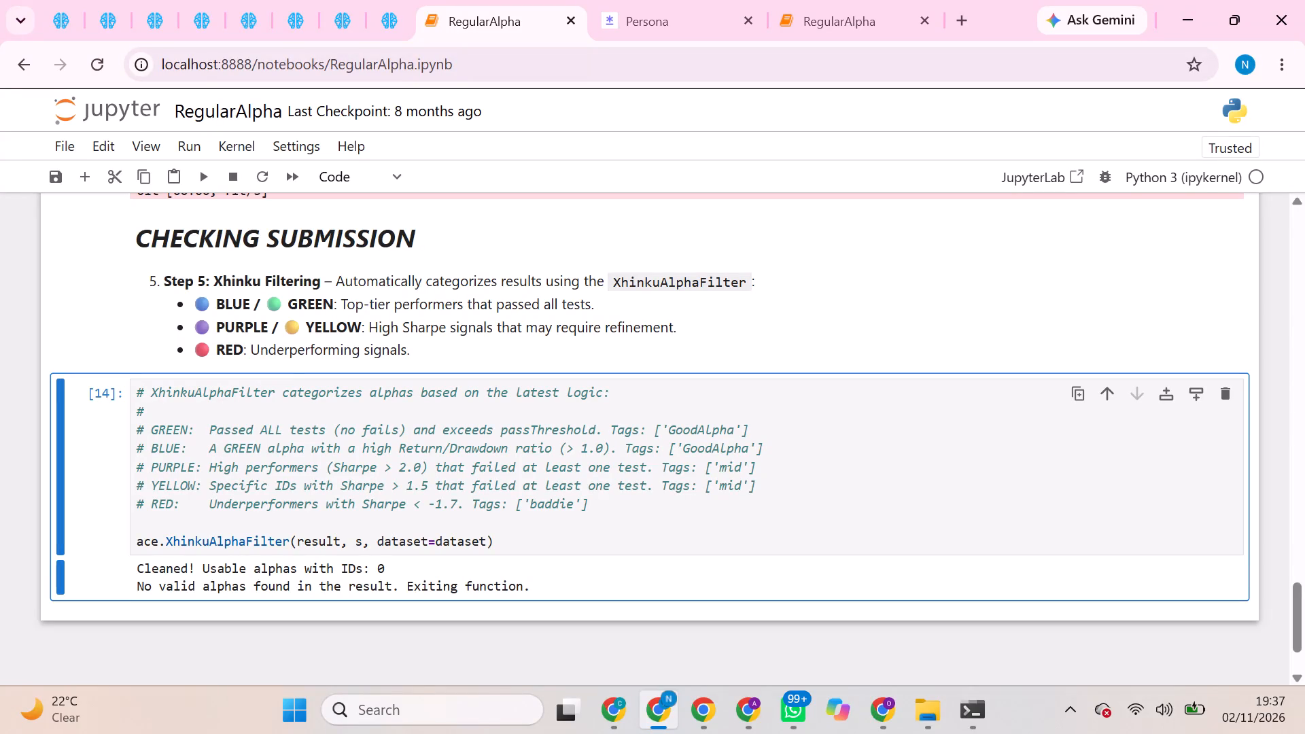
Return to the USA/D1/TOP2000 super simulation, dismiss its tutorial checks, and run the Prod Correlation check.
scroll(534, 398, "up", 3)
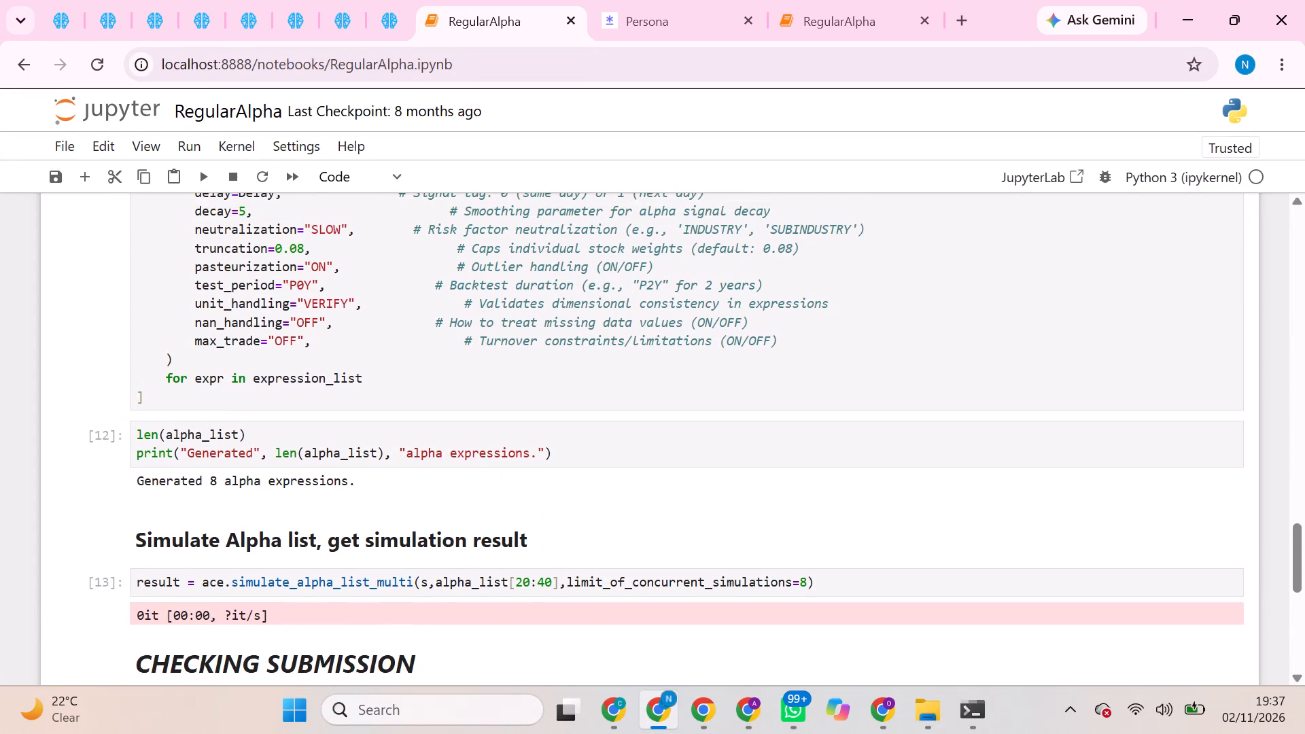
scroll(534, 398, "up", 3)
left_click(92, 0)
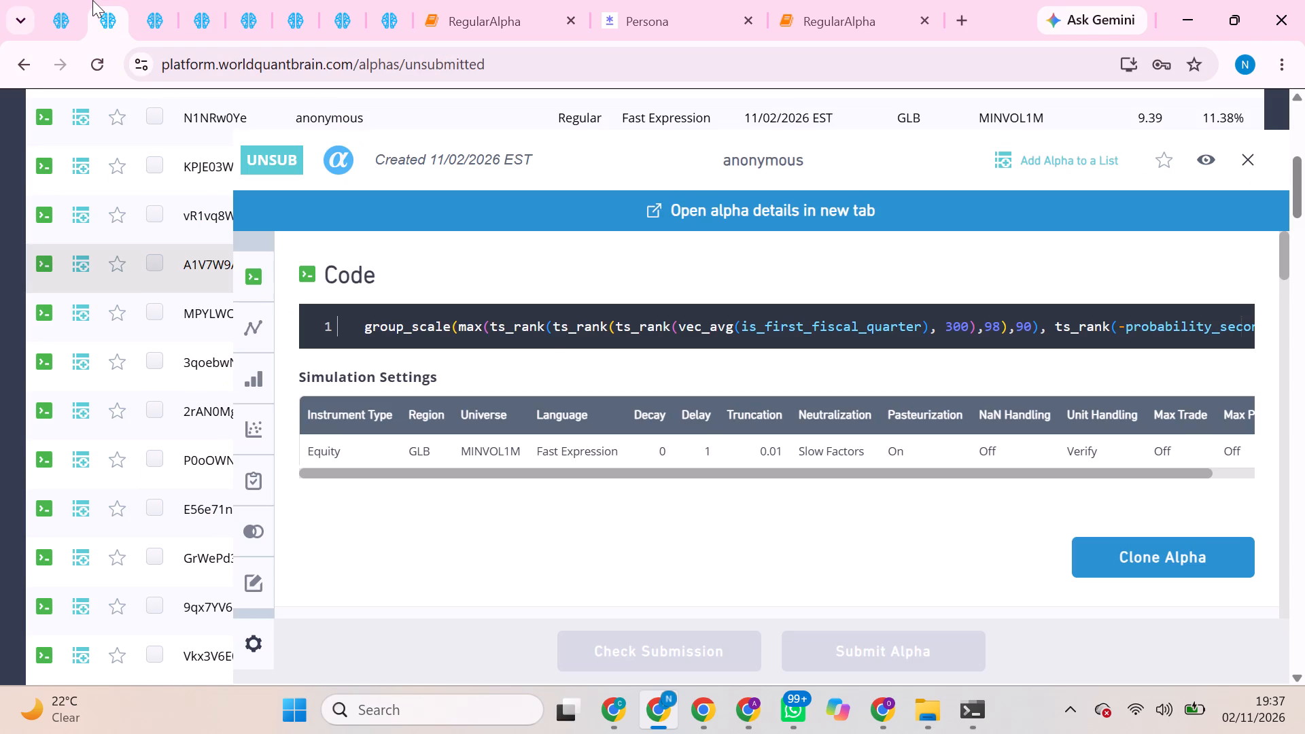
left_click_drag(22, 0, 43, 1)
left_click(43, 1)
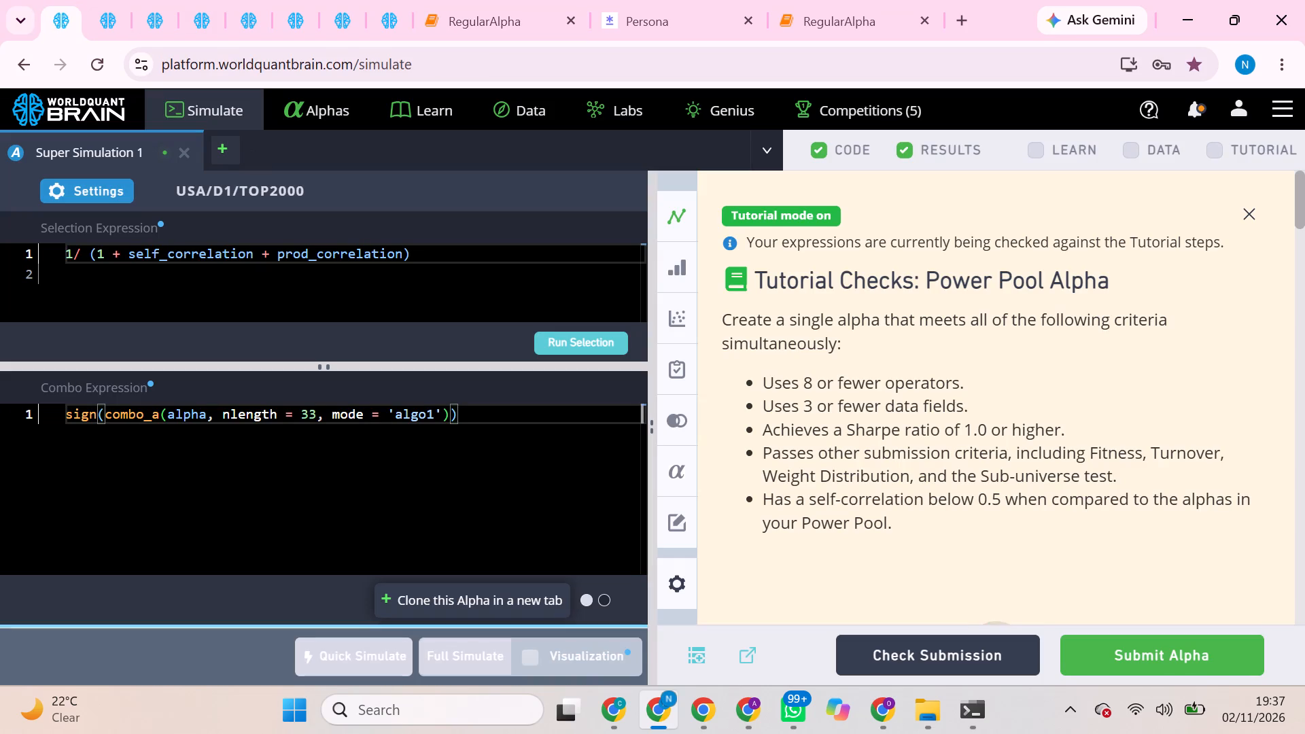
left_click_drag(1253, 287, 1255, 149)
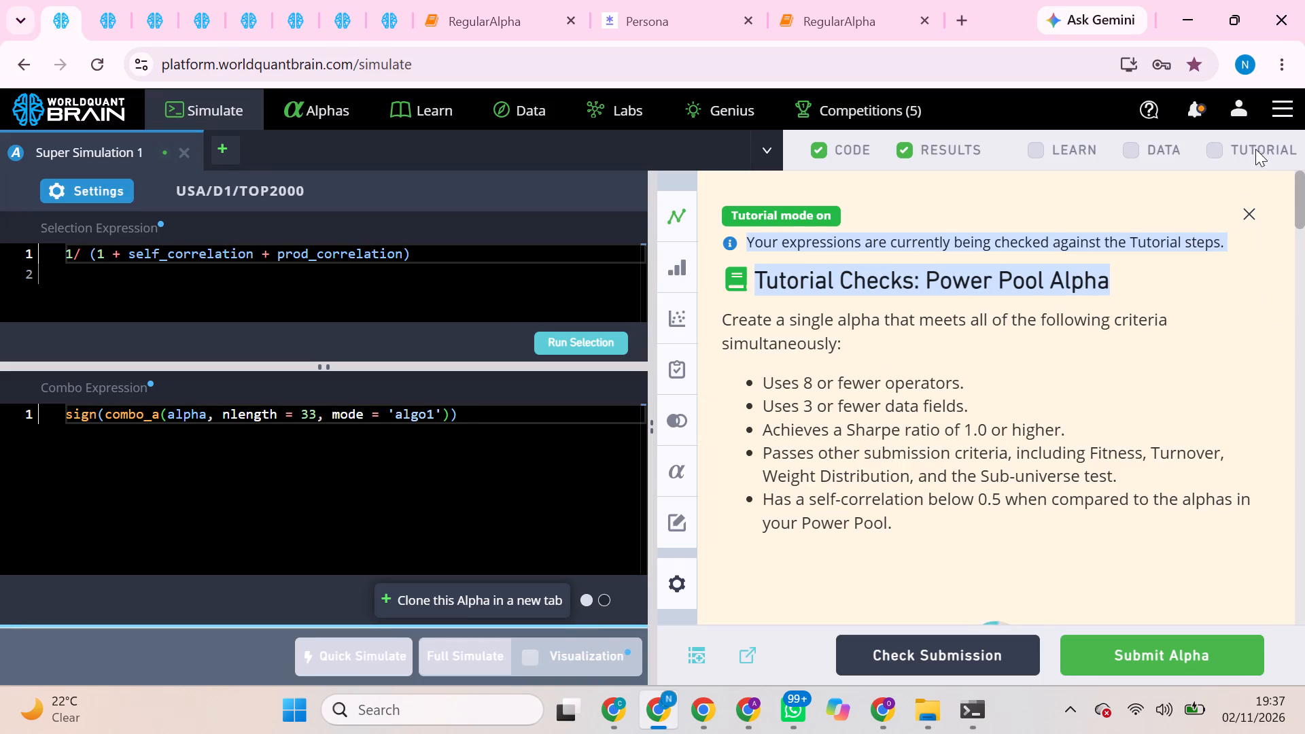
left_click_drag(1255, 149, 1245, 215)
left_click(1245, 215)
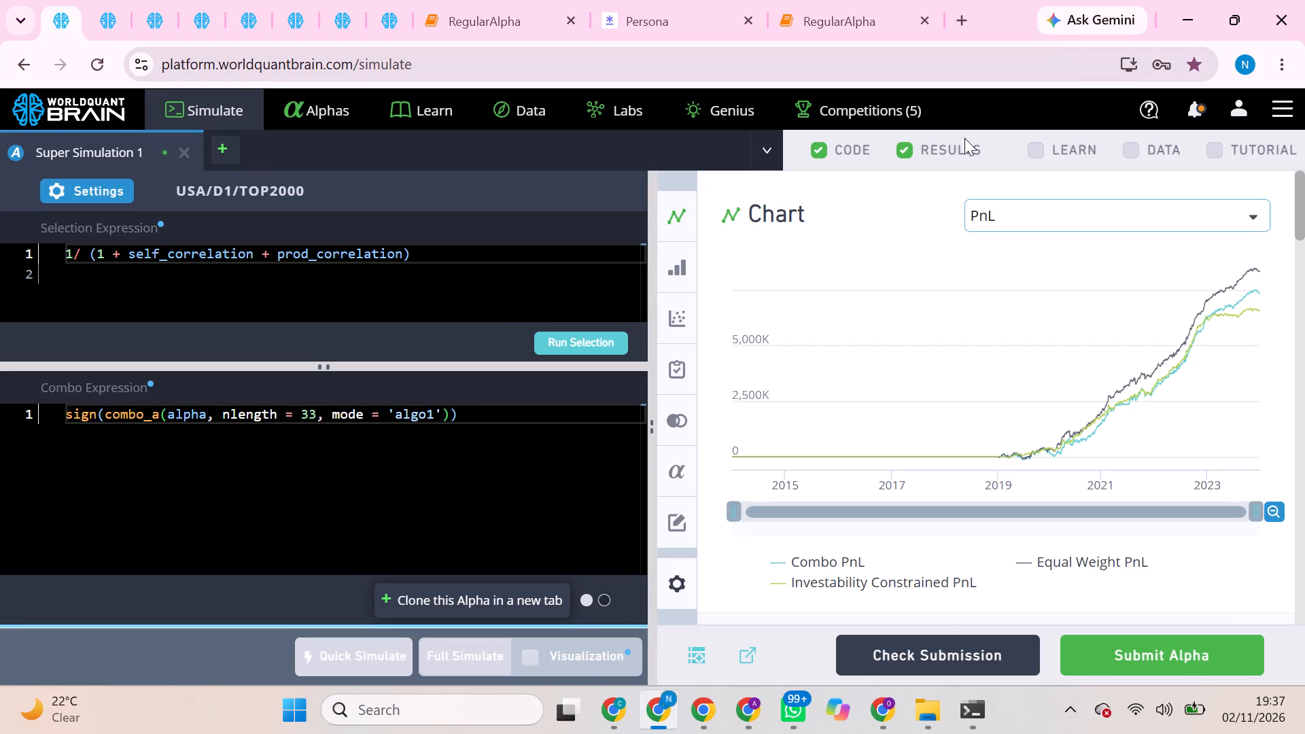
scroll(1022, 279, "down", 10)
scroll(1024, 383, "down", 2)
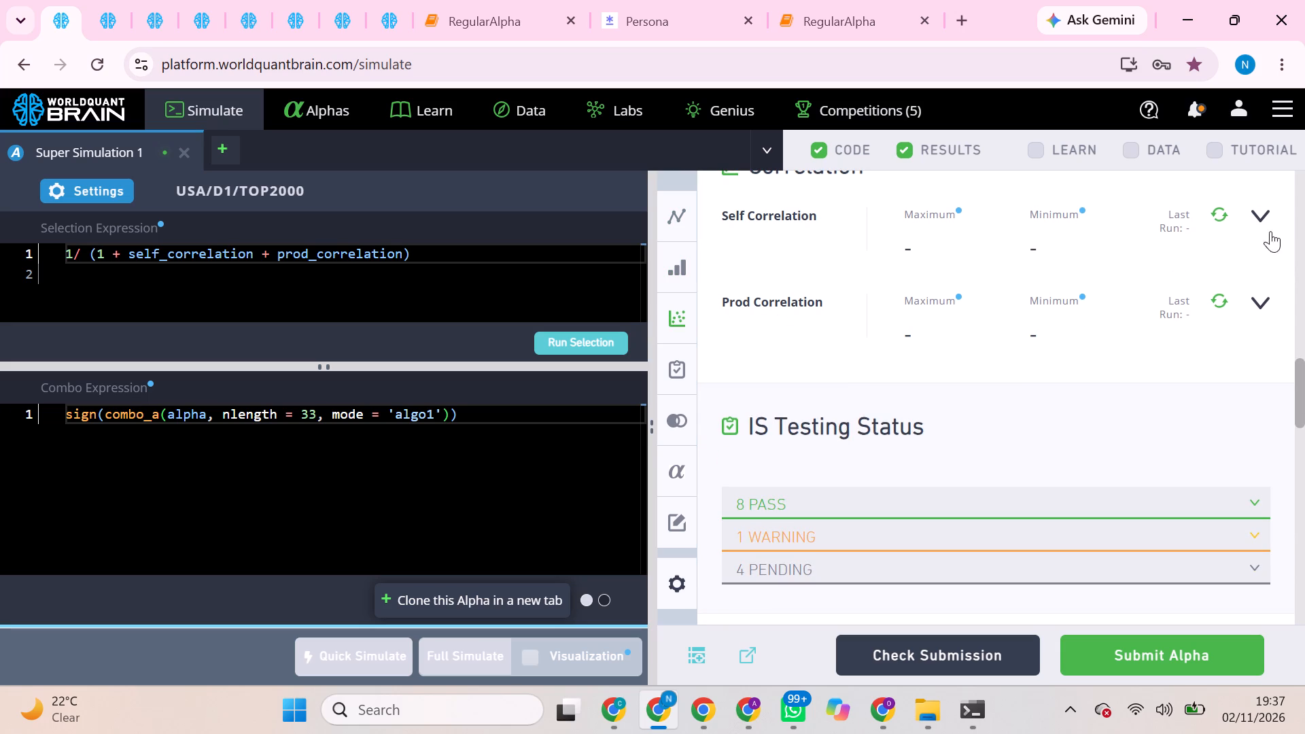
left_click(1217, 307)
Set nlength to 21 in the super alpha's combo expression, rerun the selection, and start a full simulation.
double_click(313, 415)
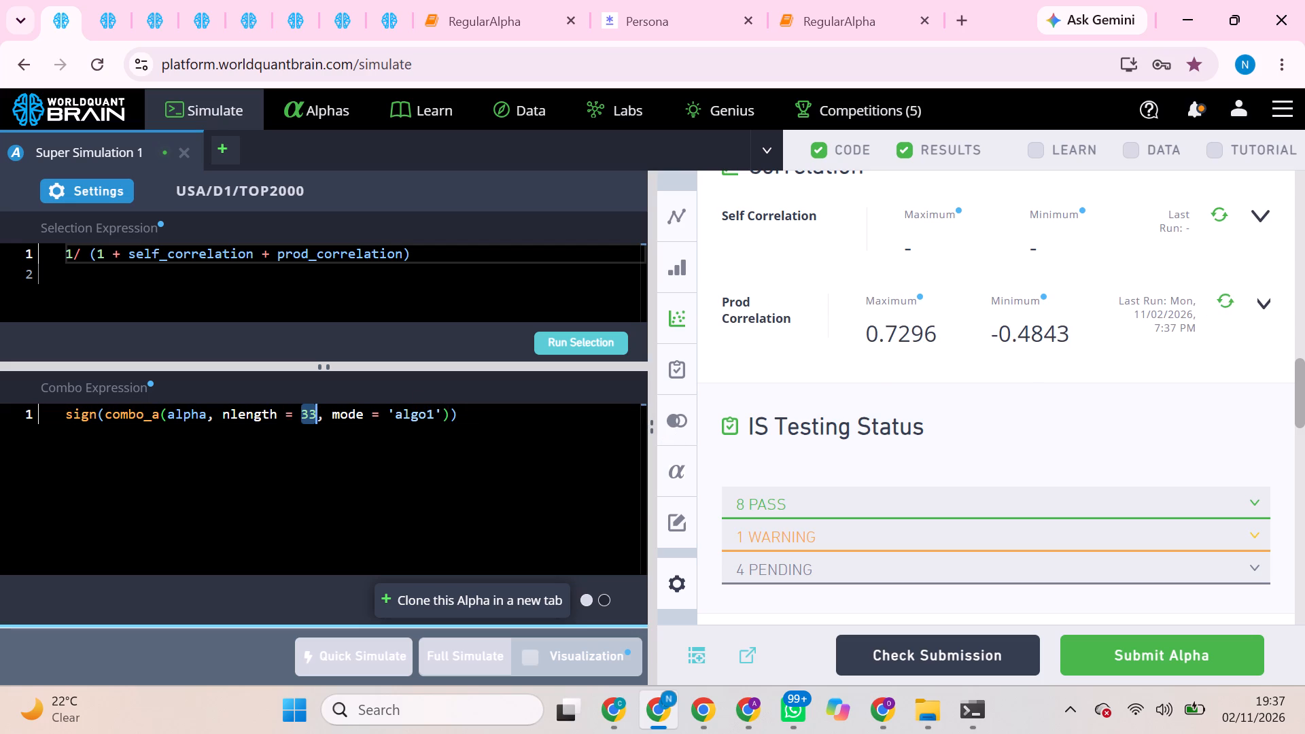
key("2")
key("1")
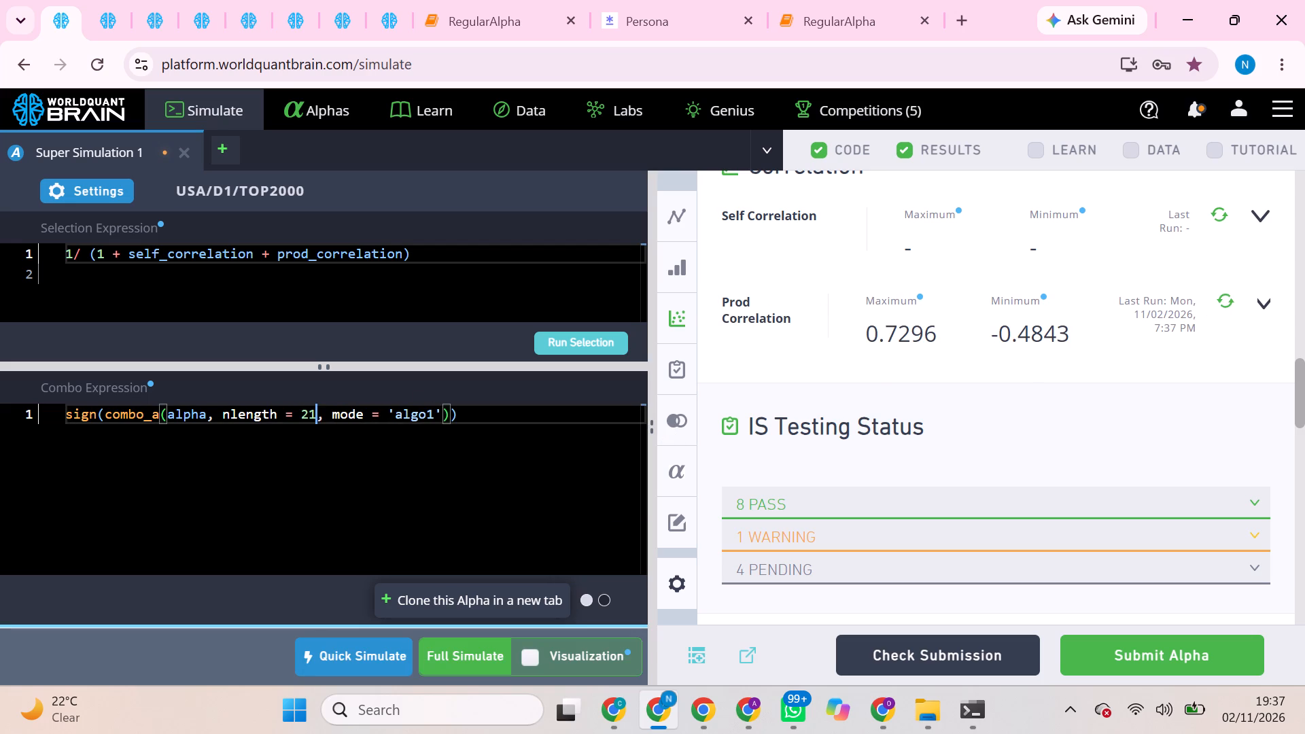
left_click(586, 340)
left_click(477, 659)
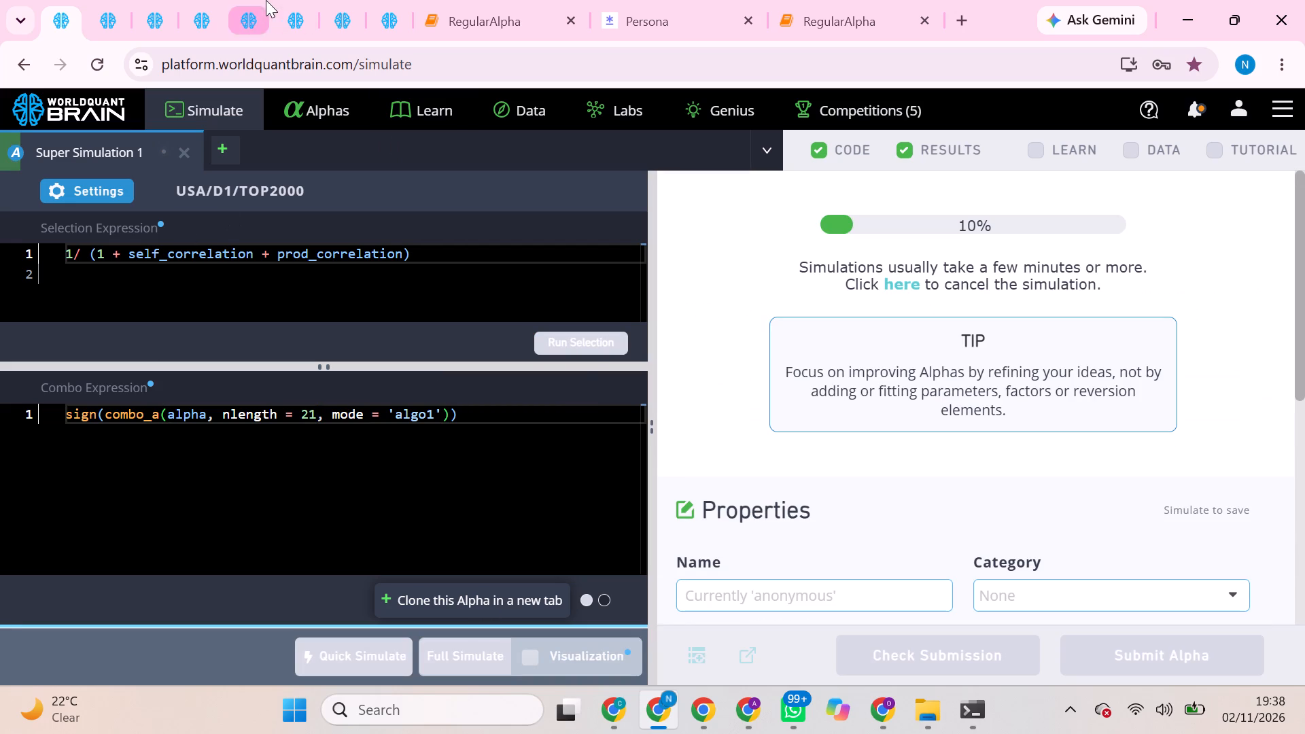
Change the alpha_list slice in the RegularAlpha notebook's simulate_alpha_list_multi cell to [0:10].
left_click(418, 0)
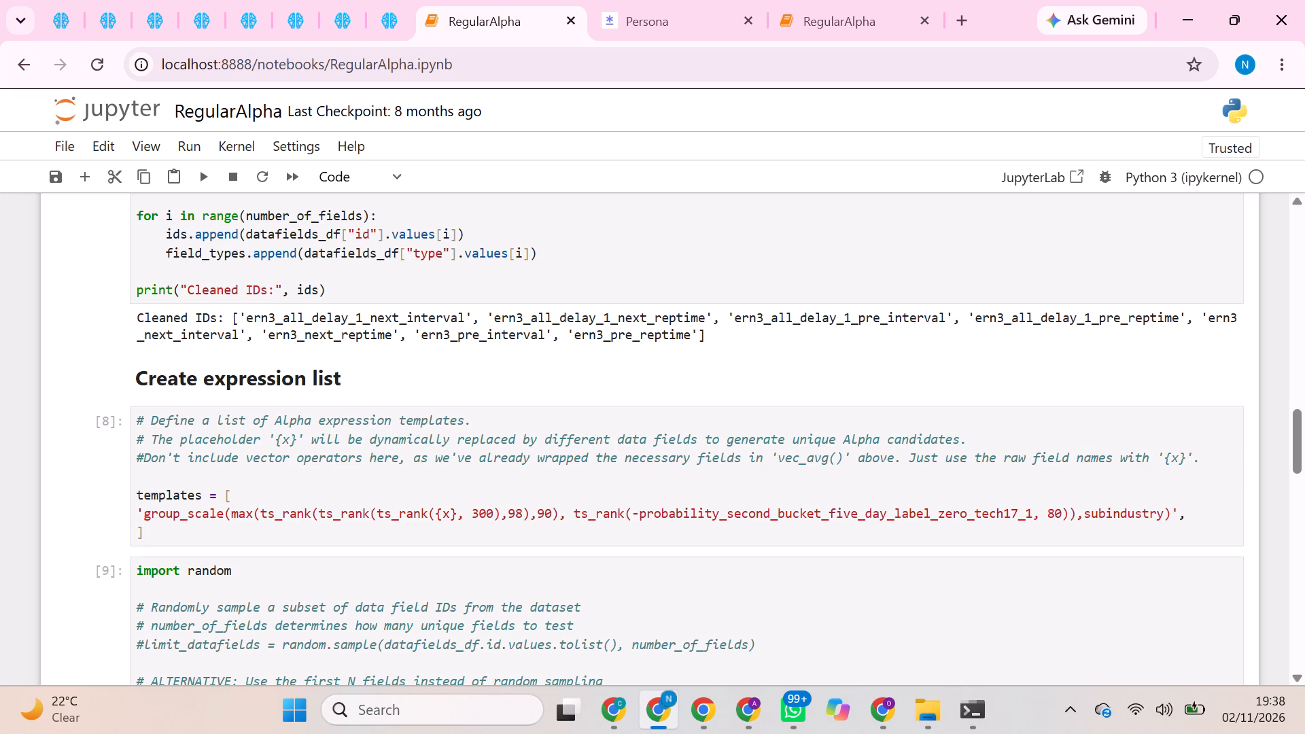
scroll(383, 304, "down", 8)
scroll(386, 399, "down", 6)
scroll(390, 396, "up", 3)
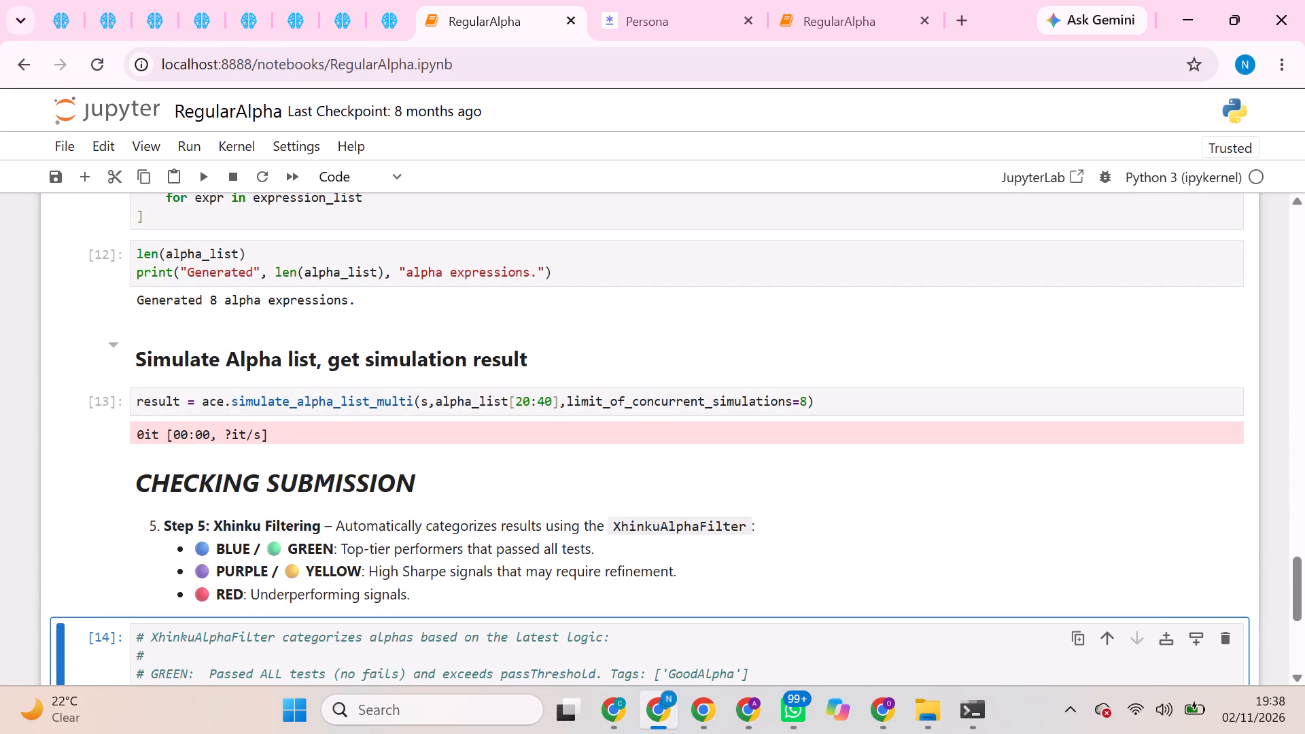
left_click(523, 403)
key("BackSpace")
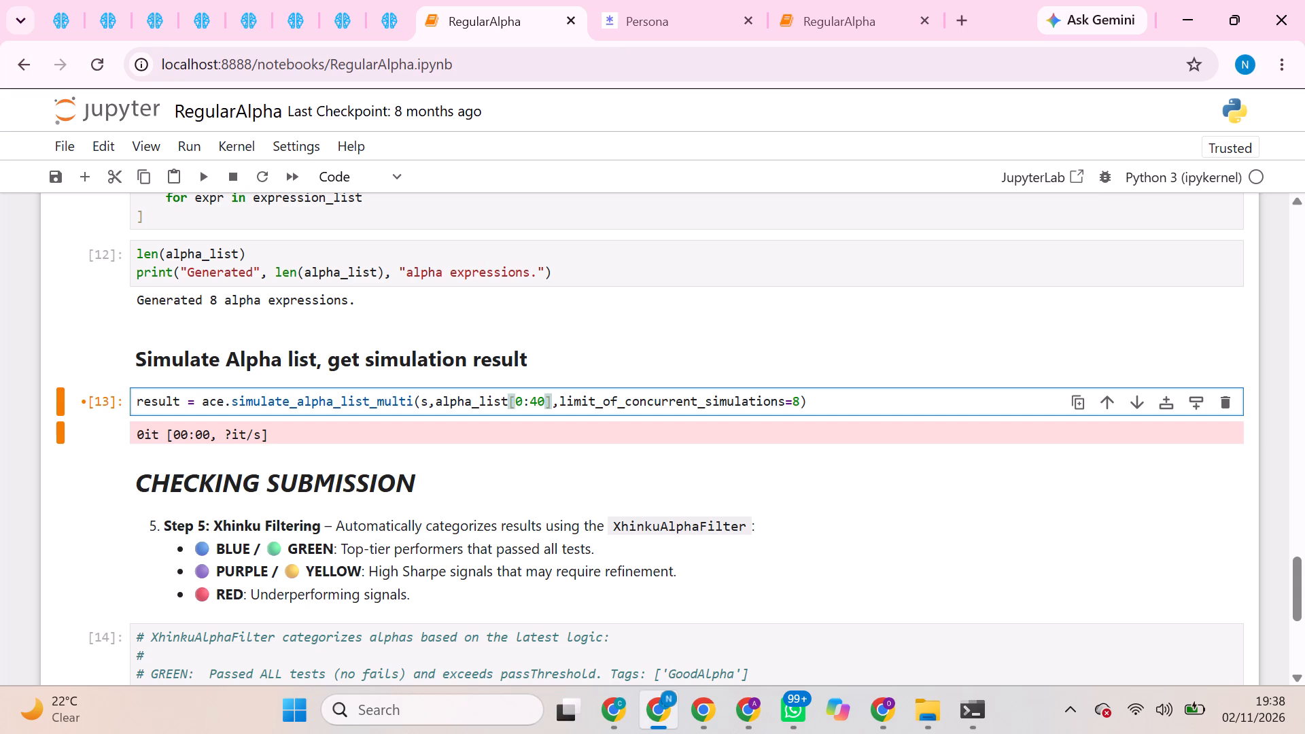
left_click(539, 399)
key("BackSpace")
key("2")
key("BackSpace")
key("1")
Restart the notebook's kernel and run all cells, confirming the restart.
left_click(255, 147)
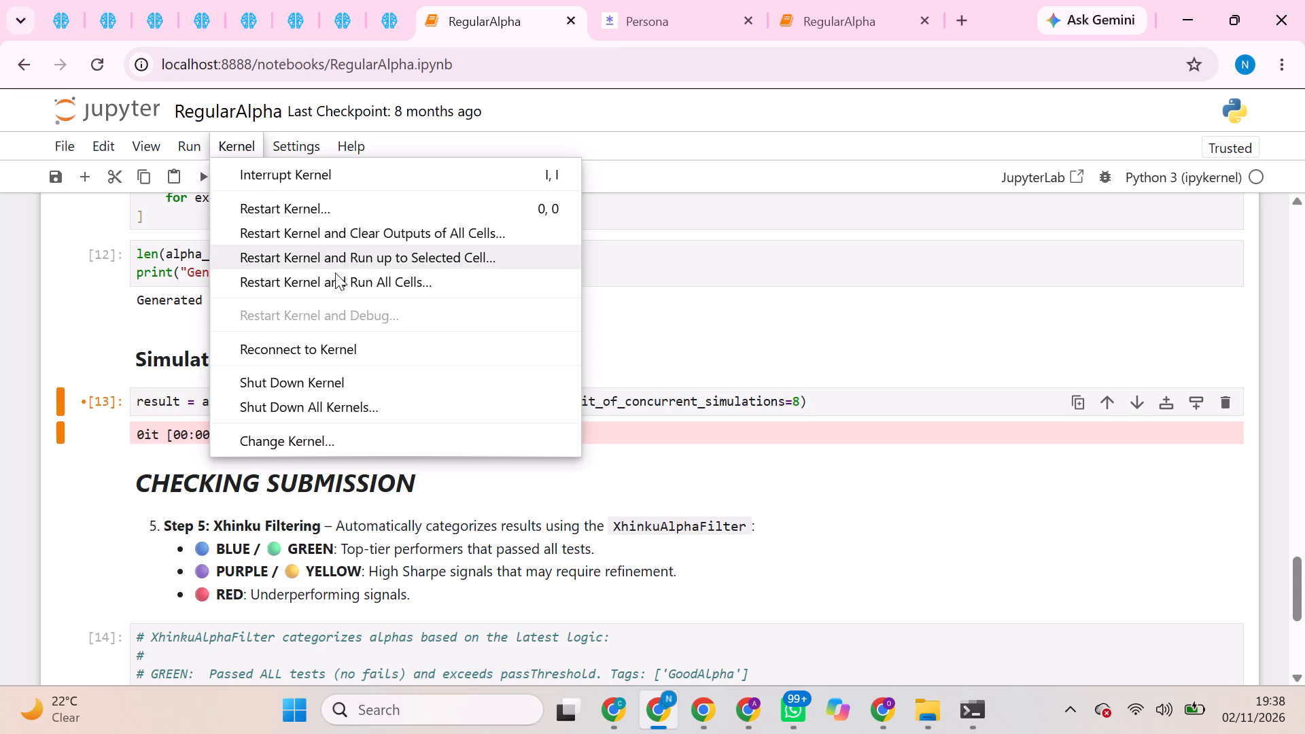
left_click(352, 290)
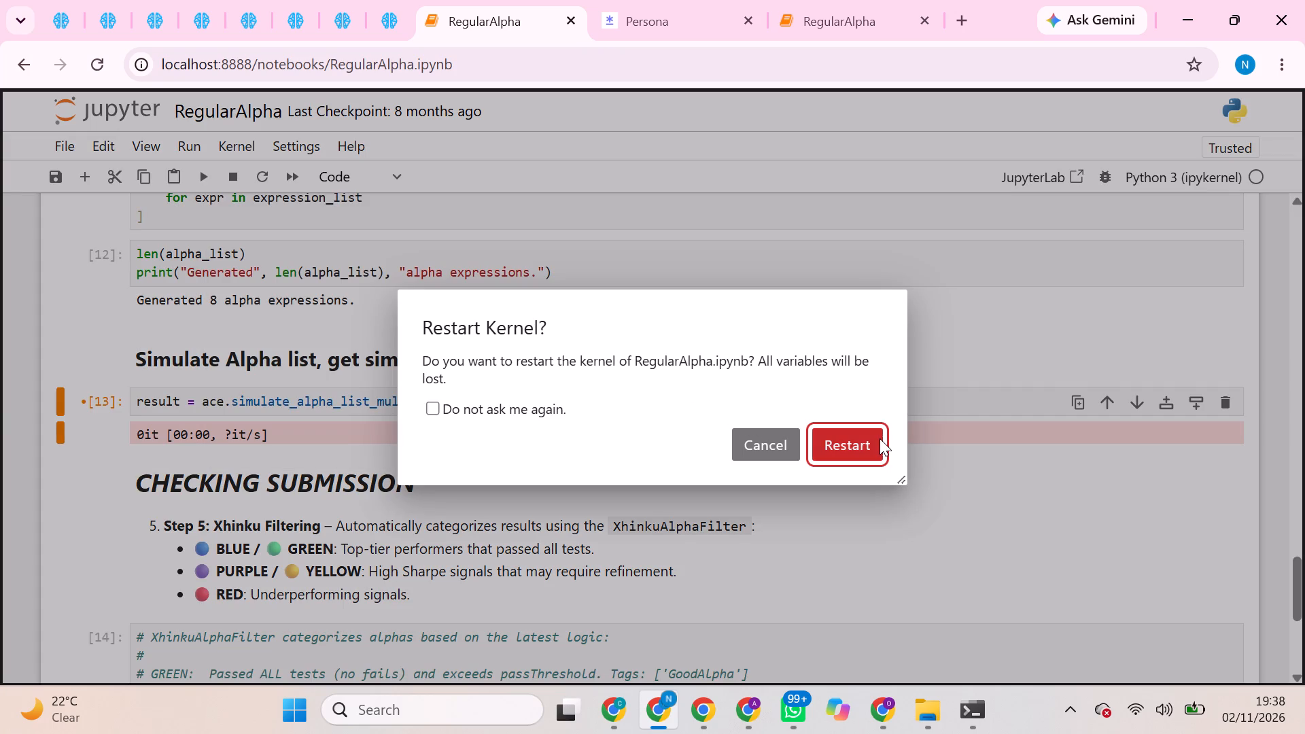
left_click(873, 442)
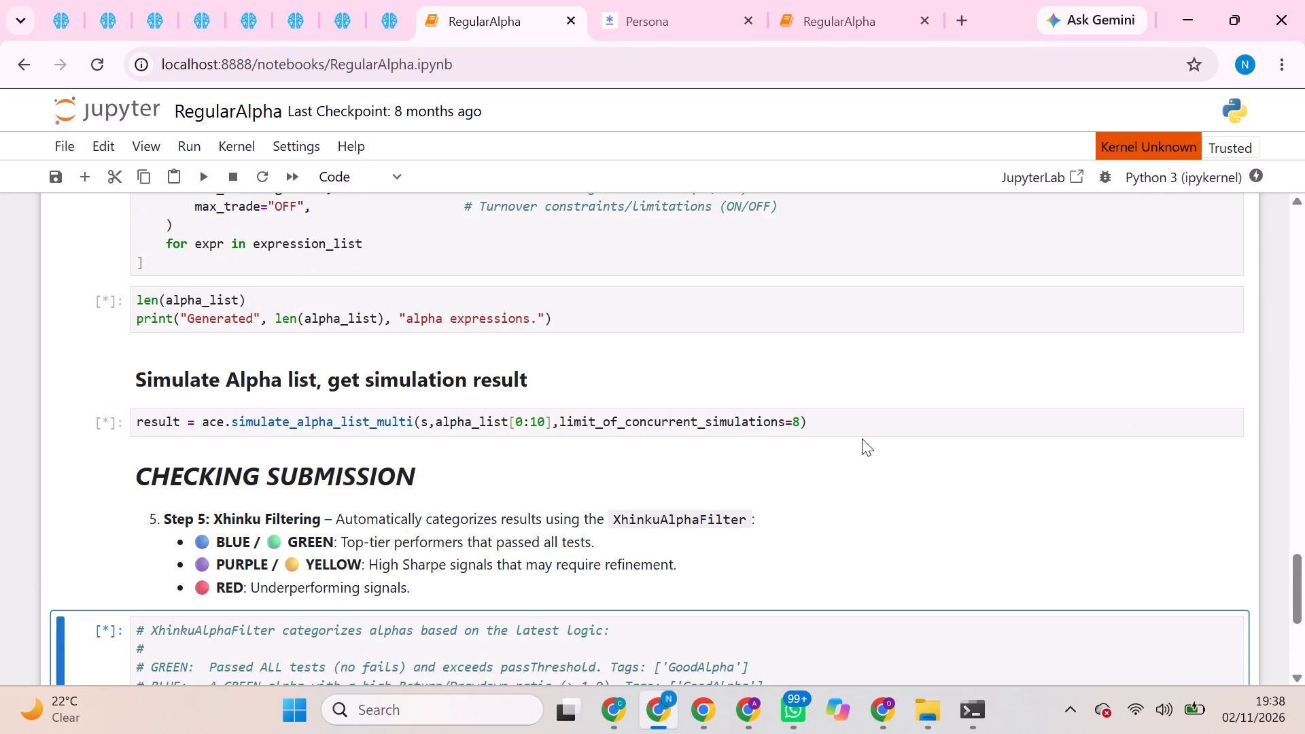
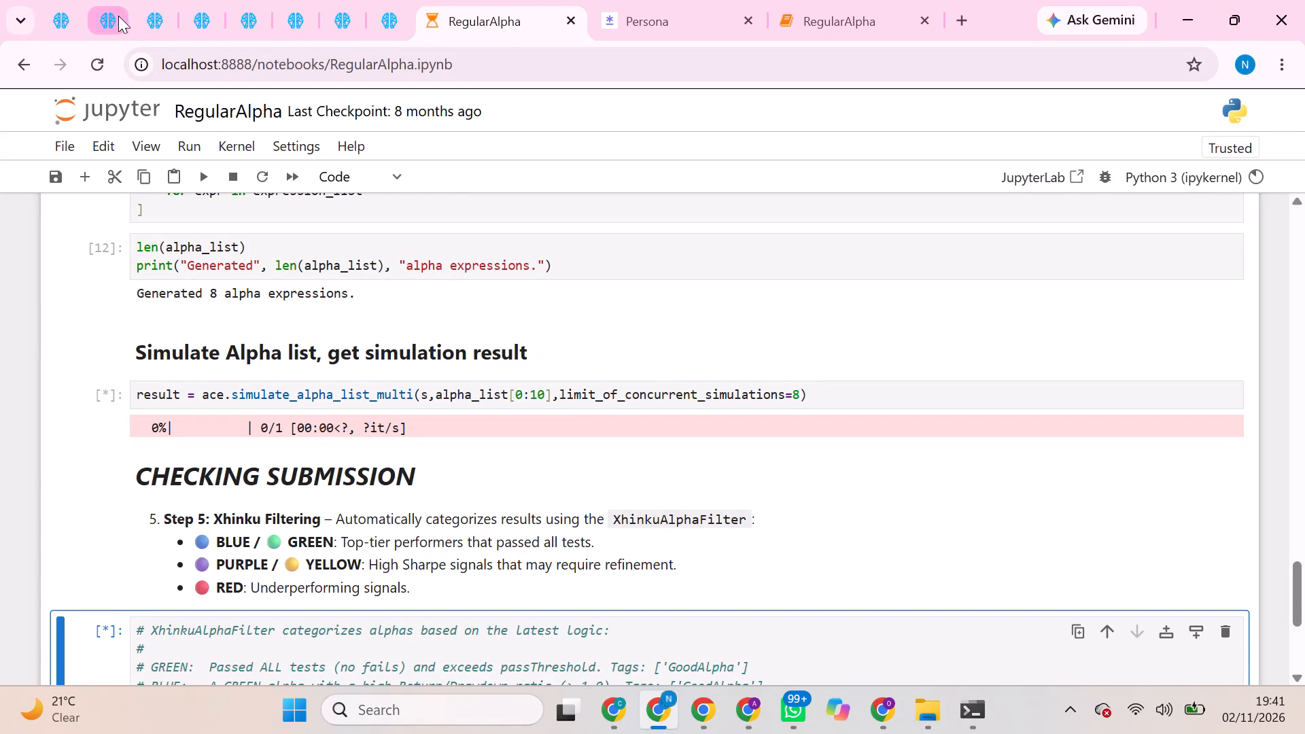
Return to the USA/D1/TOP2000 super simulation, dismiss its tutorial checks, and run the Prod Correlation and Self Correlation checks.
left_click(62, 4)
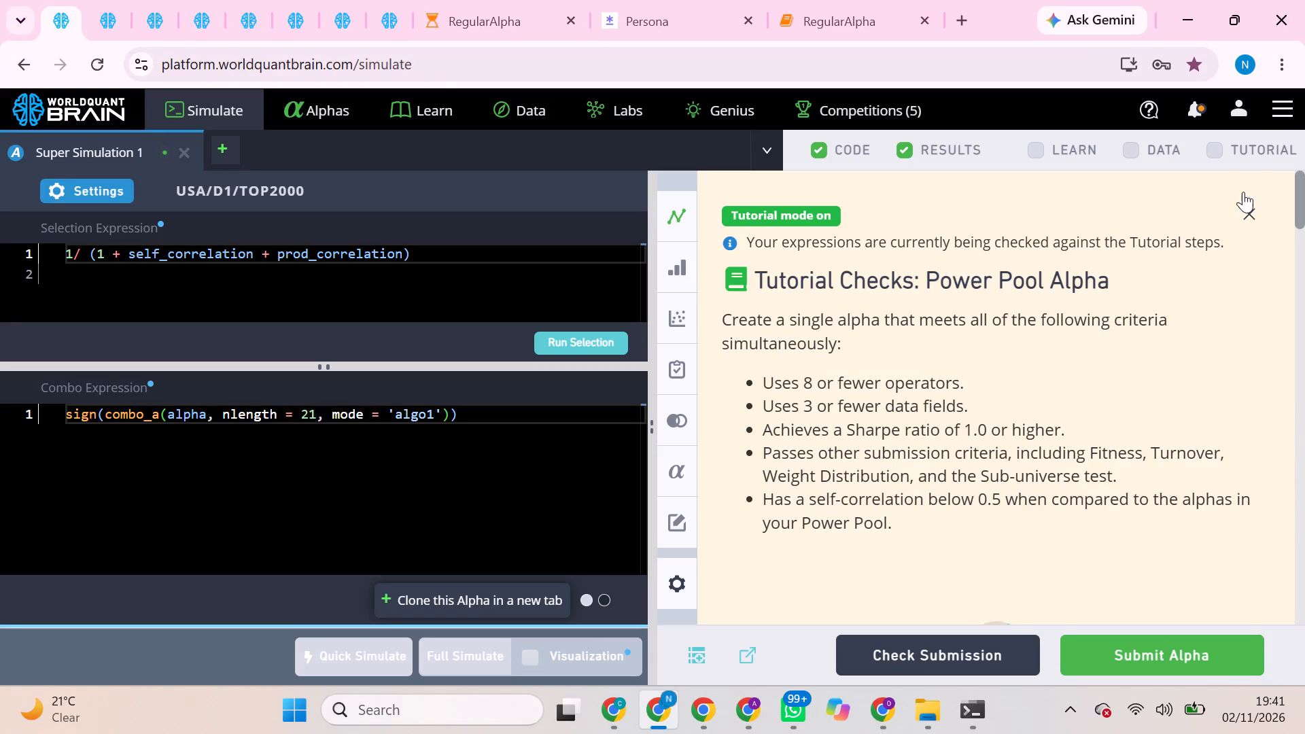
left_click(1257, 208)
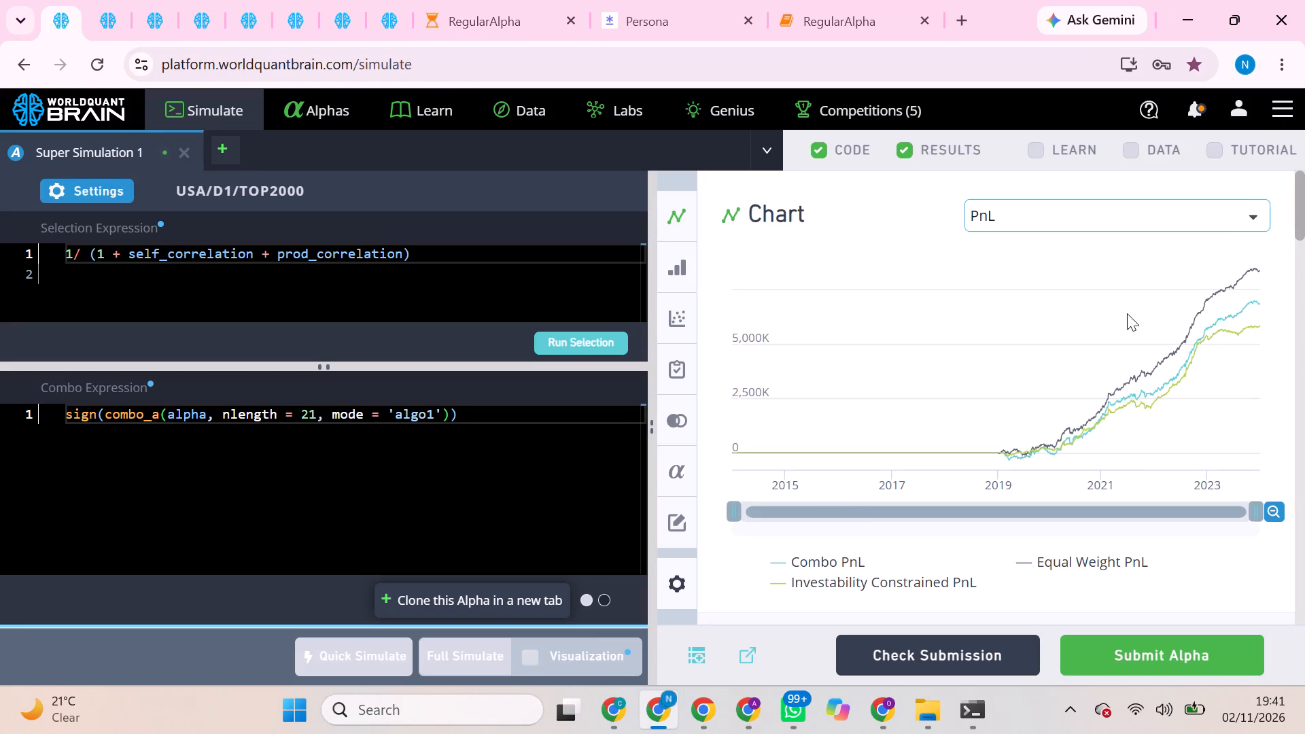
scroll(859, 505, "down", 11)
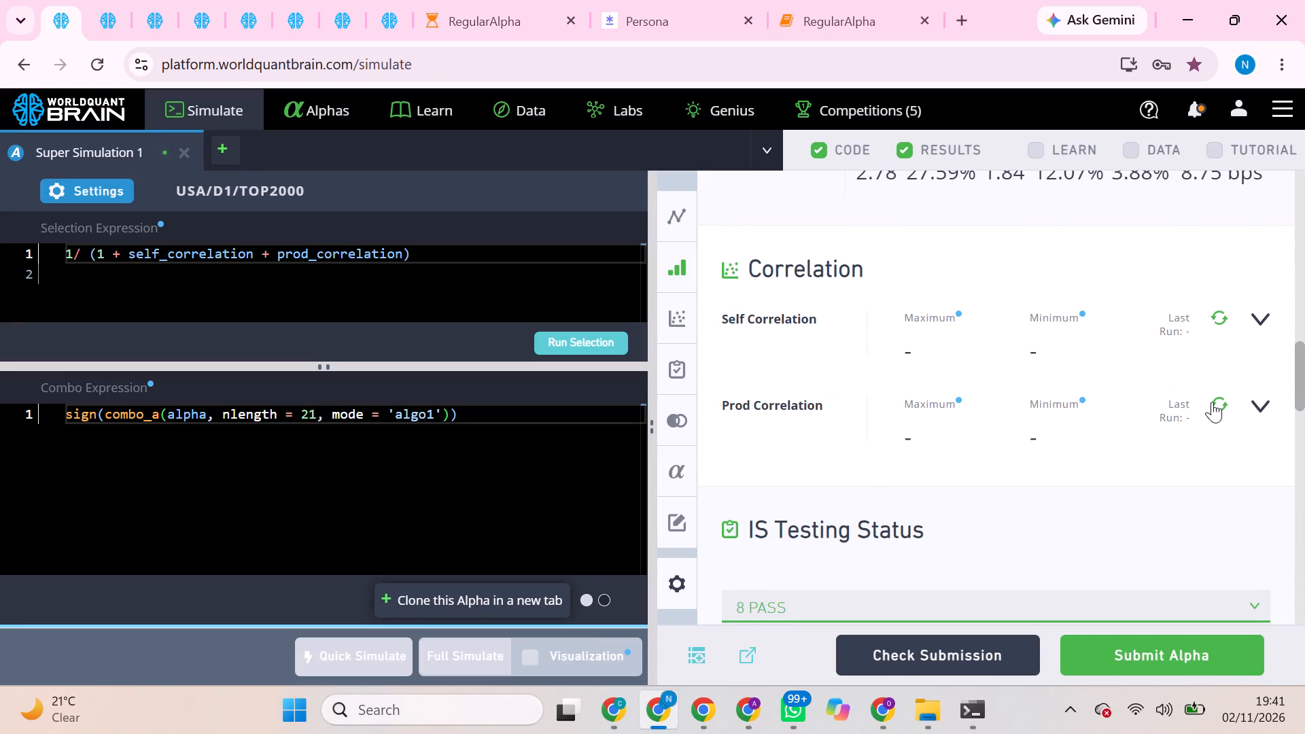
left_click(1214, 406)
scroll(1016, 523, "down", 1)
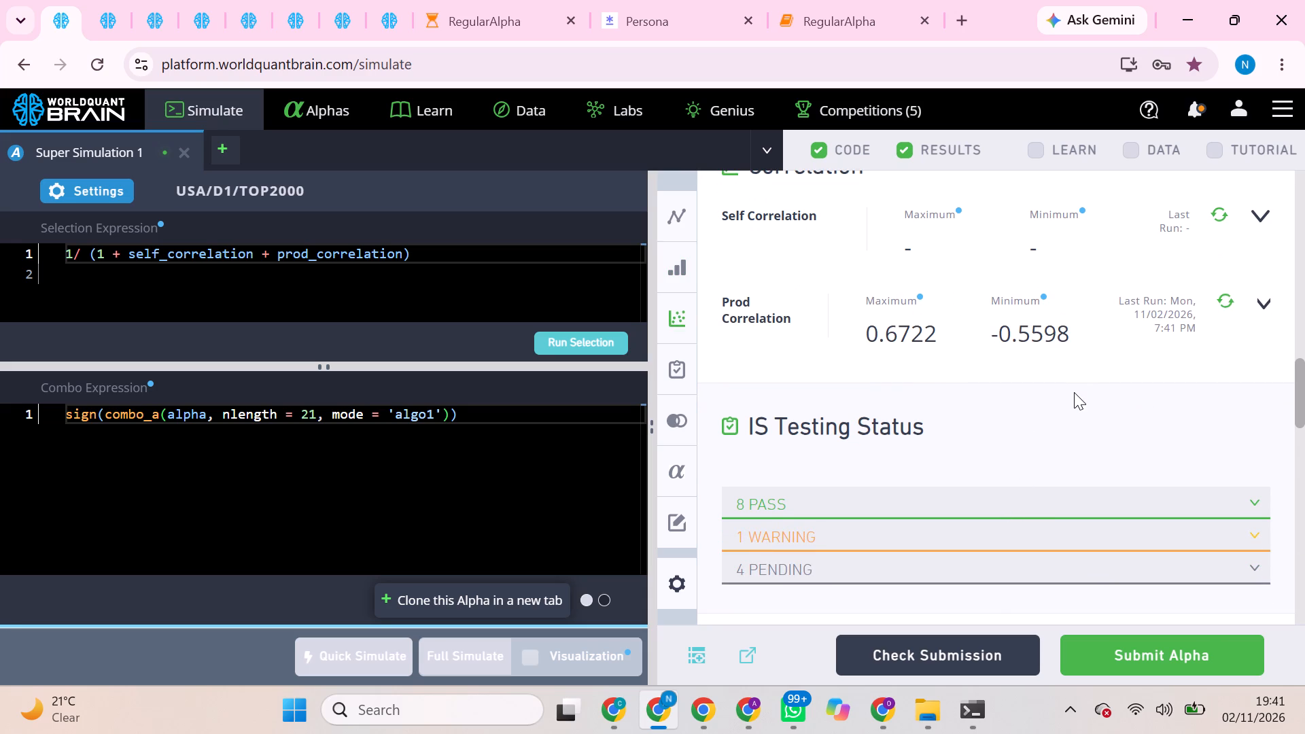
left_click(1223, 217)
Look through the super alpha's properties and selected alphas, and expand its Performance Comparison to run it.
scroll(1189, 357, "down", 3)
scroll(1172, 409, "down", 8)
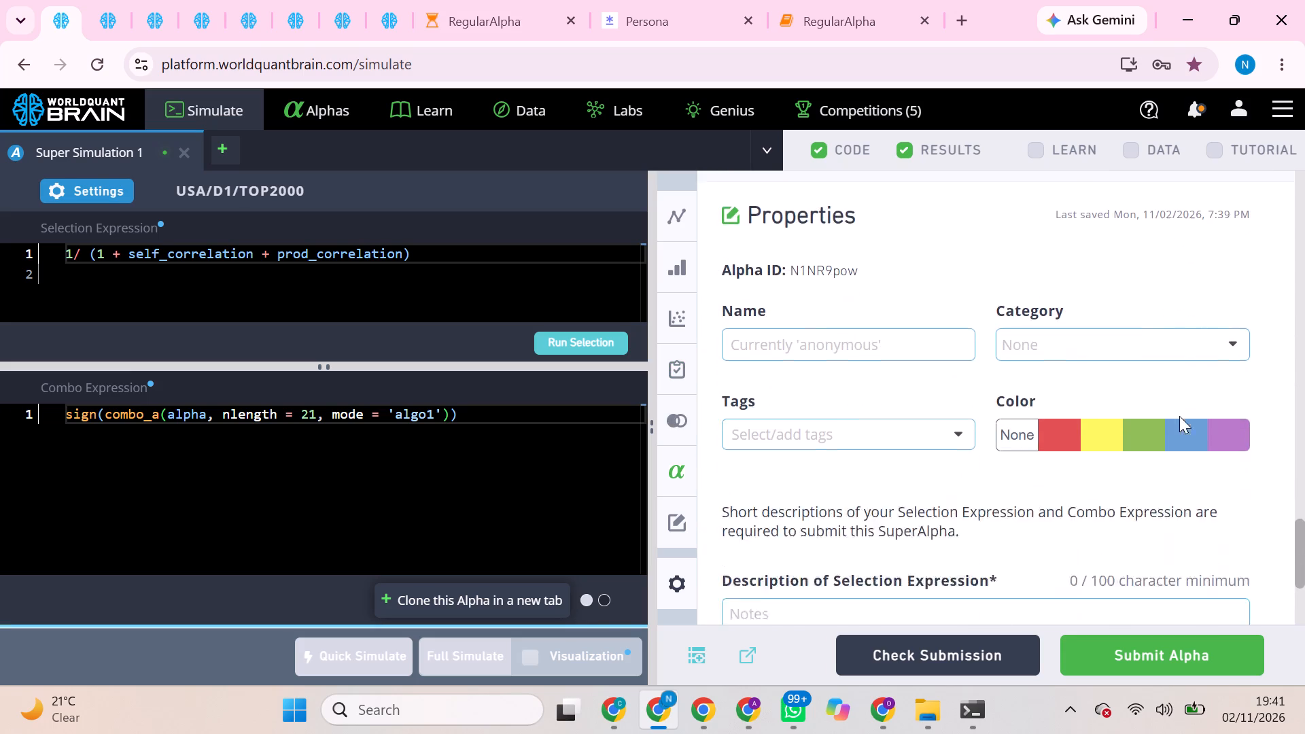
scroll(1180, 417, "down", 3)
scroll(1181, 417, "up", 7)
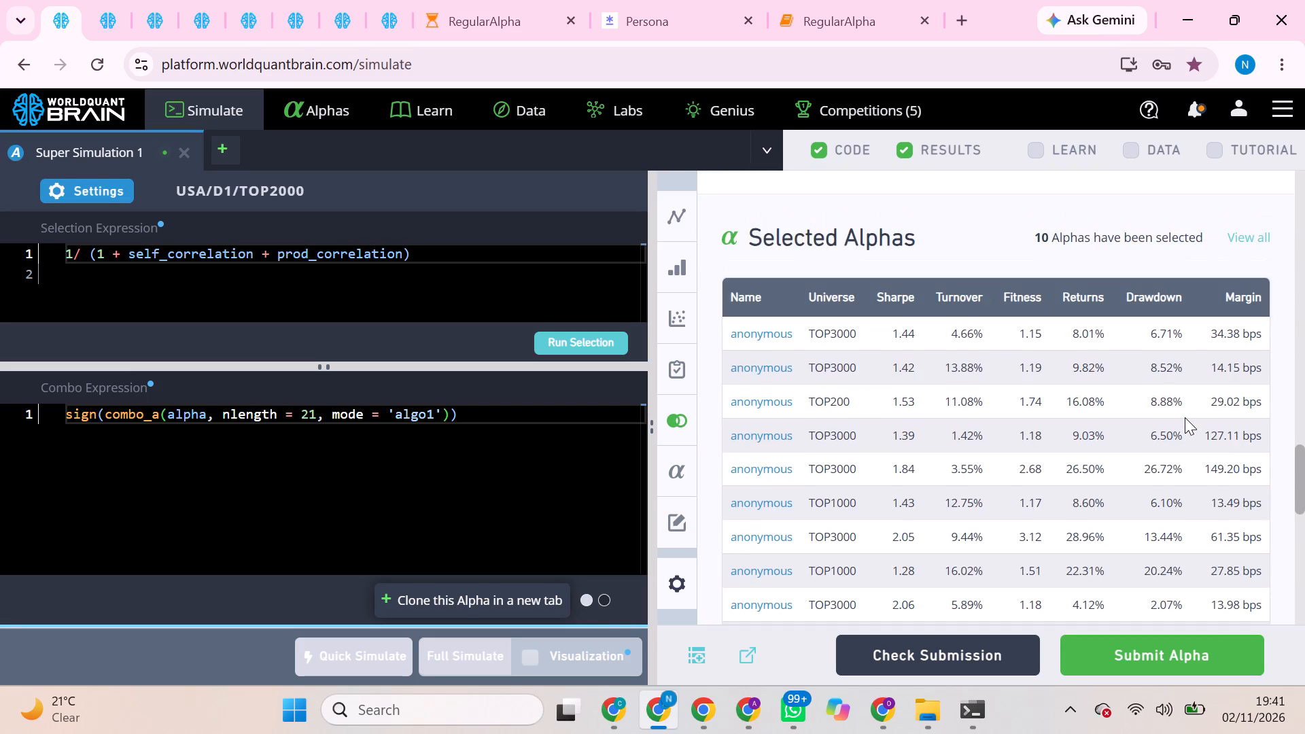
scroll(1185, 417, "up", 2)
left_click(1262, 333)
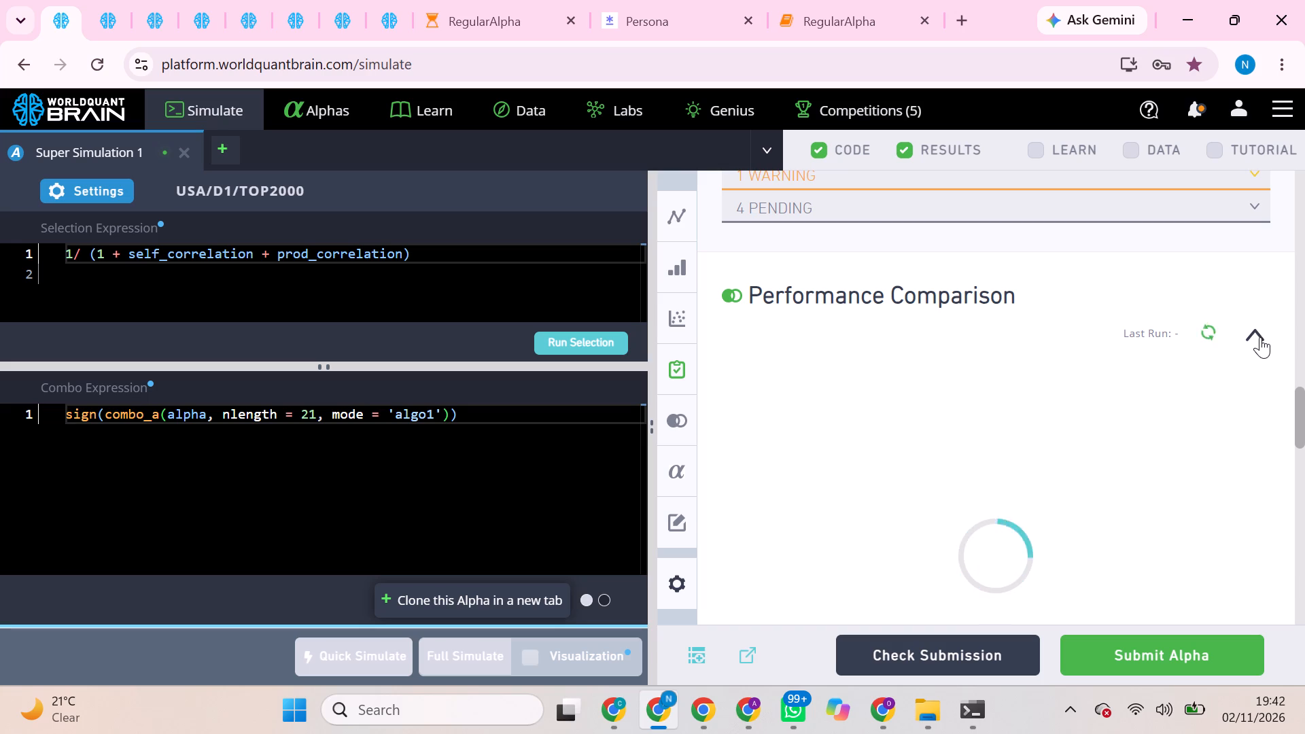
scroll(1260, 337, "down", 1)
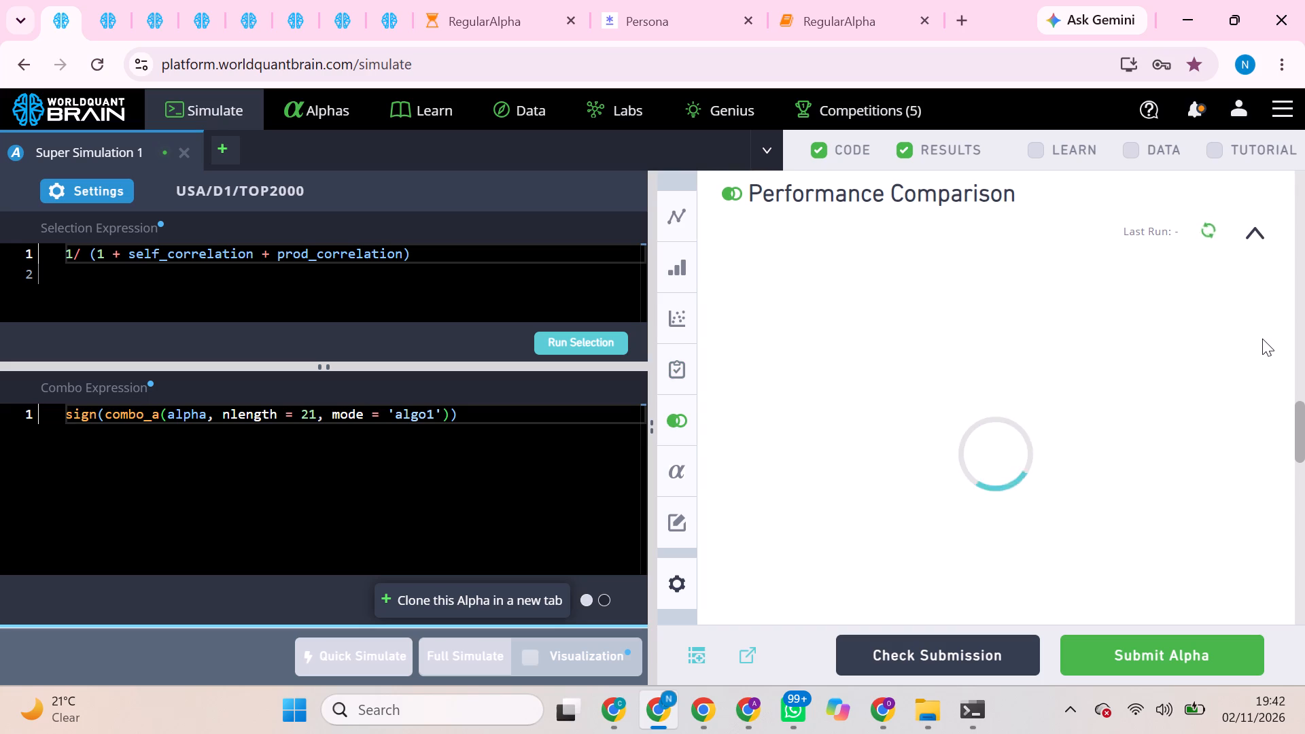
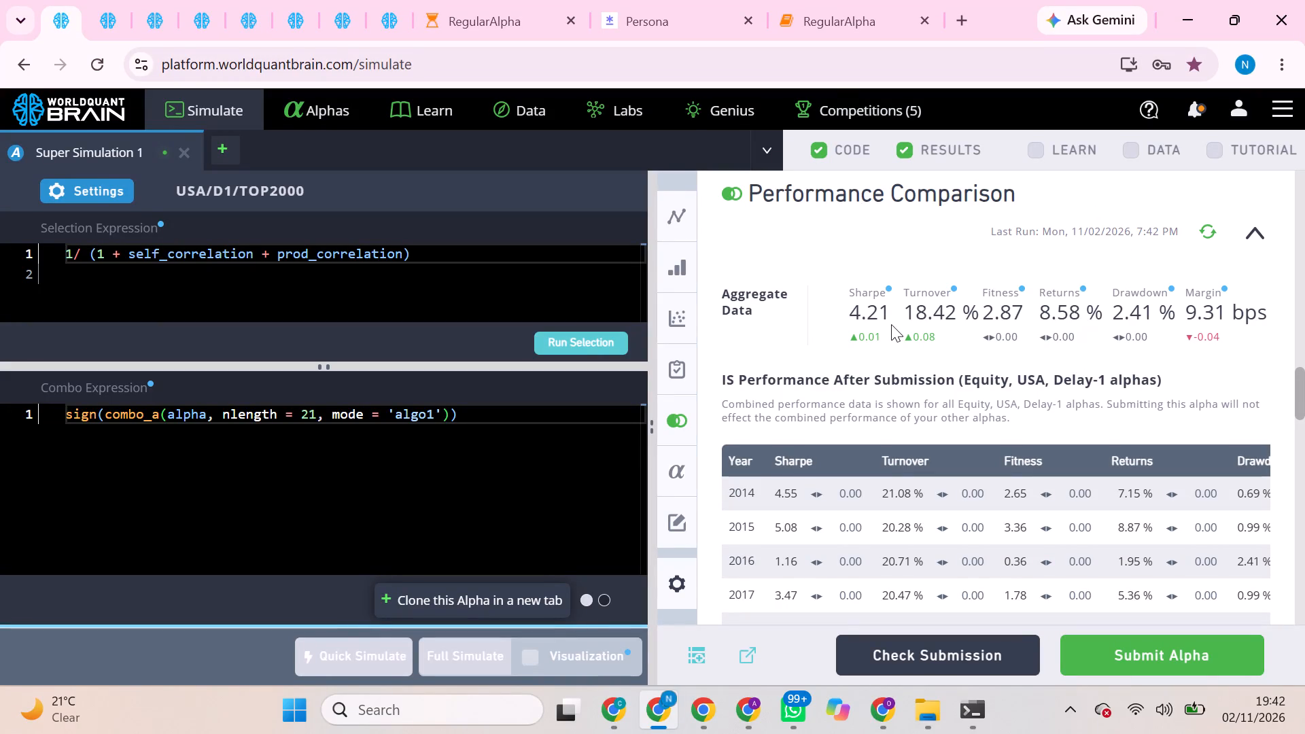
Copy the super alpha's full selection expression, 1/ (1 + self_correlation + prod_correlation).
triple_click(391, 258)
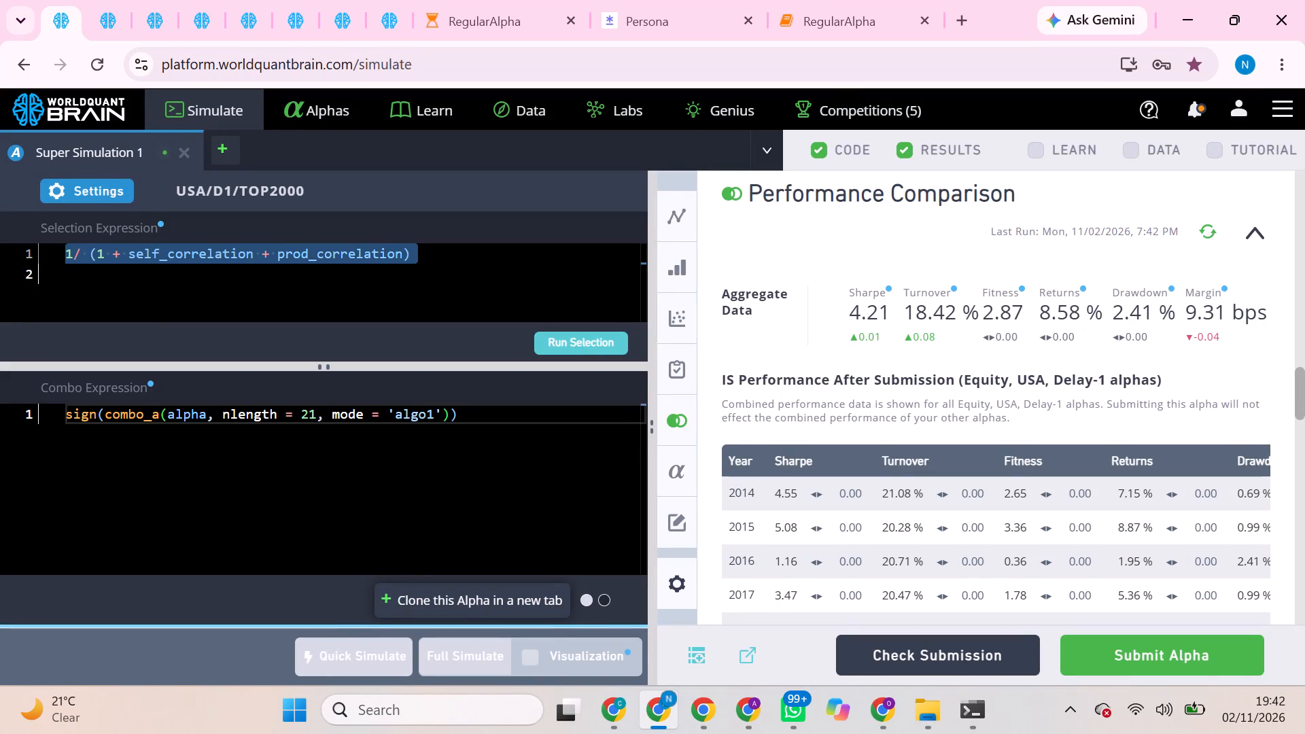
key("ctrl+c")
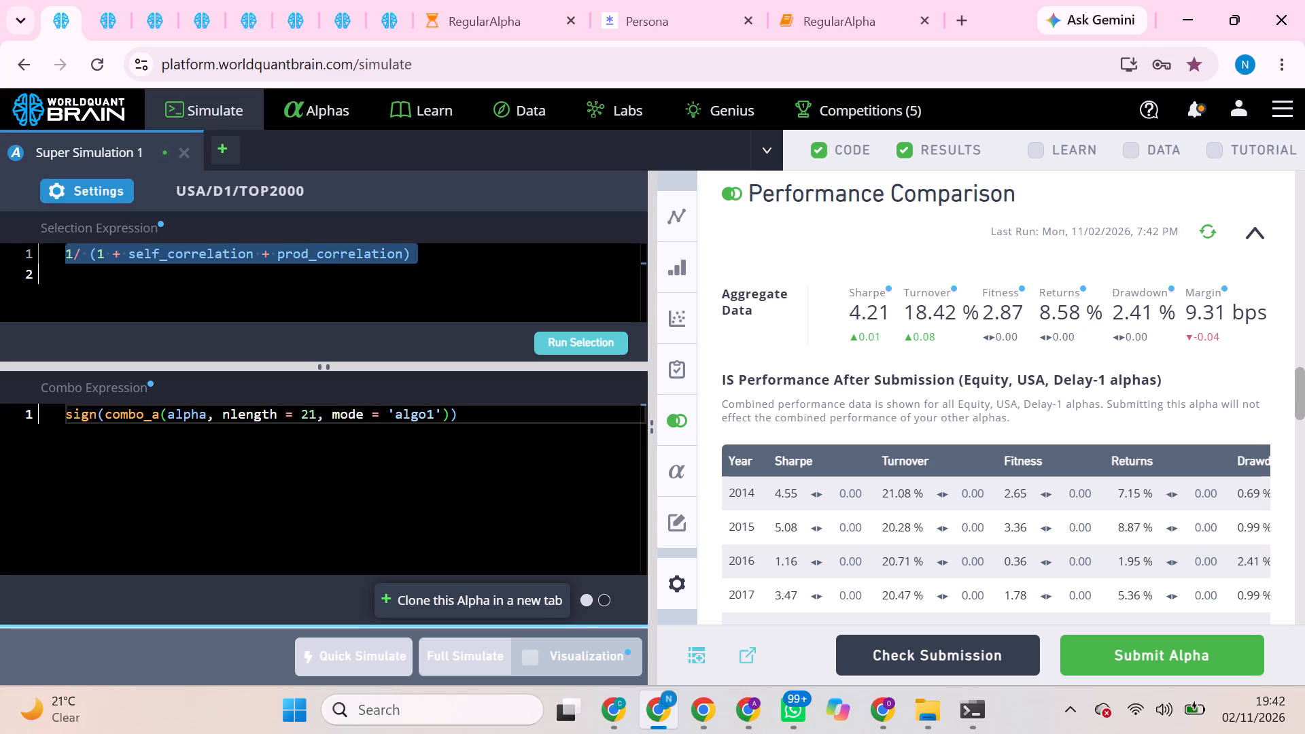
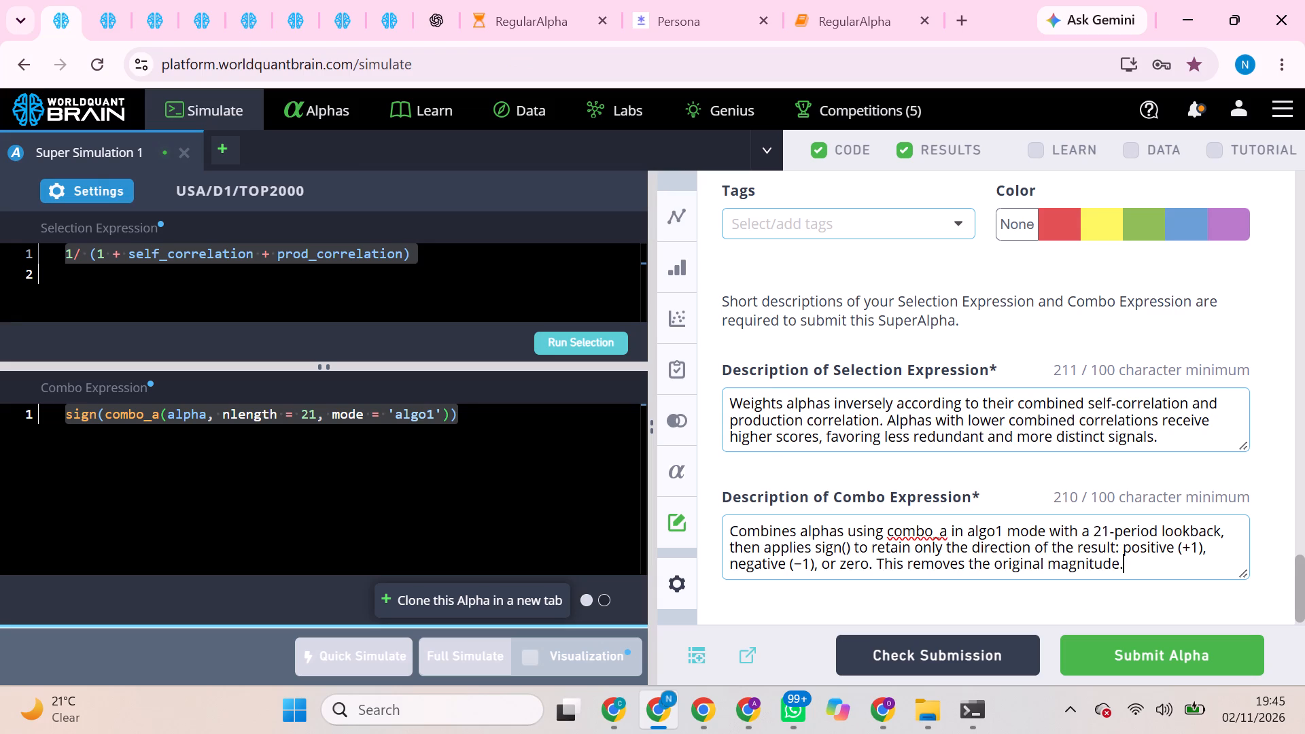
Submit the USA/D1/TOP2000 super alpha.
left_click(1118, 646)
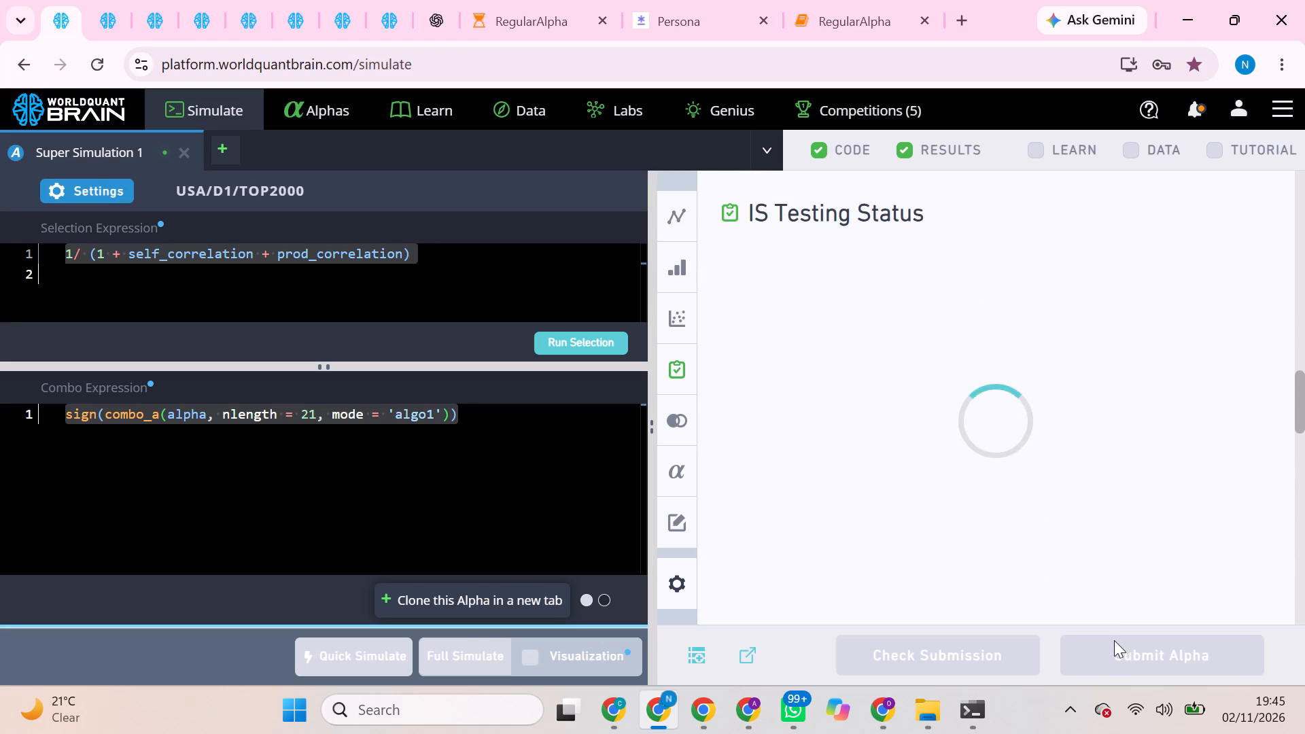
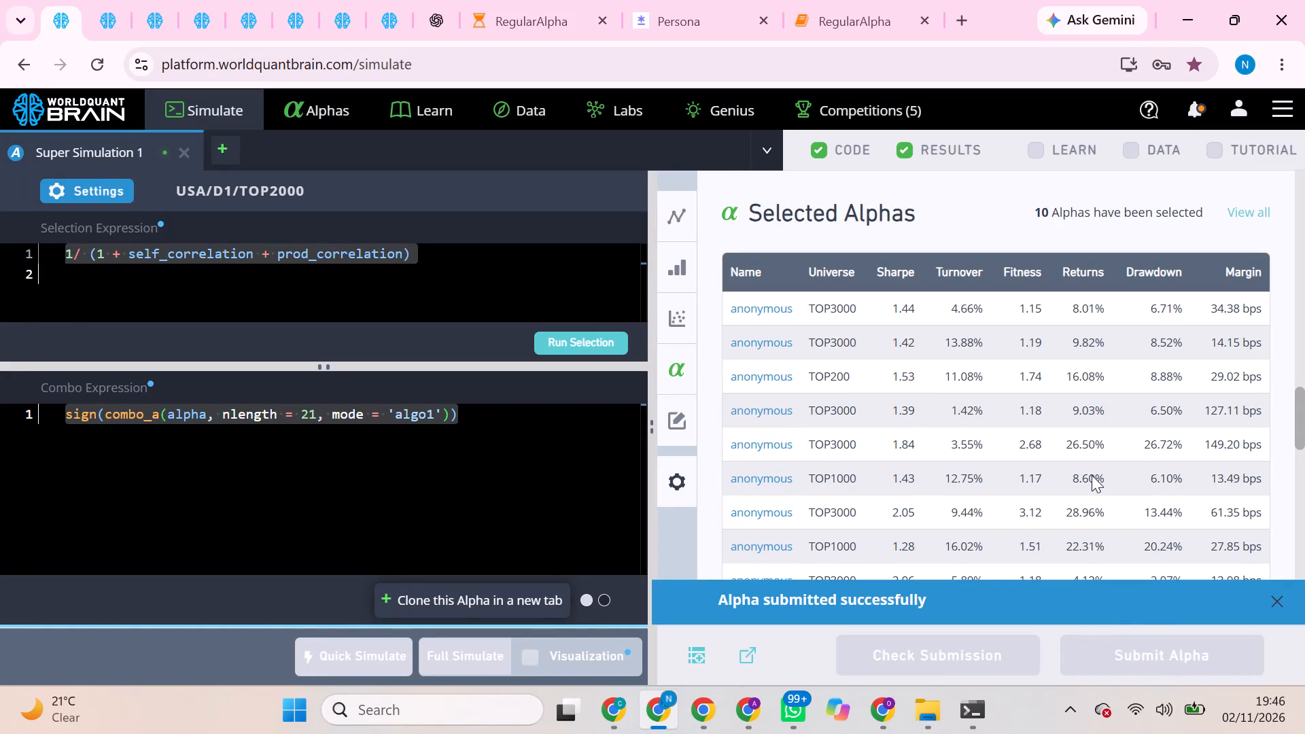
In the other Chrome profile's window, run the Prod Correlation check on the USA/D1/TOP2000 super alpha using if_else(operator_count < 10, short_count, 0).
left_click(99, 0)
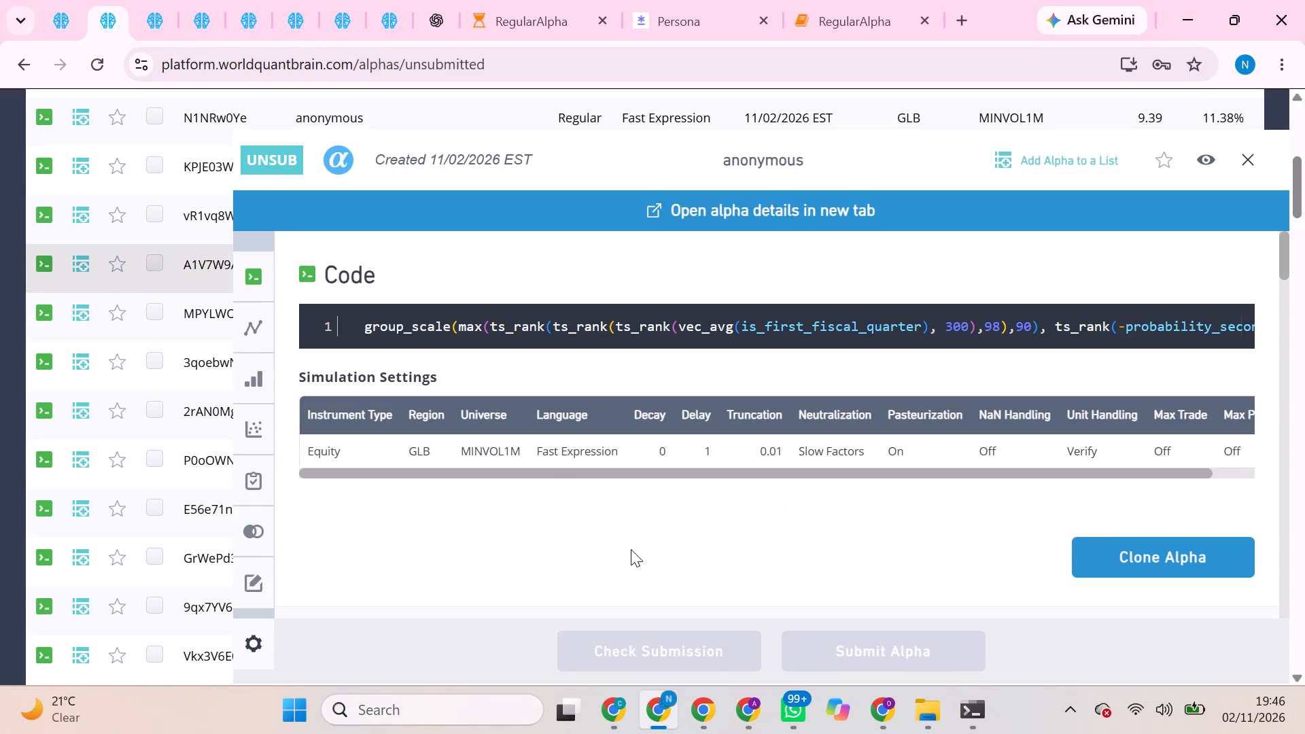
left_click(733, 697)
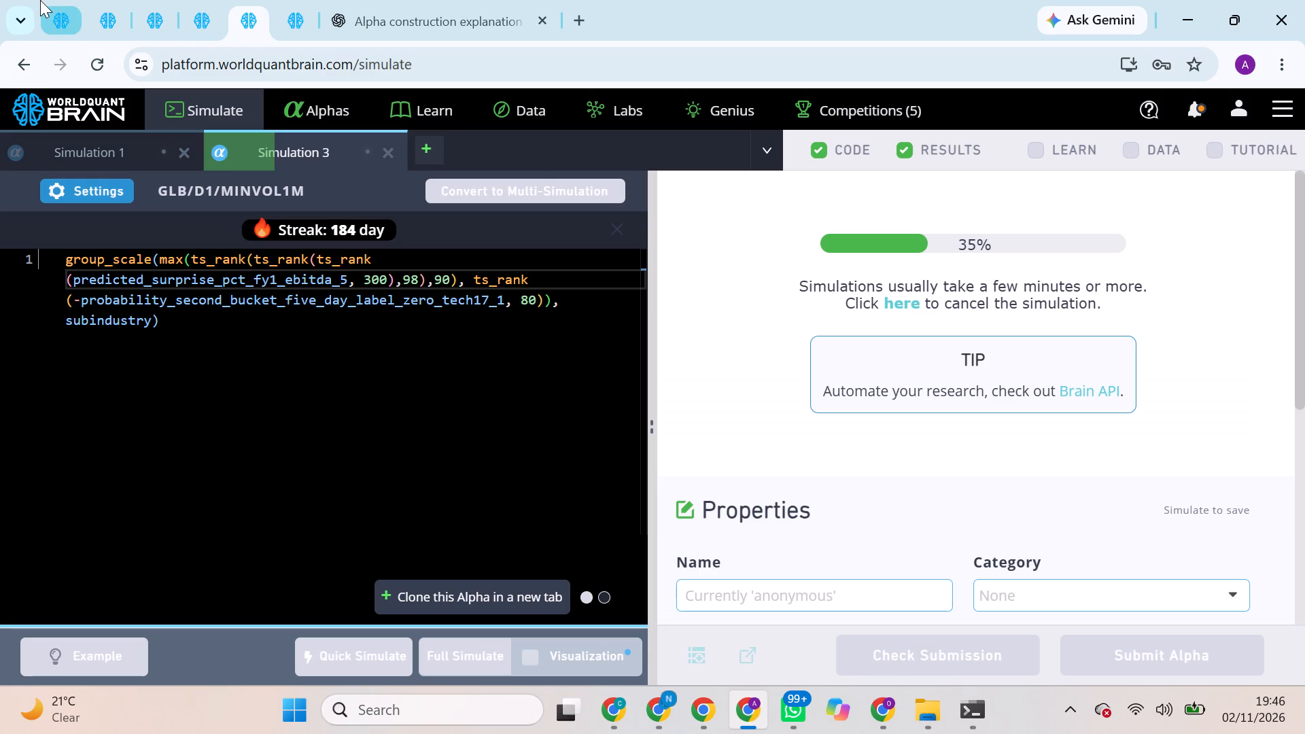
left_click(65, 1)
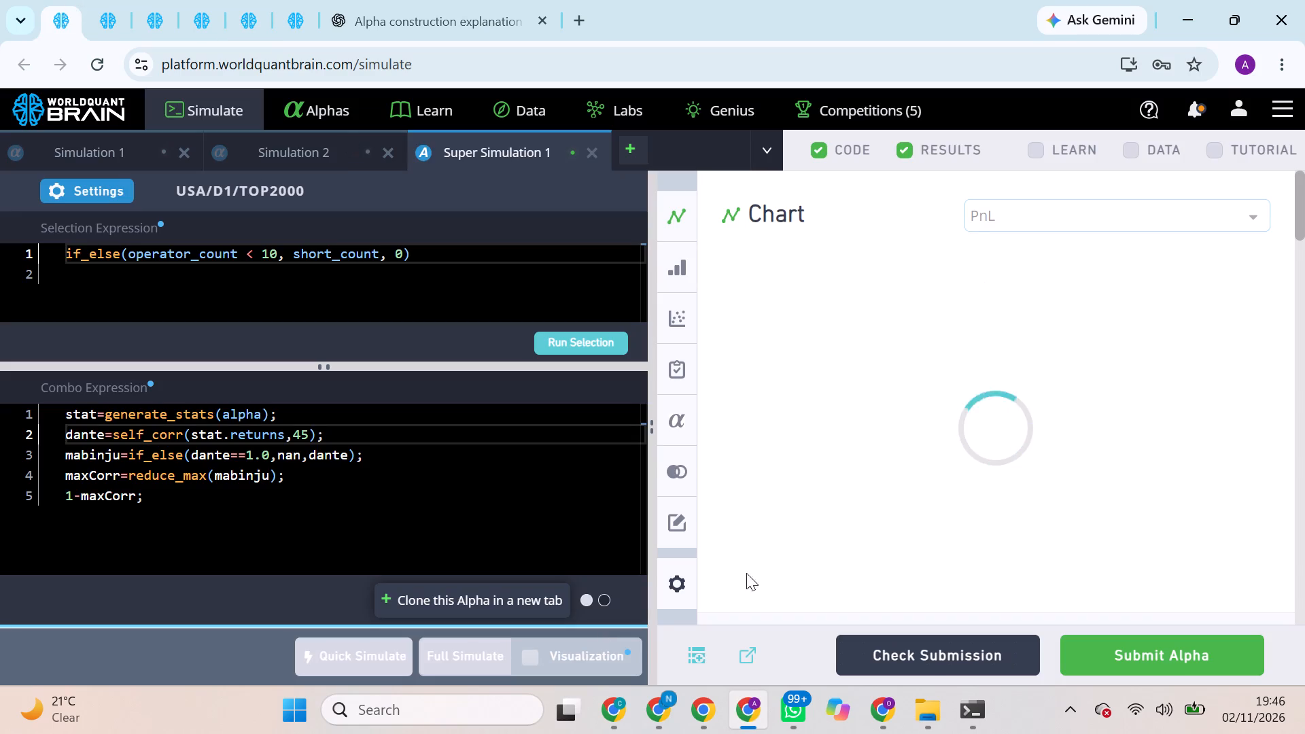
scroll(1009, 497, "down", 9)
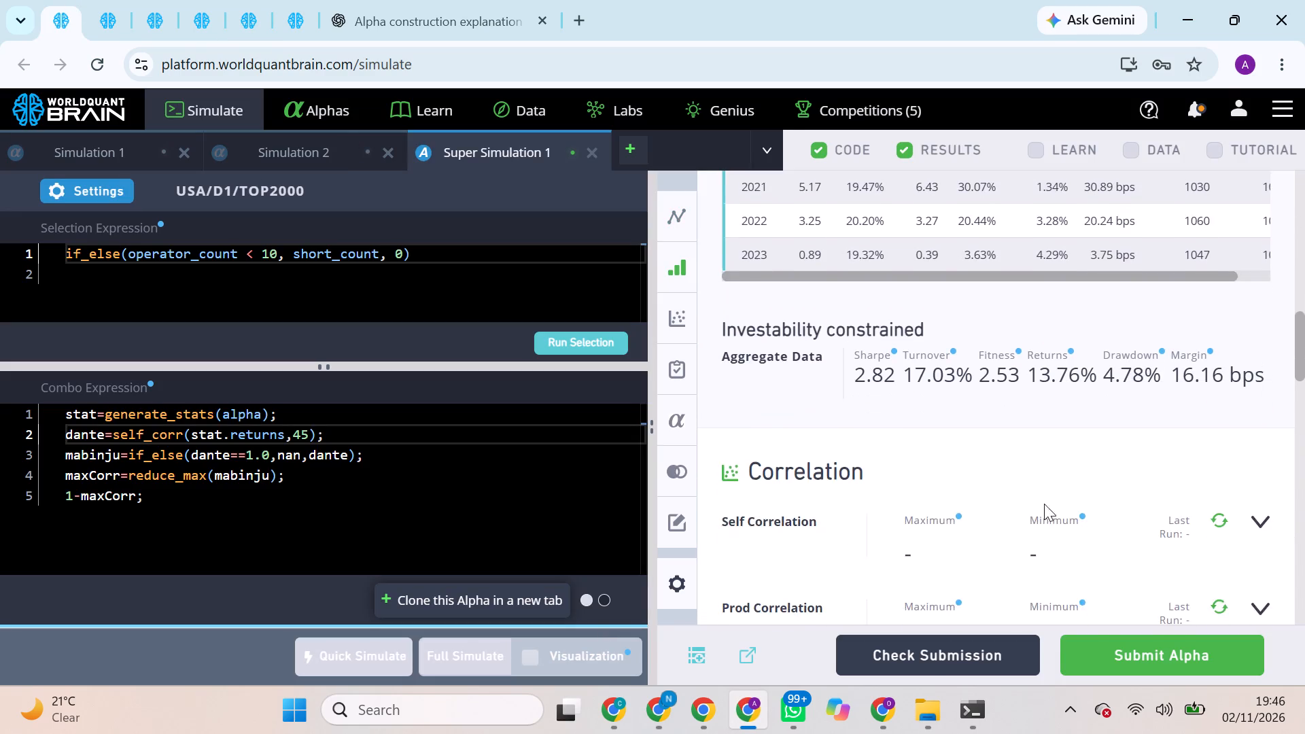
scroll(1056, 488, "down", 2)
left_click(1223, 409)
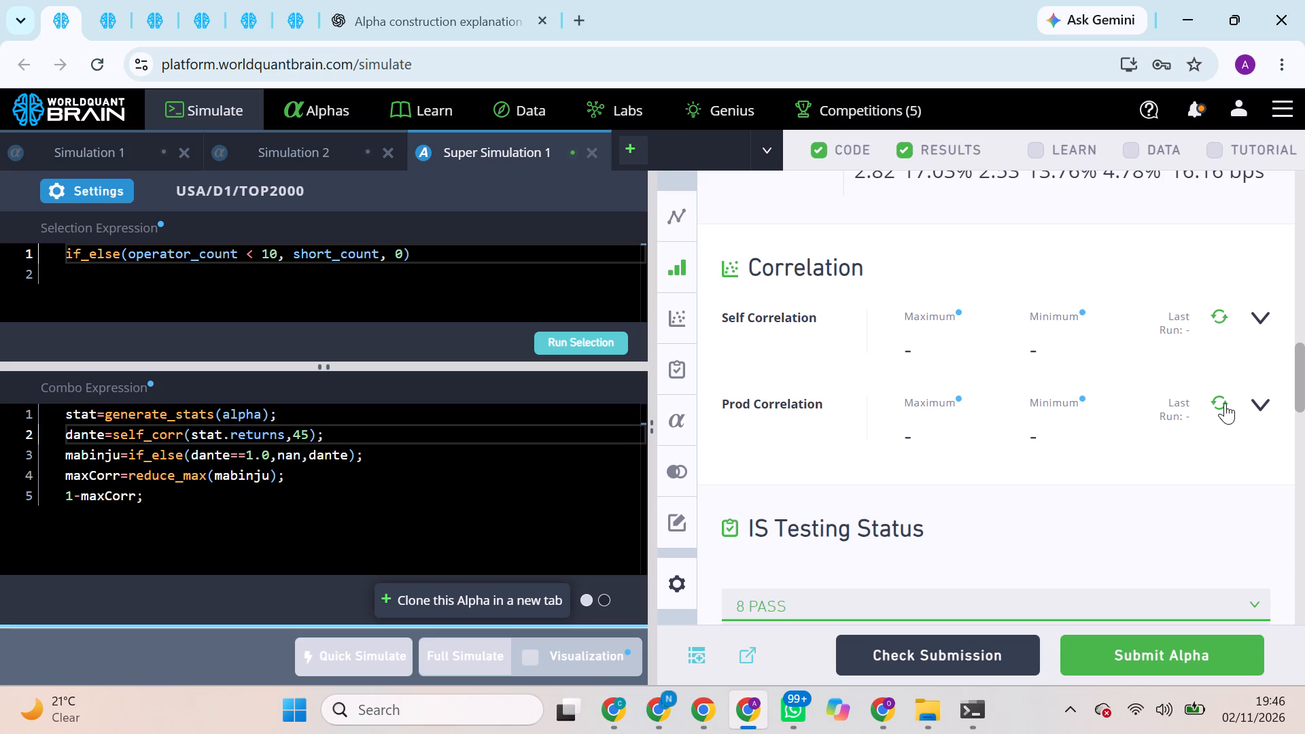
left_click(1225, 403)
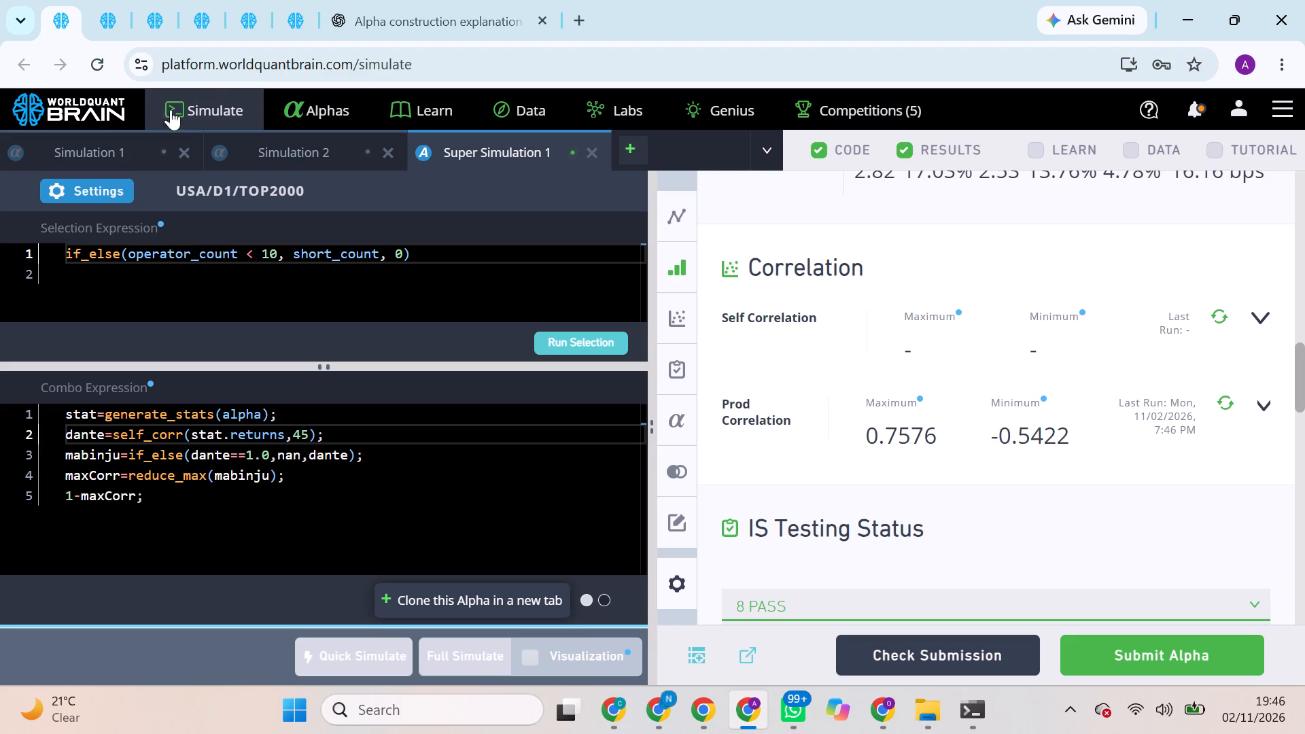
Set the super alpha's truncation to 0.04 in the simulation settings and apply it.
left_click(102, 183)
scroll(330, 514, "down", 1)
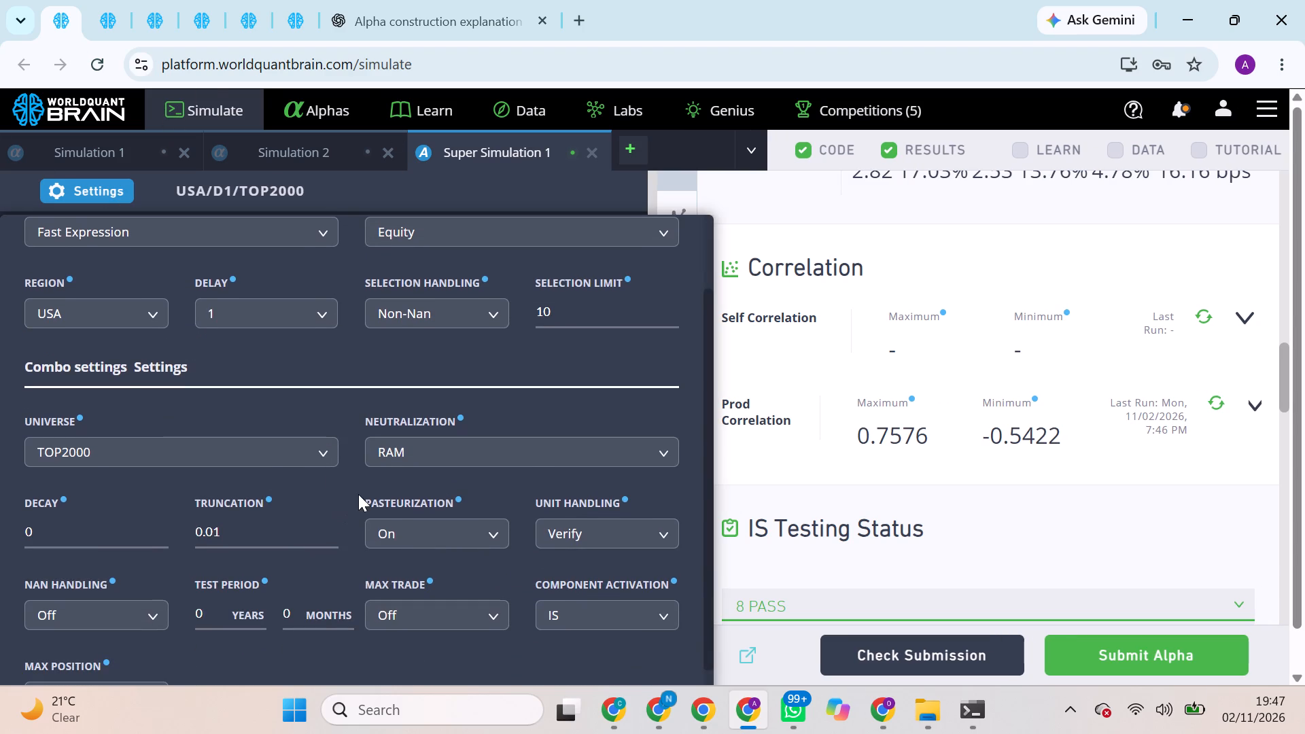
left_click(265, 538)
key("BackSpace")
key("4")
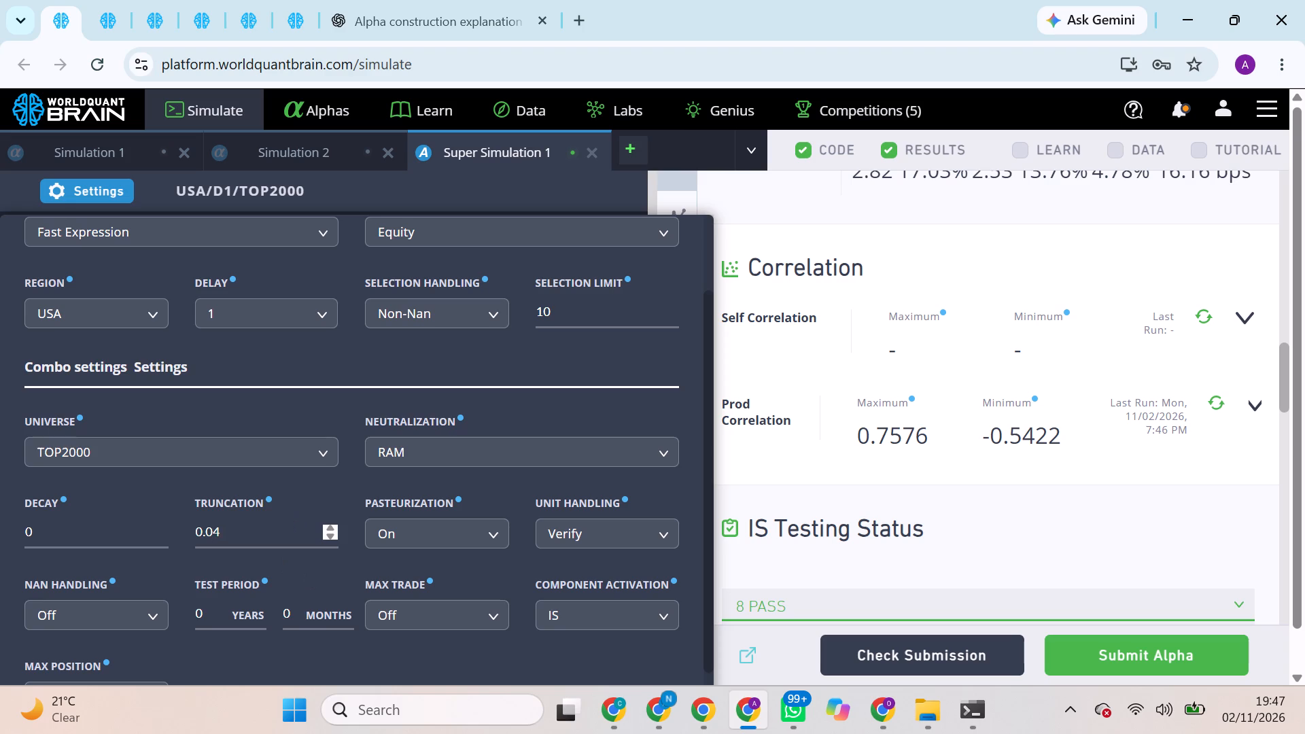
scroll(444, 560, "down", 11)
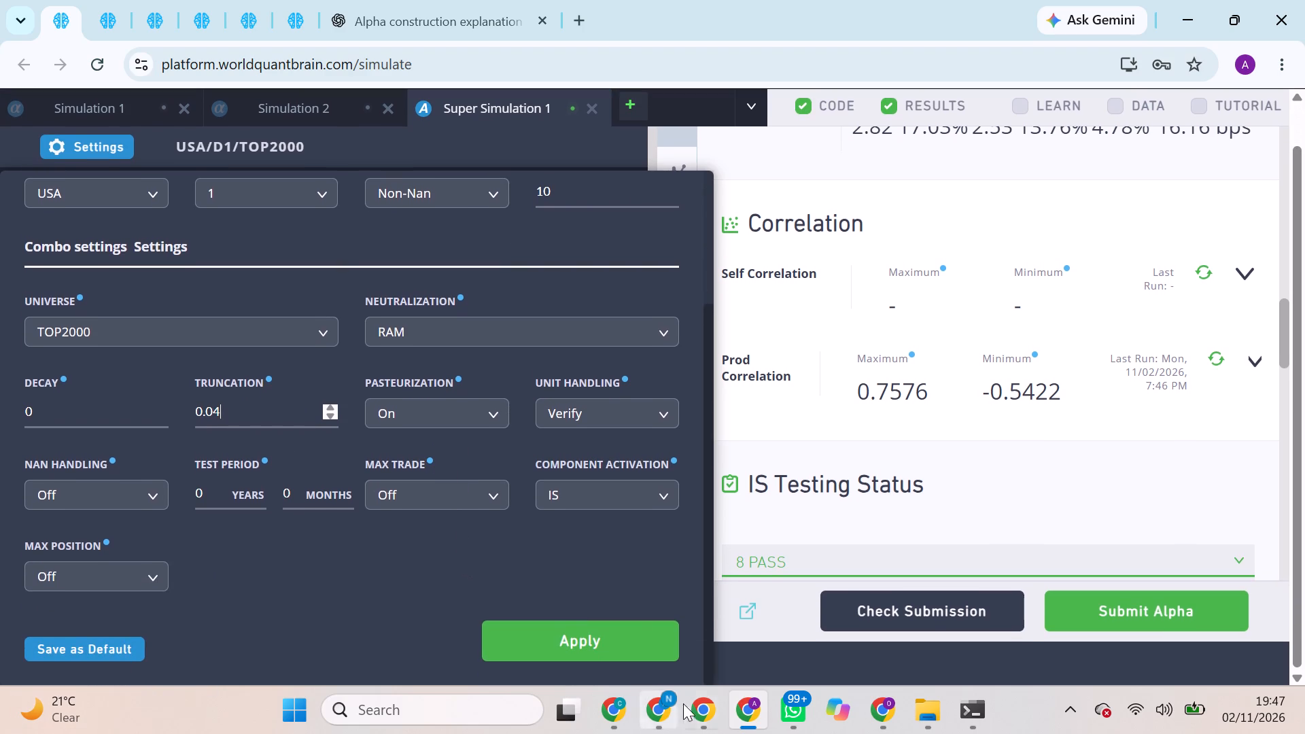
left_click(646, 639)
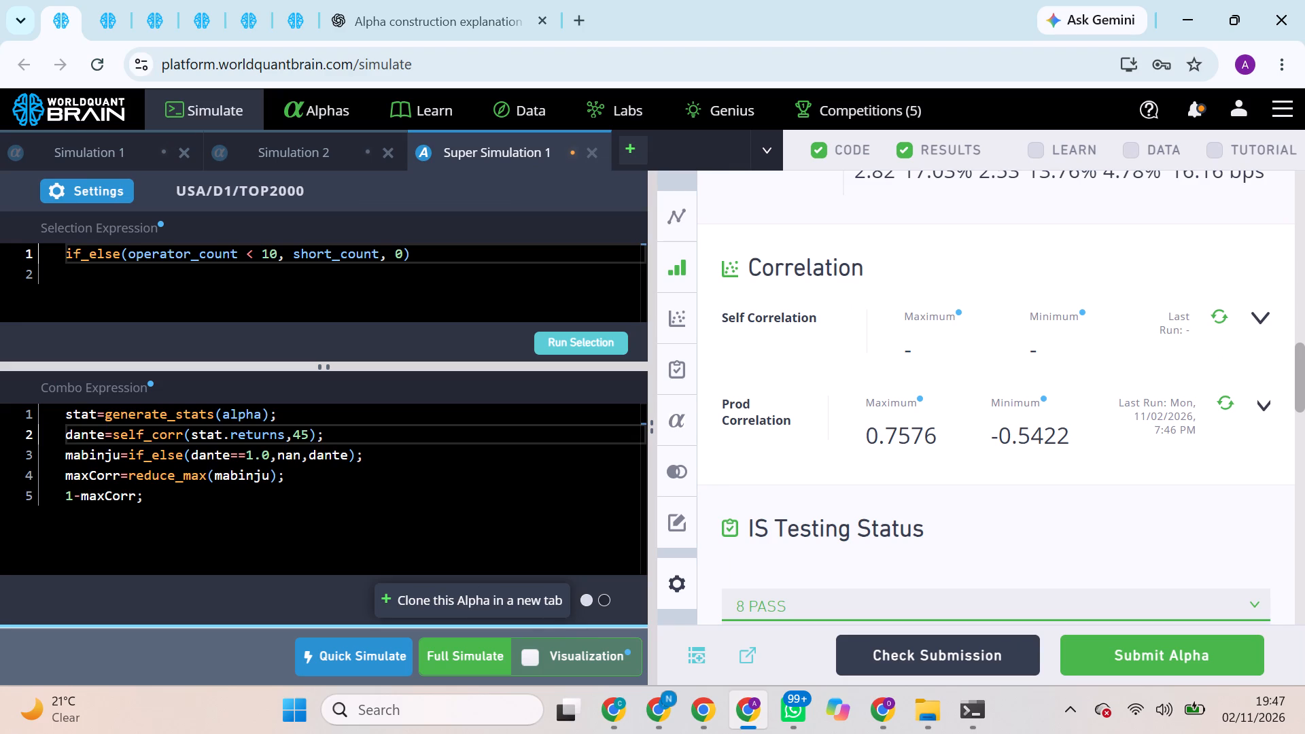
Set the self_corr lookback in line 2 of the combo expression to 21.
double_click(305, 434)
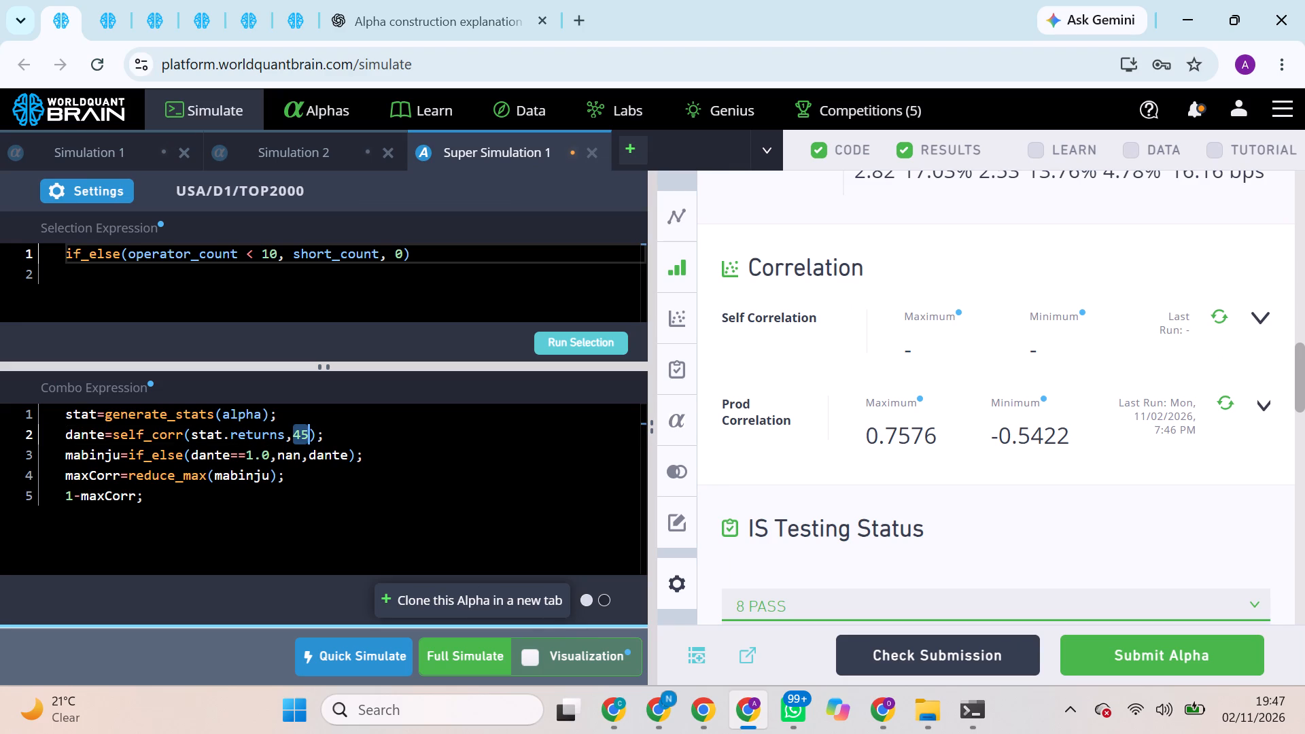
type("21")
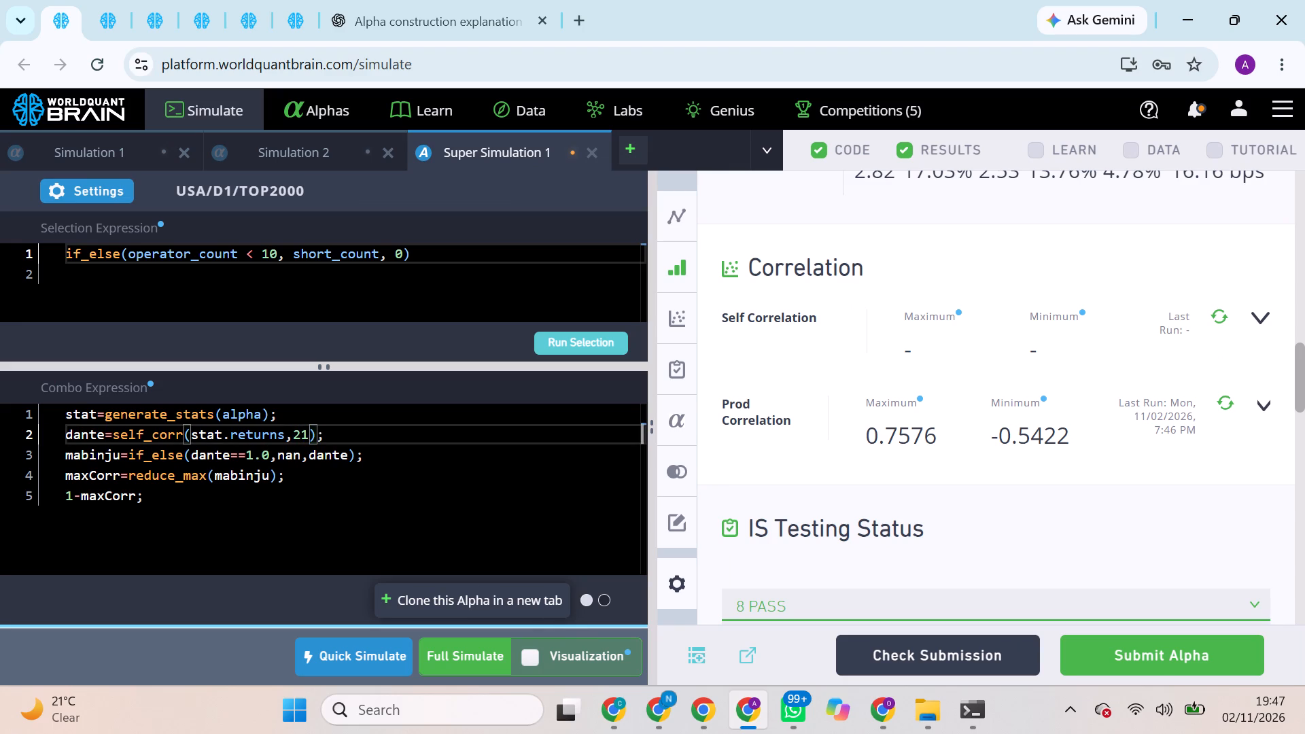
Run the selection for the super alpha and start its full simulation.
left_click(583, 348)
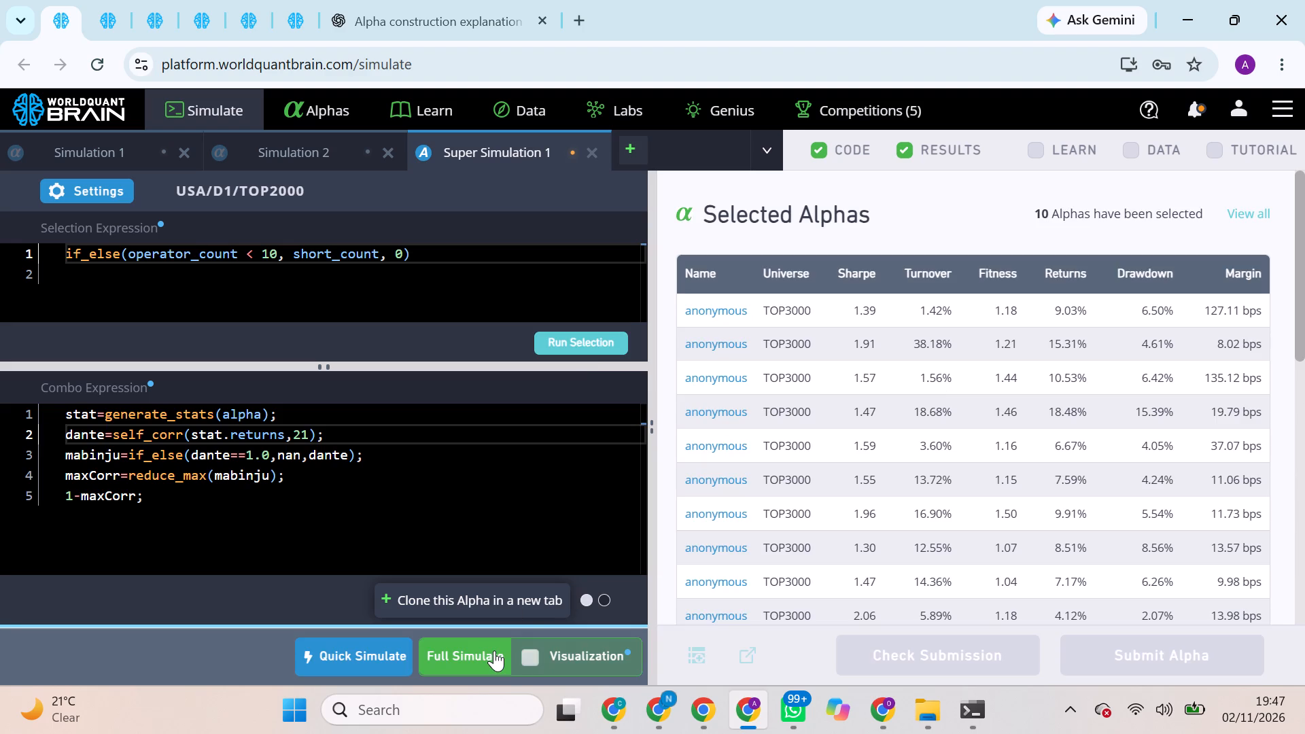
left_click(492, 650)
Run the Prod Correlation check on the GLB/D1/MINVOL1M alpha using projected_earnings_fy3_3 and view its IS testing status.
left_click(99, 7)
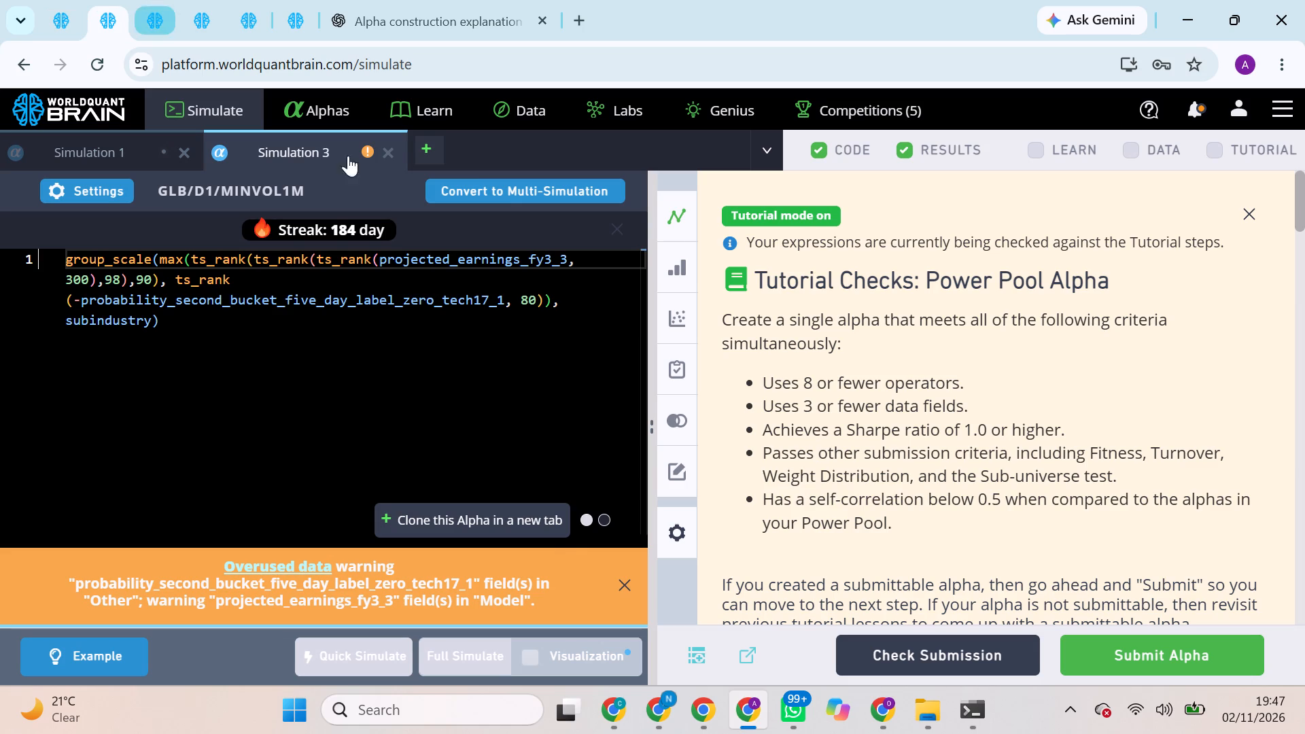
left_click(1251, 217)
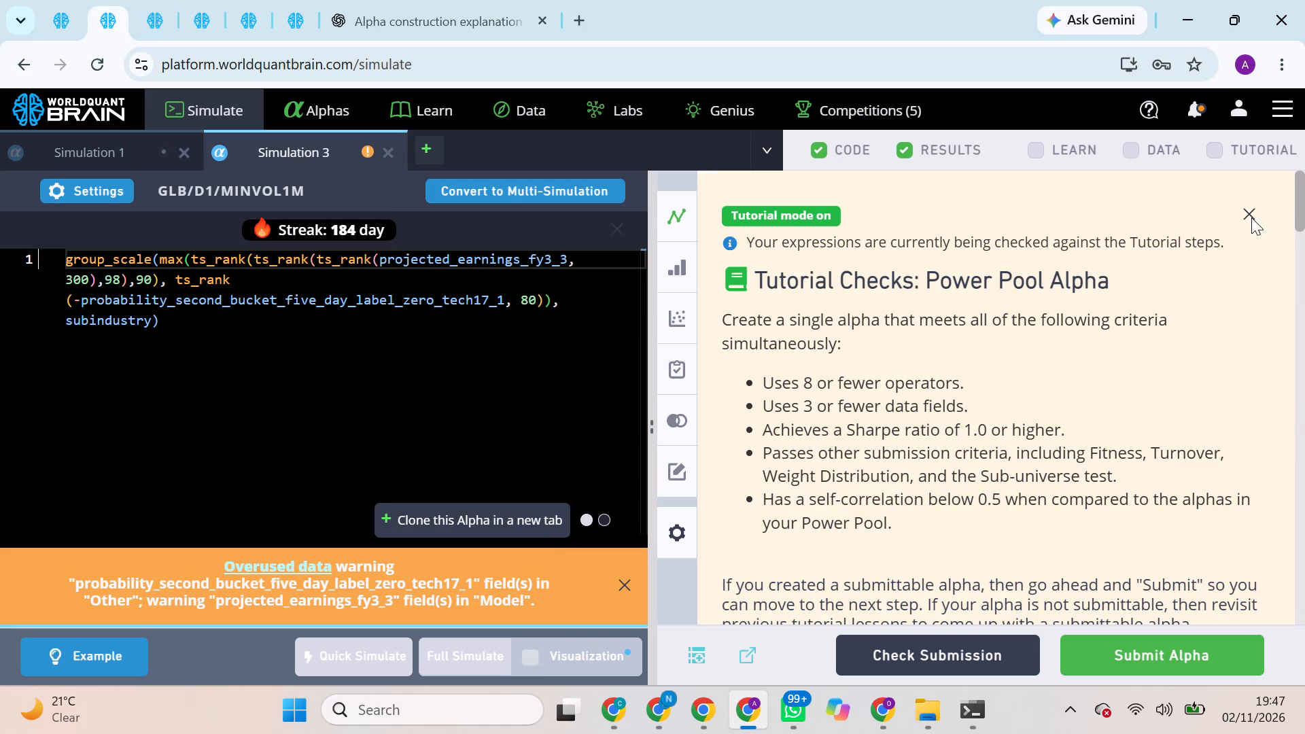
scroll(1081, 451, "down", 12)
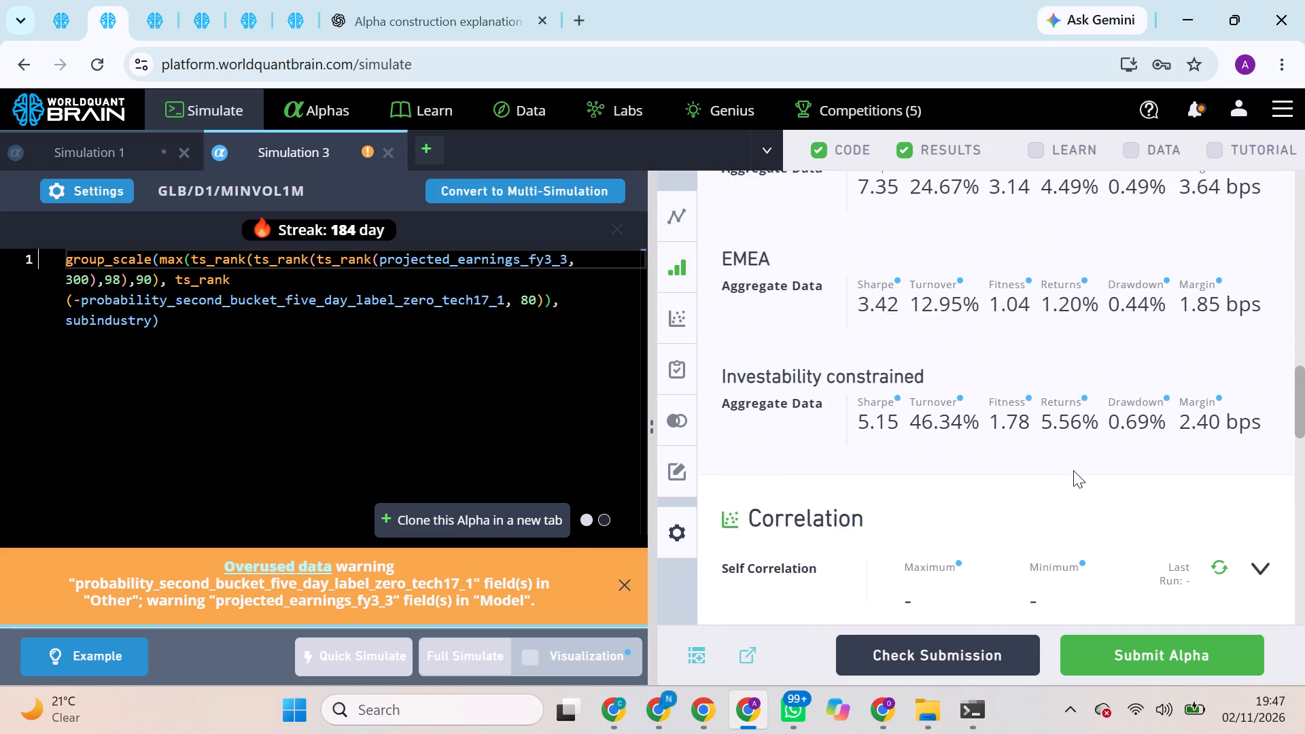
scroll(1073, 470, "down", 2)
left_click(1219, 532)
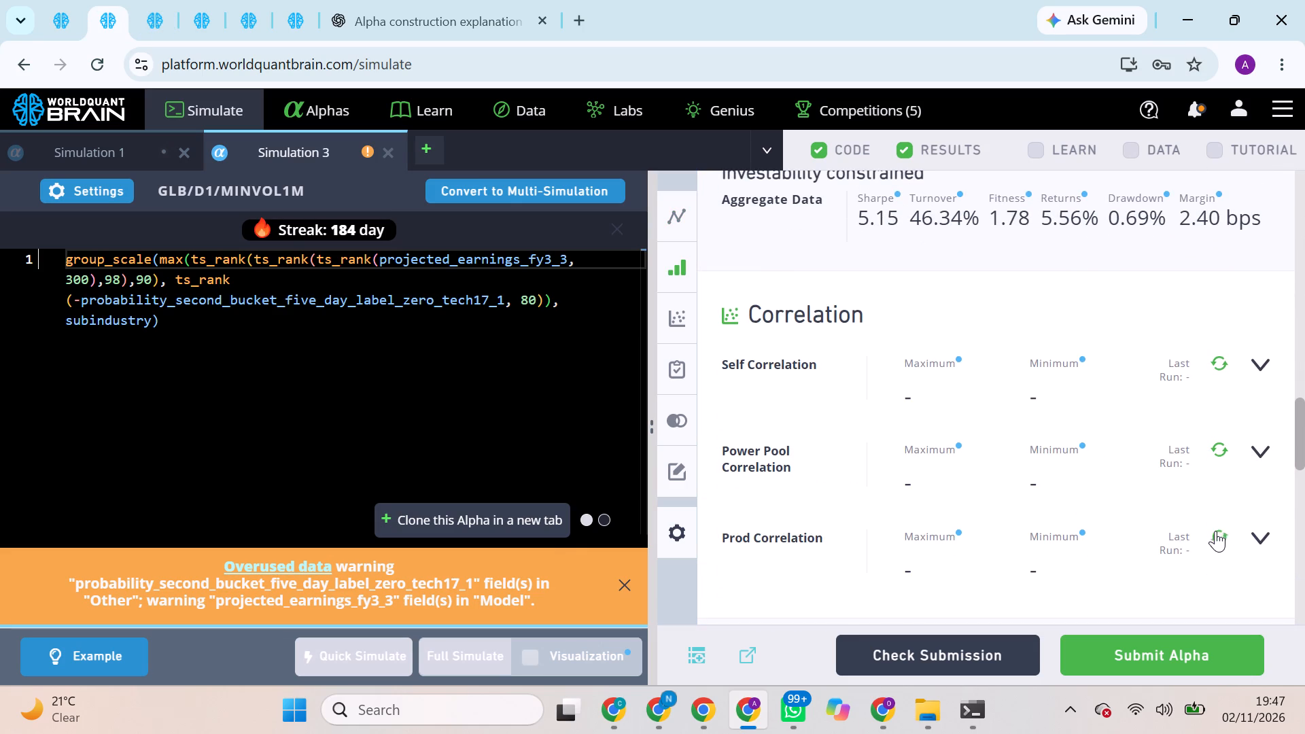
scroll(1215, 531, "down", 3)
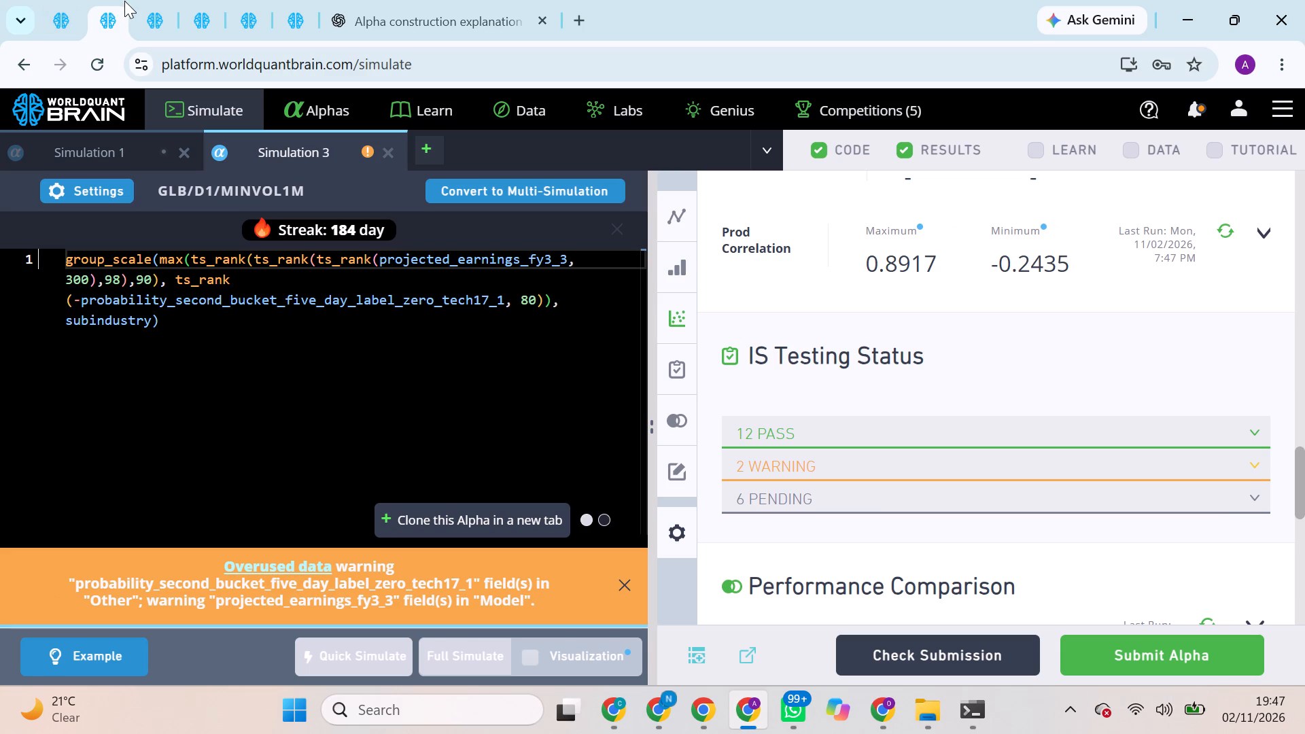
Run the Prod Correlation check on the finished GLB/D1/MINVOL1M alpha using projected_earnings_fy2.
left_click(145, 0)
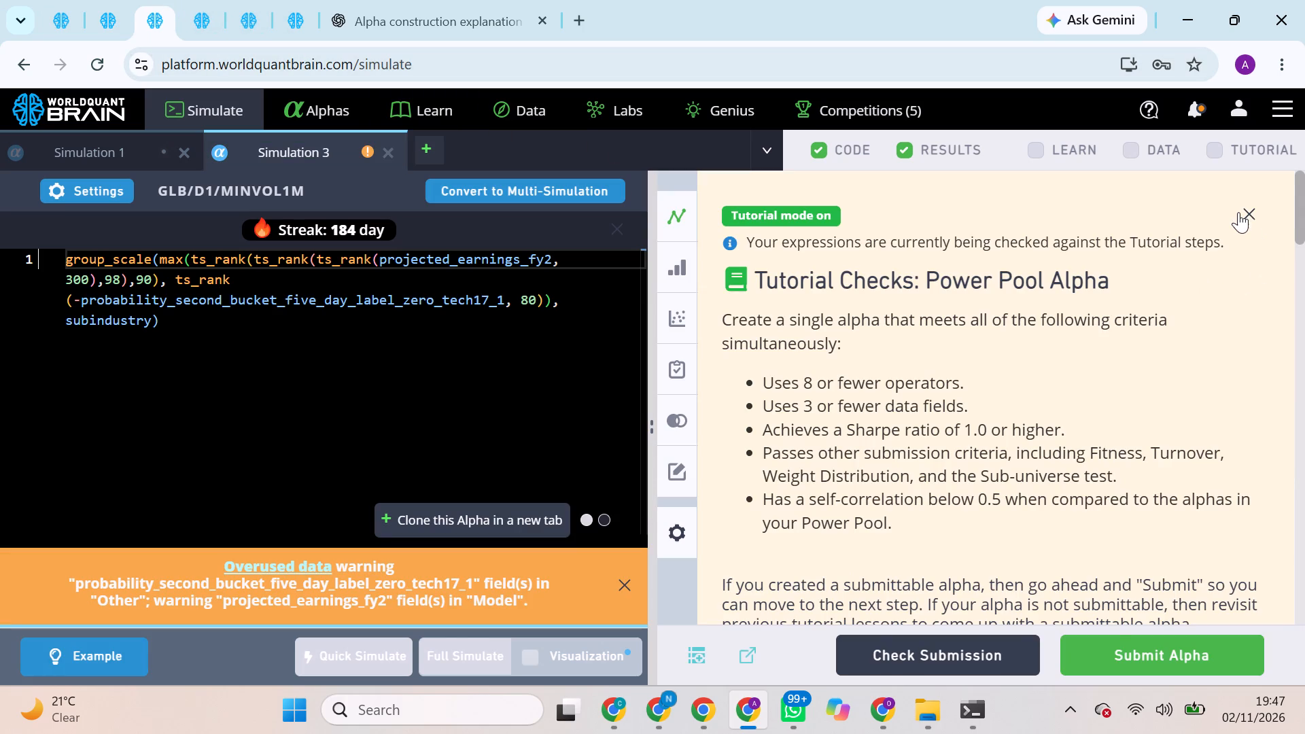
left_click(1252, 210)
scroll(1211, 383, "down", 15)
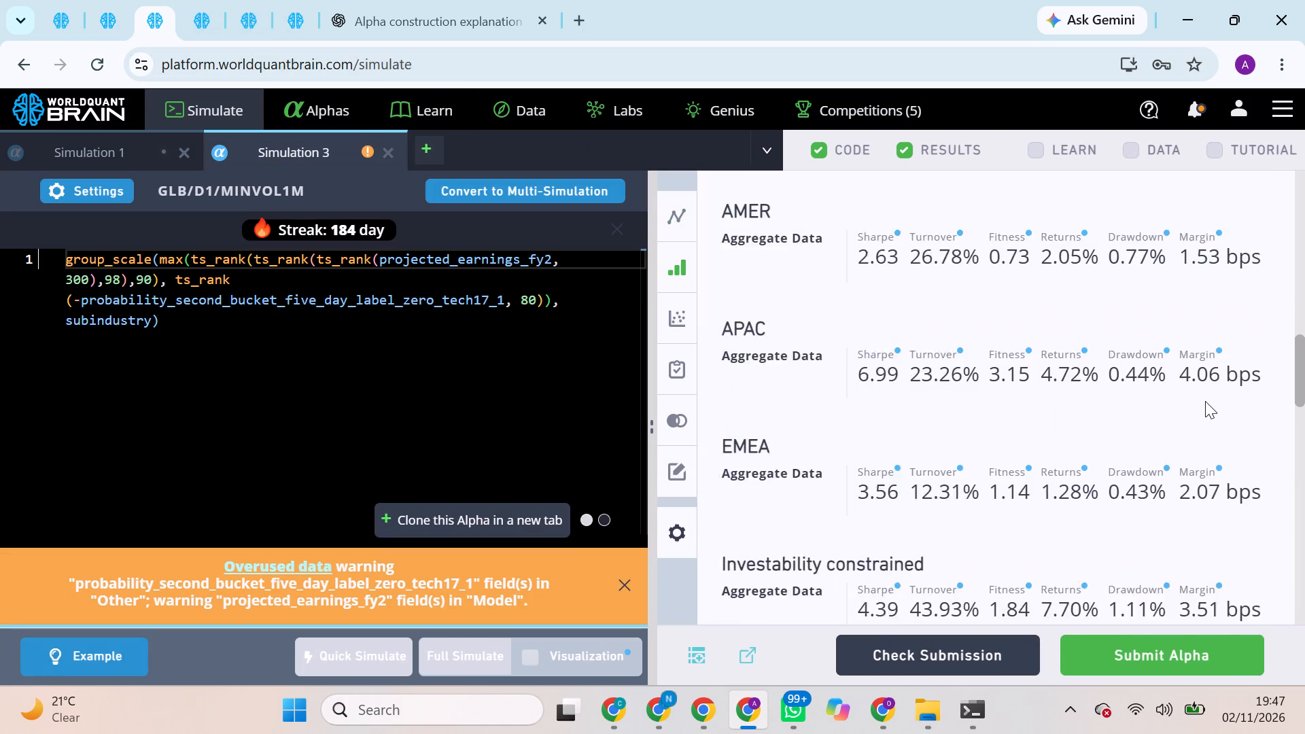
left_click(1220, 435)
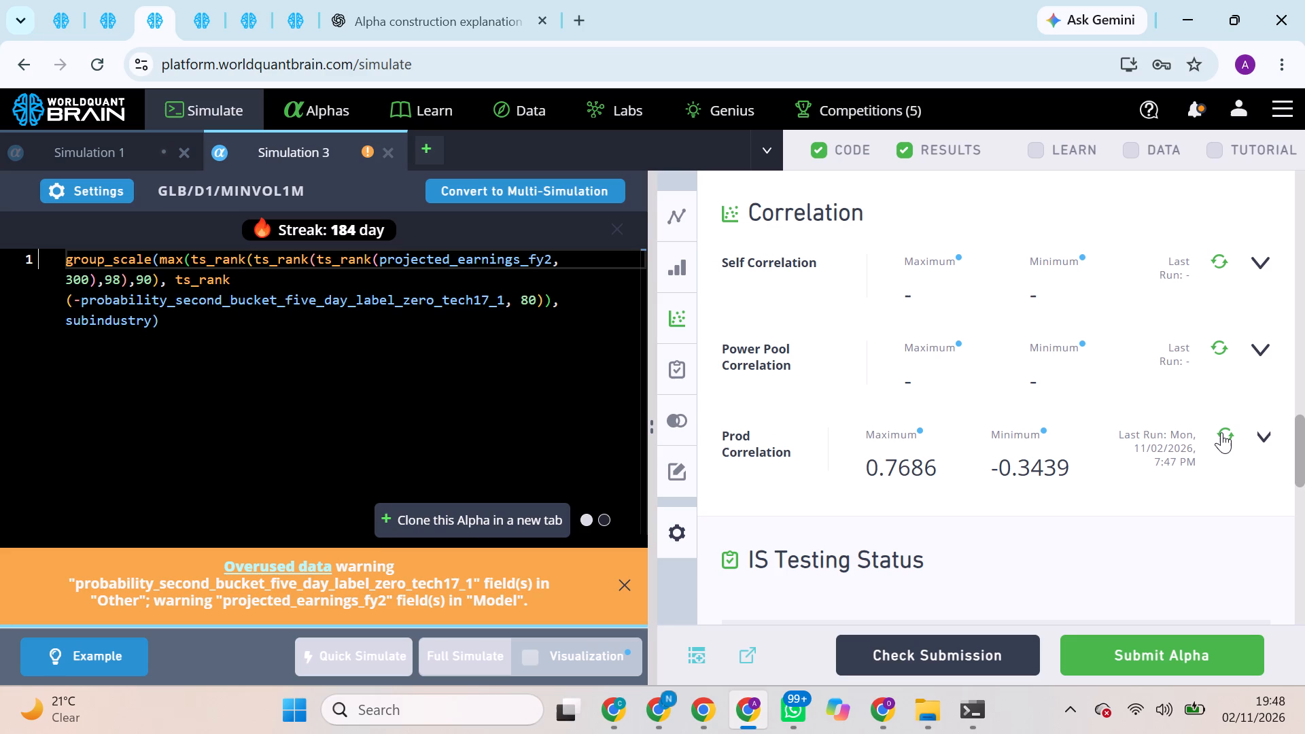
left_click(887, 234)
double_click(721, 178)
Run the Prod Correlation check on the GLB/D1/MINVOL1M alpha using predicted_surprise_pct_fy1_ebitda_5.
left_click_drag(185, 39, 219, 0)
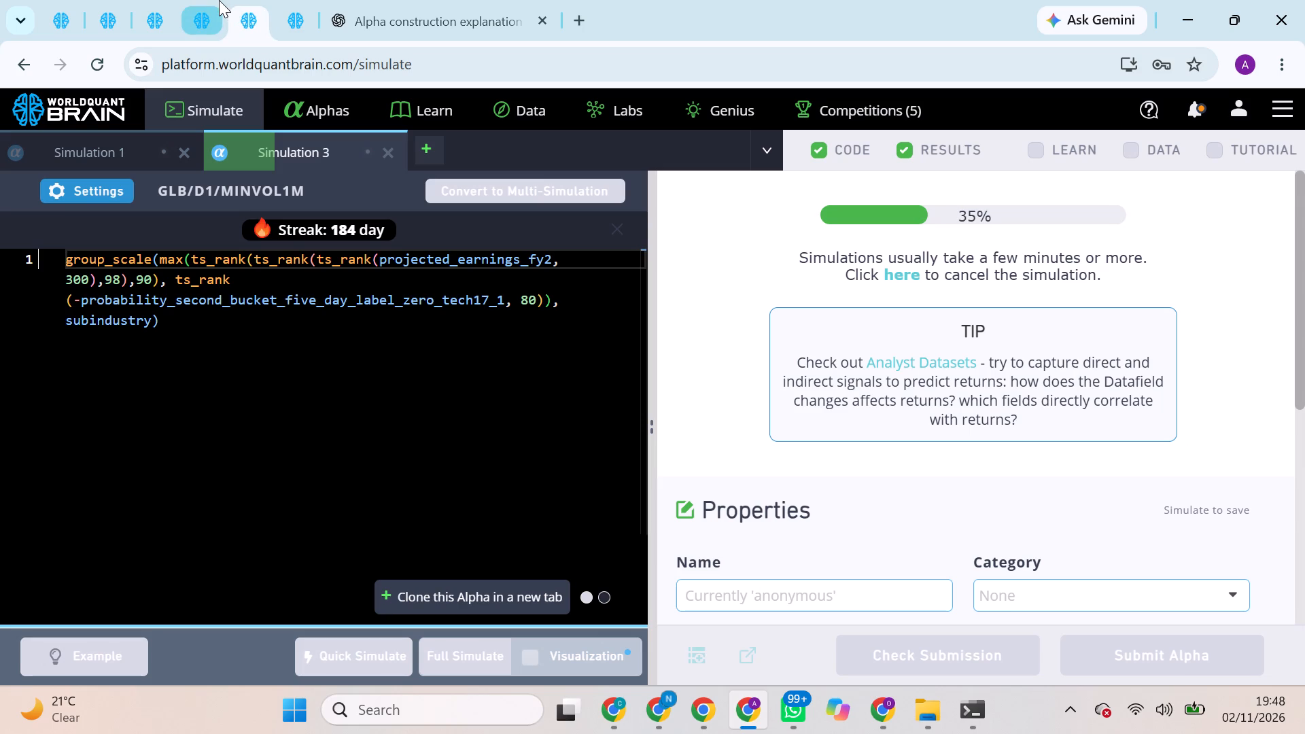
left_click(219, 0)
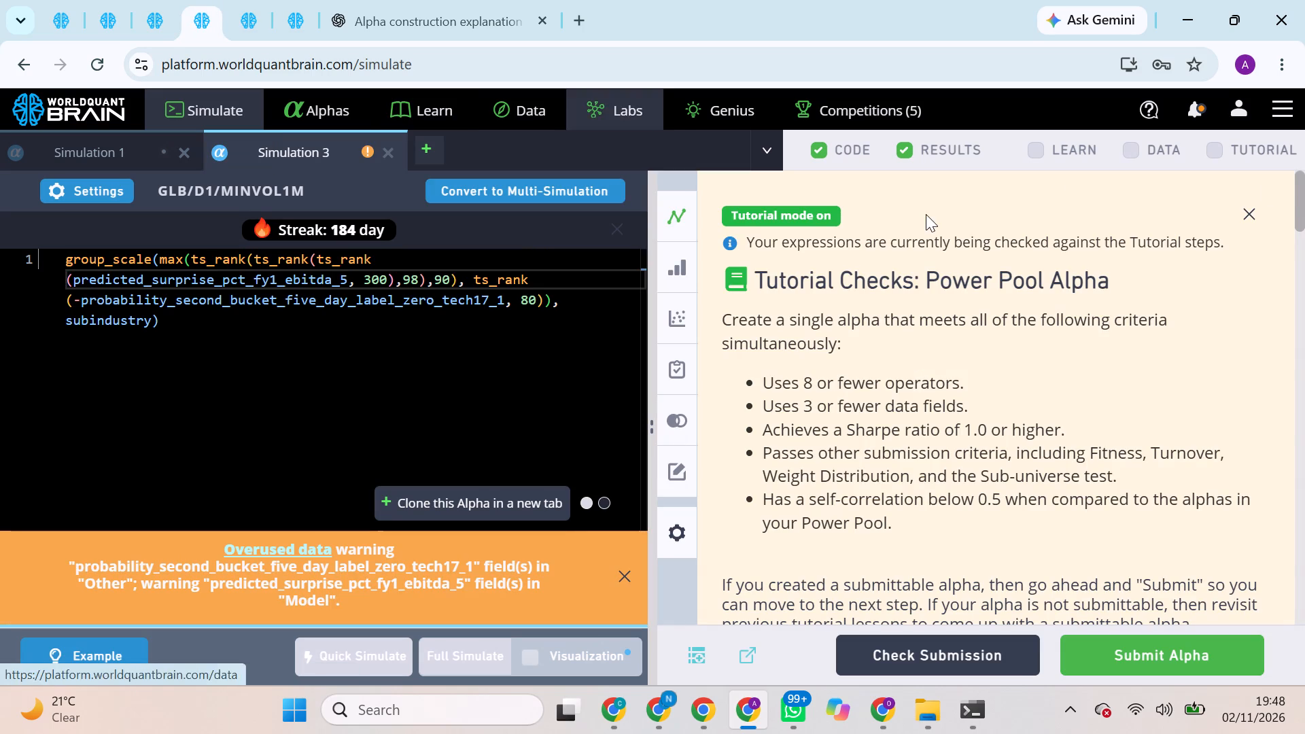
left_click(1253, 213)
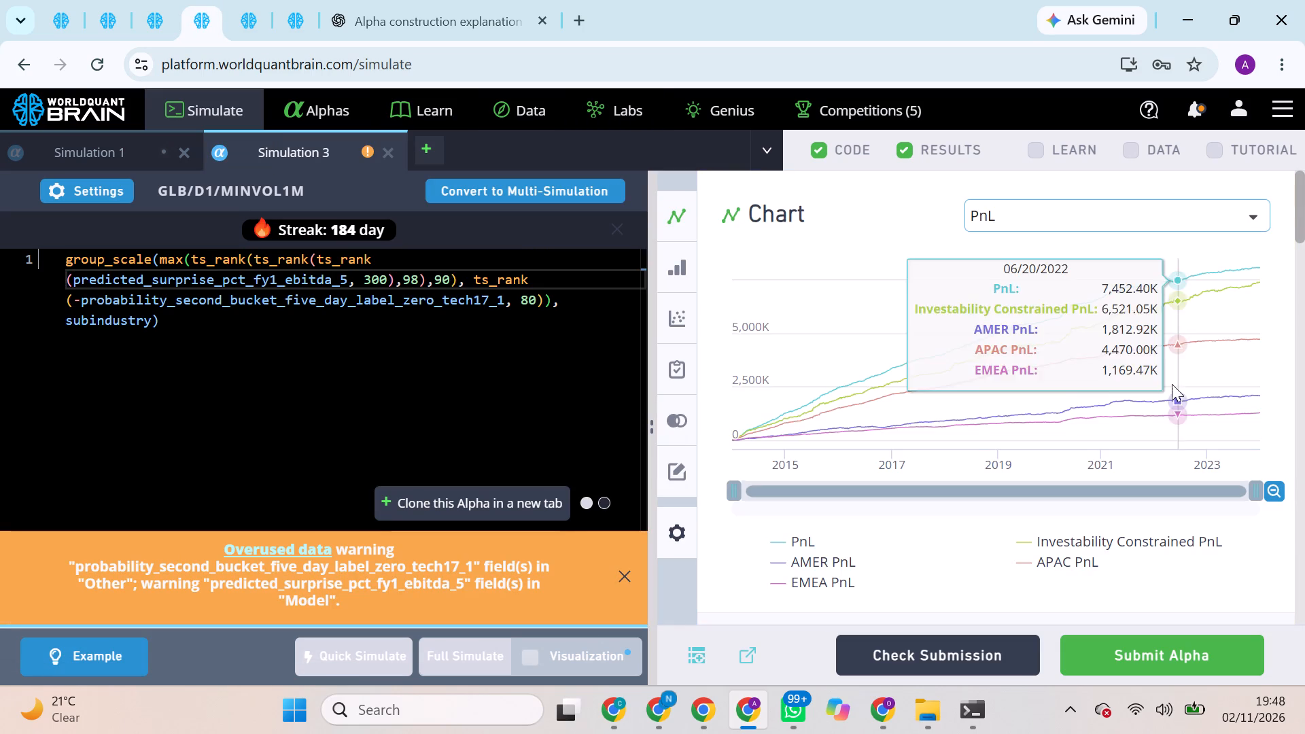
scroll(1172, 384, "down", 5)
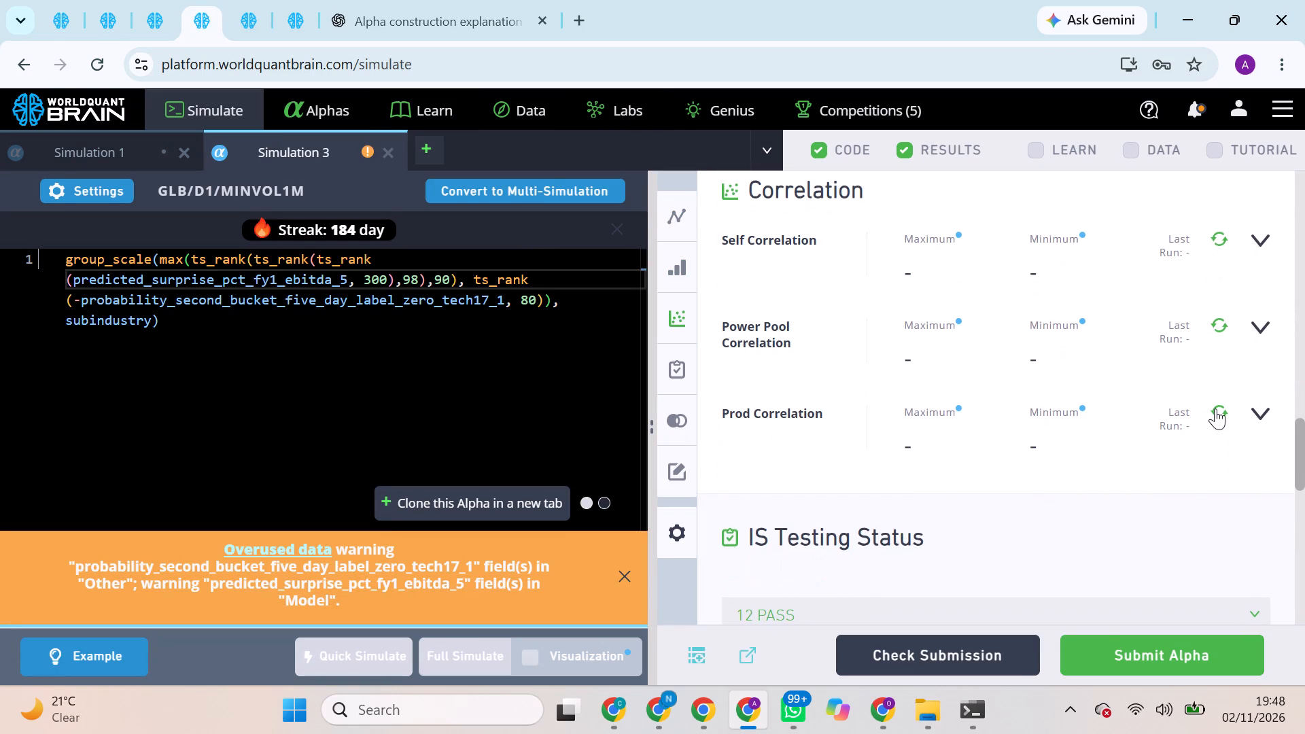
left_click(1215, 408)
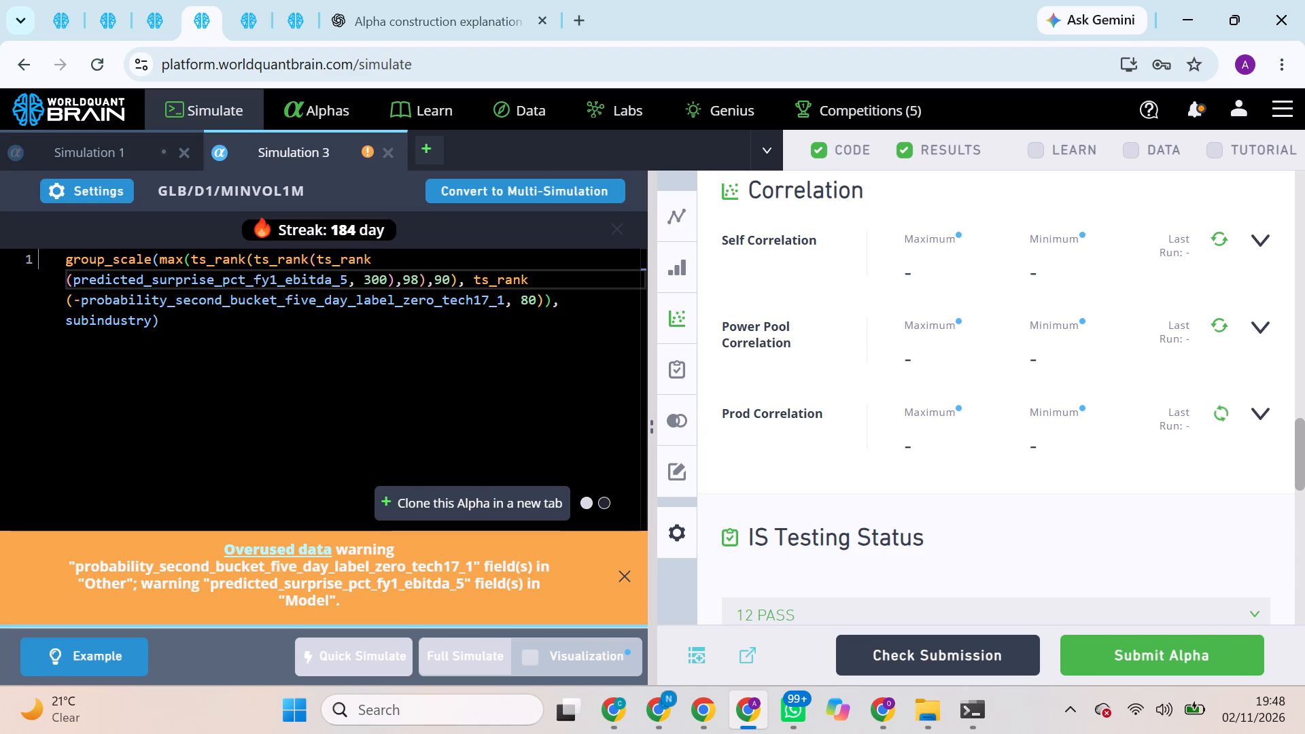
Check the progress of the super alpha and GLB/D1/MINVOL1M simulations across the open simulation pages.
left_click(252, 21)
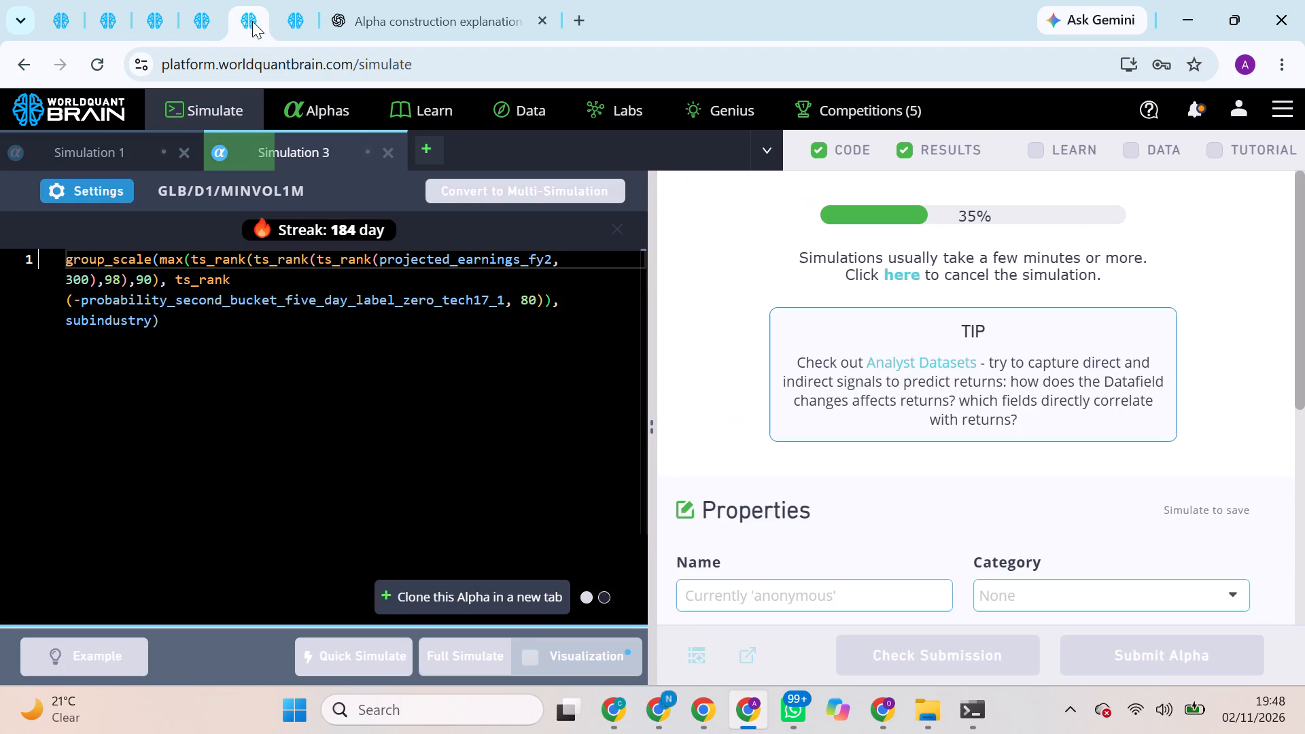
left_click(50, 0)
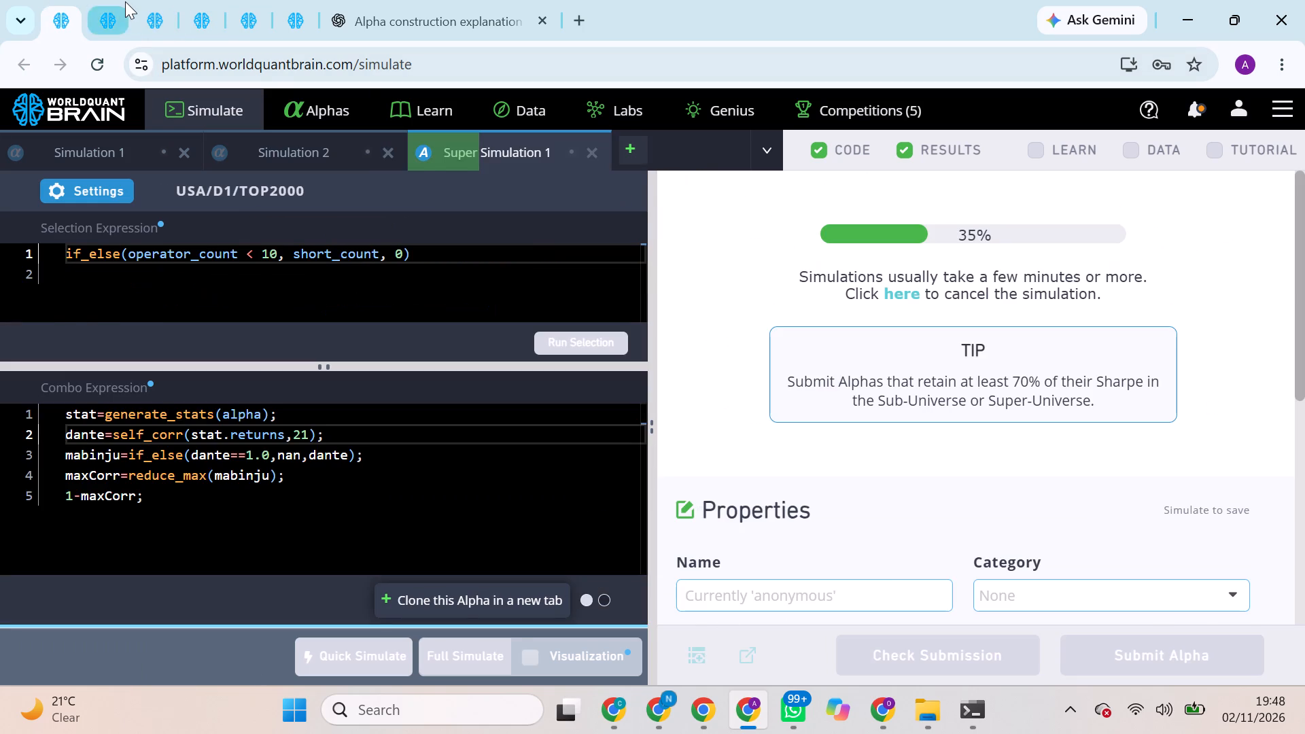
left_click(125, 1)
left_click(162, 5)
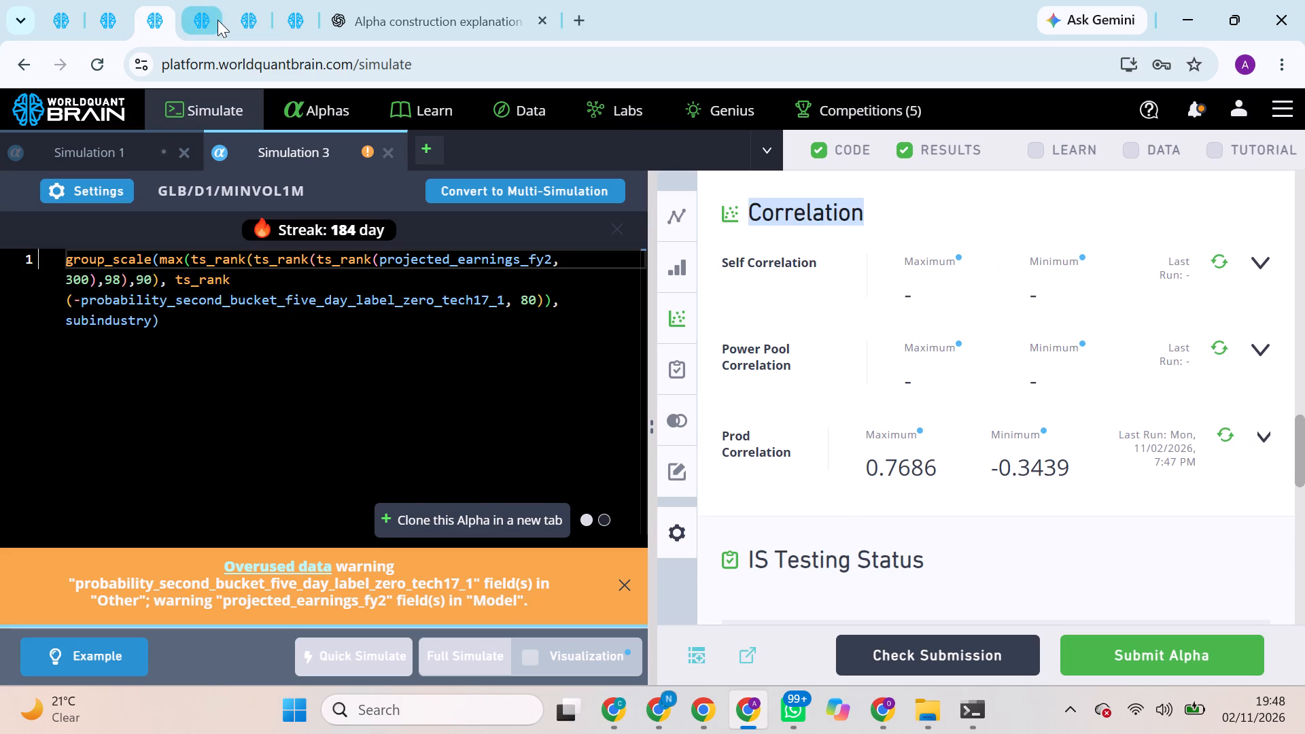
left_click(217, 20)
left_click(253, 24)
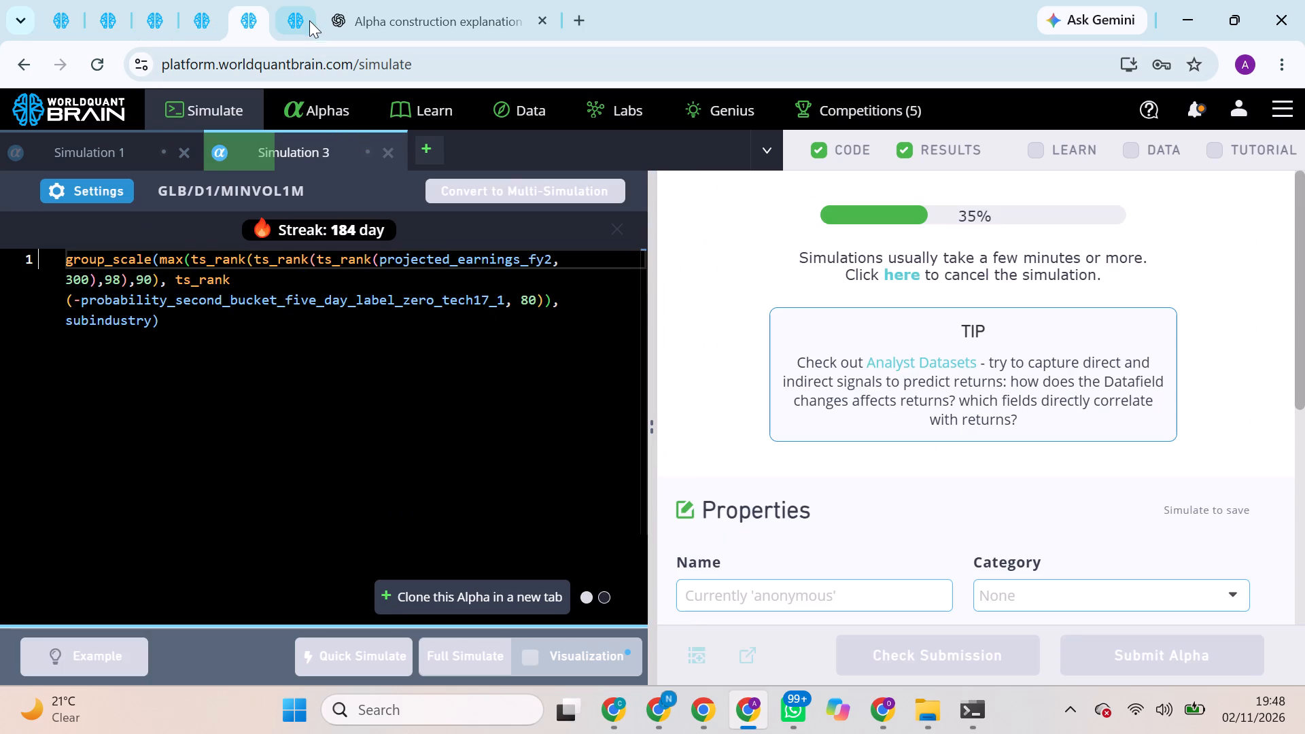
Go to page 20 of the predictive_starmine data fields and copy the field name predicted_surprise_fy1_revenue_5.
left_click(309, 18)
scroll(285, 364, "down", 5)
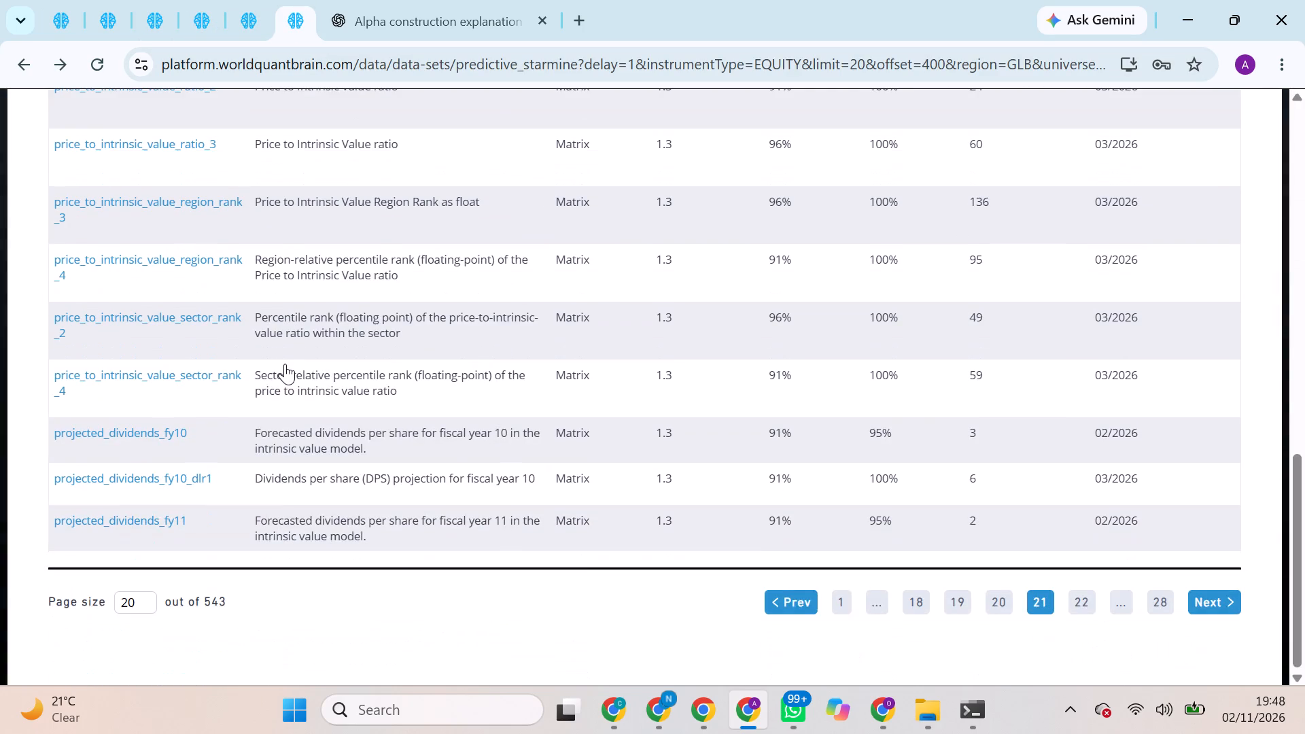
left_click(1005, 606)
scroll(589, 530, "down", 1)
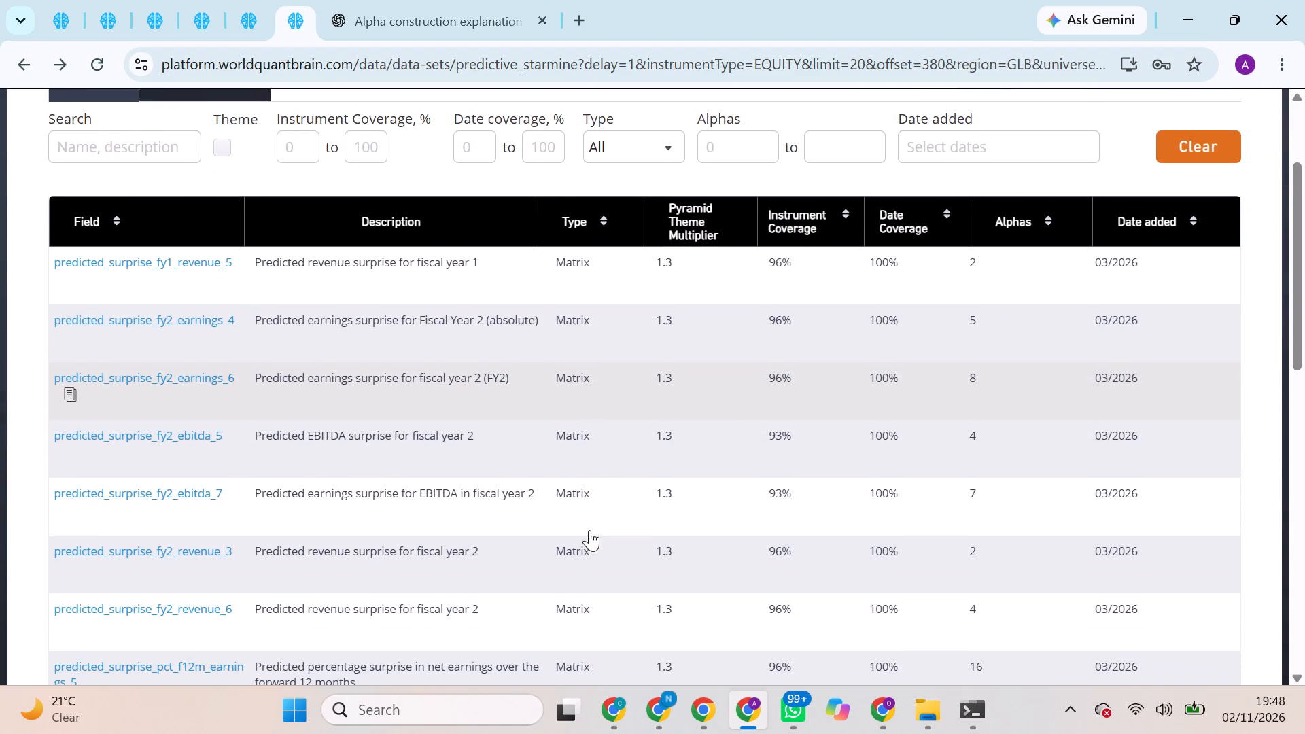
left_click(65, 276)
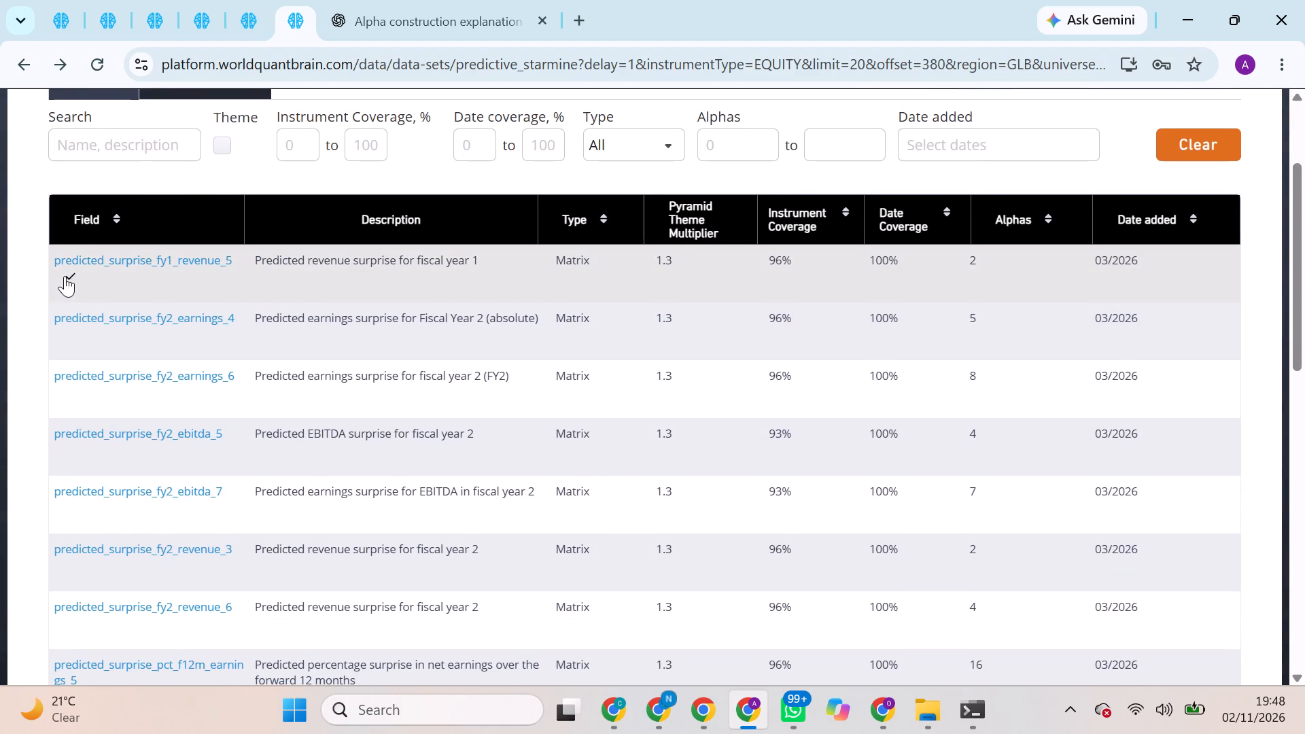
Replace projected_earnings_fy3_3 with predicted_surprise_fy1_revenue_5 in the GLB/D1/MINVOL1M alpha and run a full simulation.
left_click(81, 24)
left_click(103, 0)
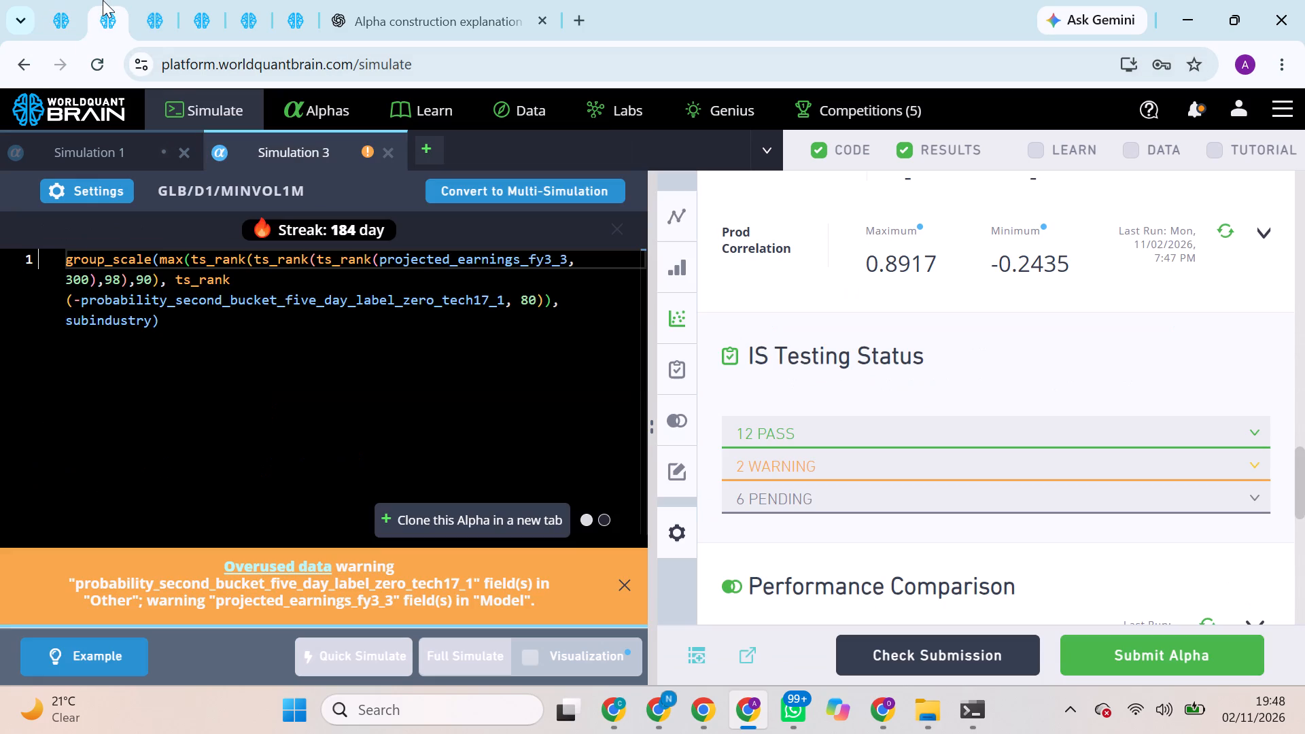
double_click(411, 266)
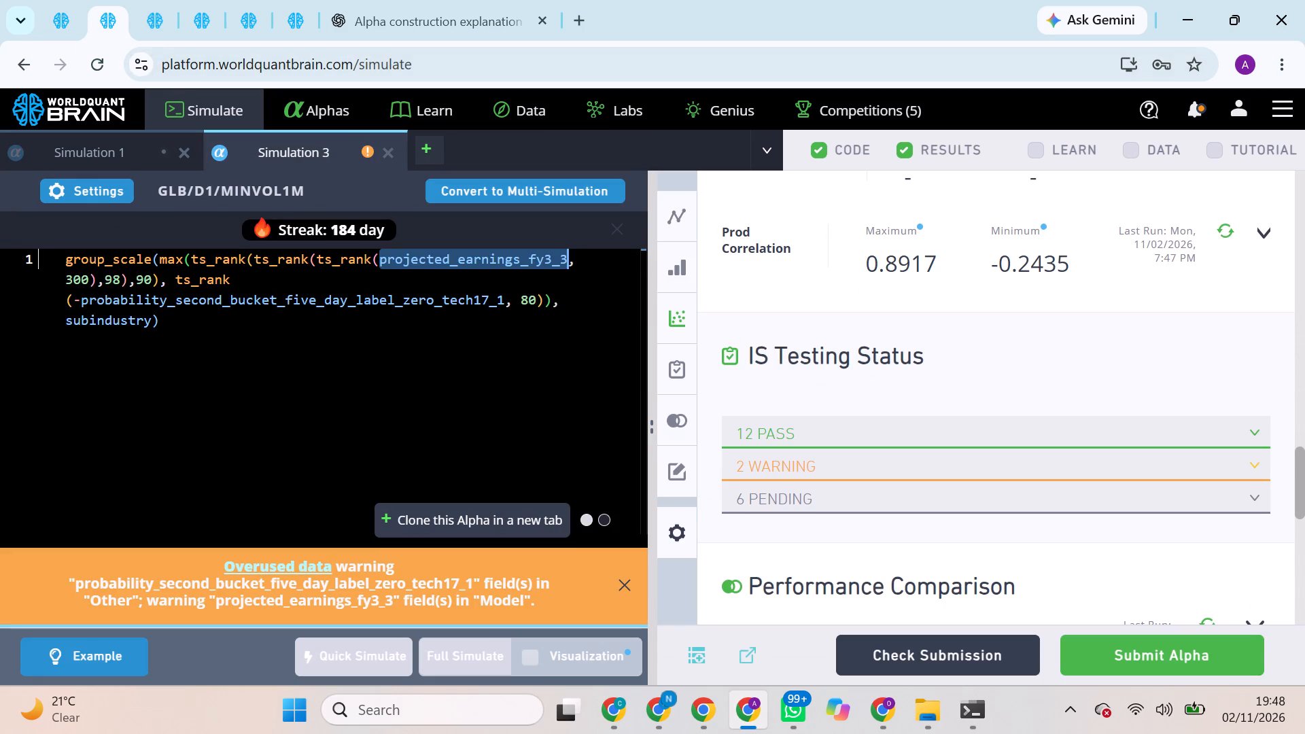
key("ctrl+v")
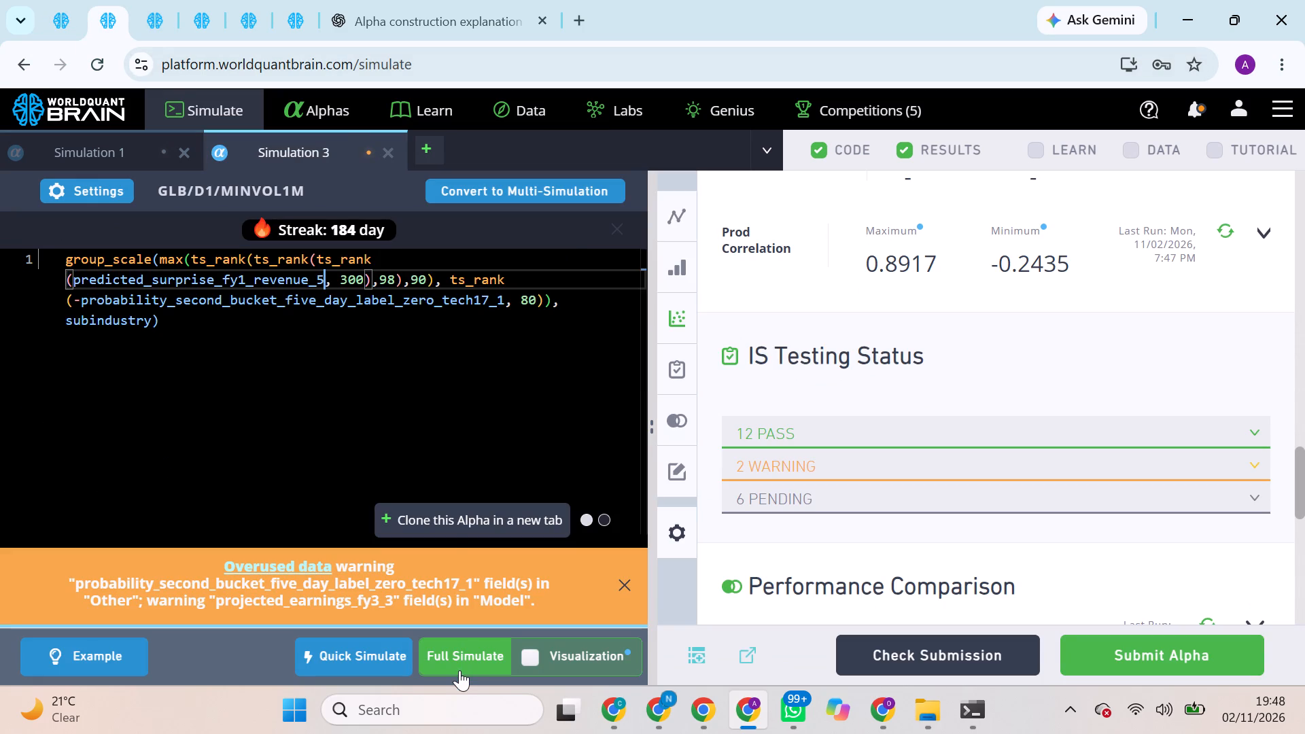
left_click(459, 670)
Copy the field name predicted_surprise_fy2_earnings_4, substitute it for projected_earnings_fy2 in the finished GLB/D1/MINVOL1M alpha, and run a full simulation.
left_click(167, 0)
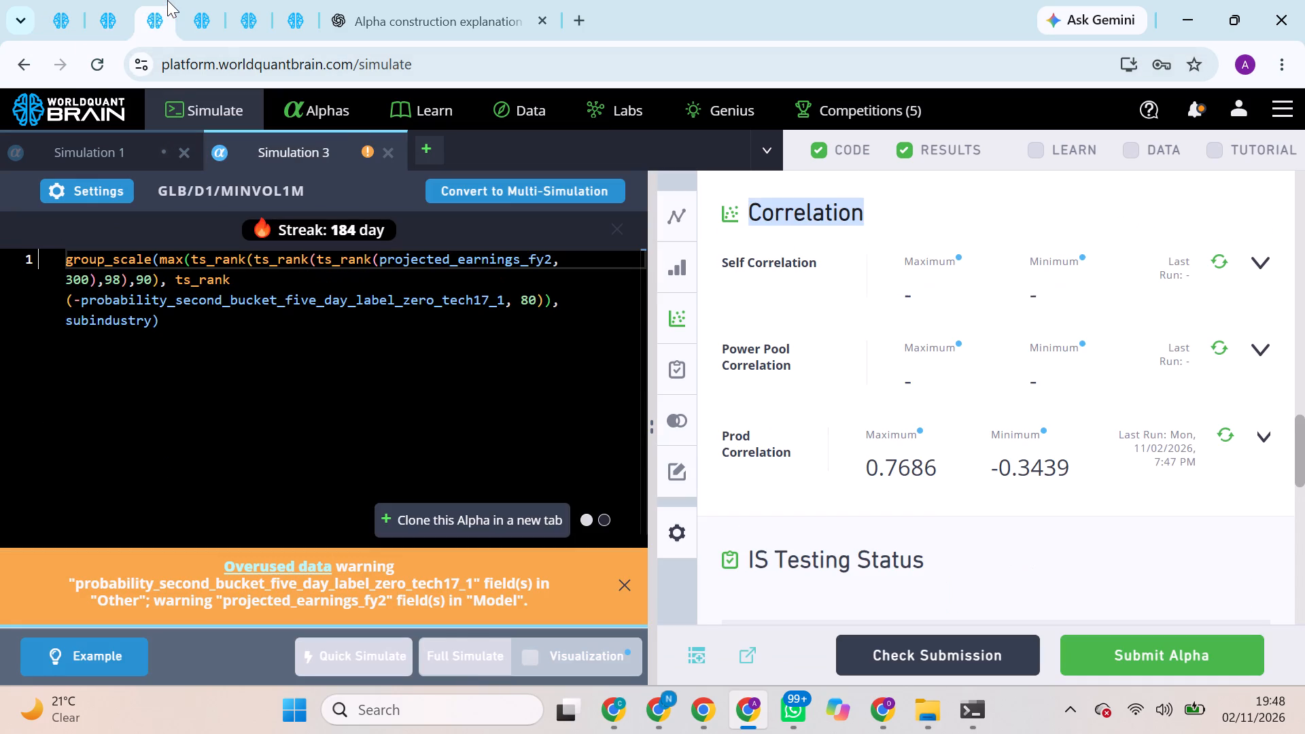
left_click(295, 27)
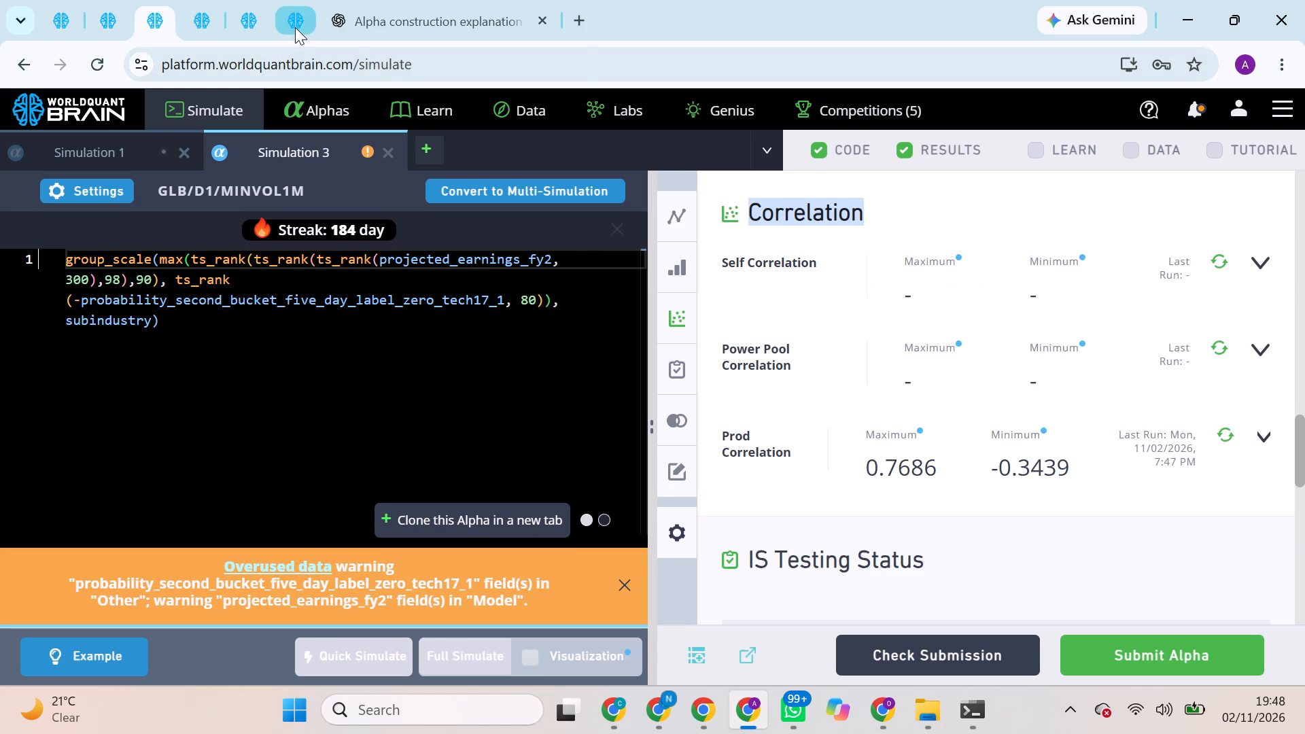
left_click(78, 334)
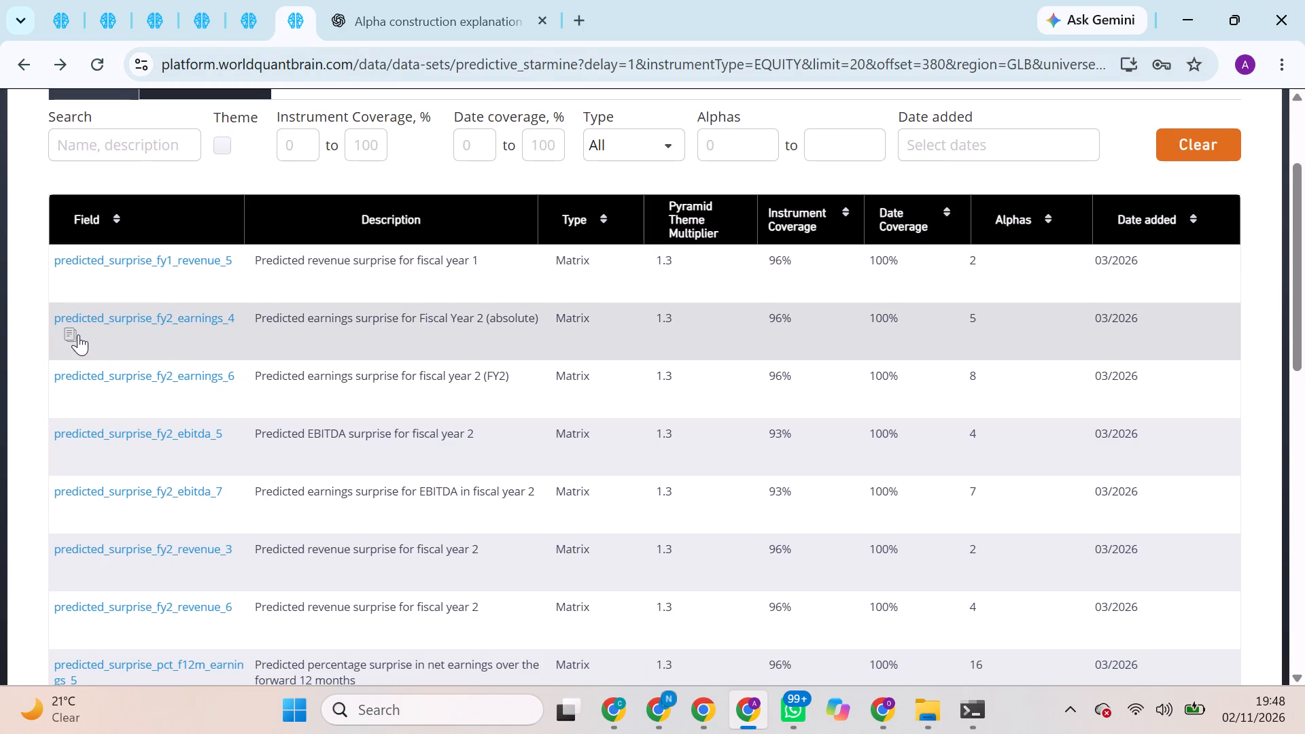
left_click(114, 0)
left_click(157, 5)
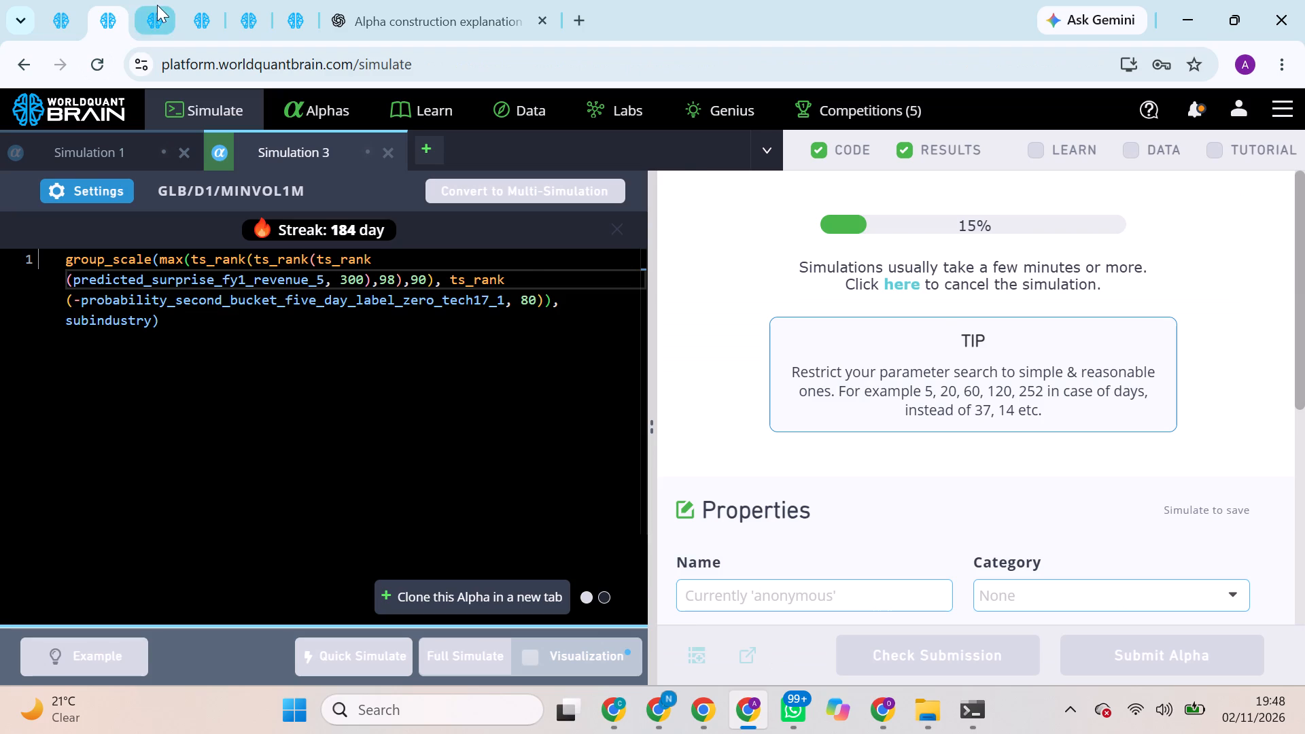
double_click(391, 260)
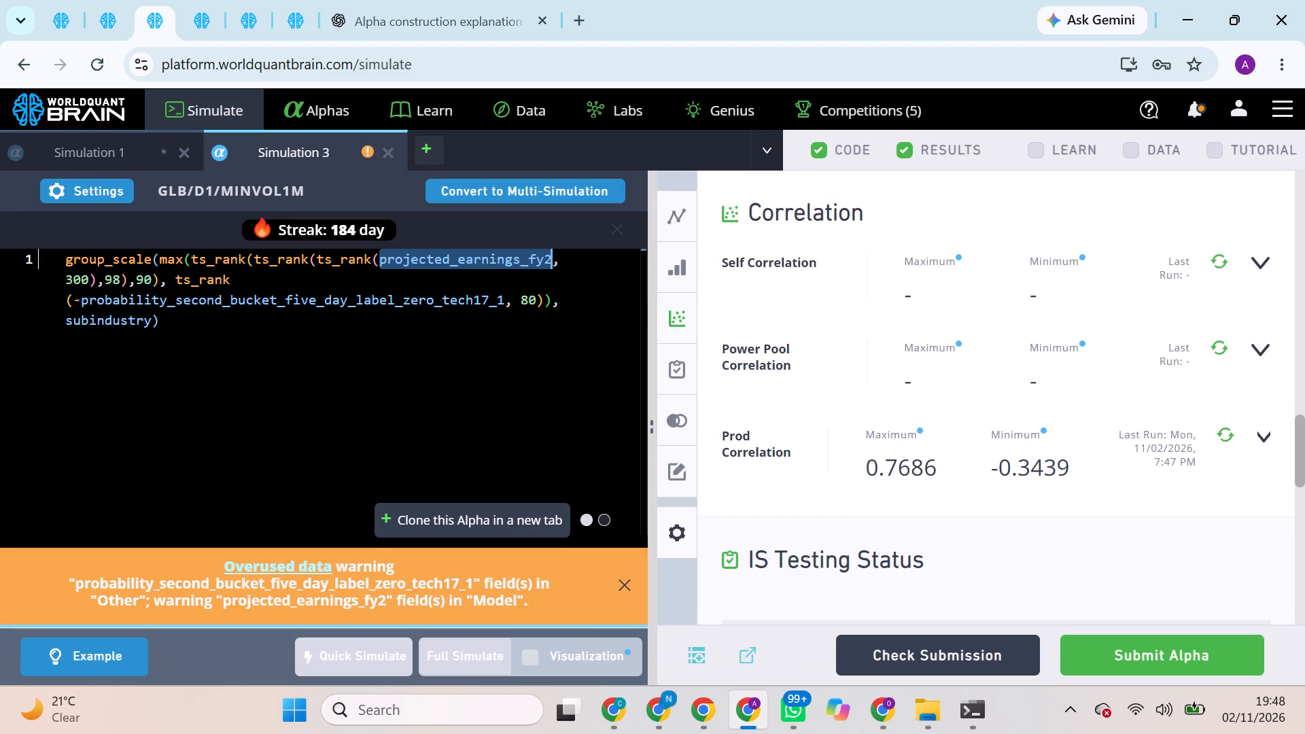
key("ctrl+v")
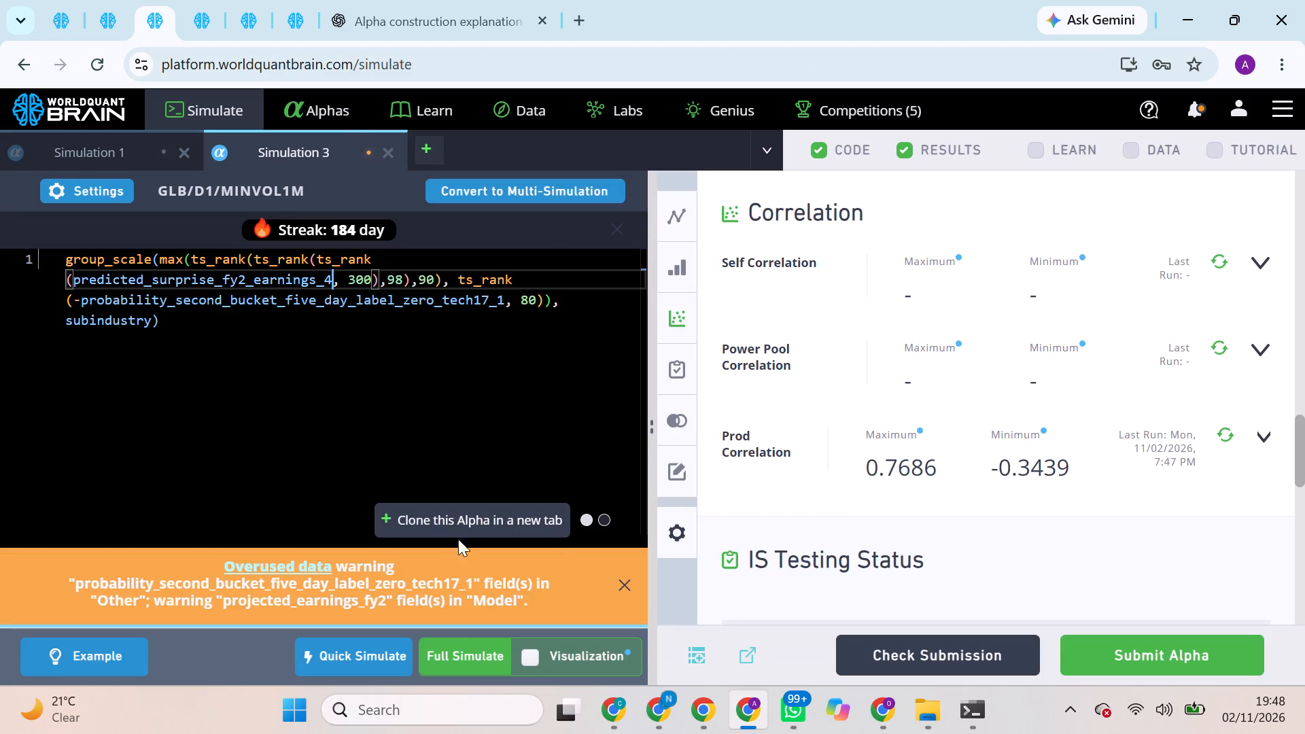
left_click(444, 646)
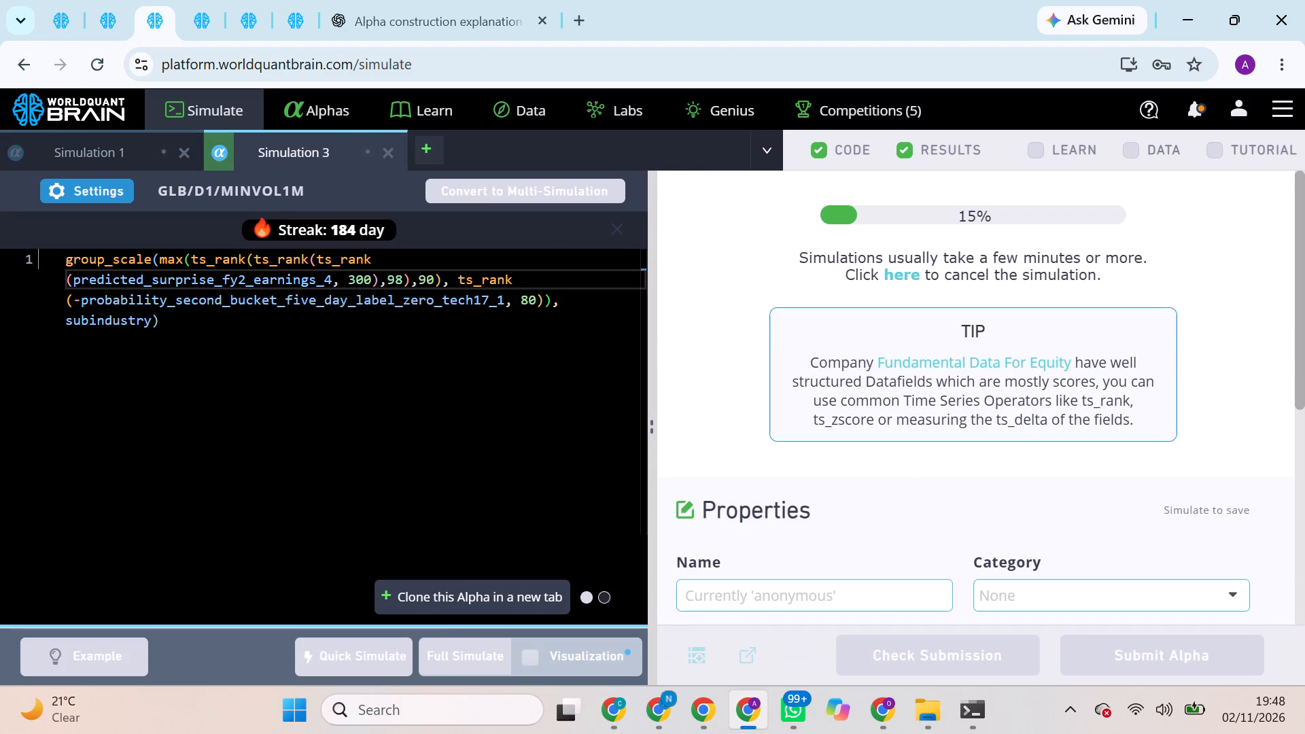
Copy the field name predicted_surprise_fy2_ebitda_5, substitute it for predicted_surprise_pct_fy1_ebitda_5 in its GLB/D1/MINVOL1M alpha, and run a full simulation.
left_click(212, 3)
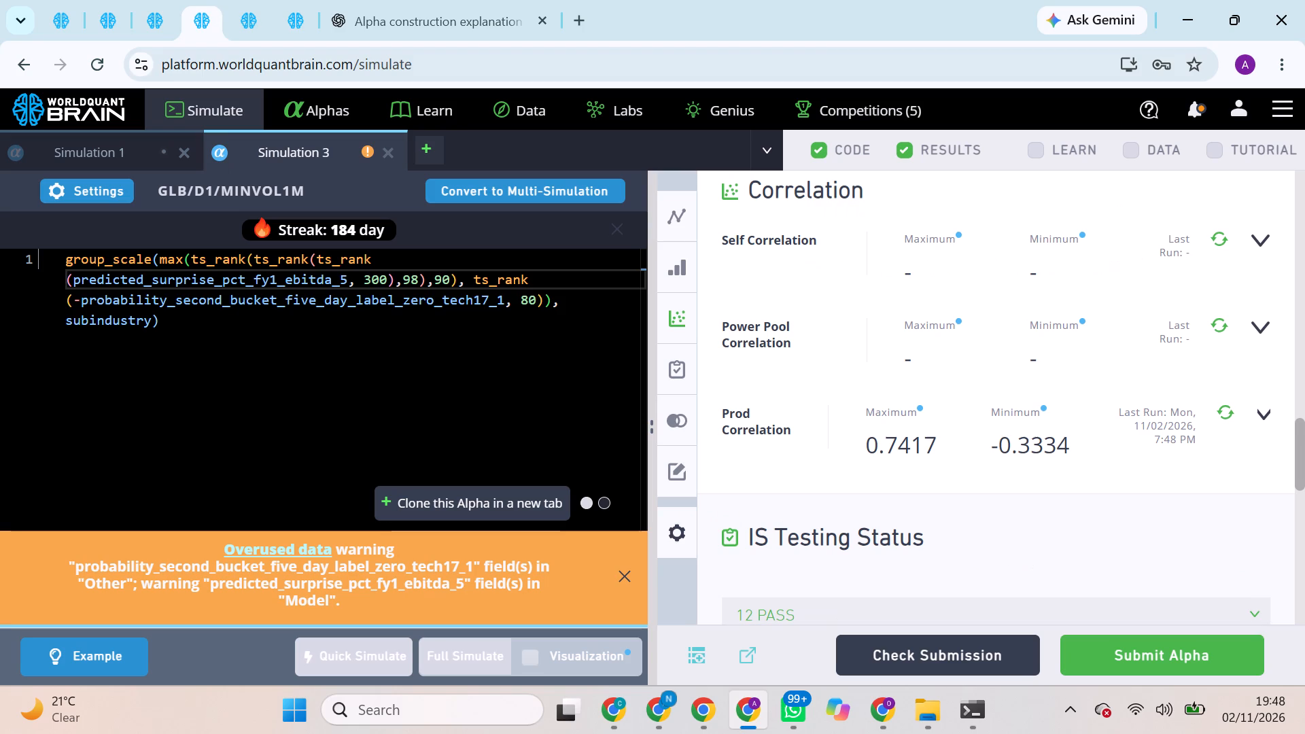
left_click(302, 23)
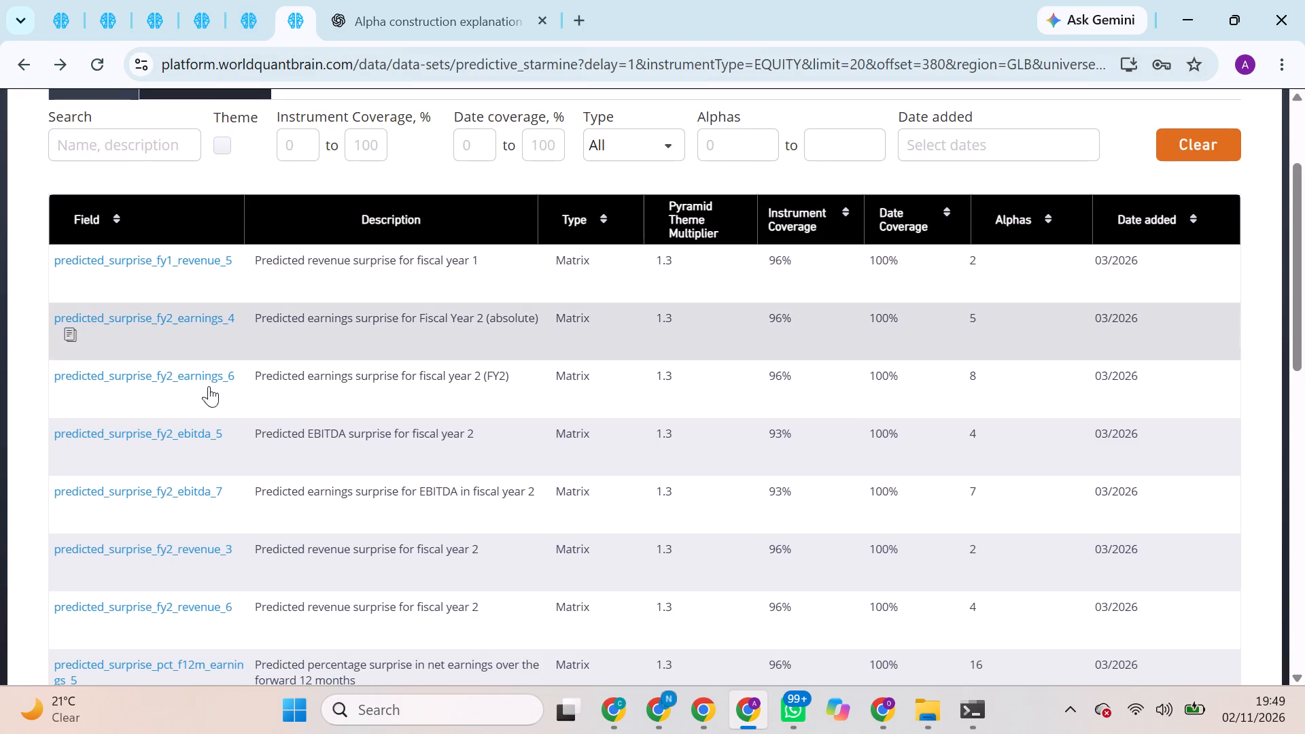
left_click(75, 454)
left_click(235, 0)
left_click(220, 1)
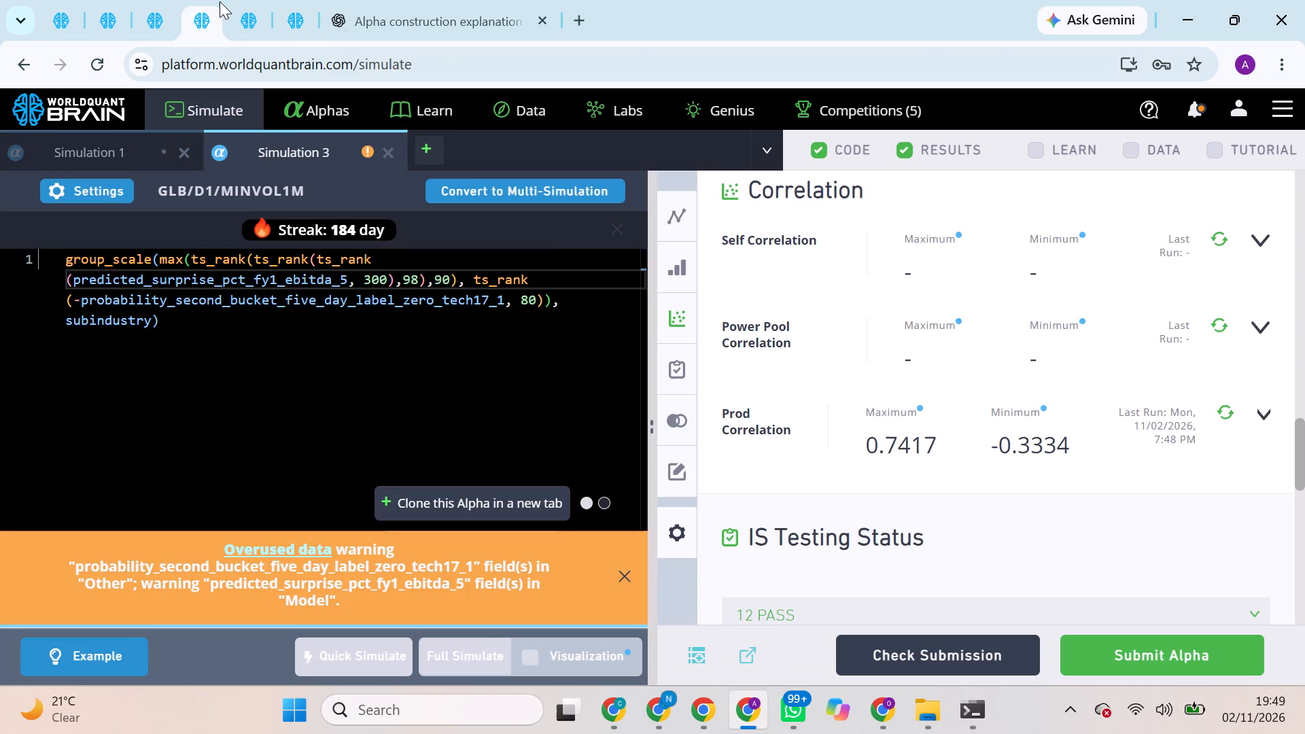
double_click(324, 283)
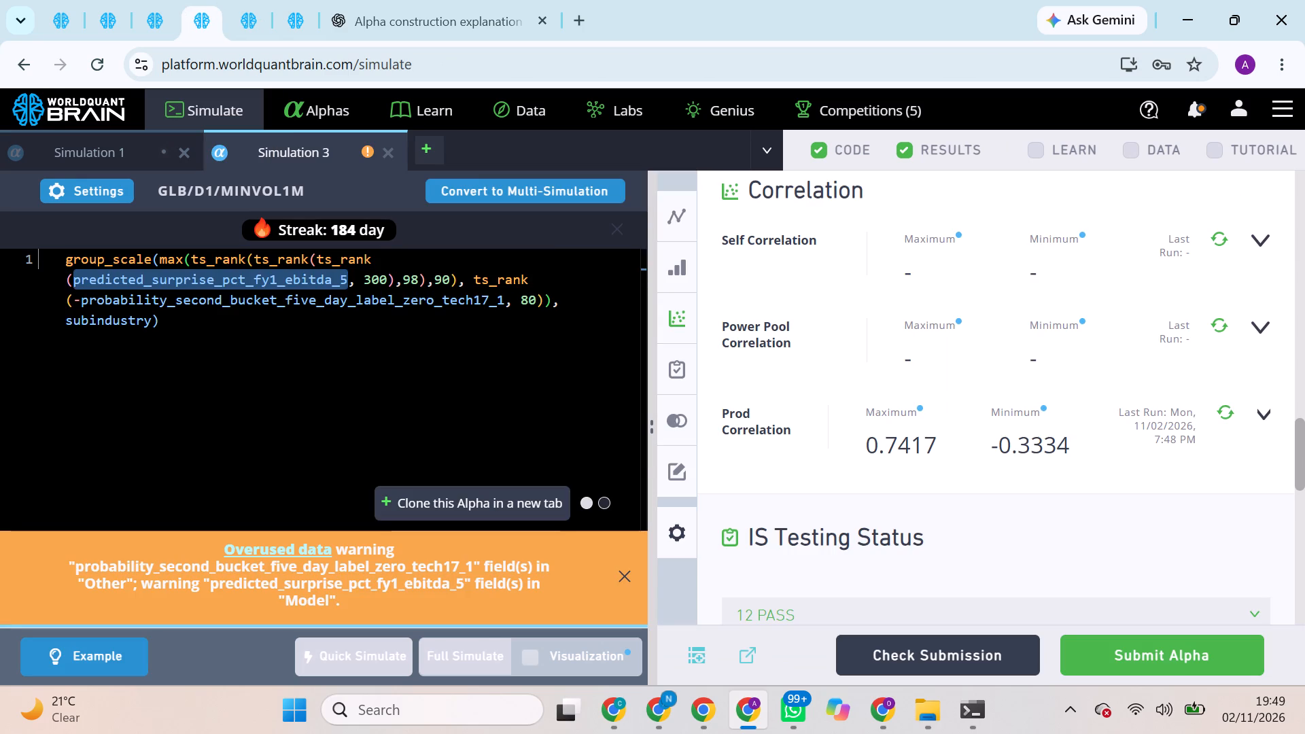
key("ctrl+v")
left_click(445, 652)
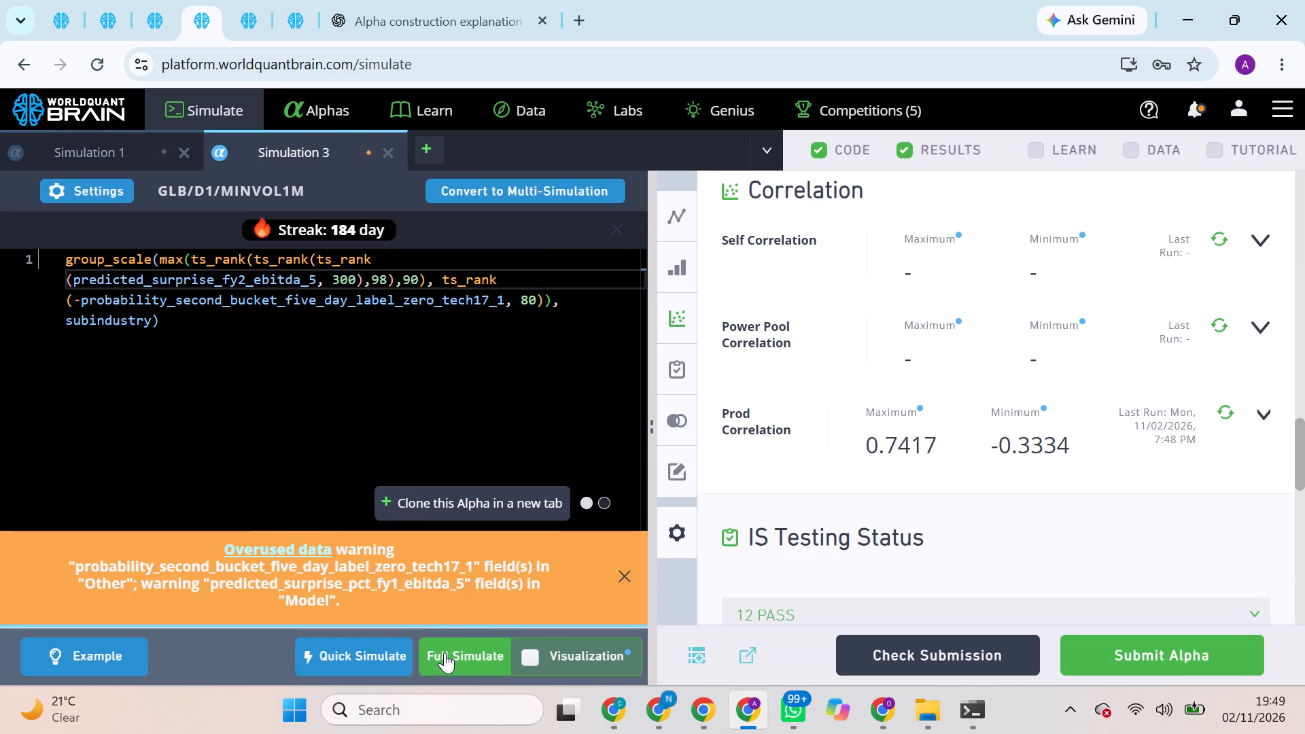
left_click(445, 652)
left_click(360, 284)
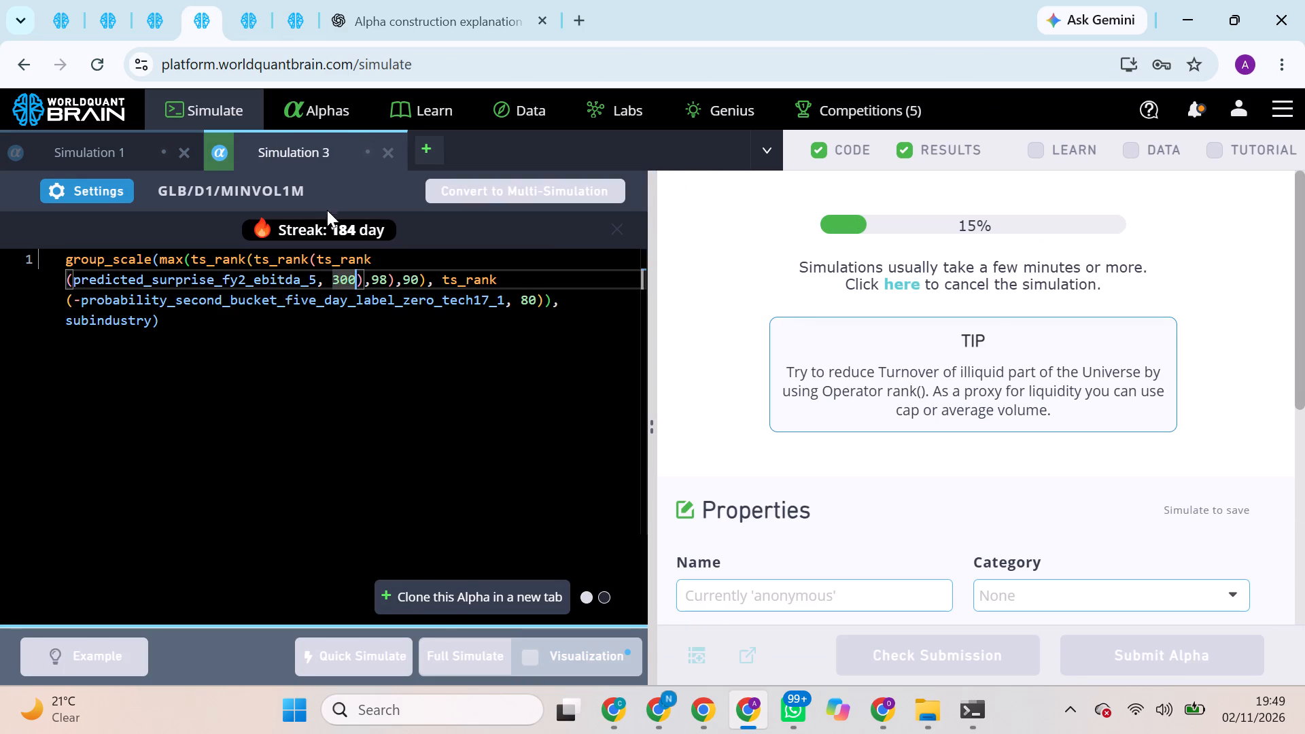
Copy the field name predicted_surprise_fy2_ebitda_7, substitute it for projected_earnings_fy2 in the timed-out GLB/D1/MINVOL1M alpha, and run a full simulation.
left_click(243, 9)
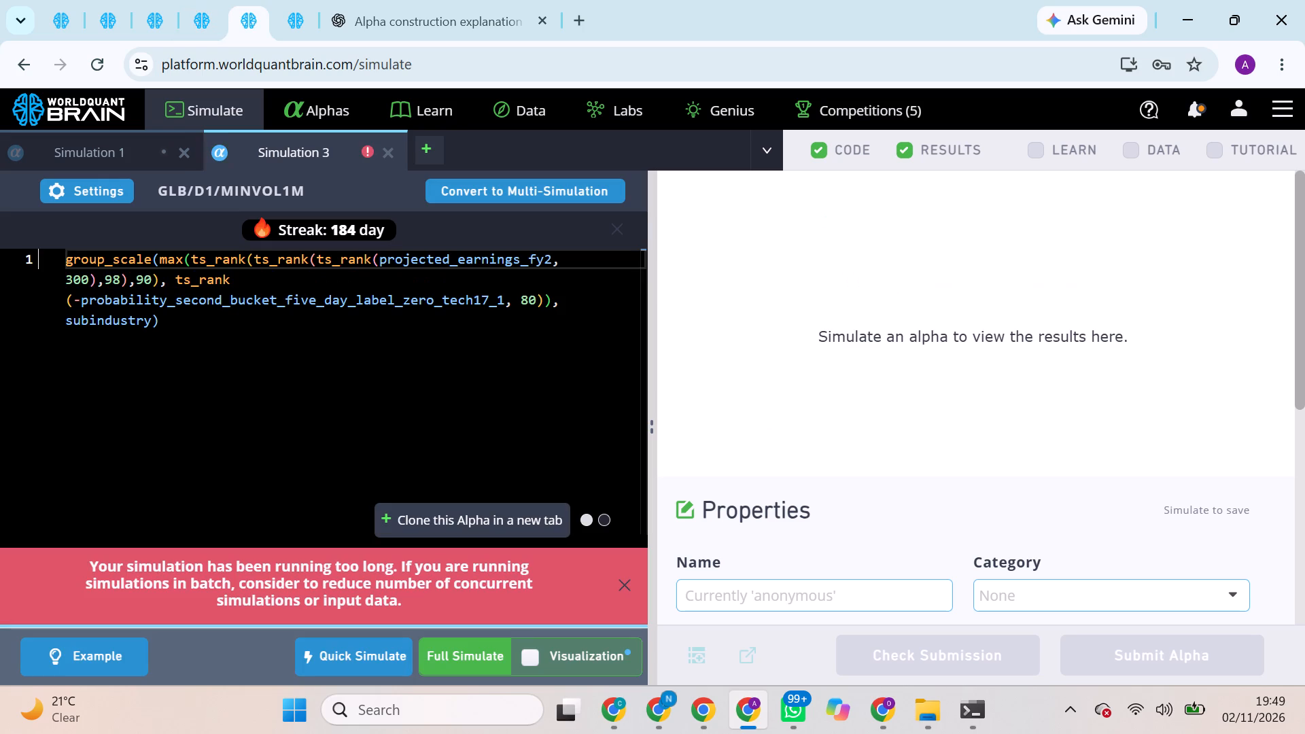
left_click(309, 0)
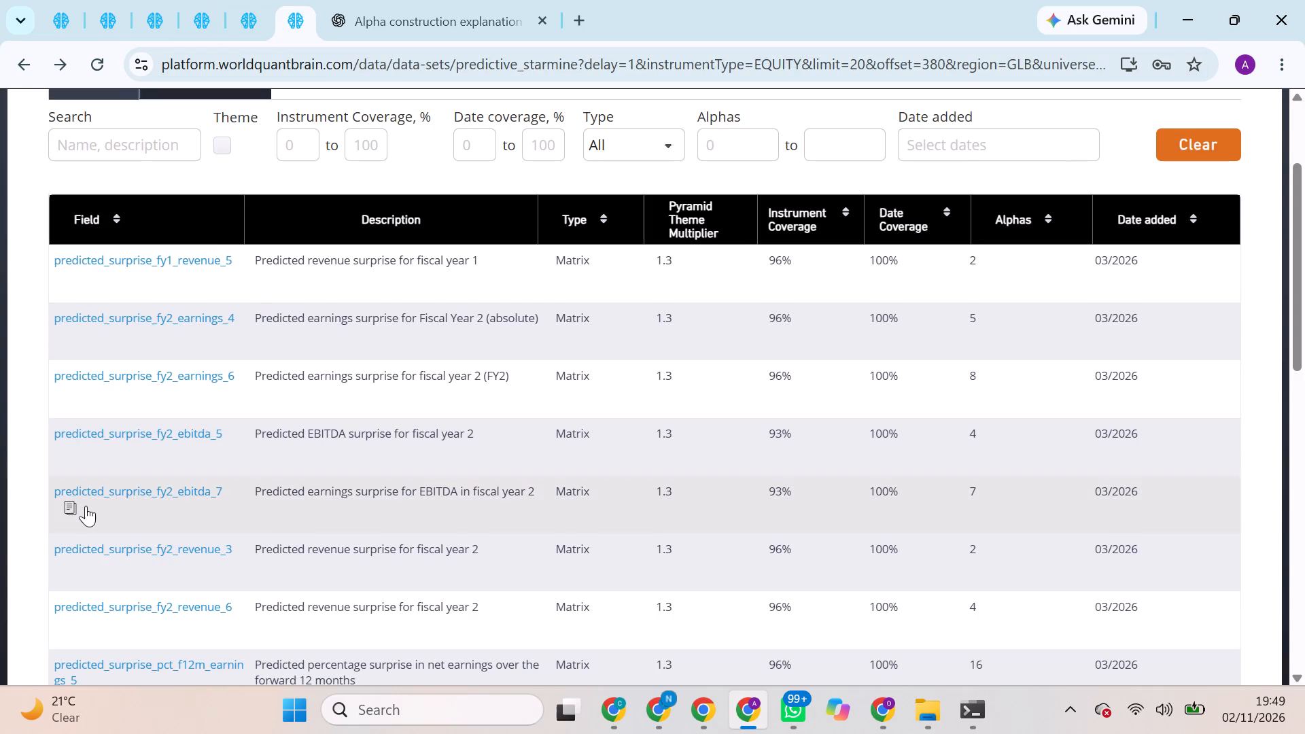
left_click(75, 510)
left_click(209, 22)
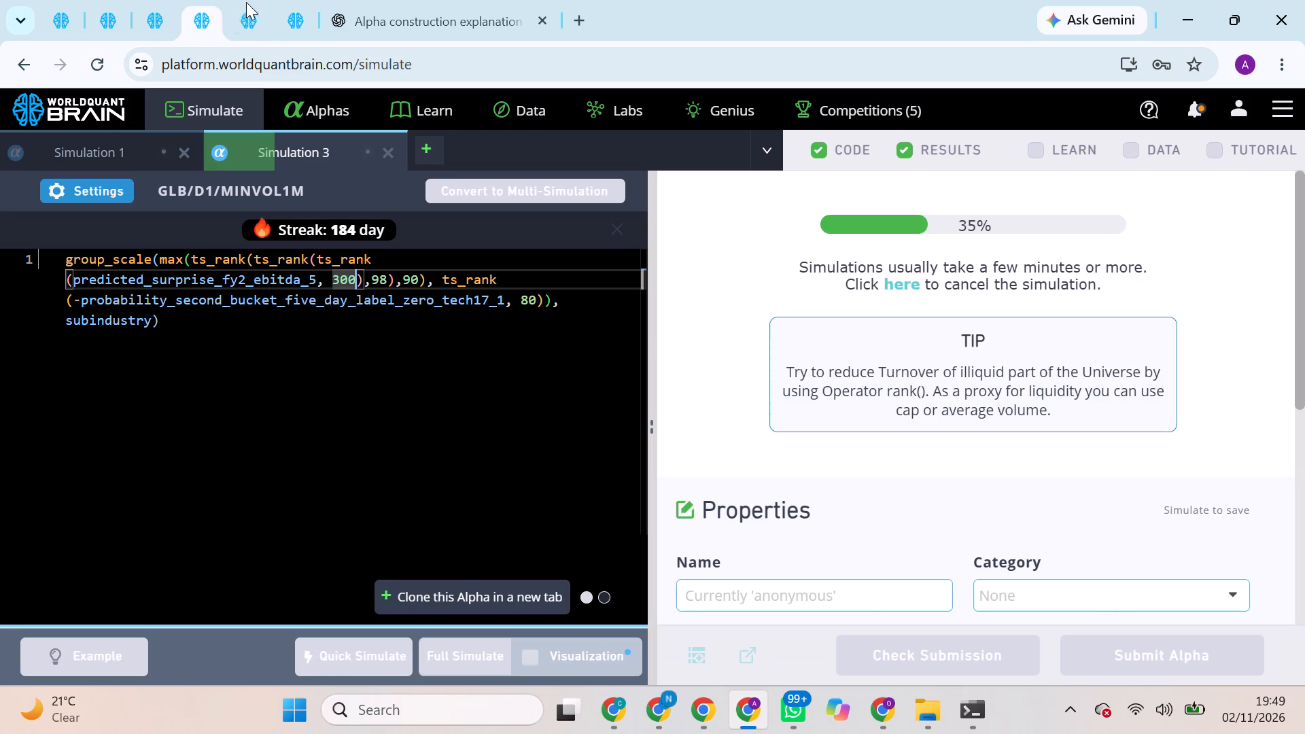
left_click(258, 2)
double_click(400, 258)
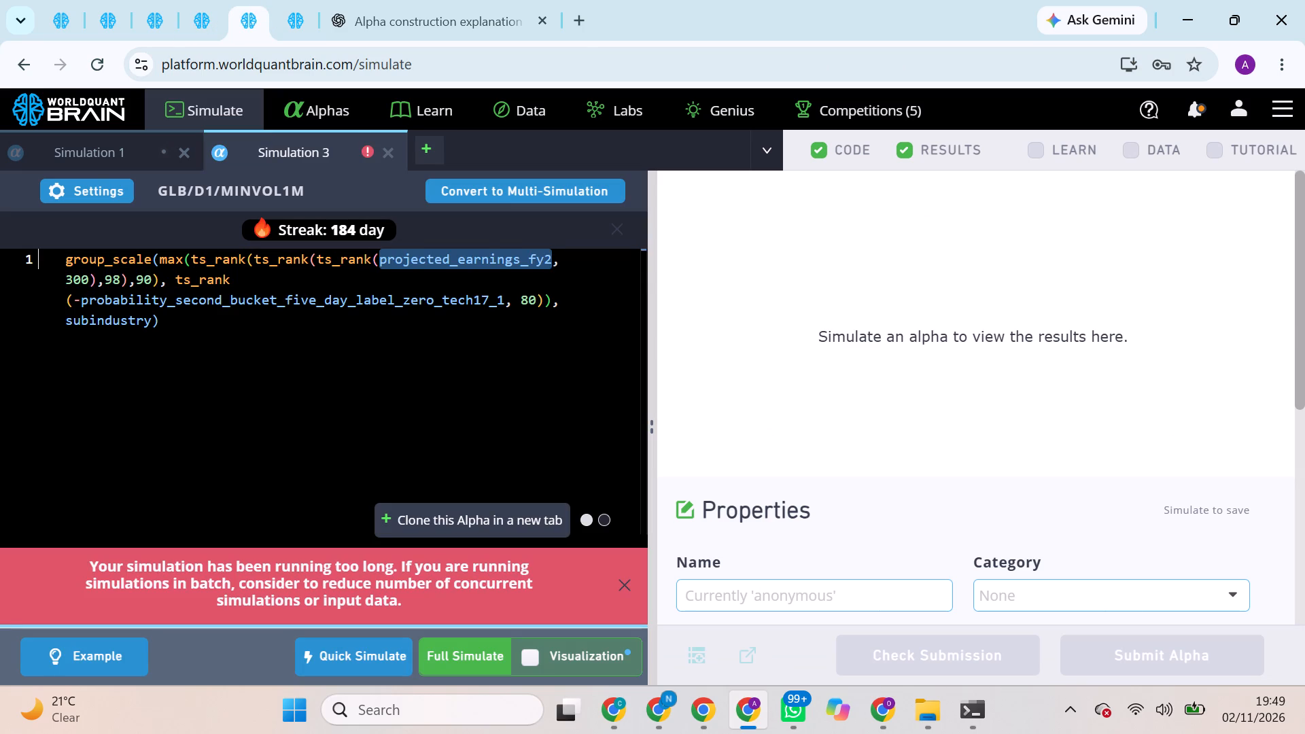
key("ctrl+v")
left_click(400, 258)
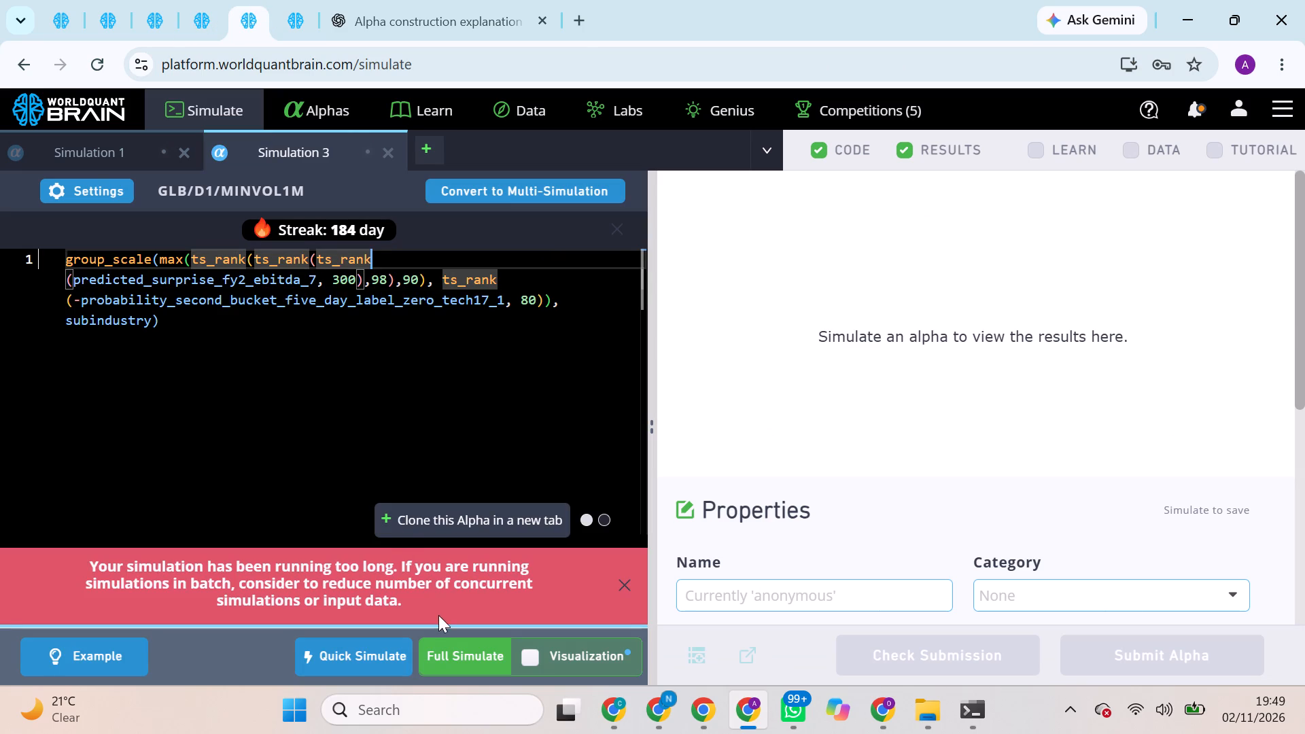
left_click(448, 647)
double_click(448, 647)
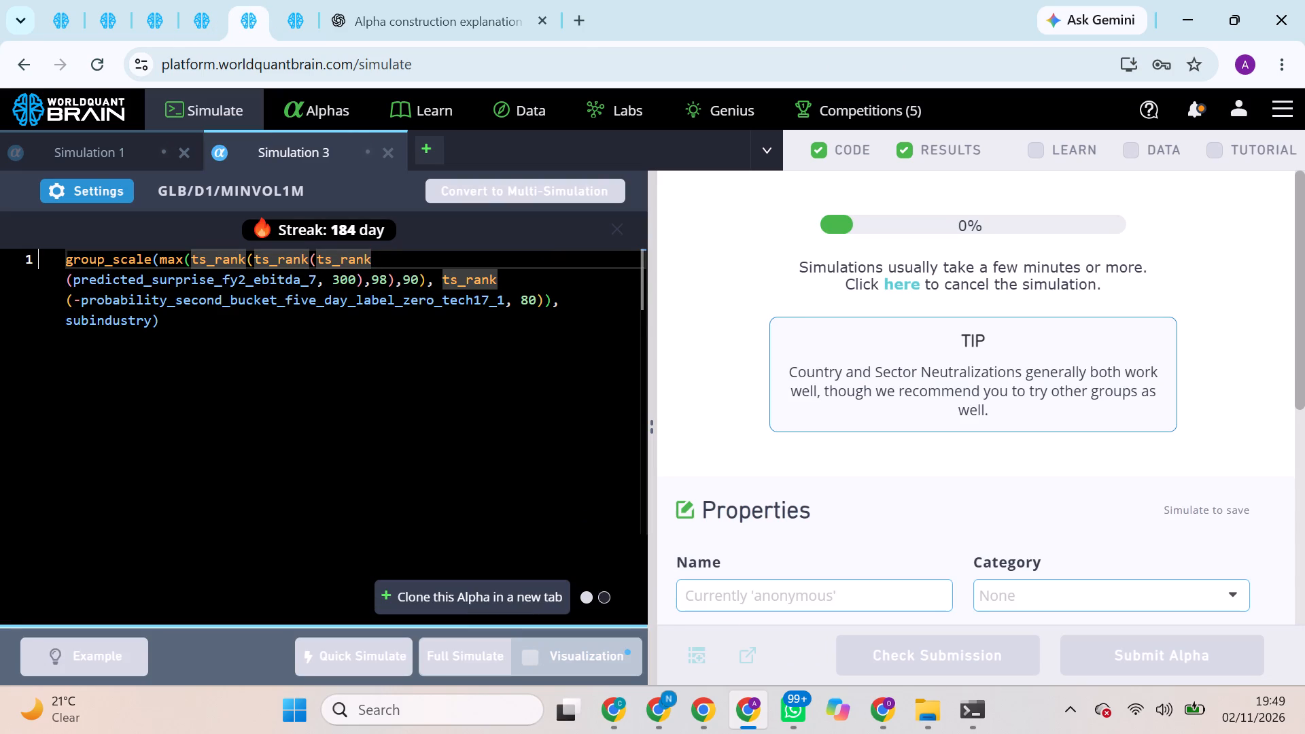
left_click_drag(352, 402, 312, 294)
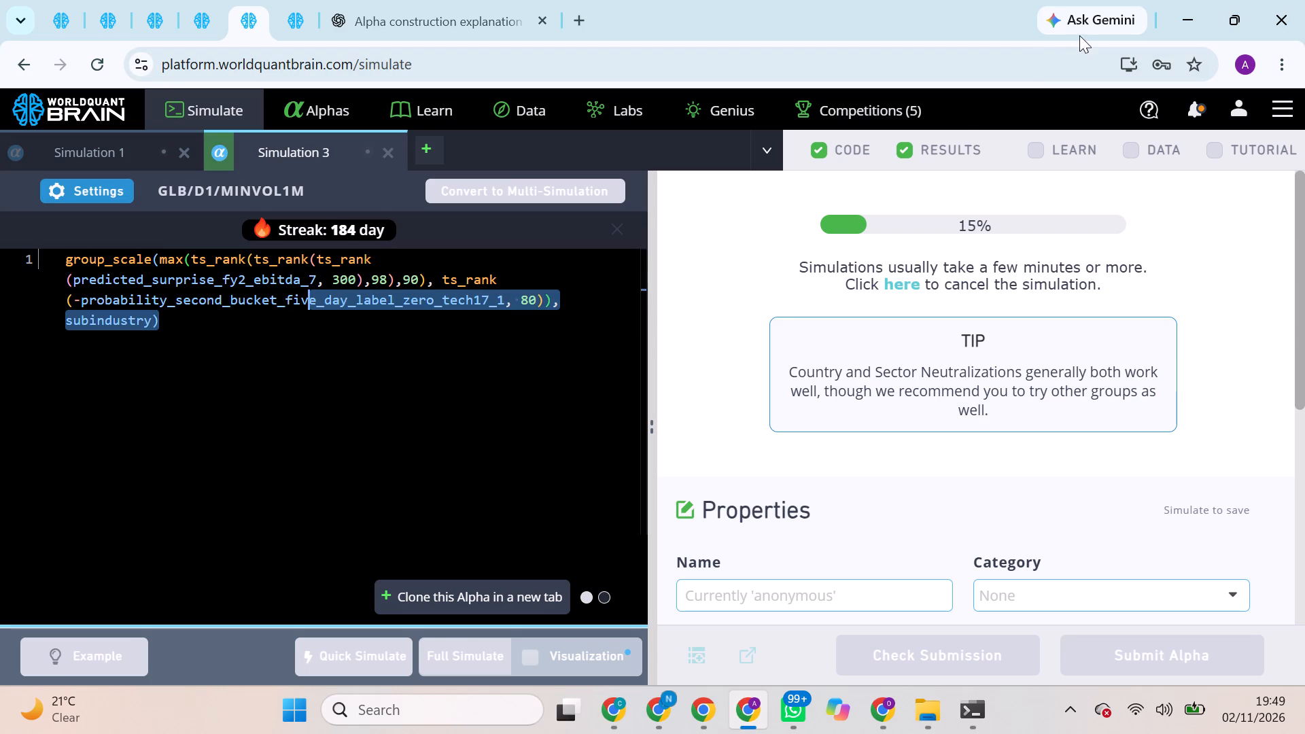
Review the USA/D1/TOP2000 super alpha's simulation results and run its Prod Correlation check.
left_click(186, 0)
left_click(162, 3)
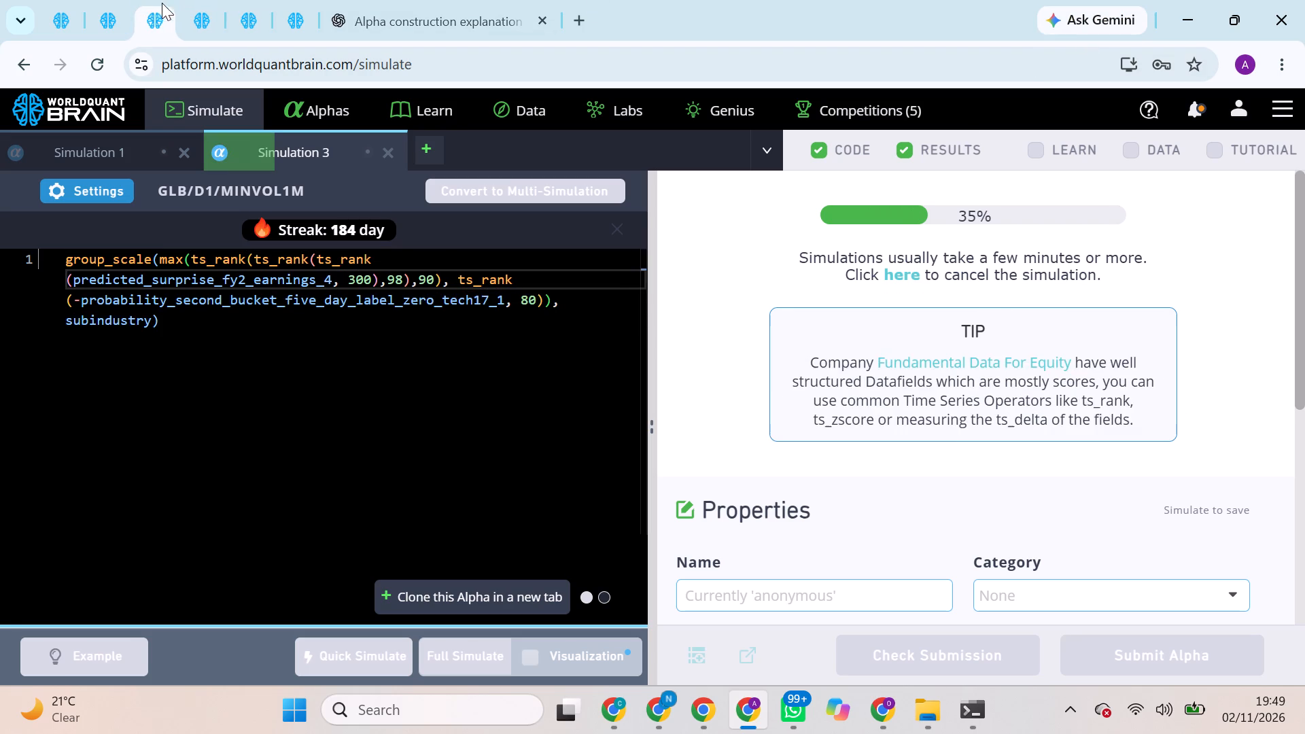
left_click(103, 0)
left_click(67, 14)
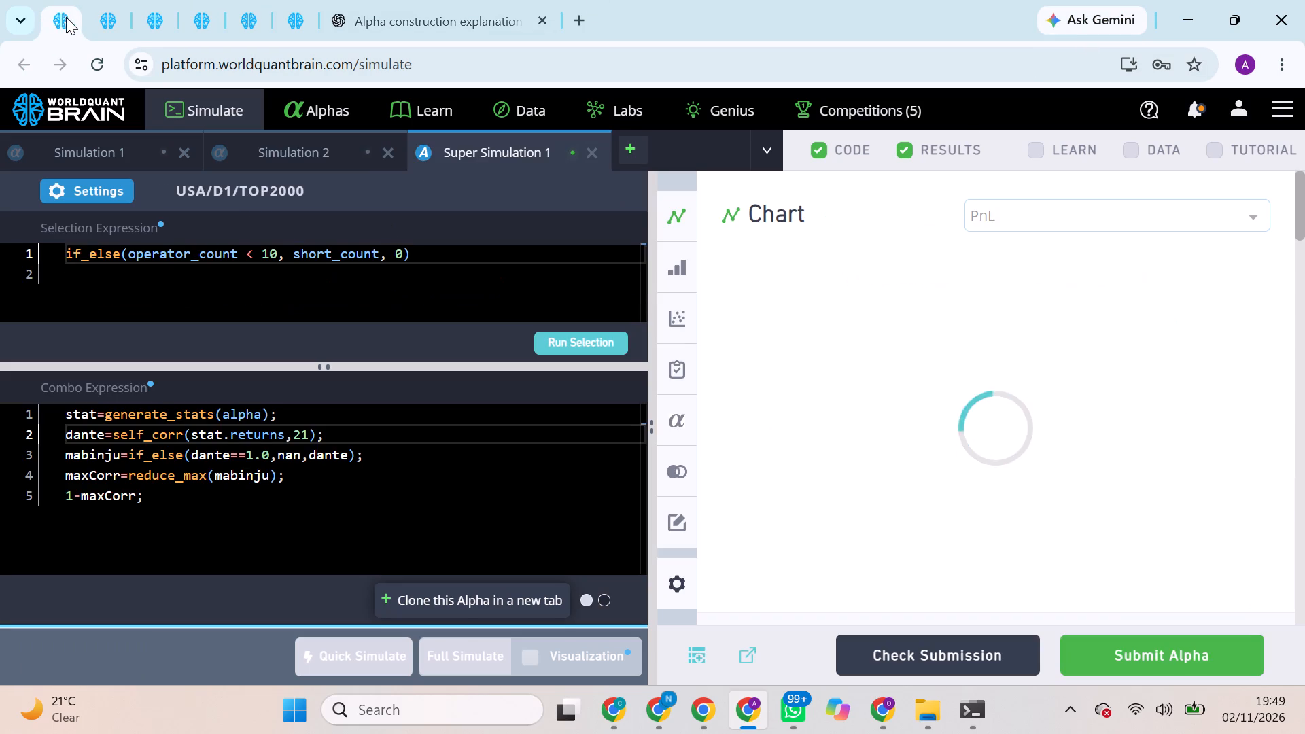
scroll(804, 363, "down", 13)
scroll(1054, 460, "down", 5)
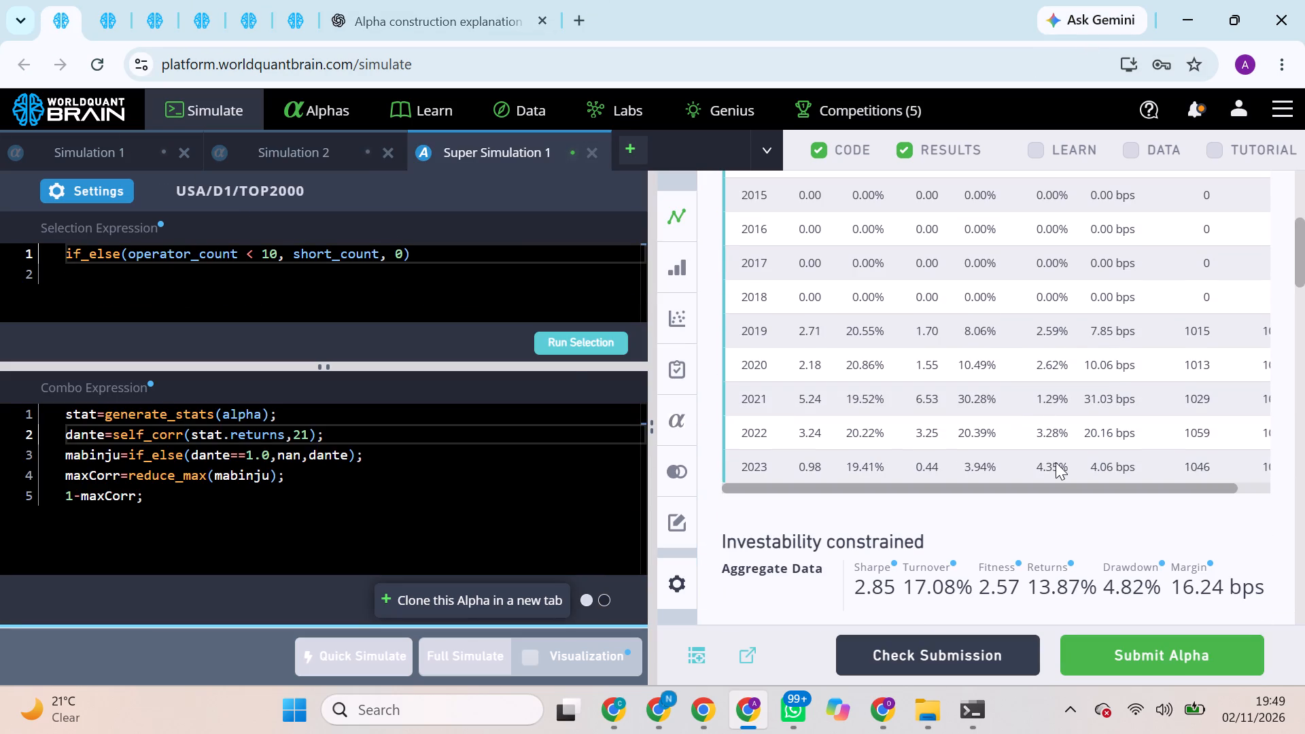
scroll(1097, 544, "down", 1)
scroll(978, 315, "up", 10)
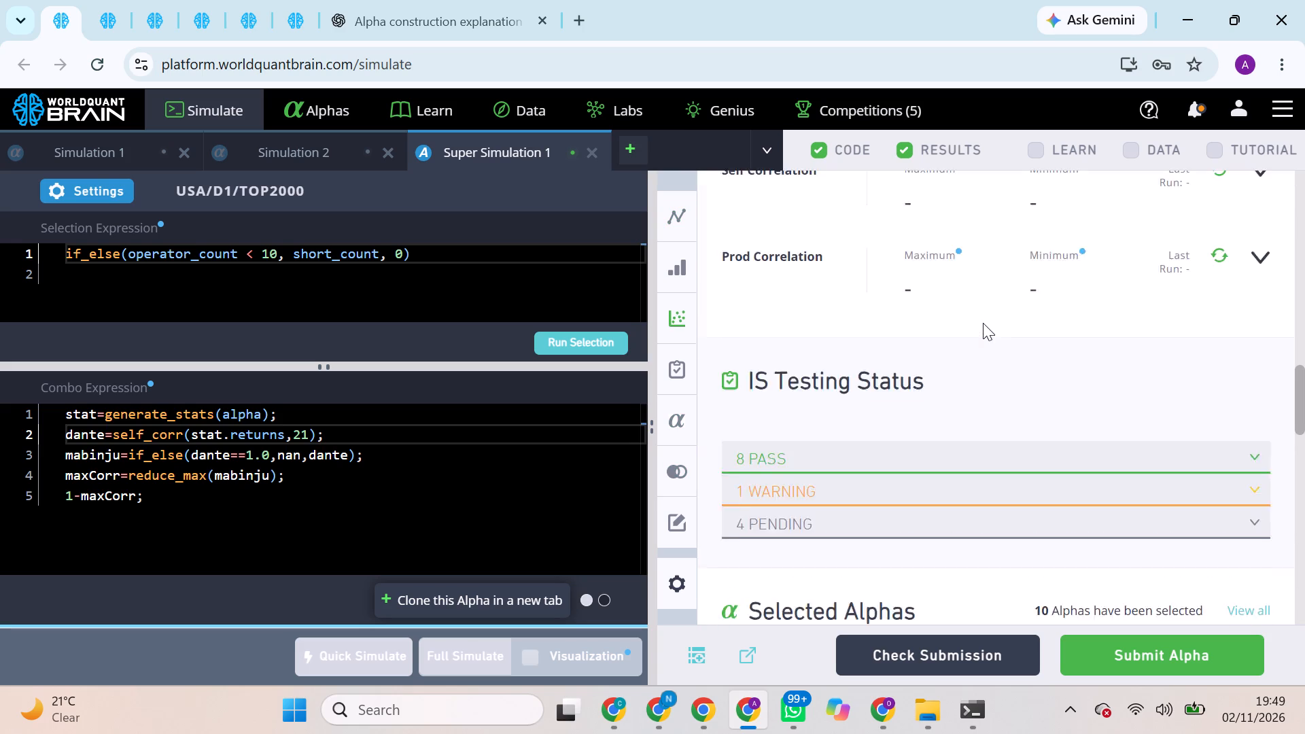
scroll(983, 323, "up", 7)
scroll(1029, 367, "down", 9)
scroll(1073, 385, "up", 4)
left_click(1219, 458)
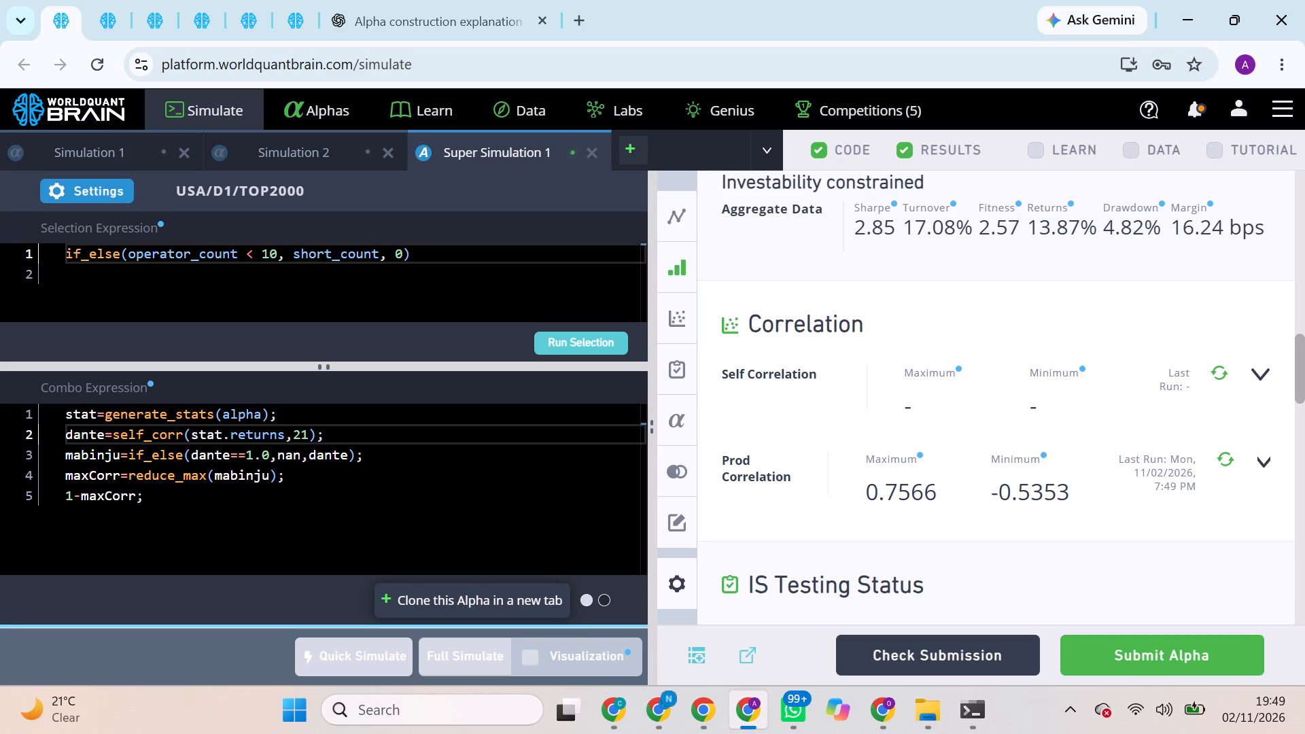
Clear the whole combo expression of the USA/D1/TOP2000 super alpha.
left_click(201, 430)
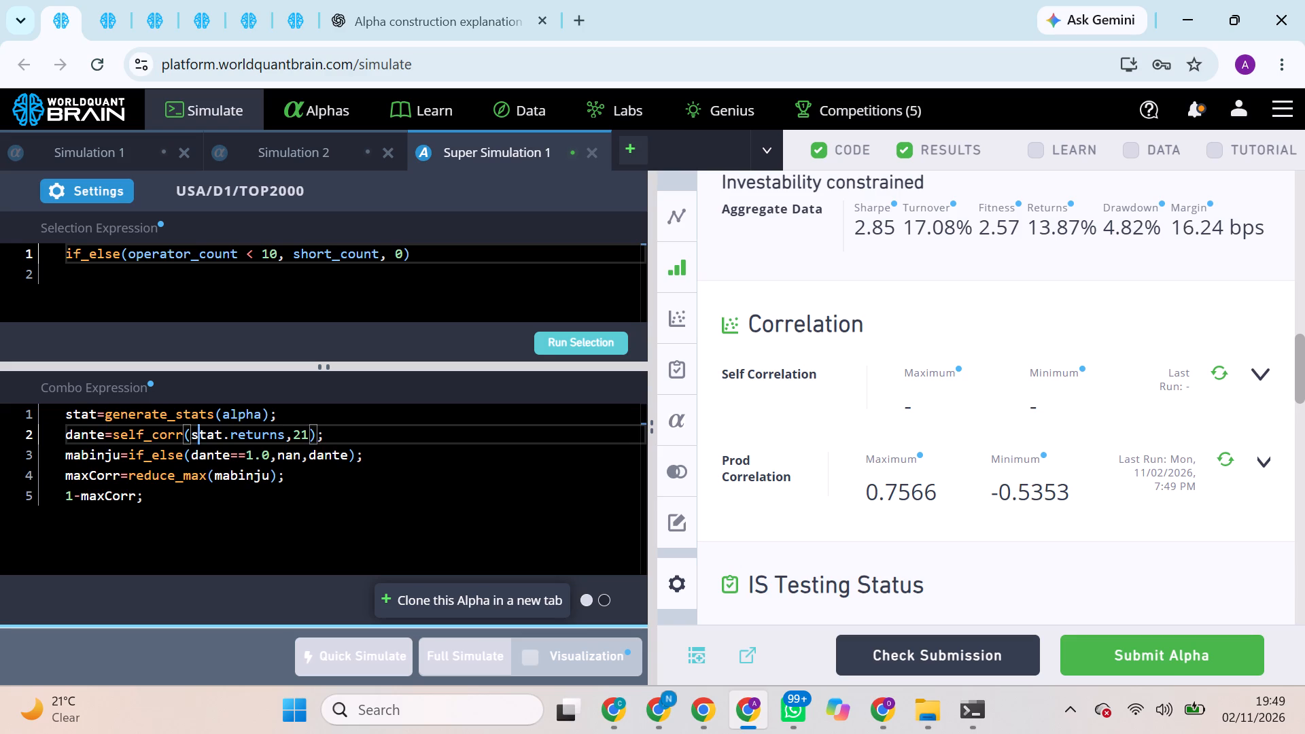
triple_click(201, 430)
left_click(201, 430)
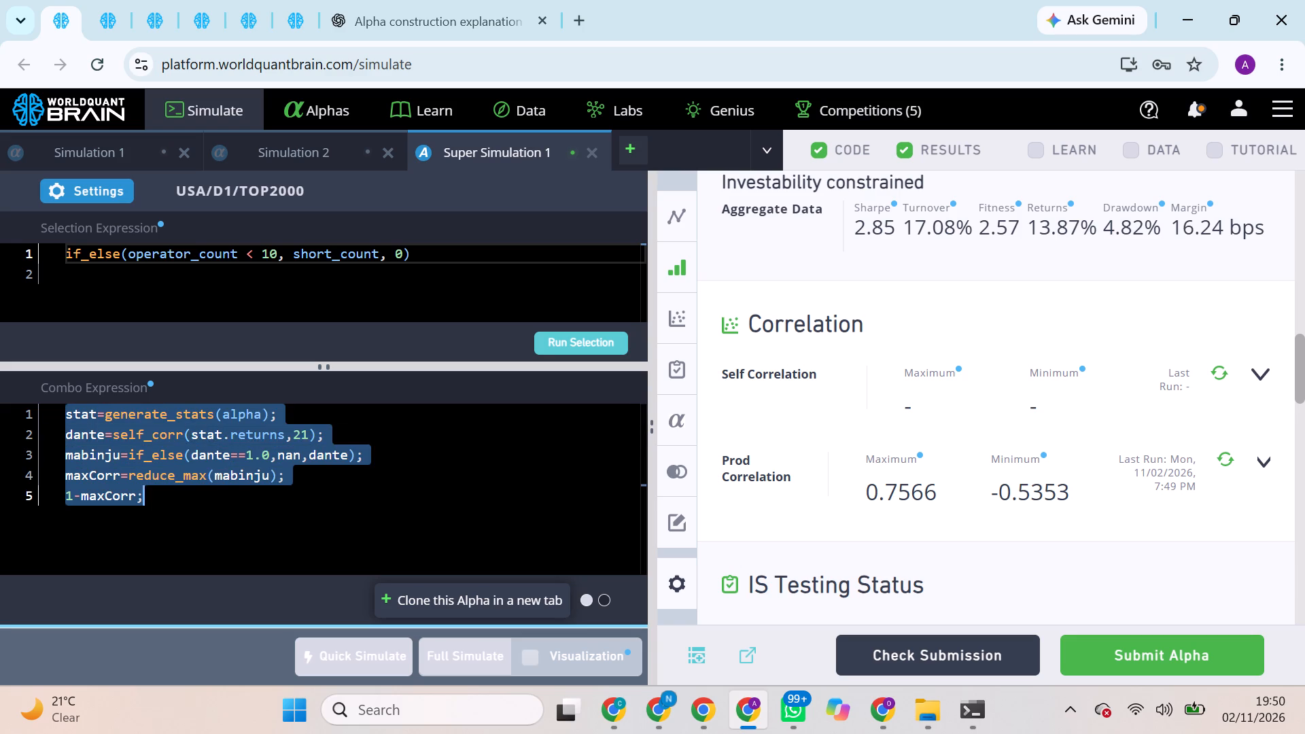
key("BackSpace")
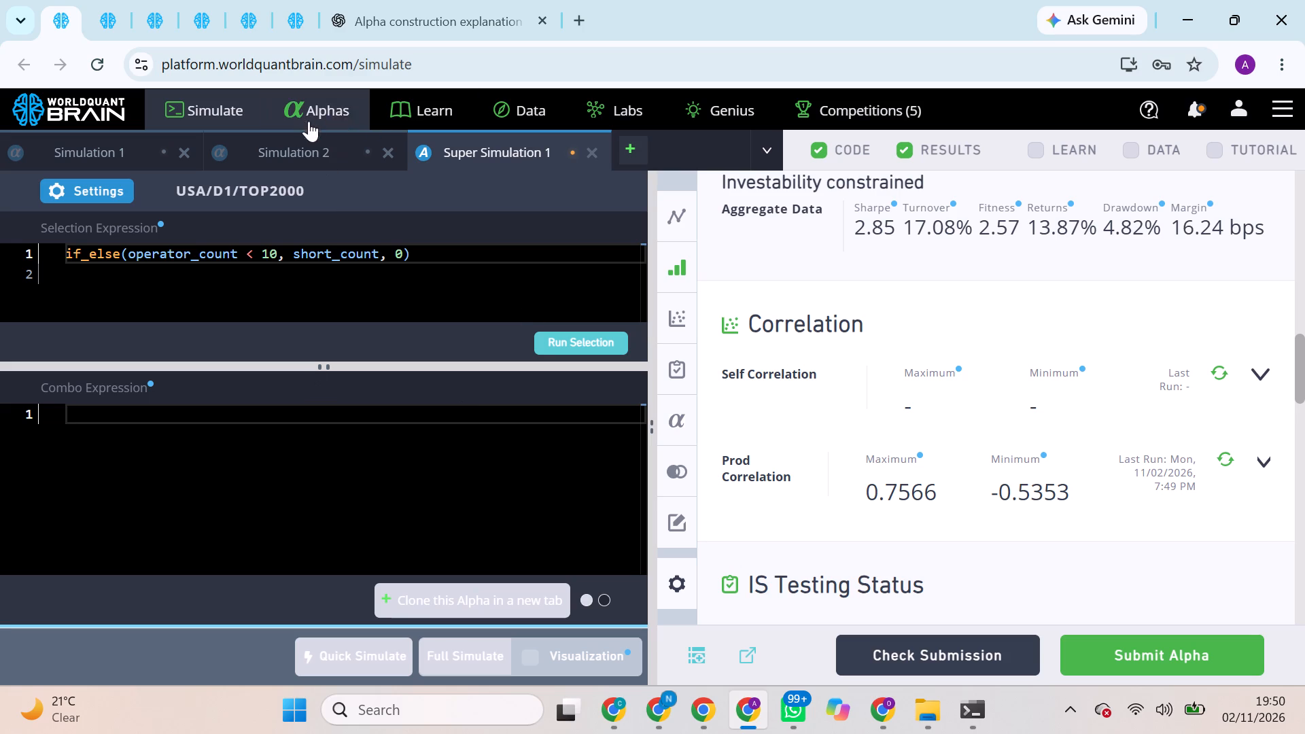
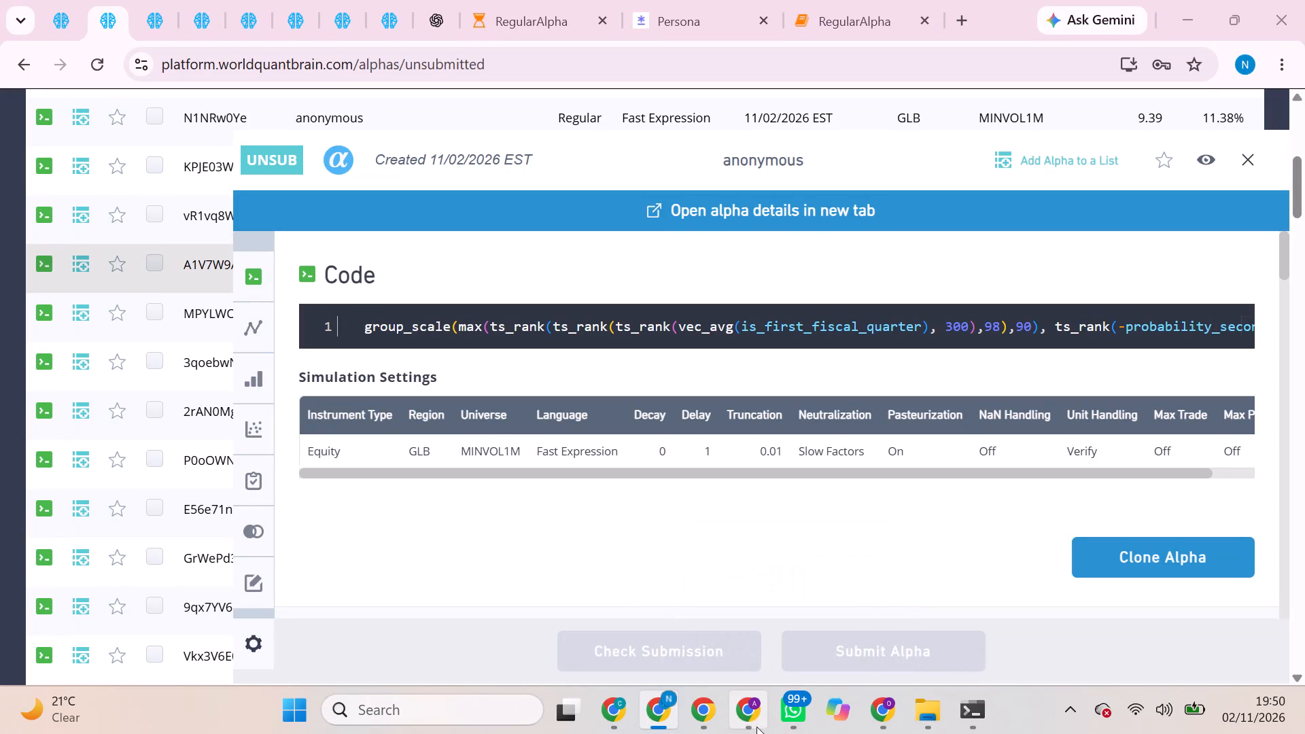
Switch to the other Chrome window containing the USA/D1/TOP2000 super alpha simulation.
left_click(756, 715)
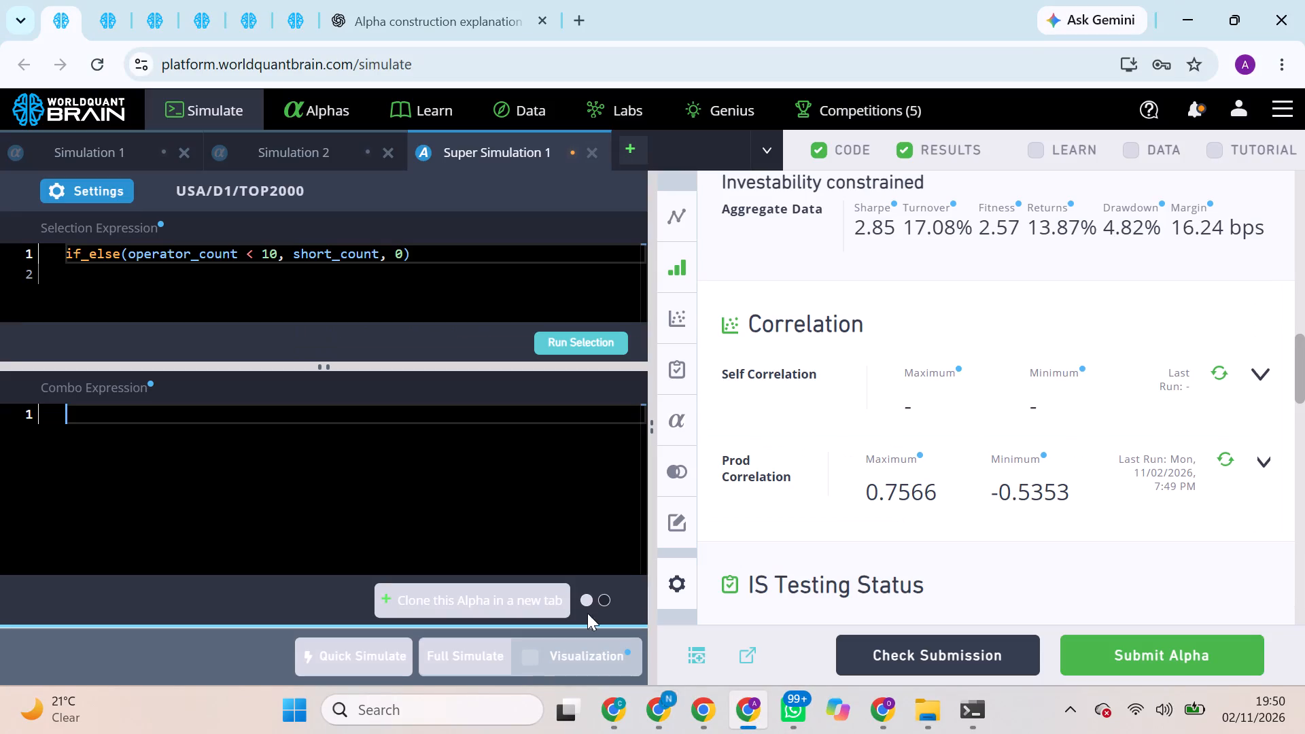
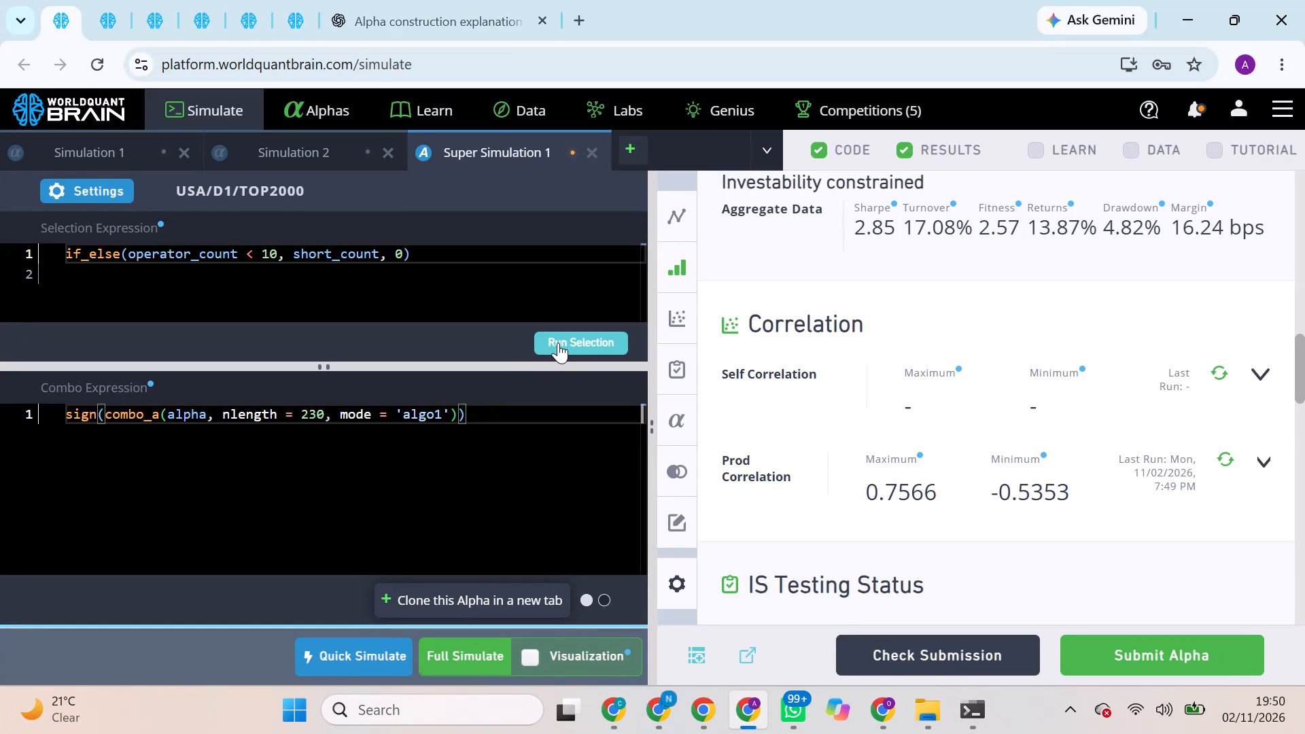
Run the selection and start a full simulation of the super alpha using the operator_count < 10 selection and nlength = 230 combo.
left_click(558, 343)
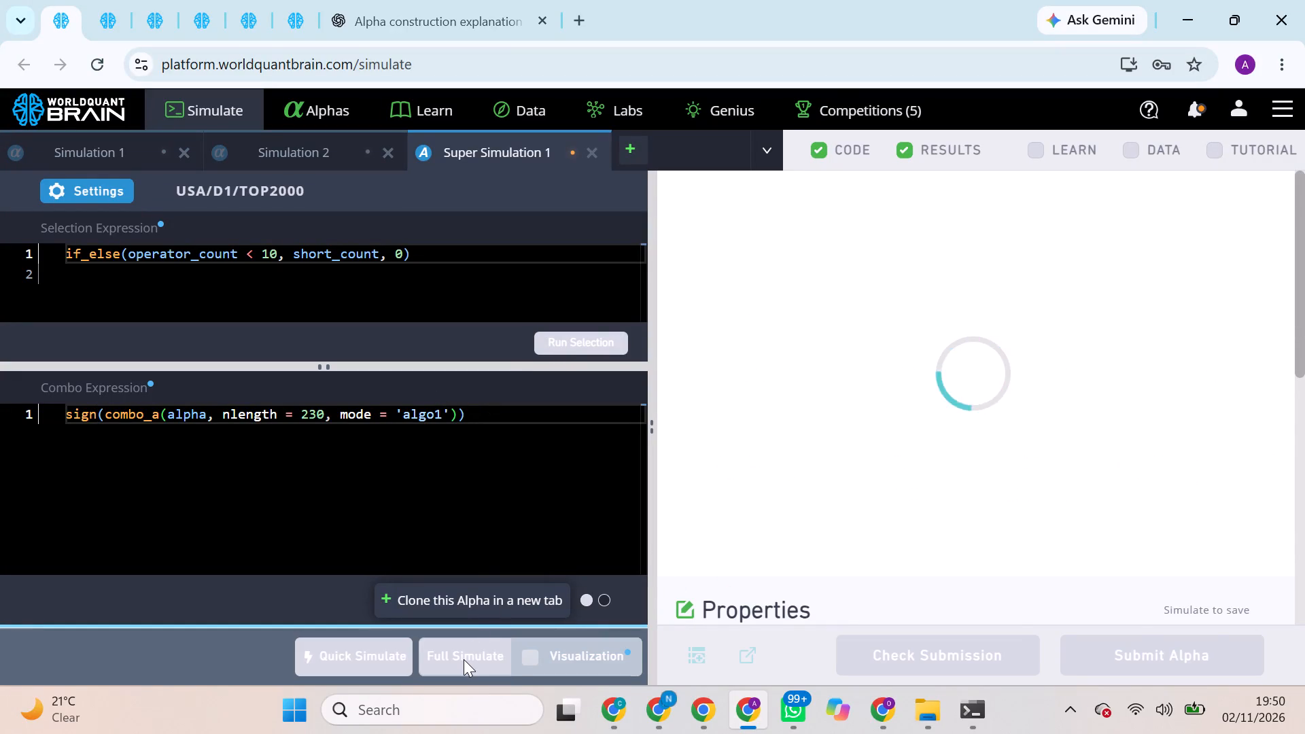
left_click(464, 659)
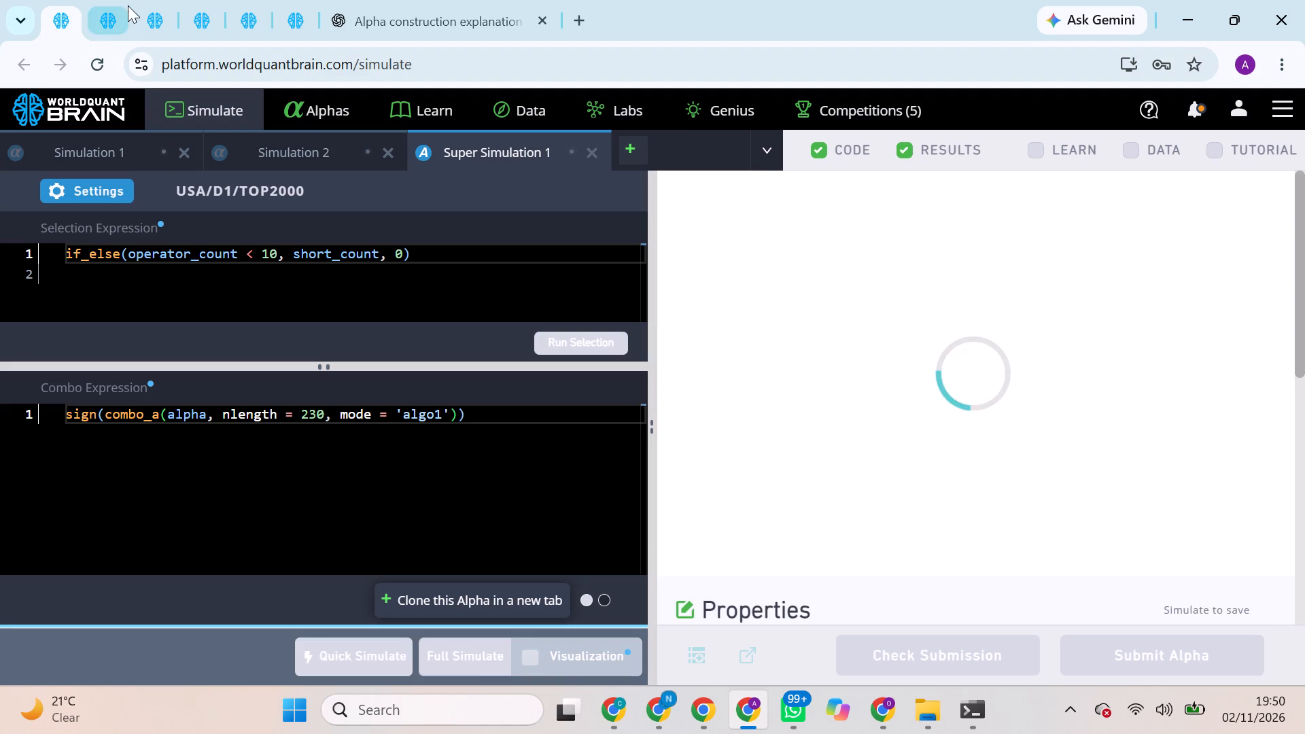
Check the progress of the running GLB/D1/MINVOL1M simulations in the other browser tabs.
left_click(120, 0)
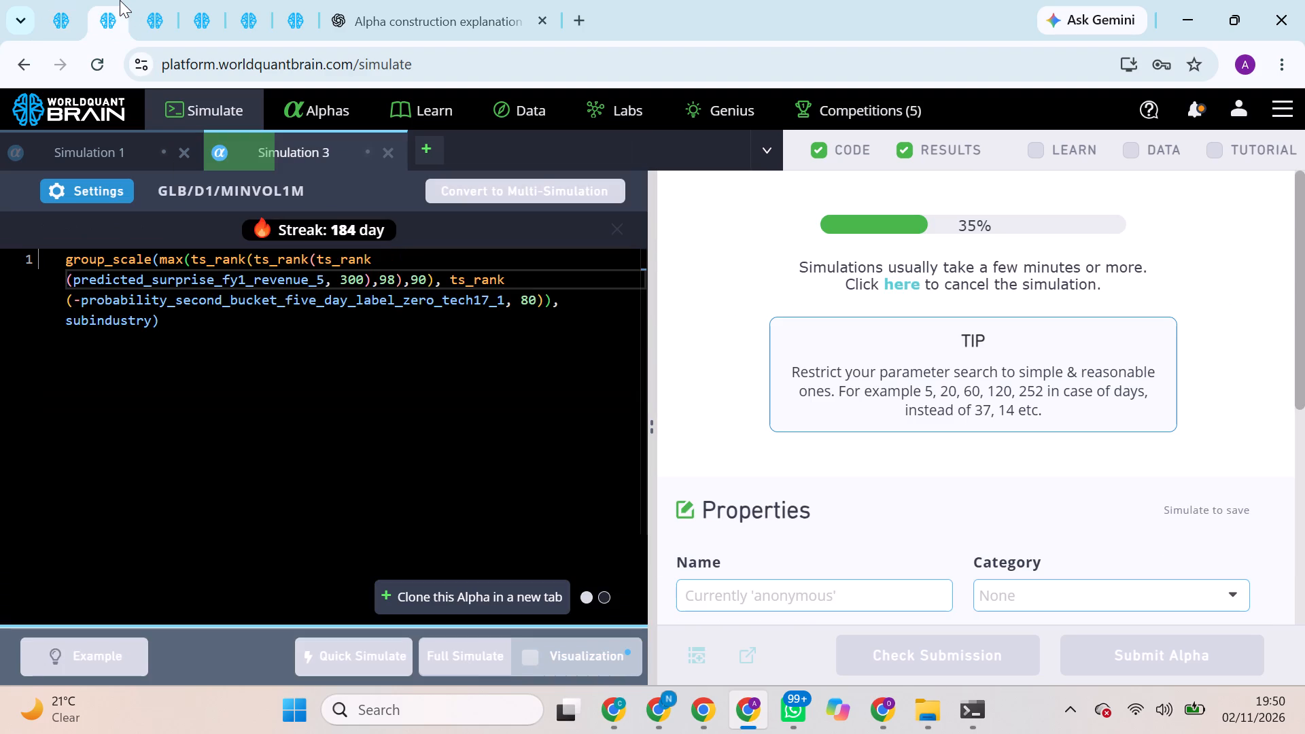
left_click(167, 1)
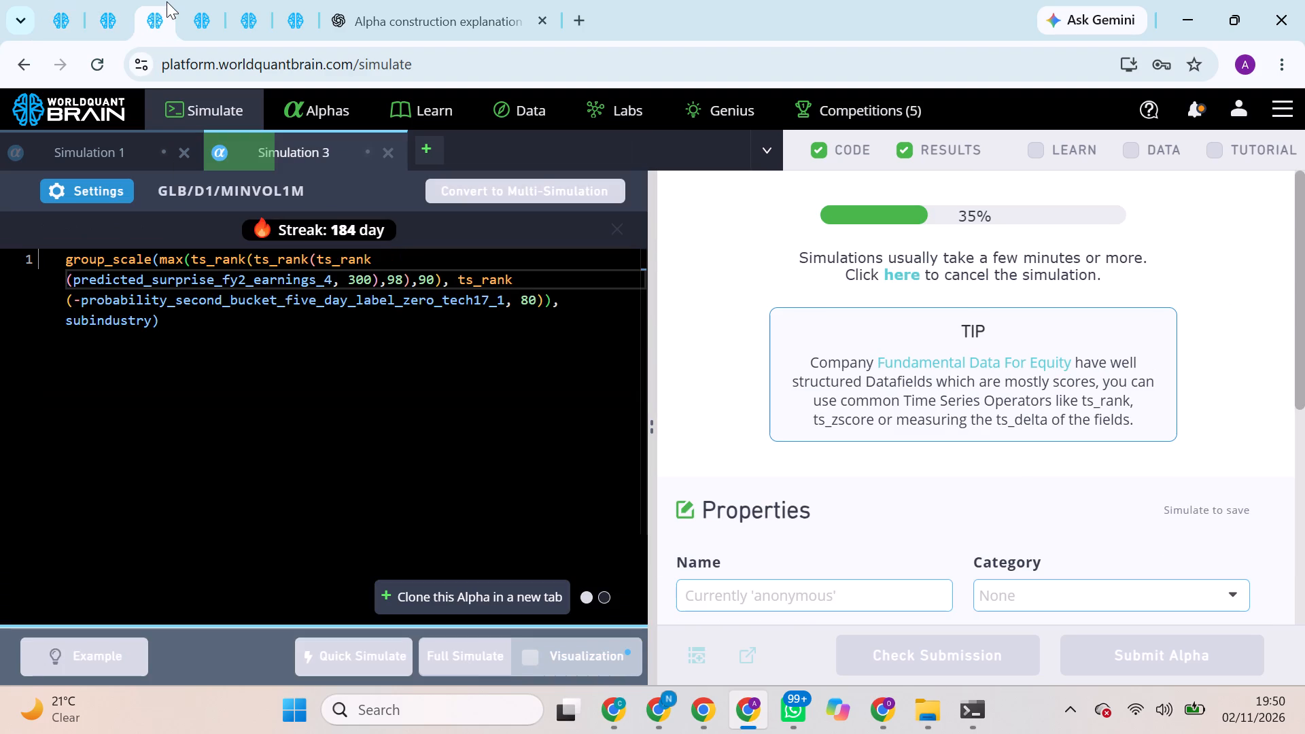
left_click(191, 4)
left_click(246, 2)
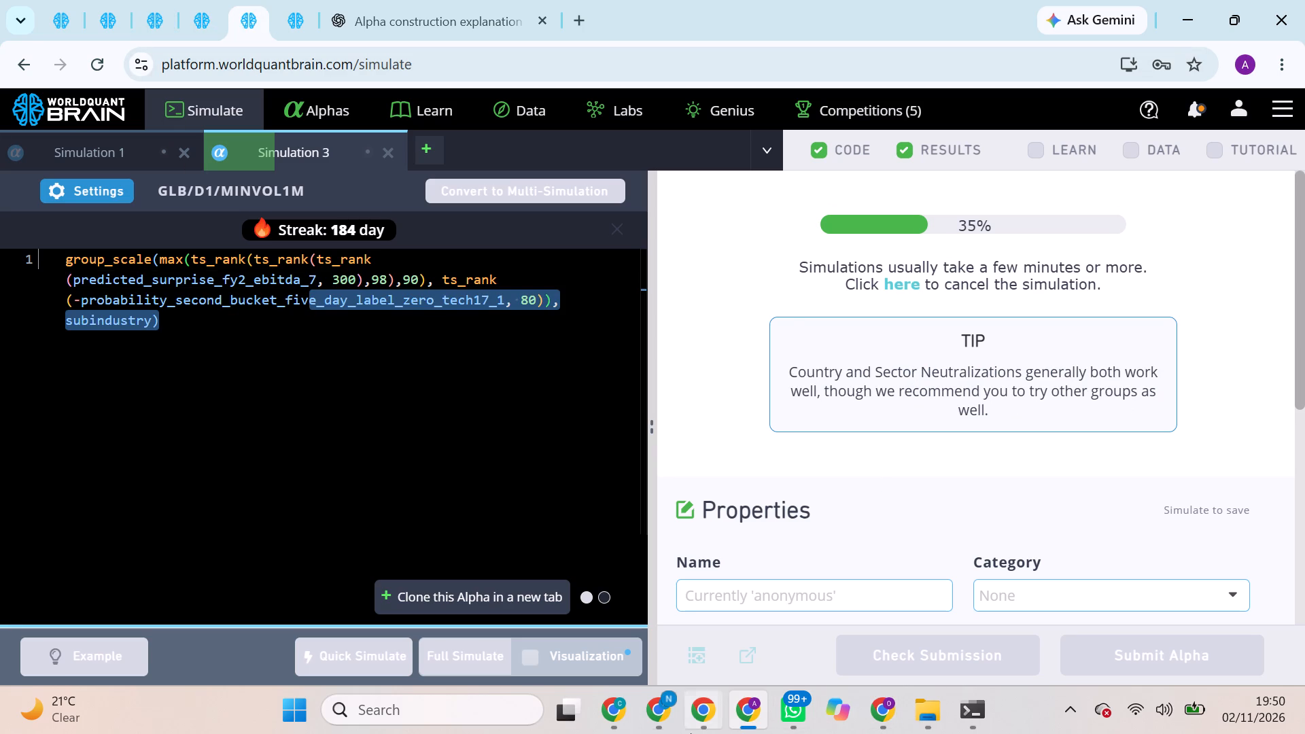
Switch to the other Chrome profile window holding the unsubmitted alphas and bring up its USA/D1/TOP2000 super simulation.
left_click(665, 707)
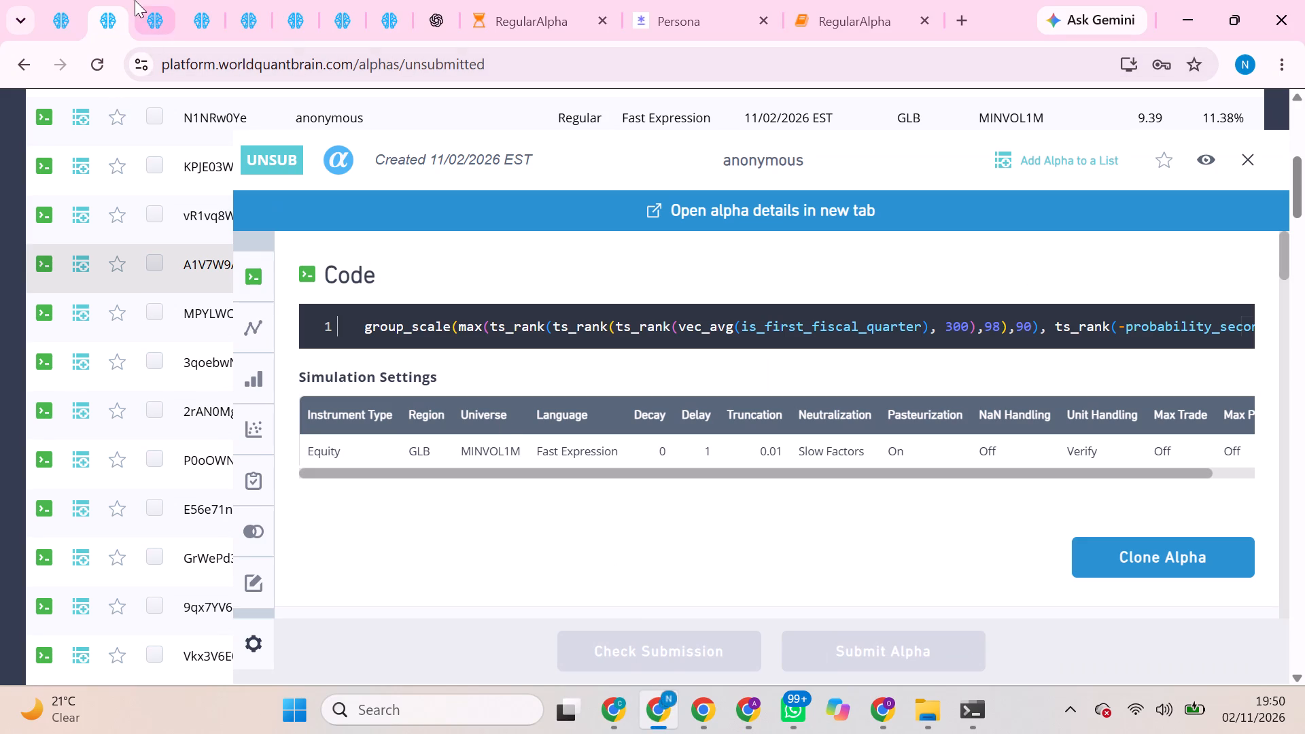
left_click(56, 14)
left_click(115, 0)
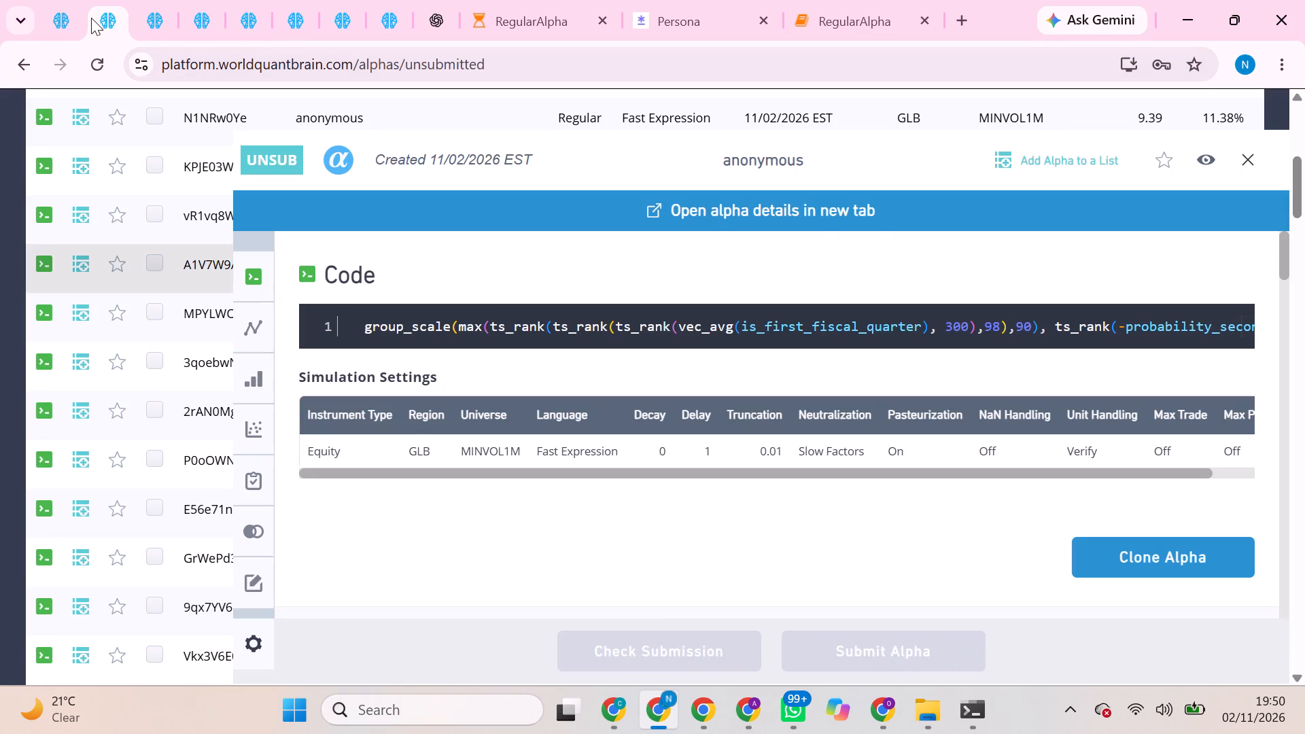
left_click(78, 11)
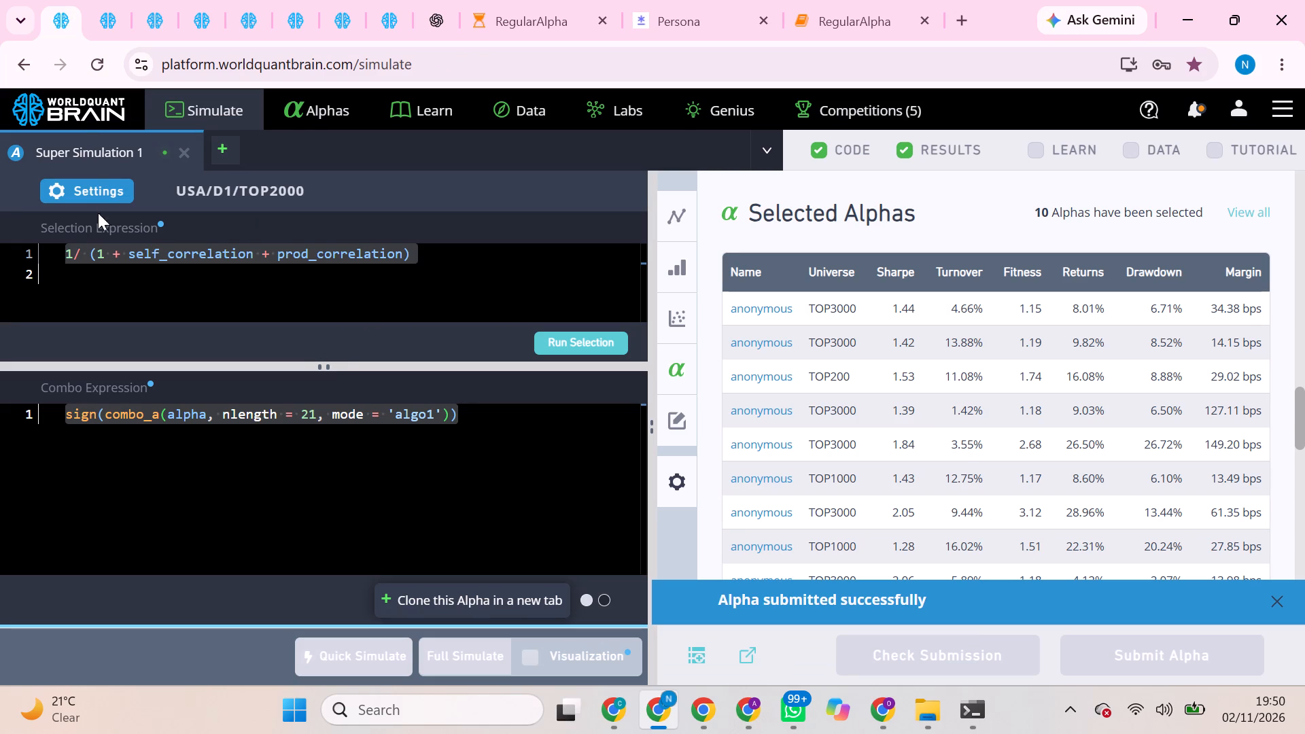
Set the super simulation's truncation to 0.04 with Statistical neutralization, and apply the settings.
left_click(101, 196)
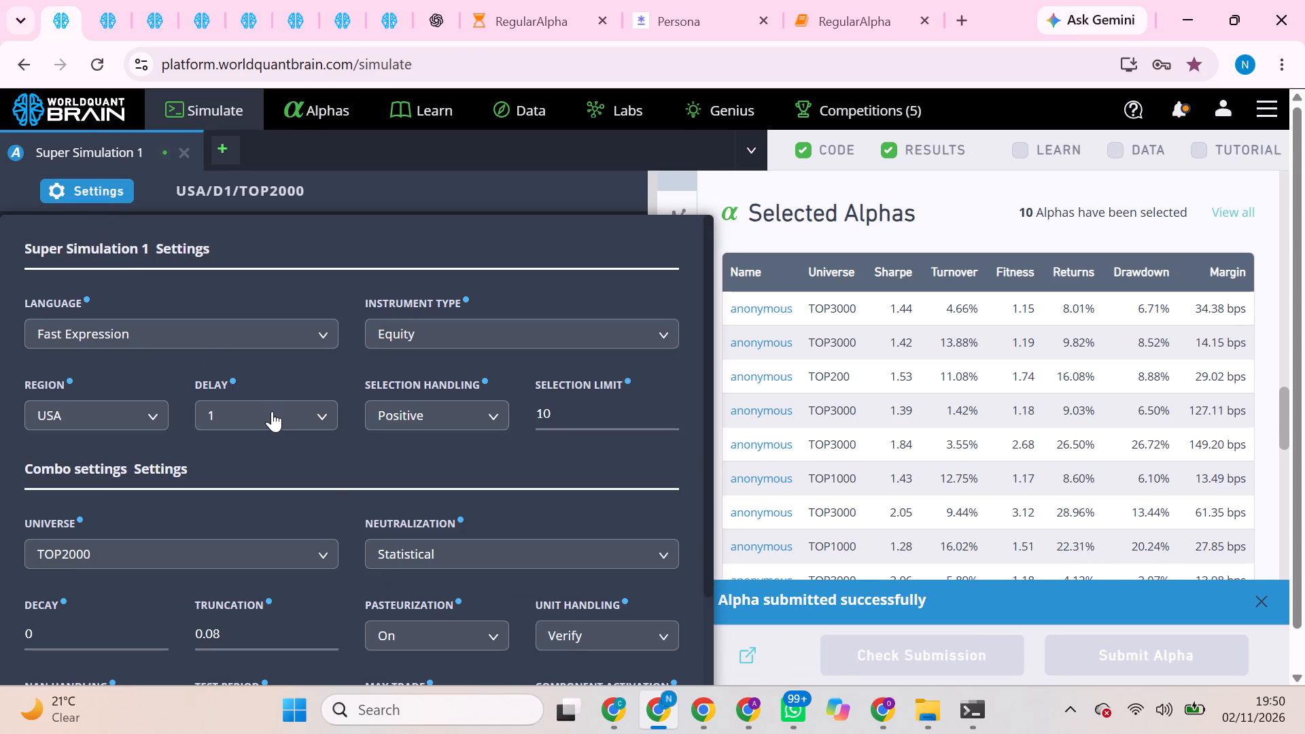
left_click(428, 560)
scroll(426, 572, "down", 1)
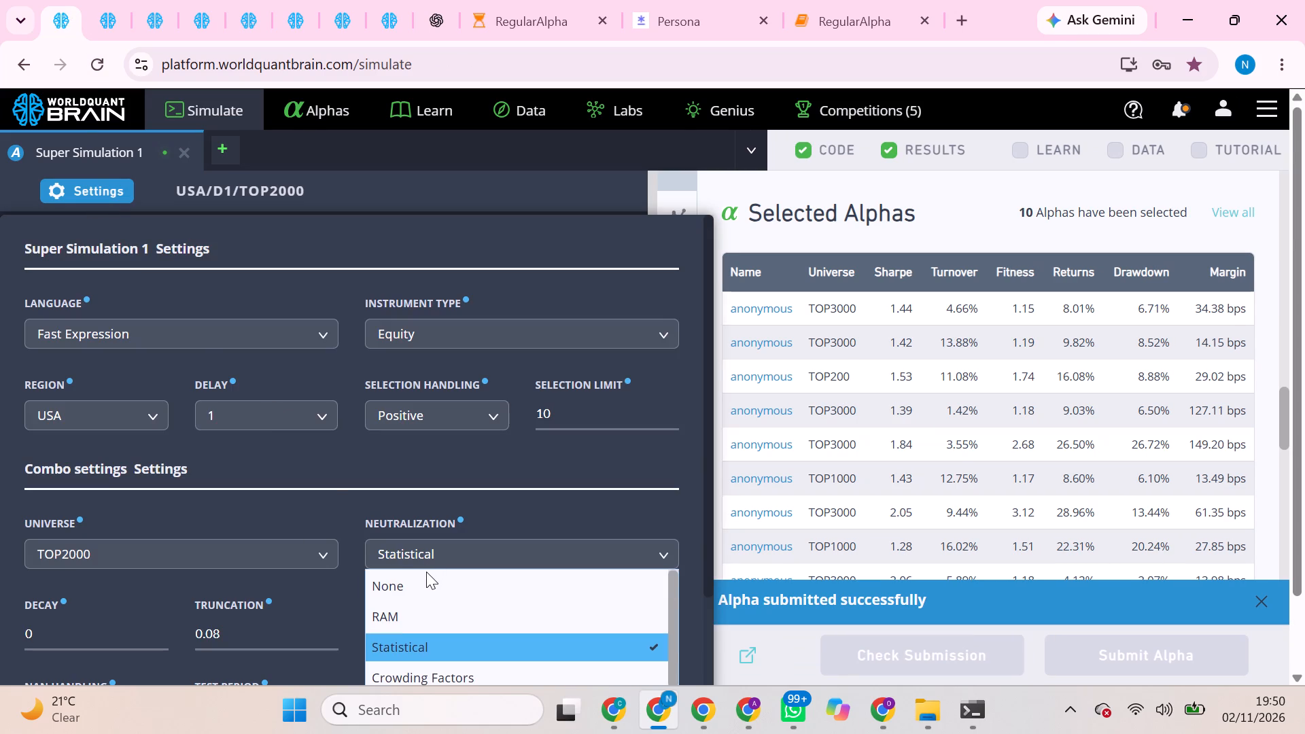
scroll(426, 572, "down", 2)
left_click(442, 653)
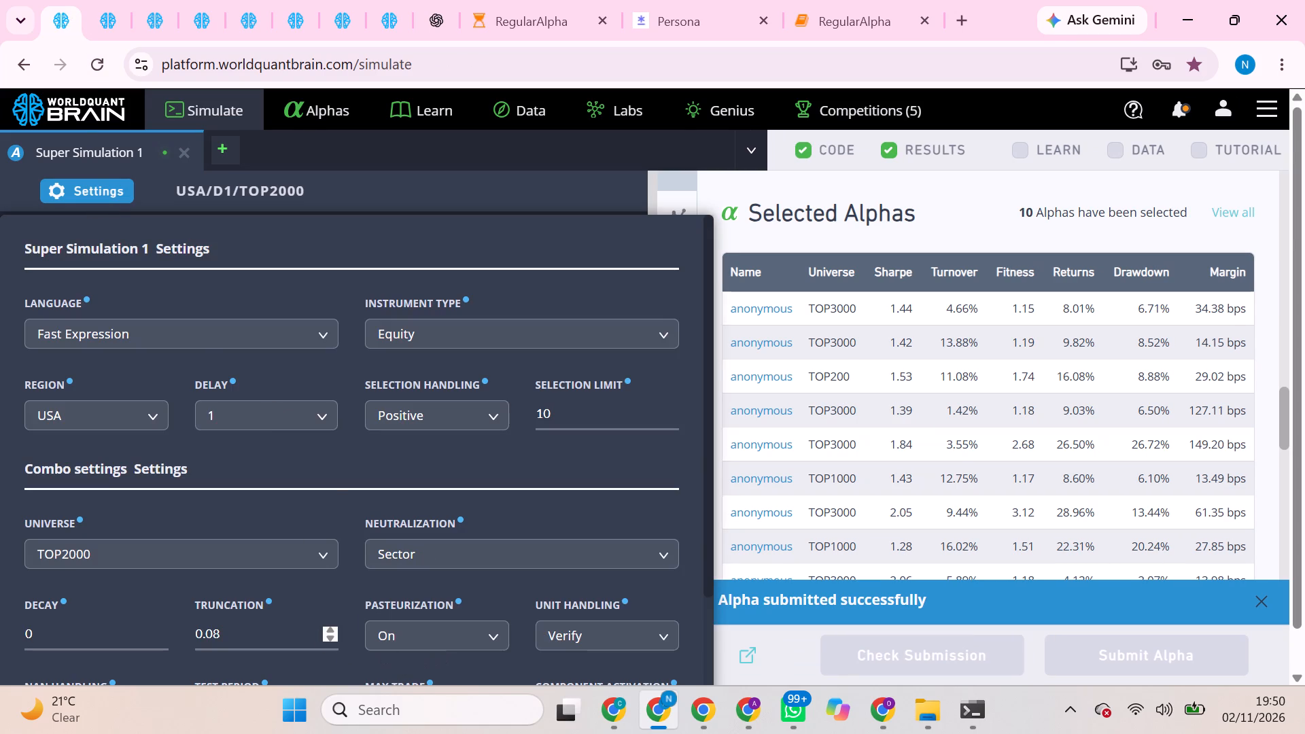
left_click(296, 621)
key("BackSpace")
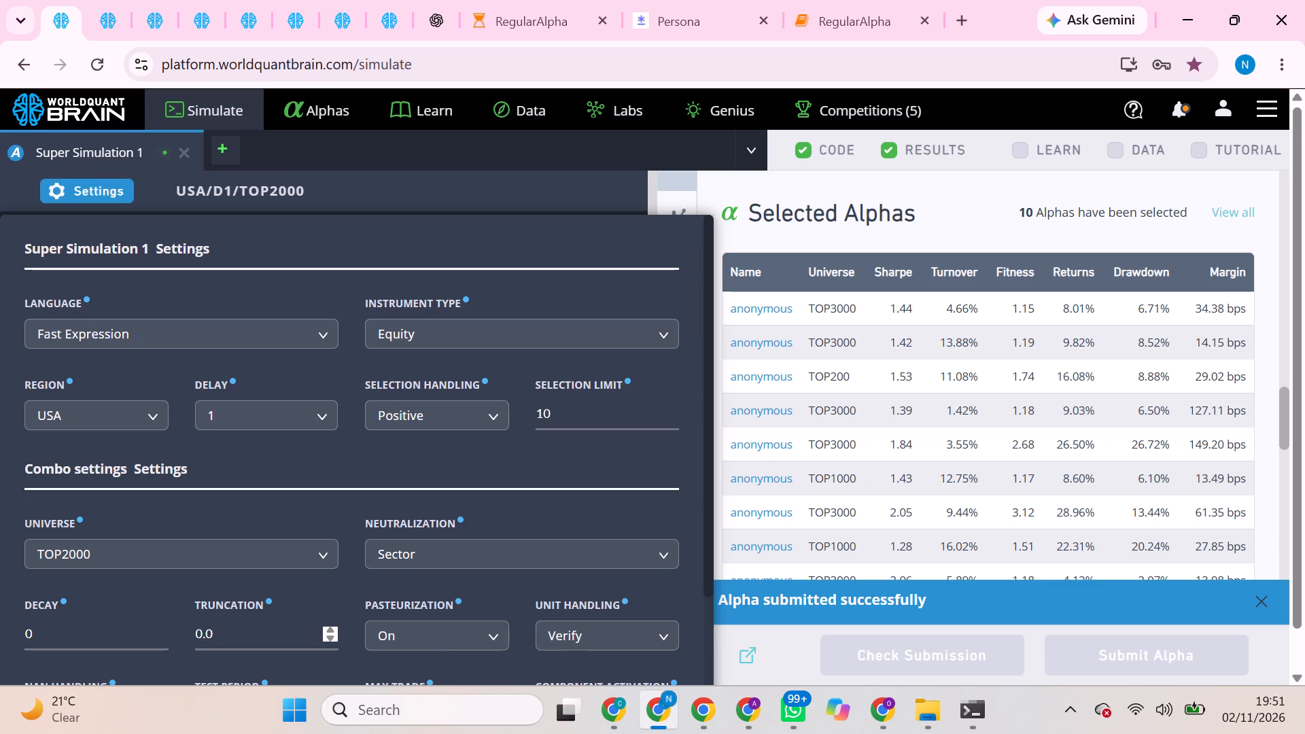
key("4")
left_click(436, 537)
left_click(438, 554)
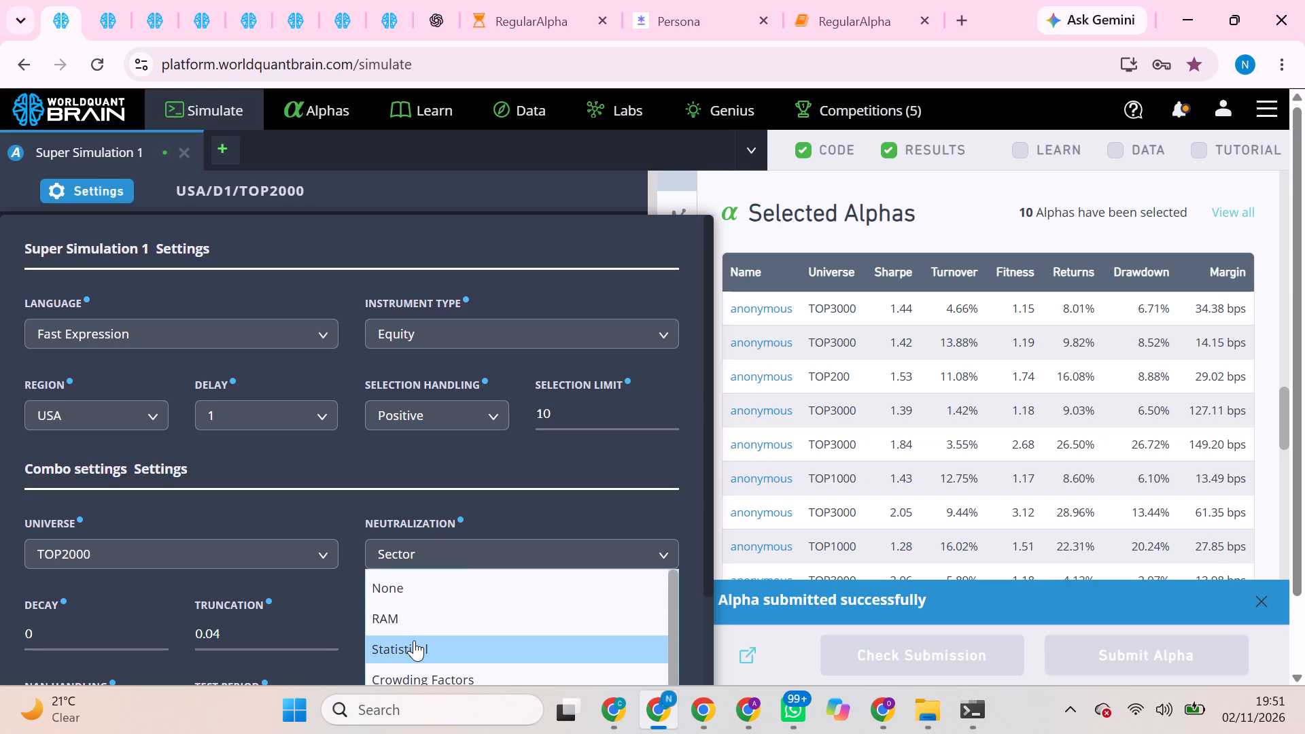
left_click(414, 640)
scroll(176, 584, "down", 3)
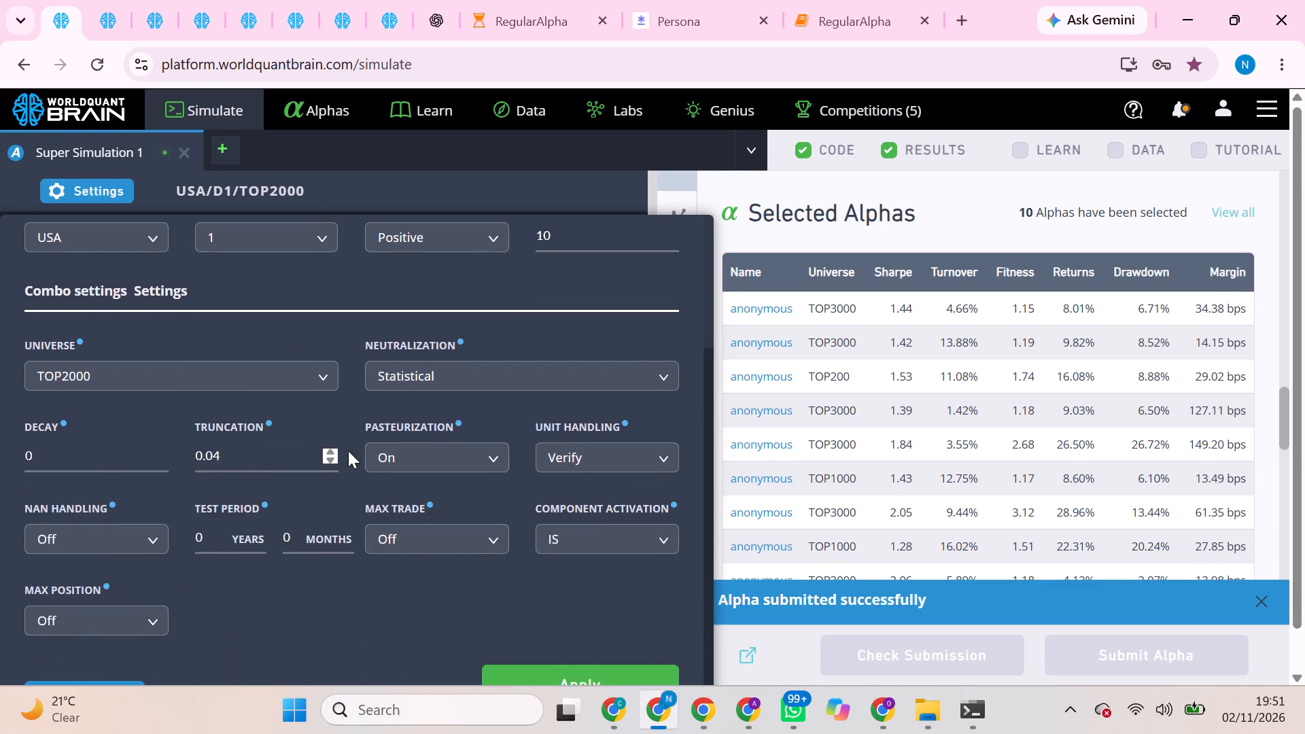
scroll(349, 451, "down", 4)
left_click(575, 637)
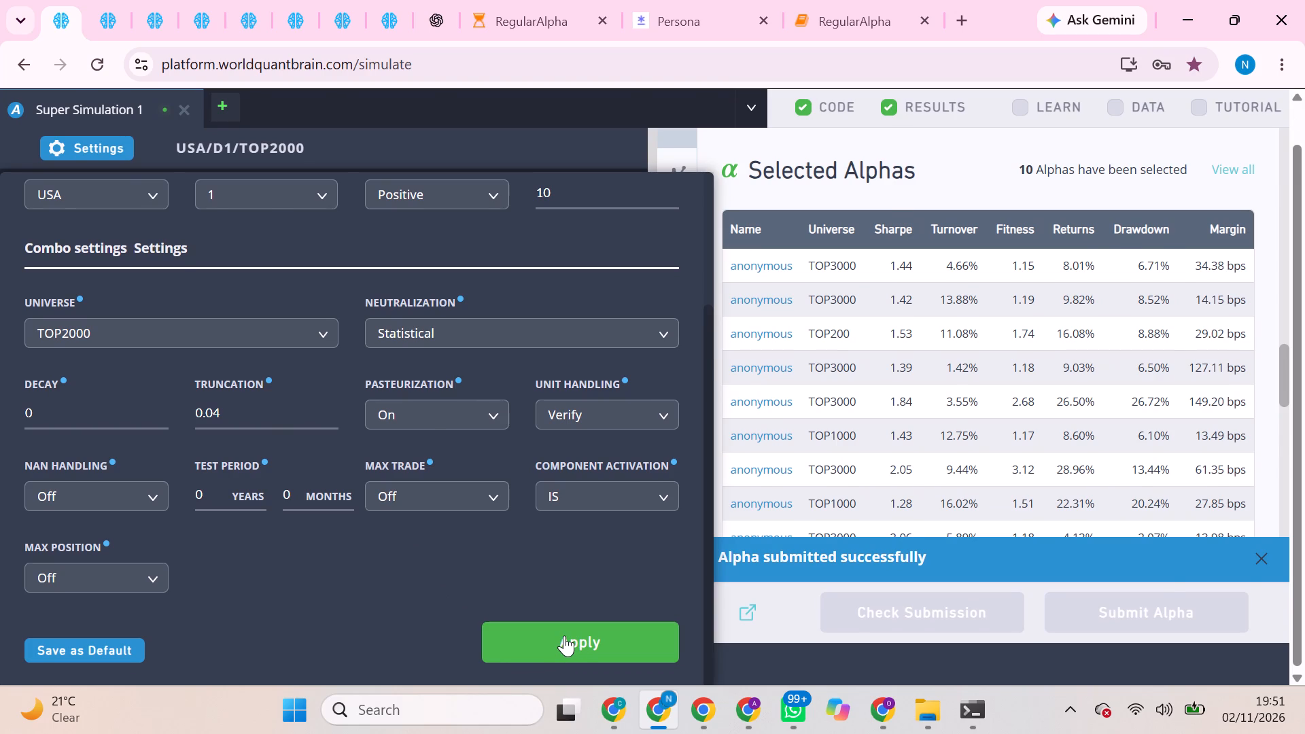
Append ^6 to the combo expression with nlength = 21 and run the selection.
left_click_drag(490, 422, 497, 446)
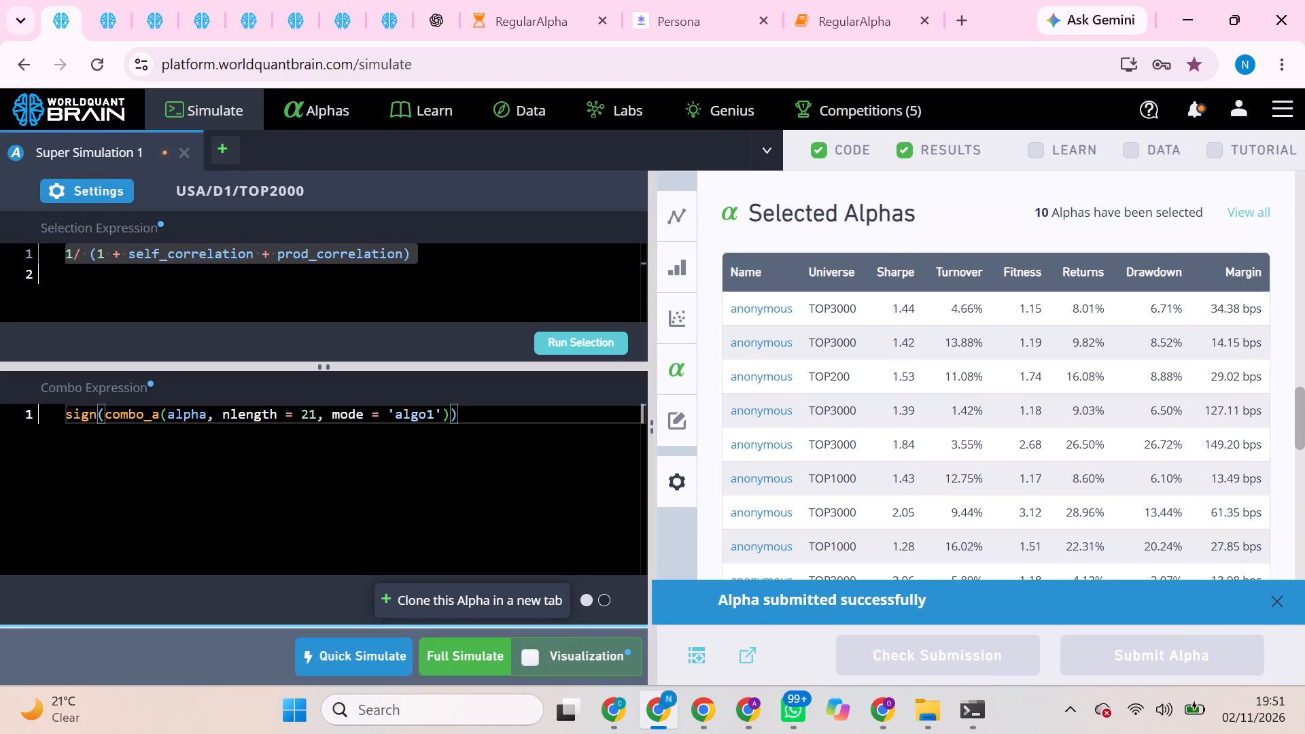
key("shift+asciicircum")
key("6")
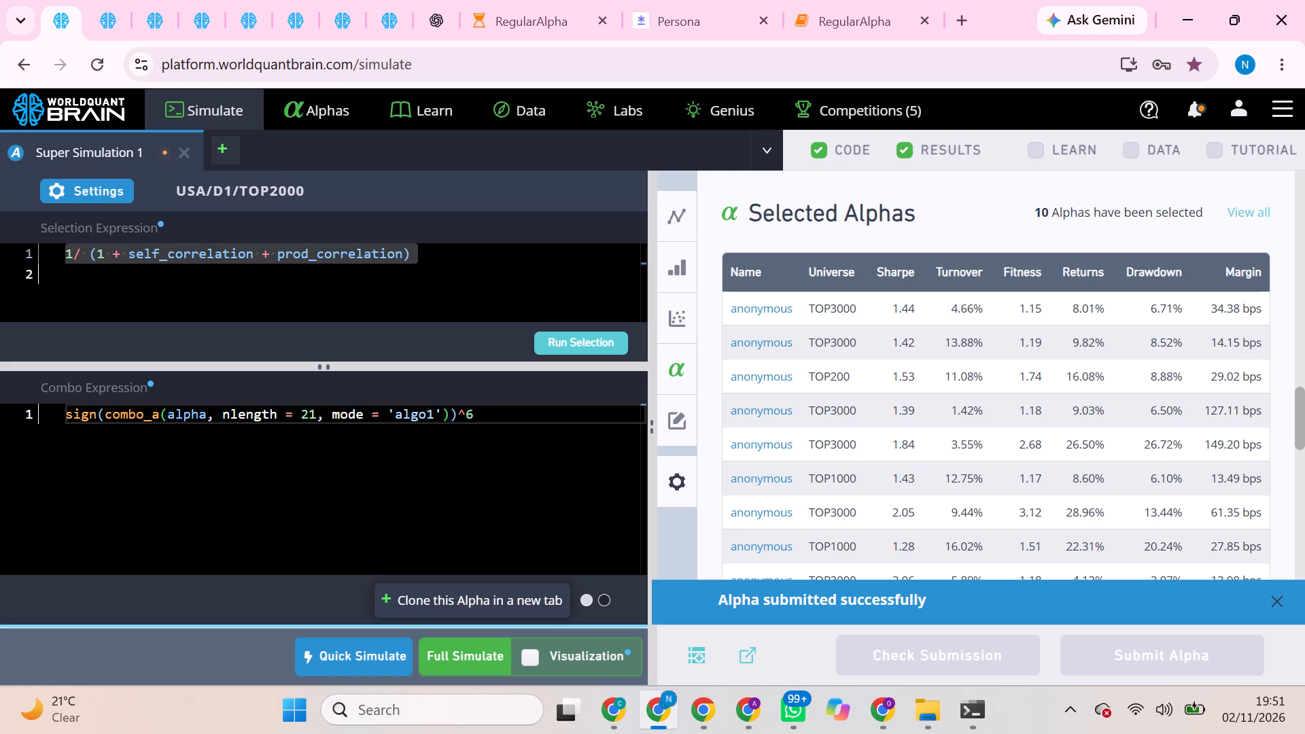
left_click(617, 343)
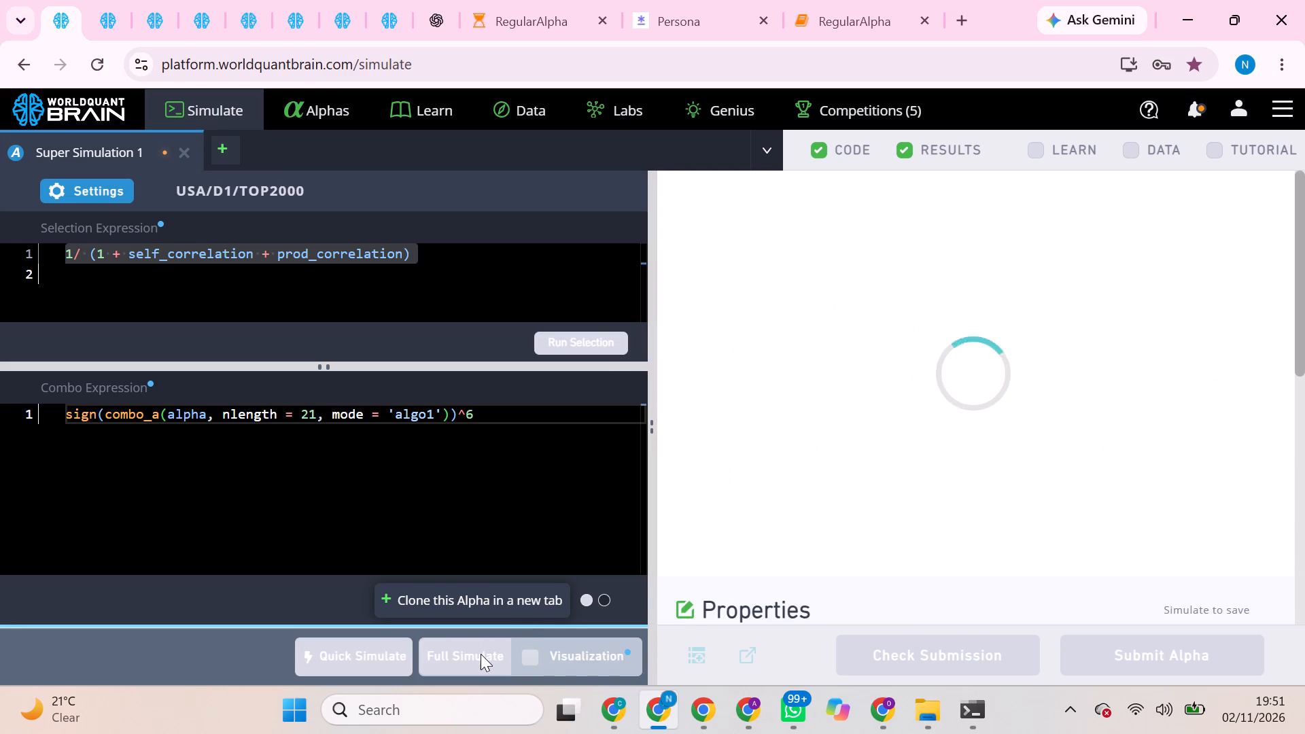
Change the combo expression's exponent to 2, rerun the selection and start a full simulation.
left_click(534, 421)
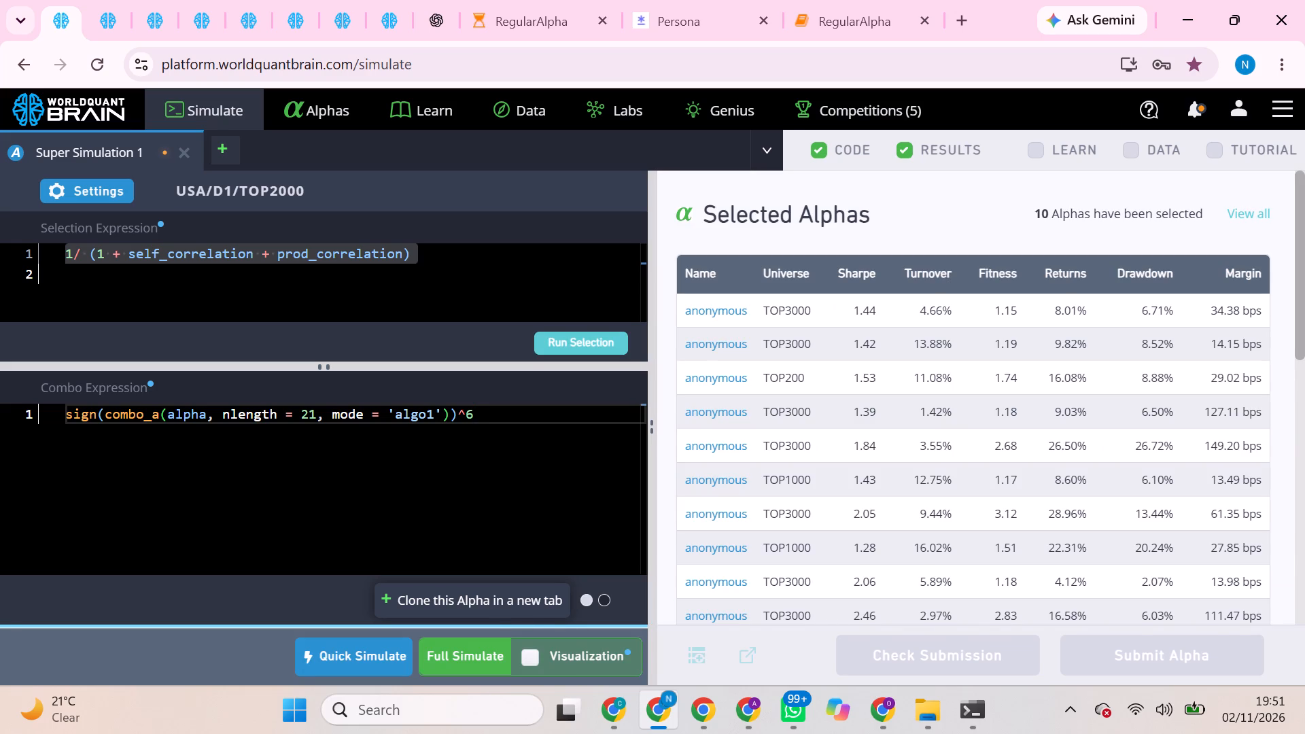
key("BackSpace")
key("2")
left_click(571, 334)
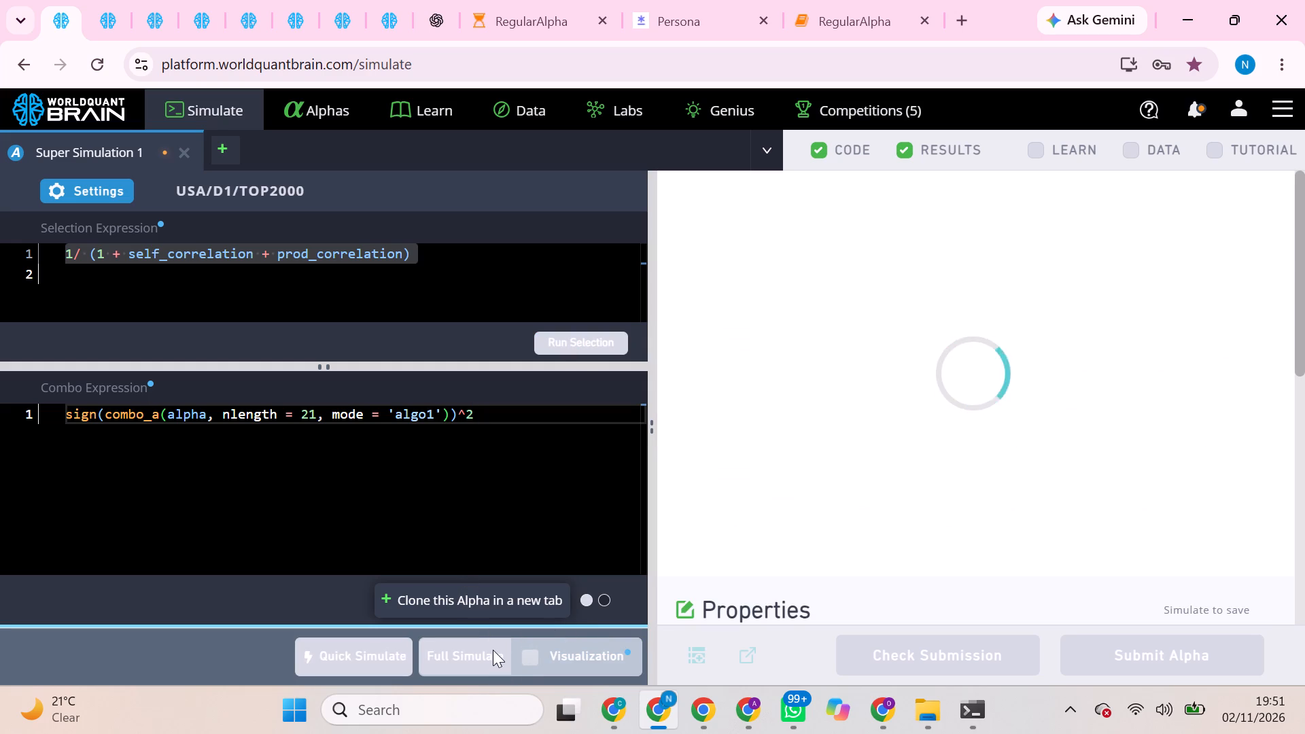
left_click(493, 650)
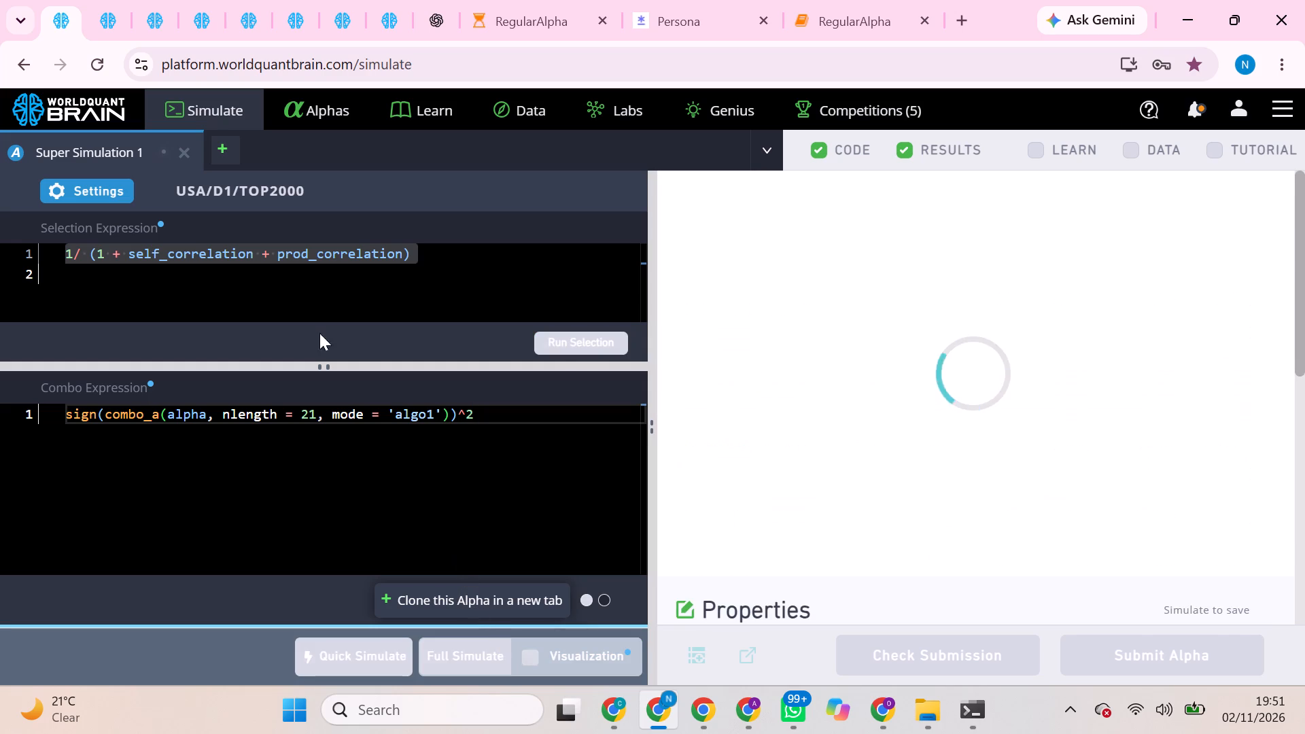
Check the simulation progress in the RegularAlpha Jupyter notebook.
left_click(111, 0)
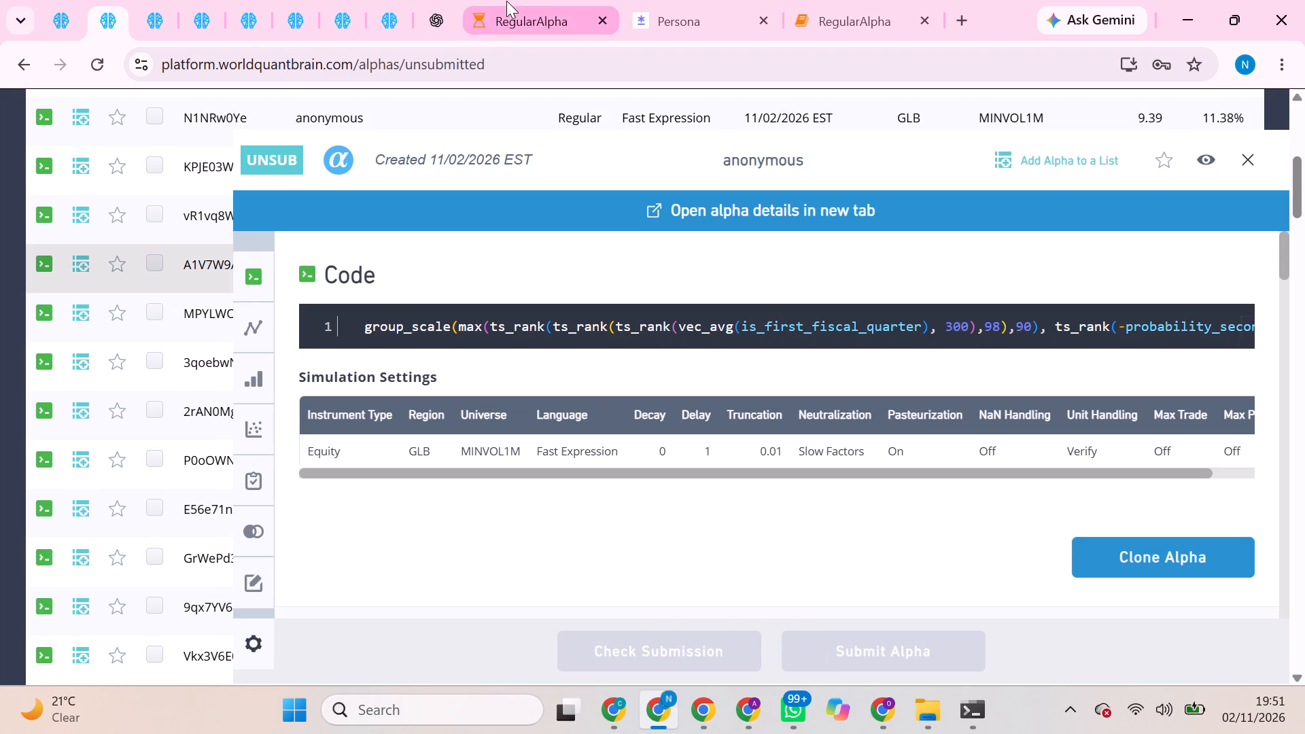
left_click(506, 1)
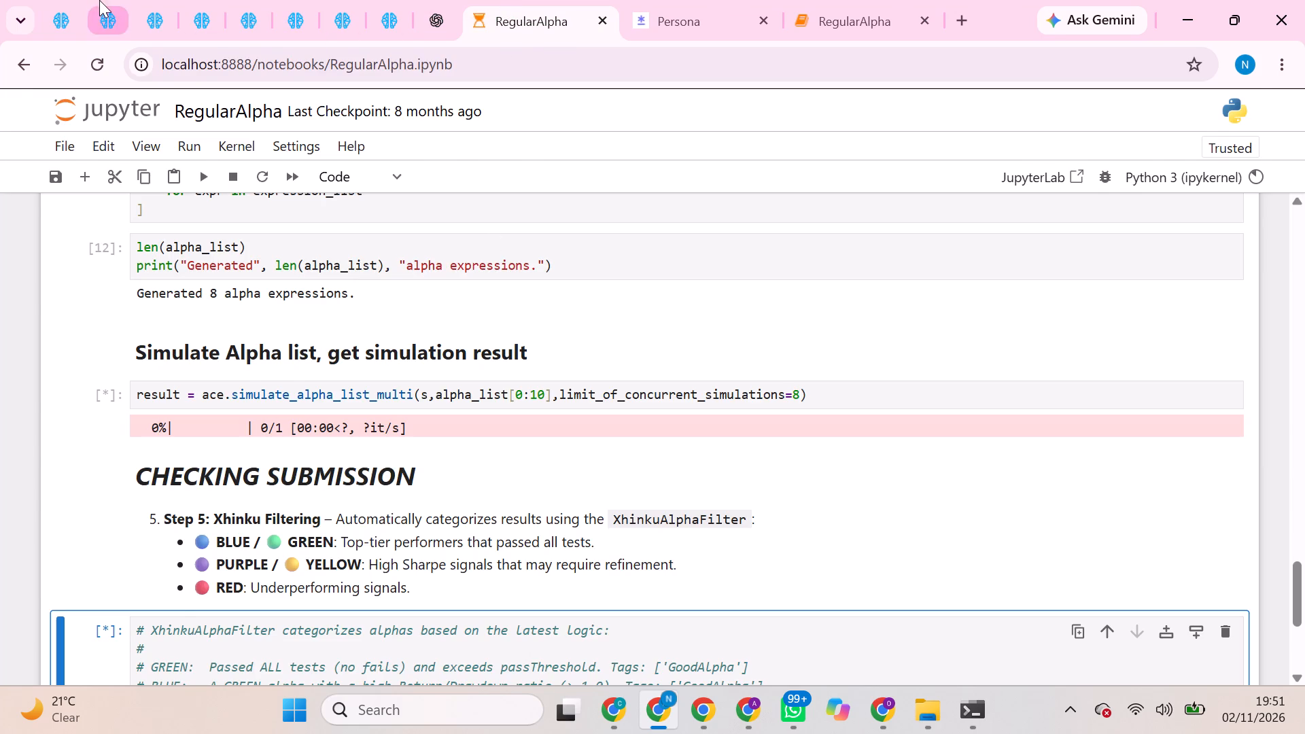
Close the alpha details on the Alphas page and reload the list of unsubmitted alphas.
left_click(99, 0)
scroll(436, 478, "up", 4)
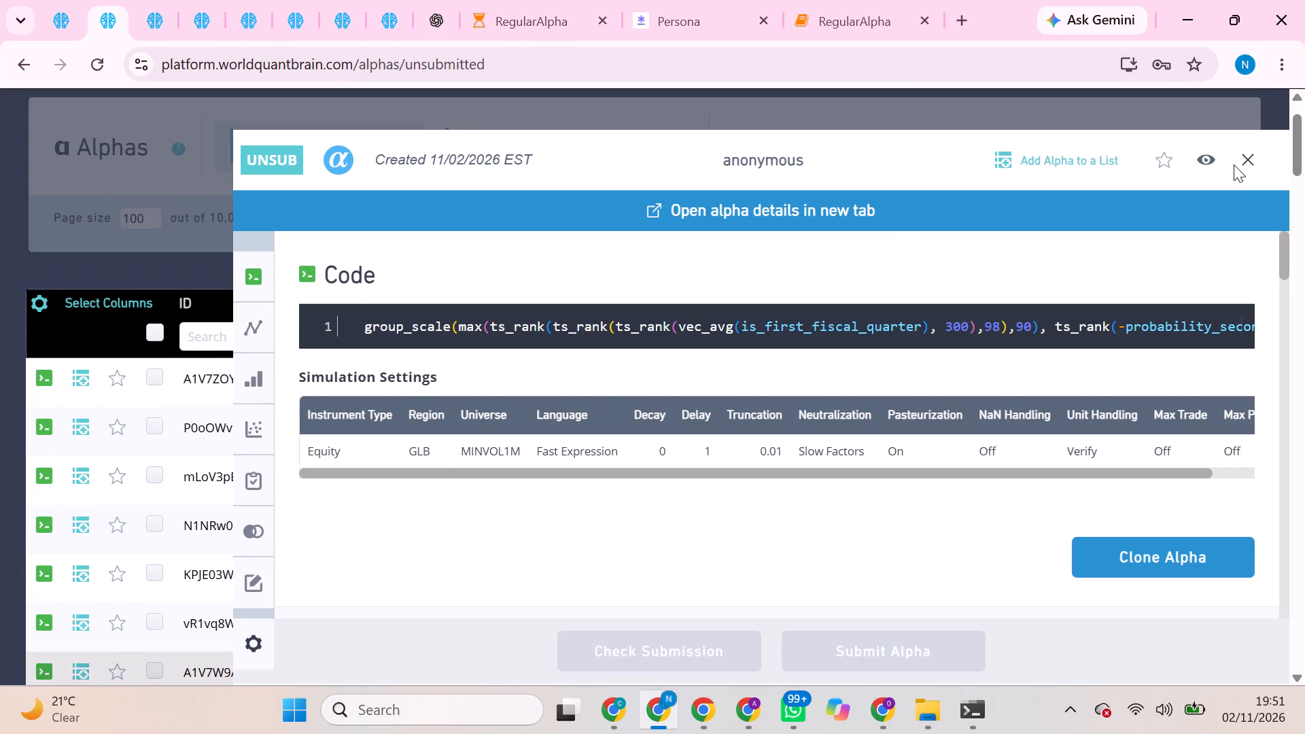
left_click(1249, 156)
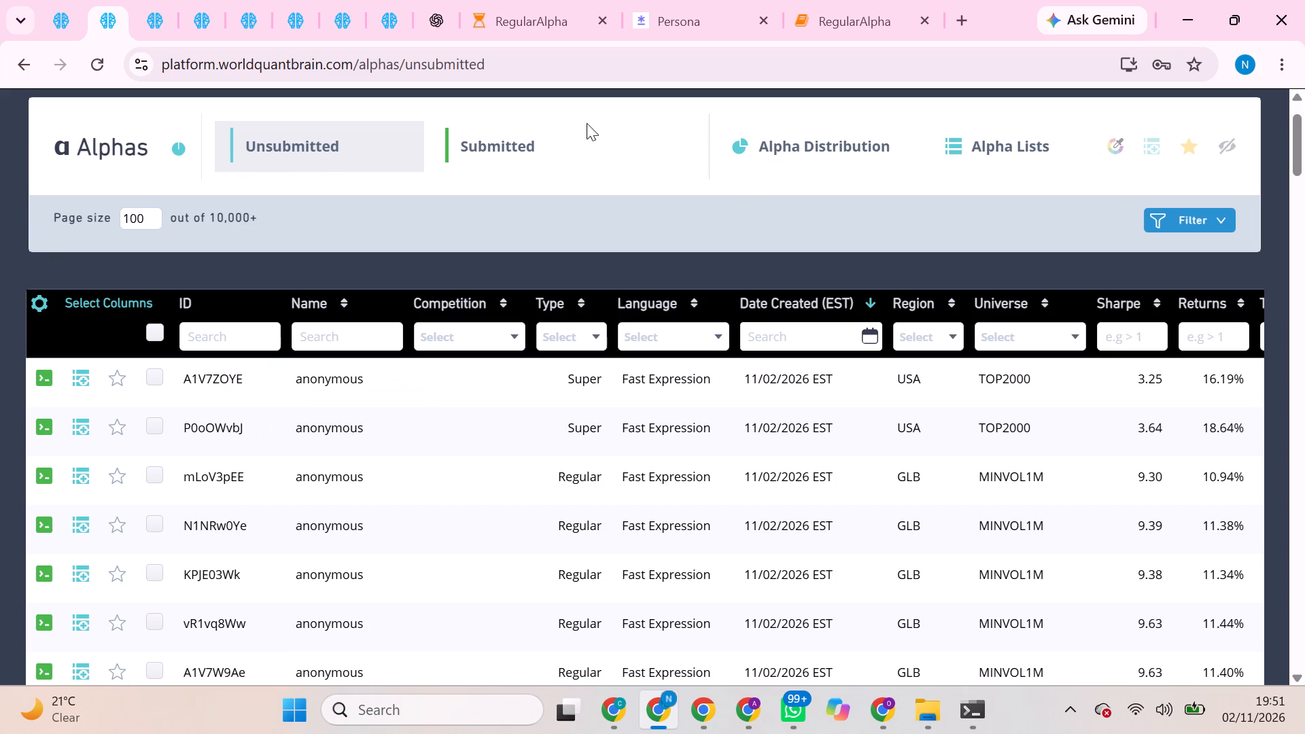
left_click(351, 151)
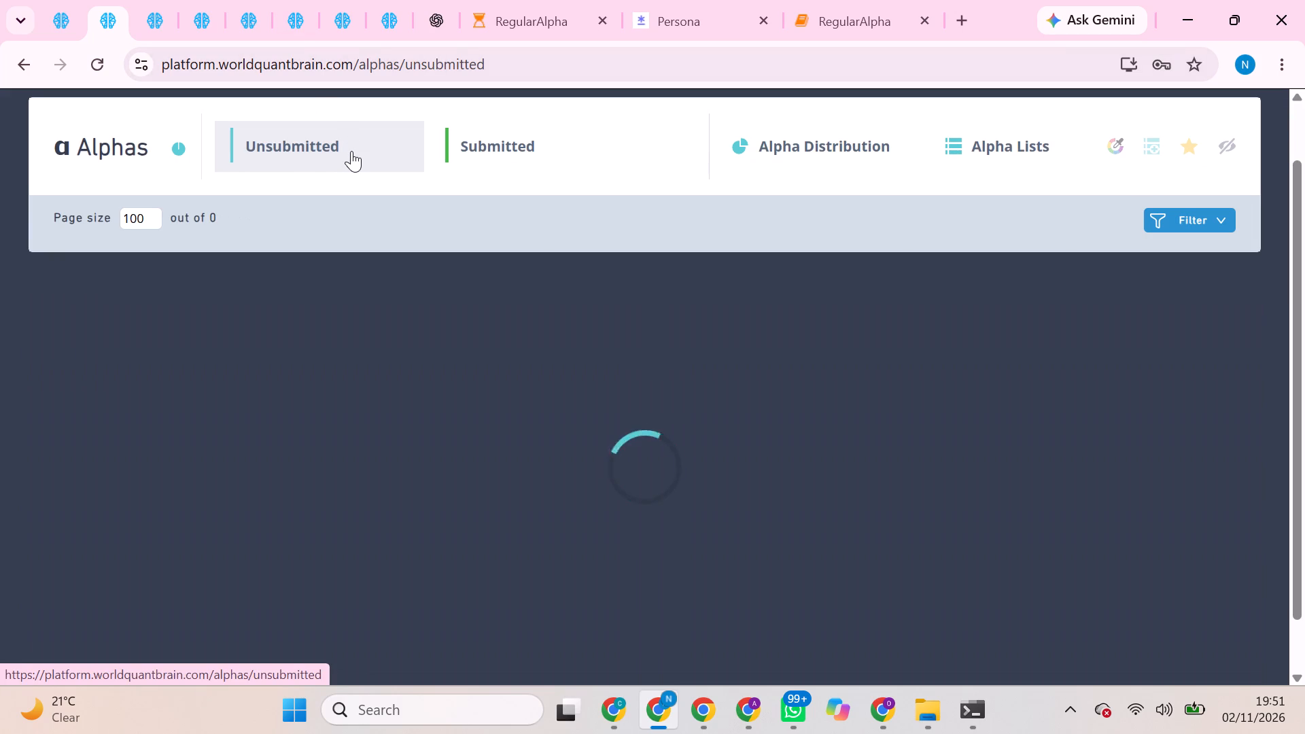
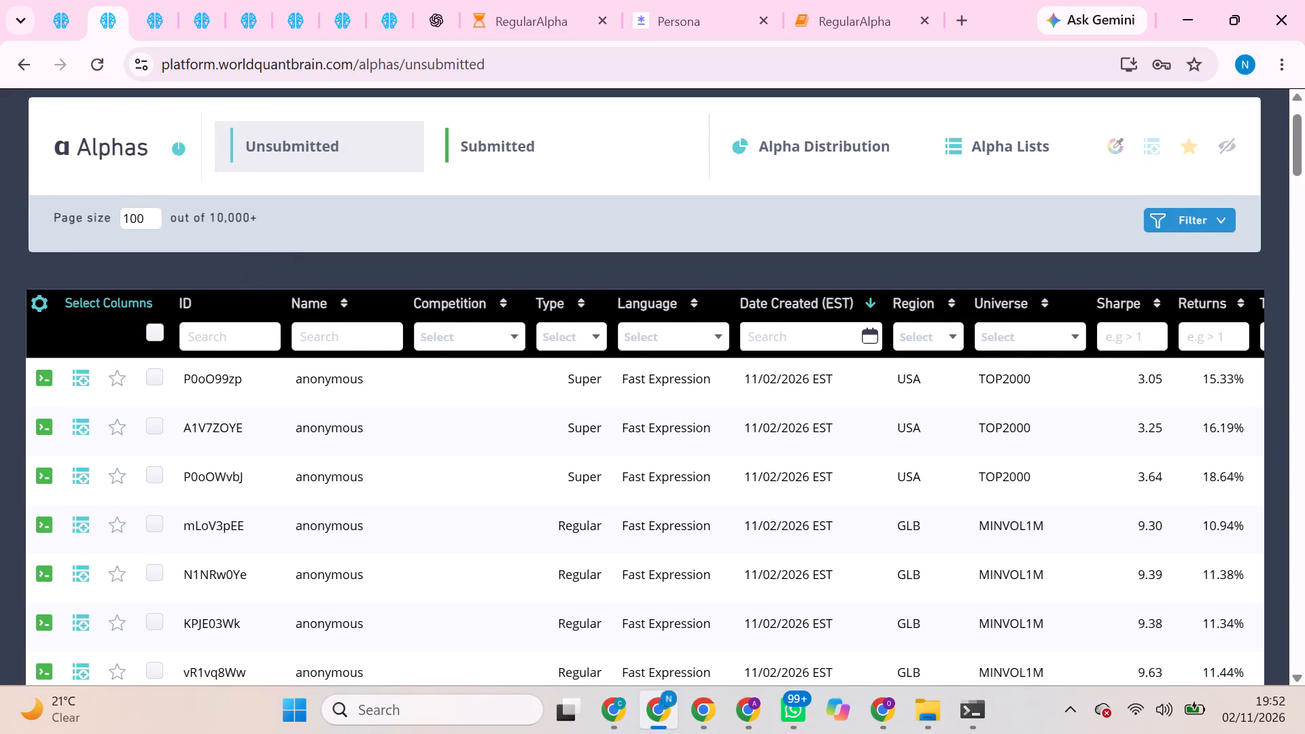
Open the details of GLB alpha MPYLWOr8 and inspect its failed check under IS Testing Status.
scroll(372, 391, "down", 3)
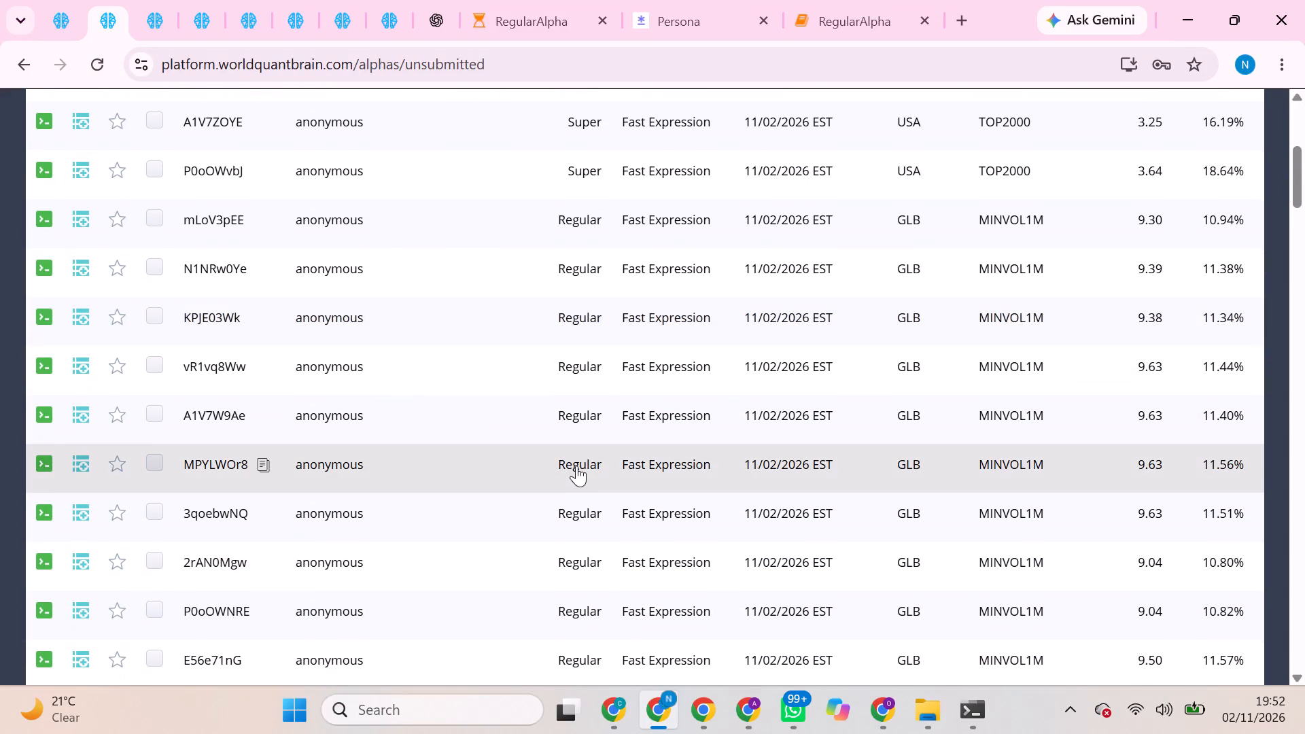
left_click(576, 466)
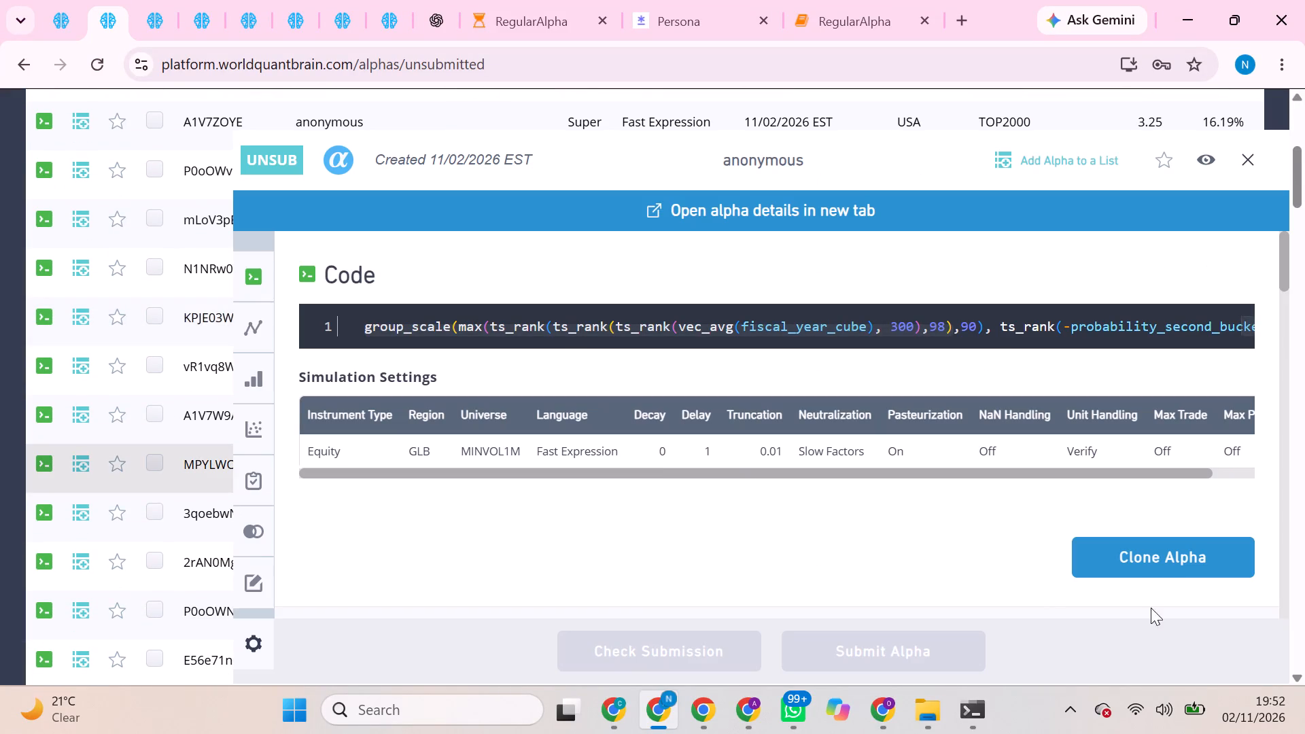
scroll(911, 537, "down", 8)
scroll(770, 508, "down", 6)
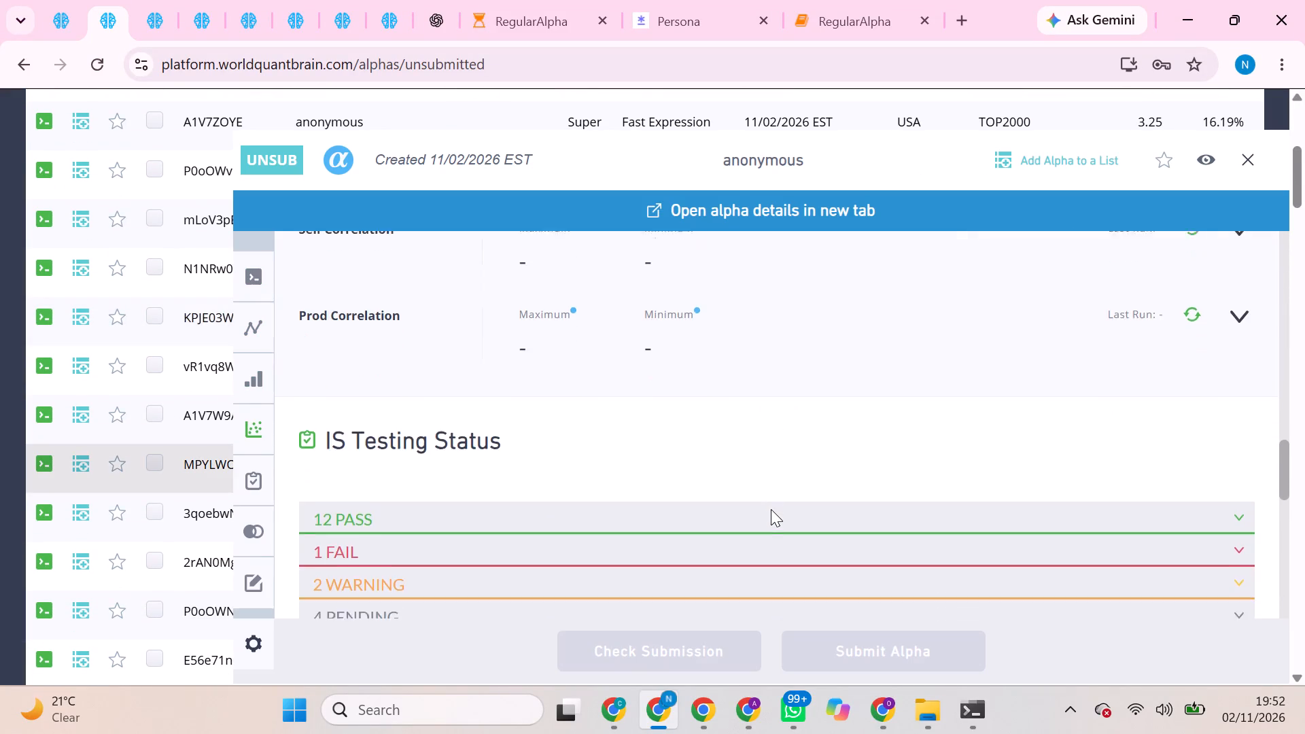
scroll(771, 509, "down", 1)
left_click_drag(739, 368, 741, 375)
scroll(778, 552, "down", 3)
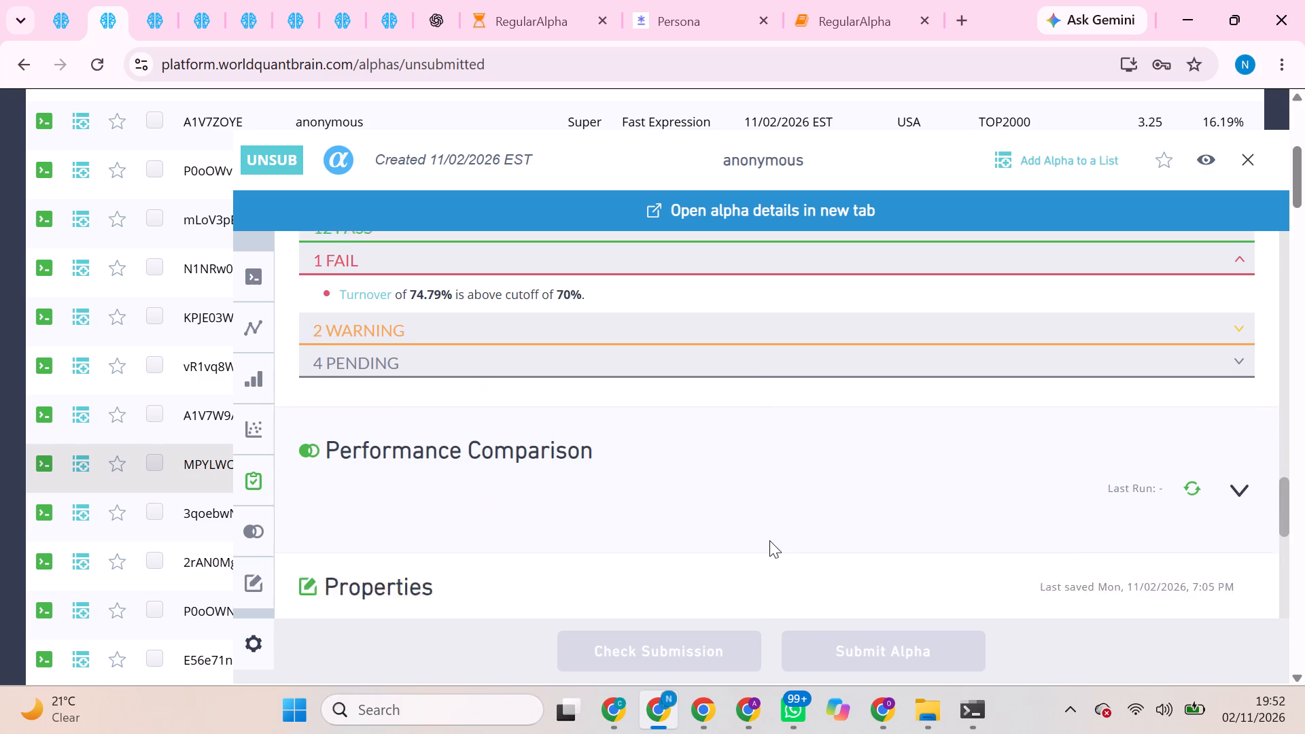
Switch to the YouTube browser window and resume the paused video.
left_click(716, 712)
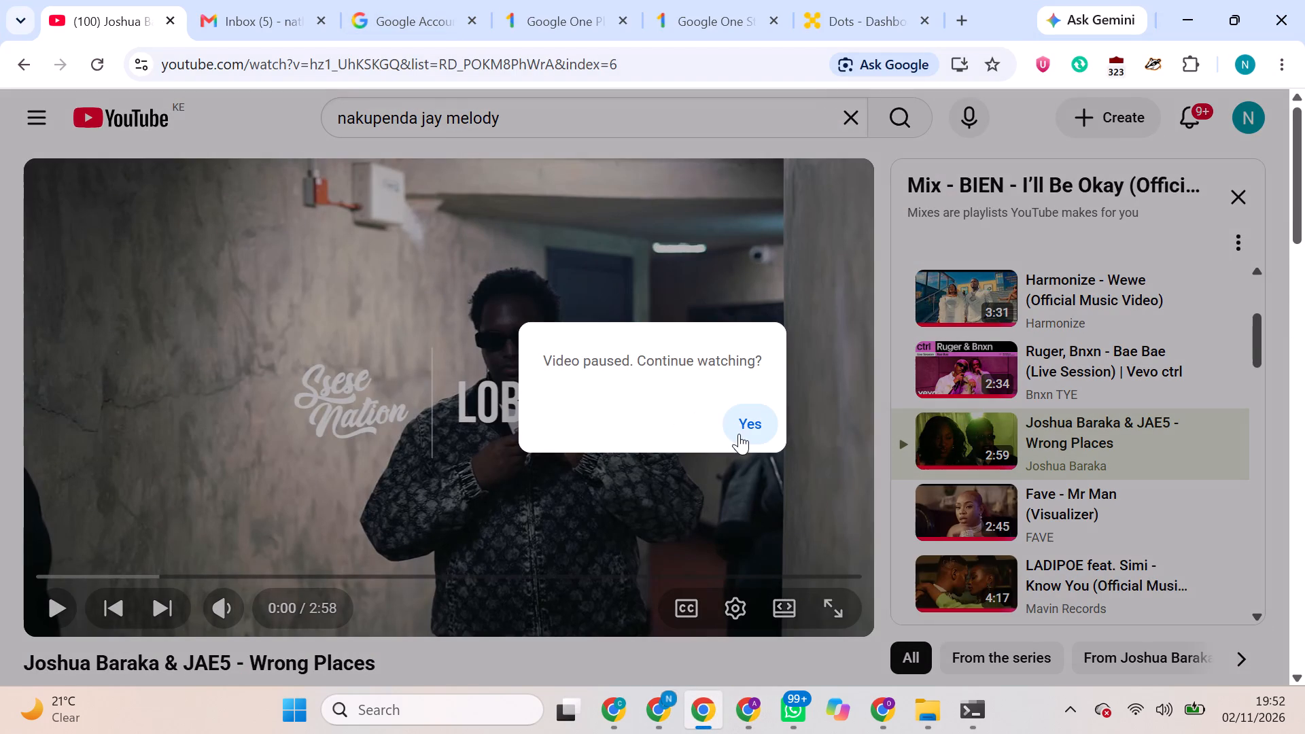
left_click_drag(739, 434, 743, 427)
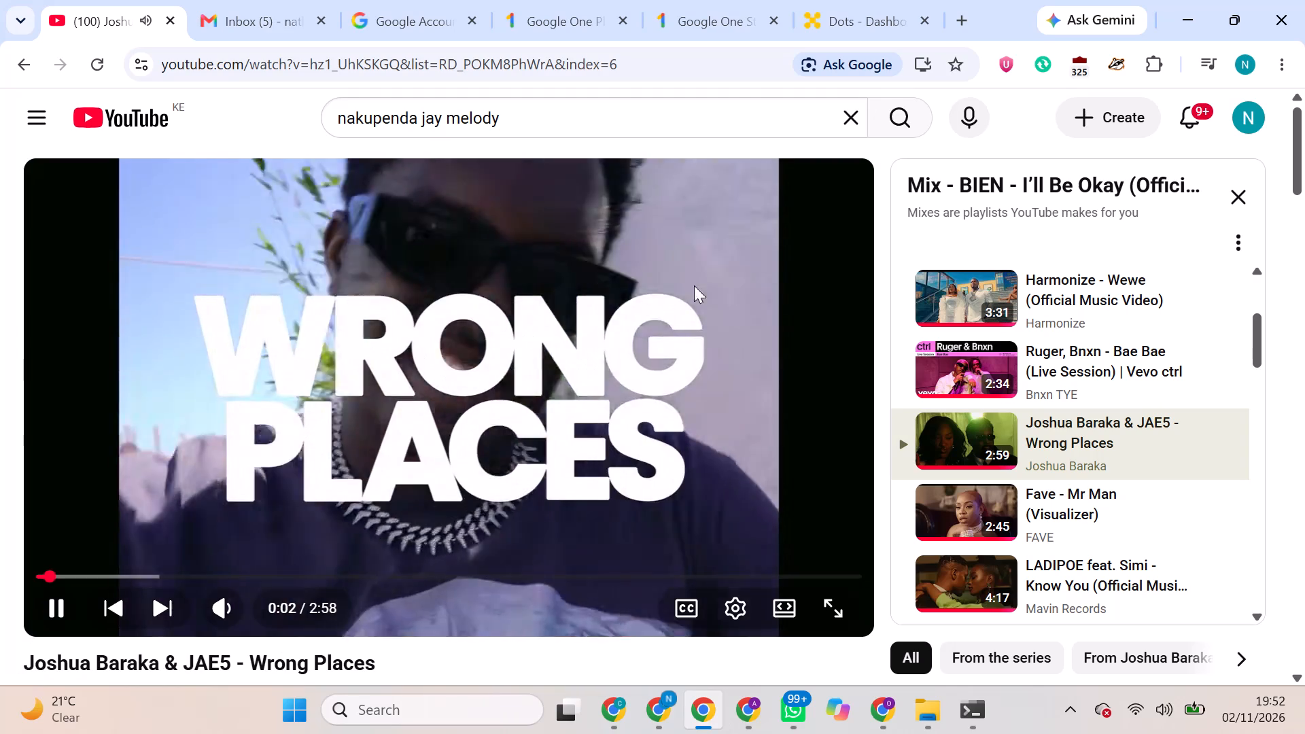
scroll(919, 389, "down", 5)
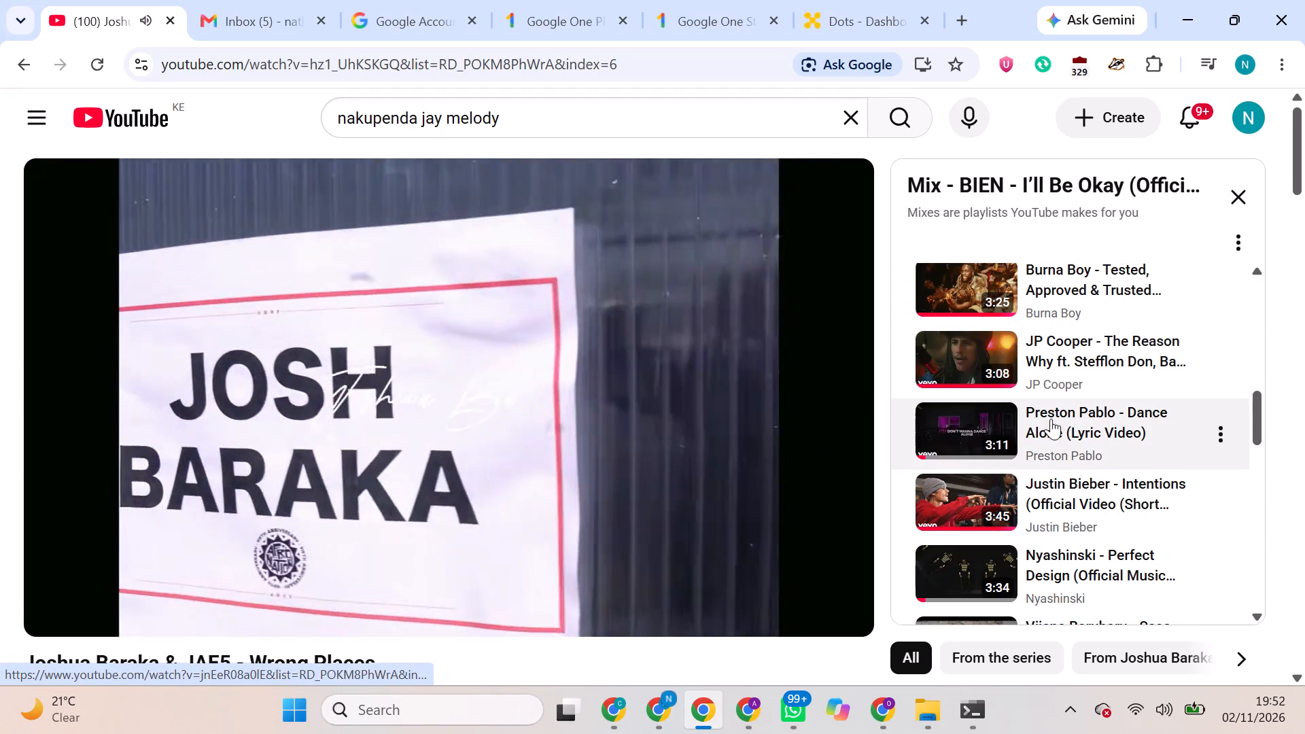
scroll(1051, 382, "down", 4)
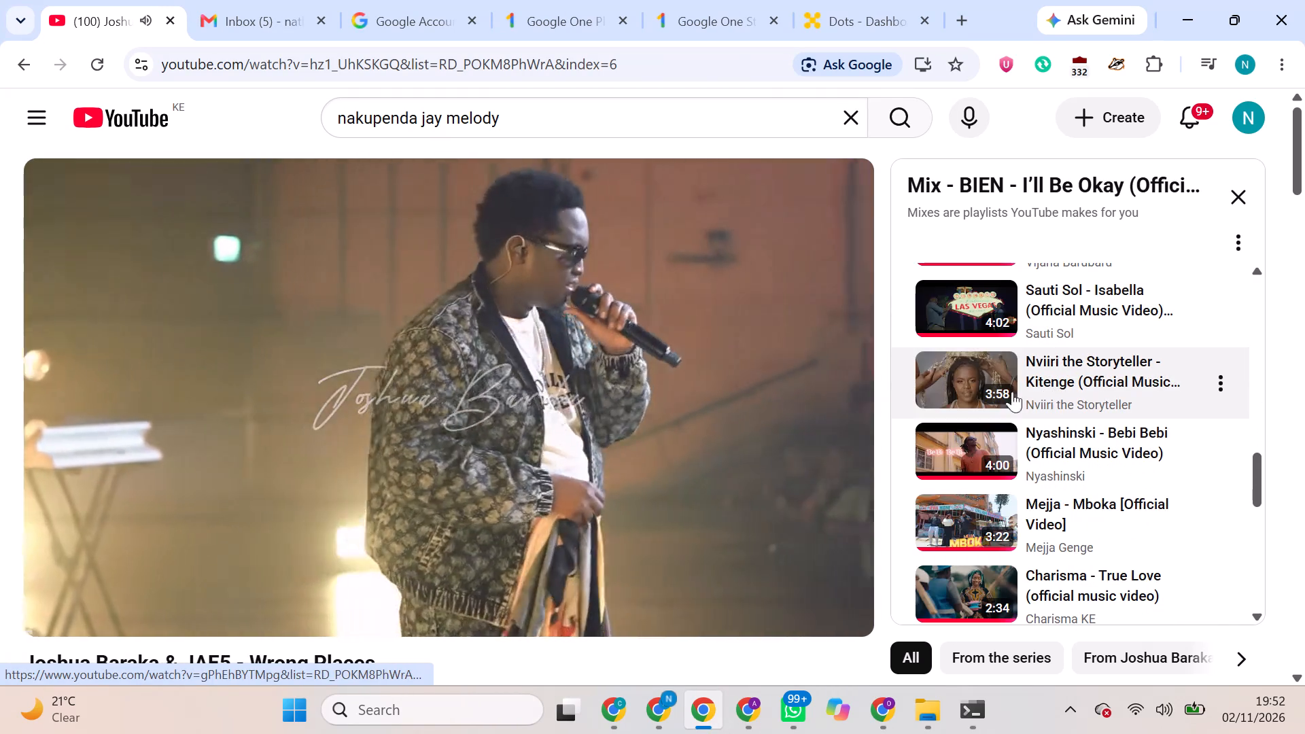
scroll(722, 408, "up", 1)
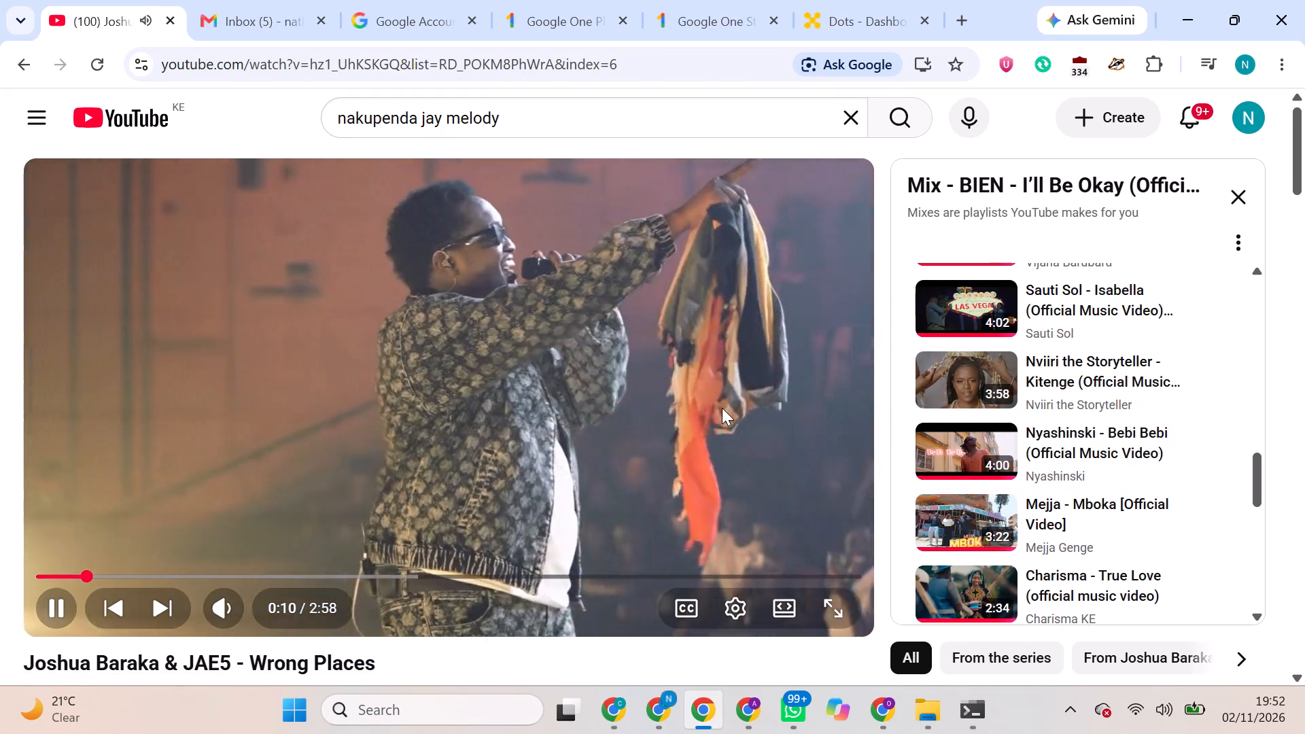
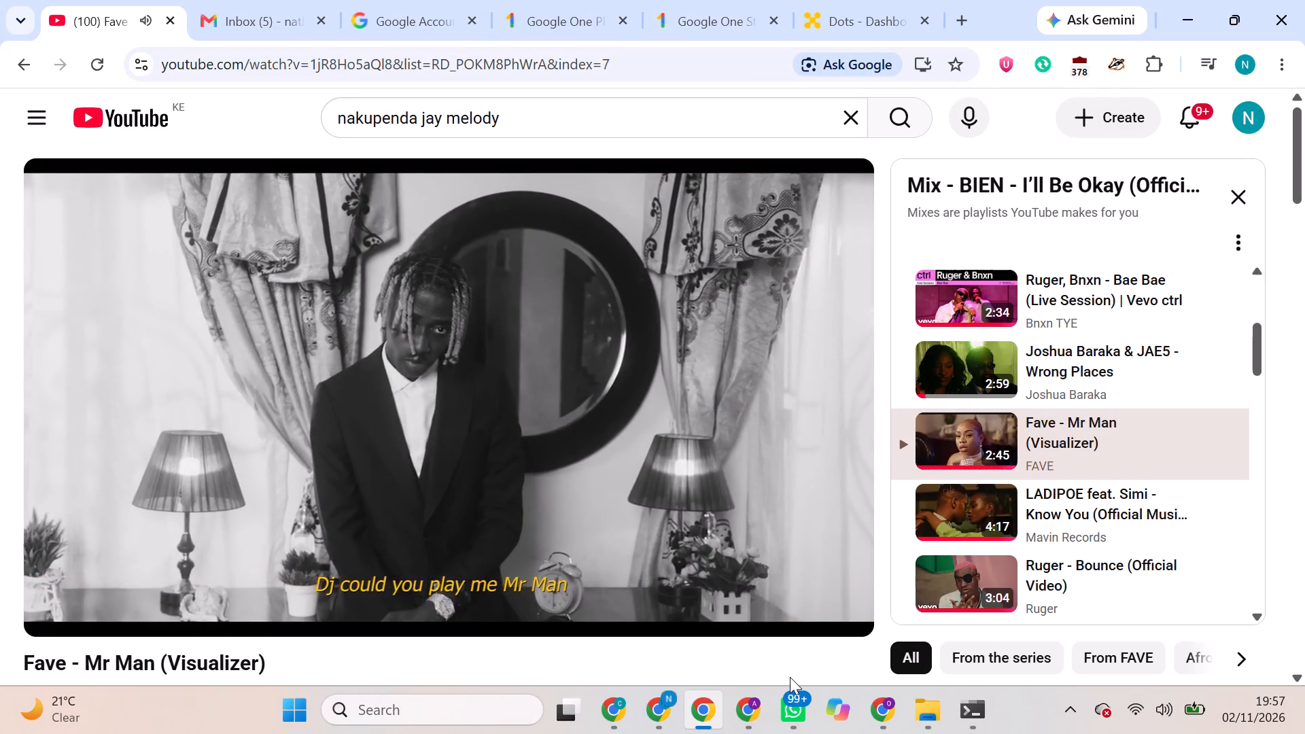
Switch to the WorldQuant BRAIN window and run the Prod Correlation check on the simulated USA/D1/TOP2000 super alpha.
left_click(742, 697)
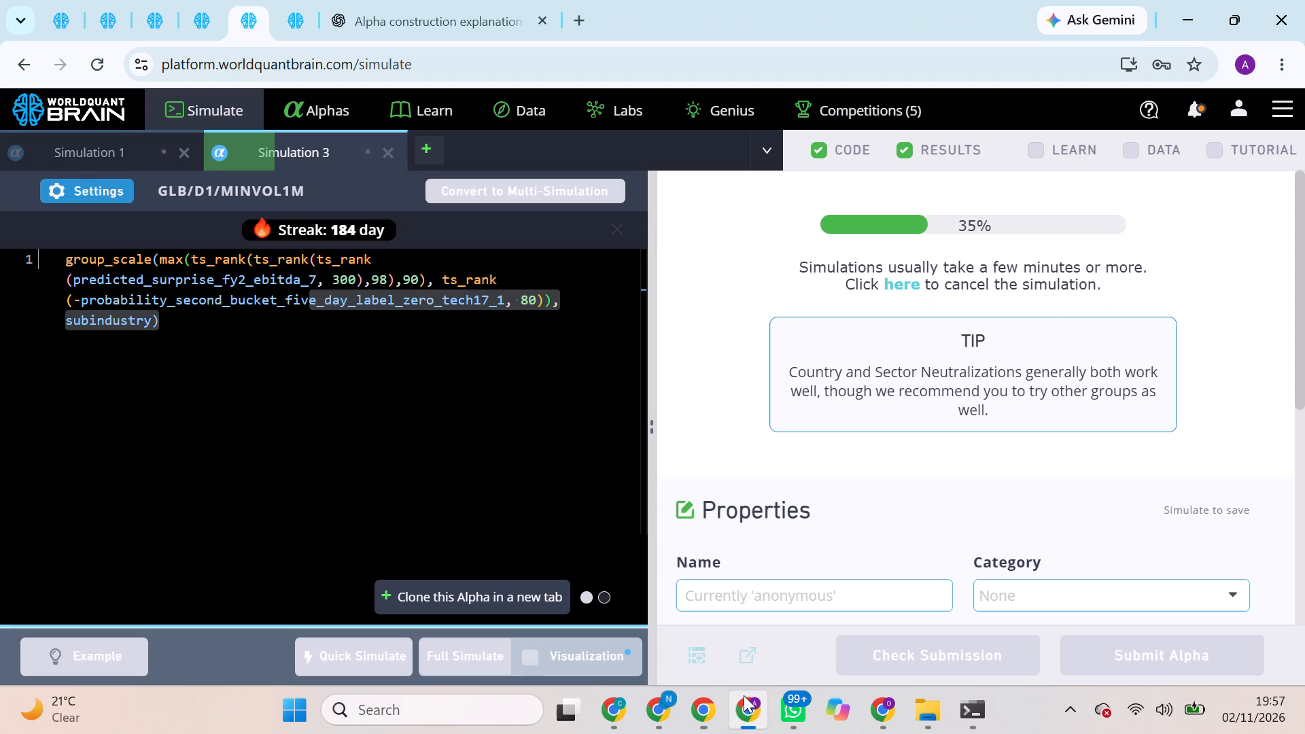
left_click(67, 7)
scroll(1034, 532, "down", 6)
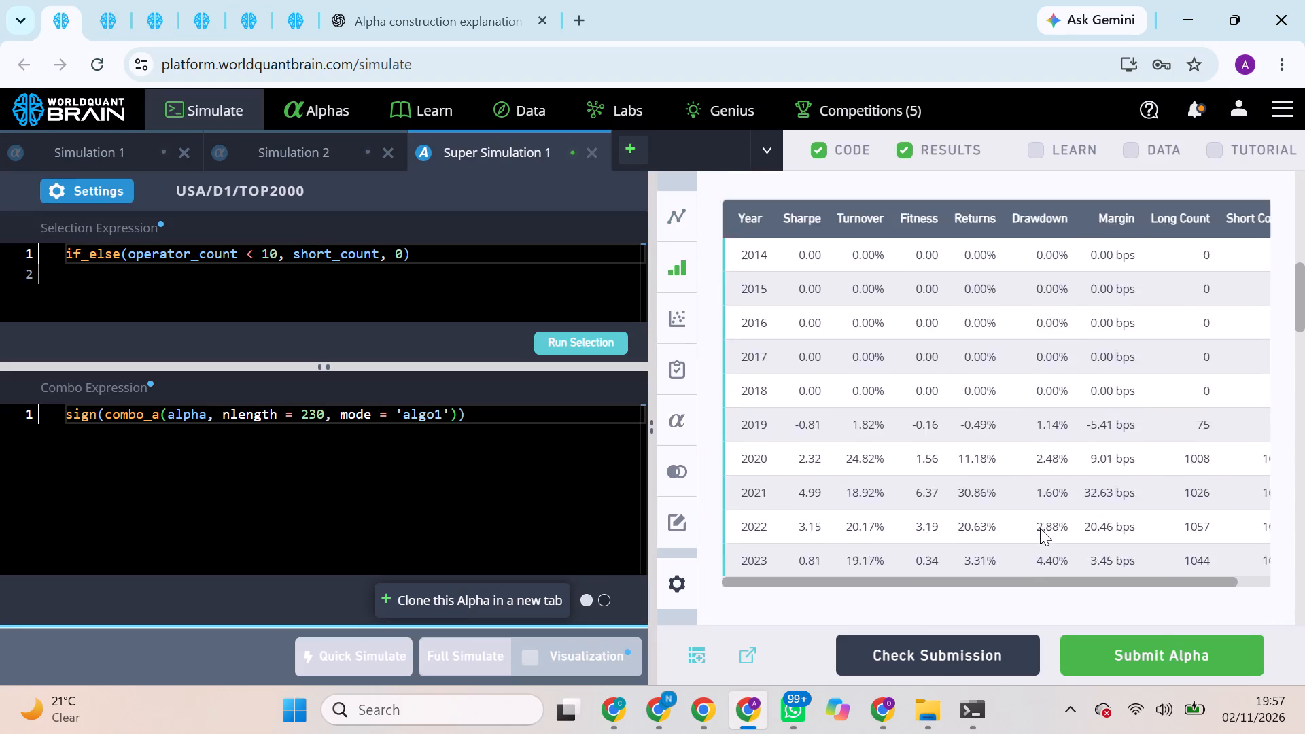
scroll(1040, 528, "down", 6)
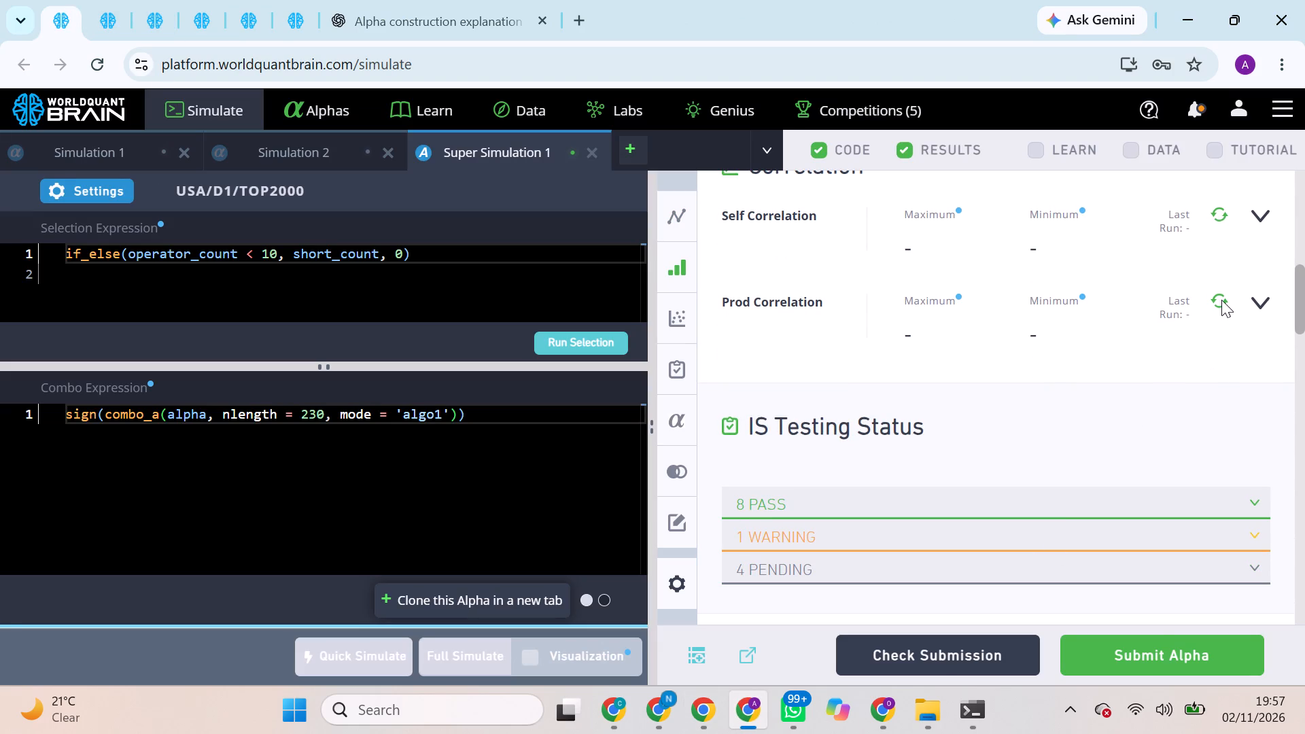
left_click(1221, 298)
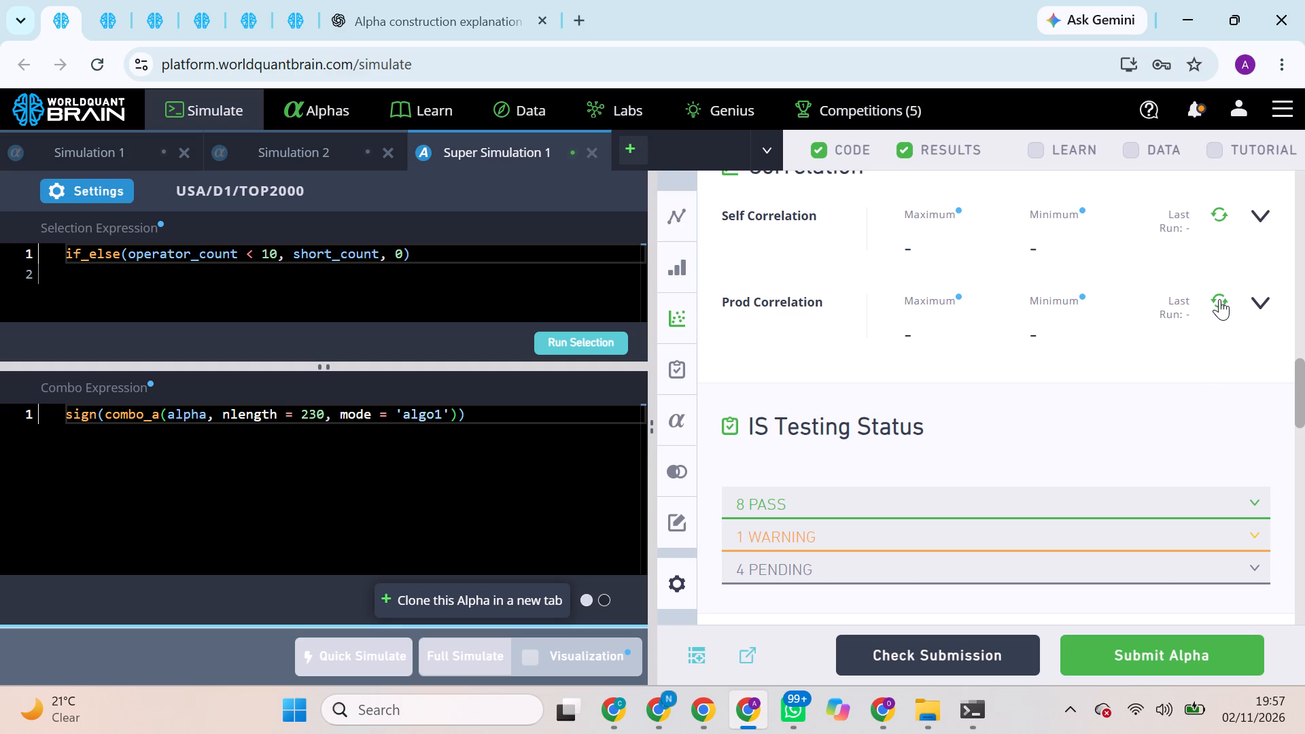
left_click(1219, 298)
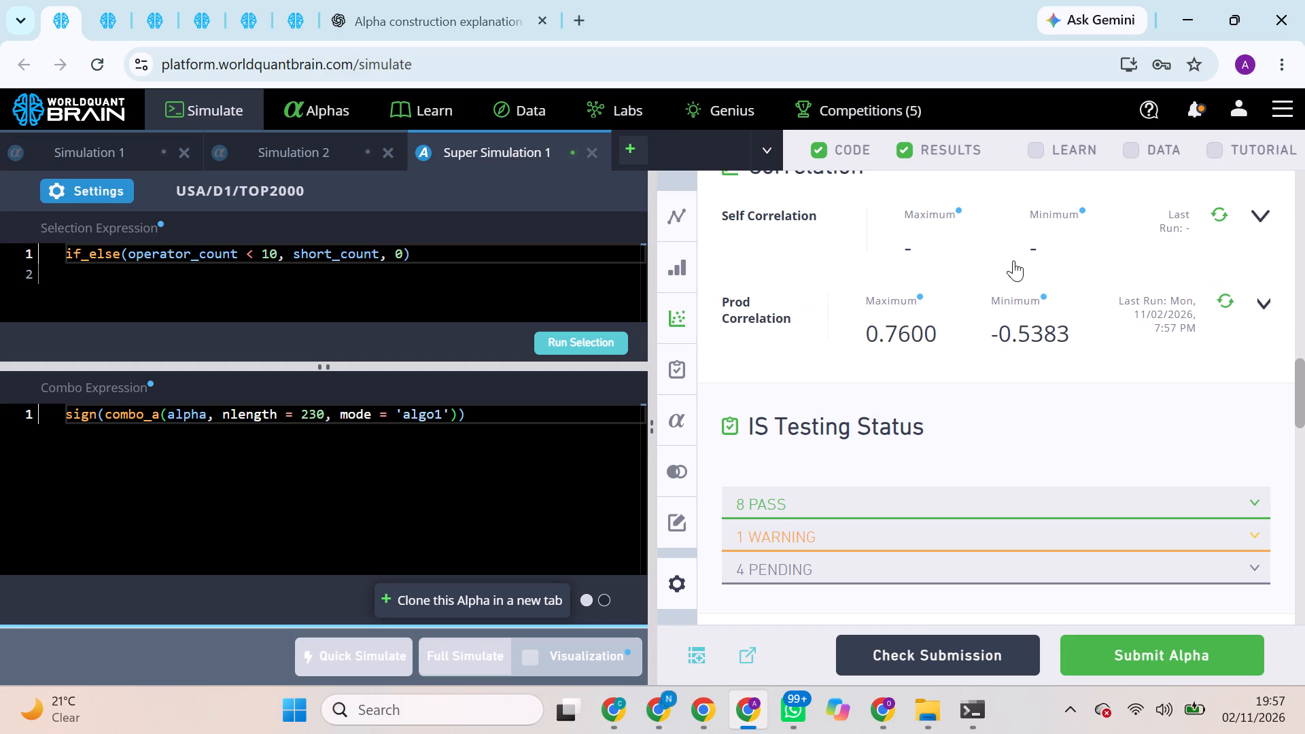
Set nlength to 189 in the super alpha's combo expression, rerun the selection and launch a full simulation.
double_click(314, 410)
type("189")
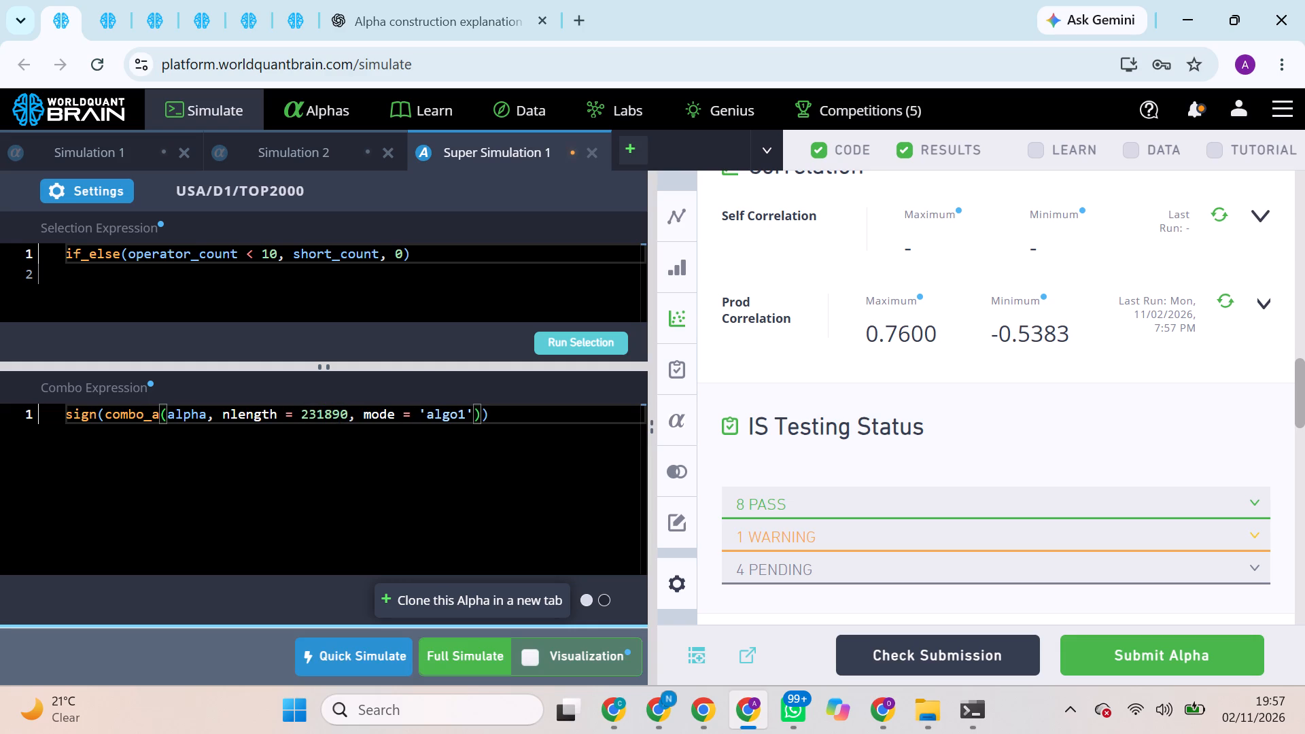
double_click(311, 417)
key("1")
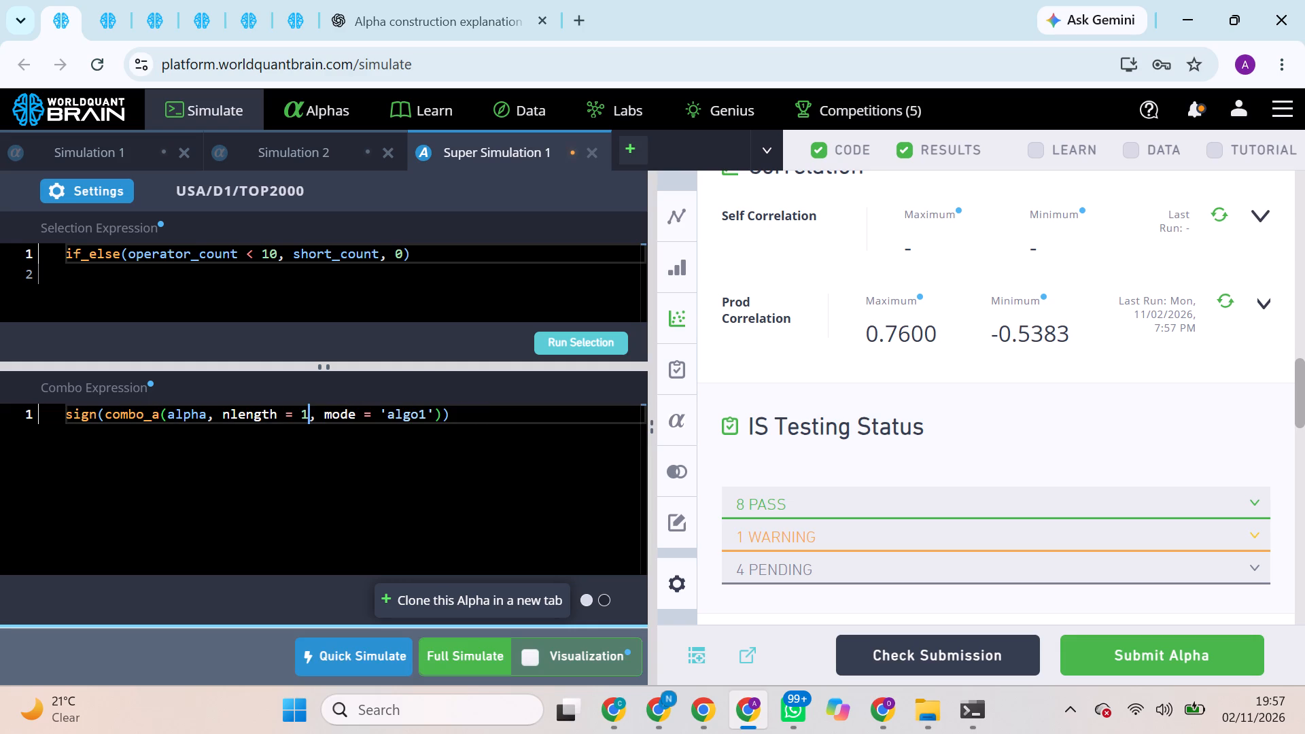
type("89")
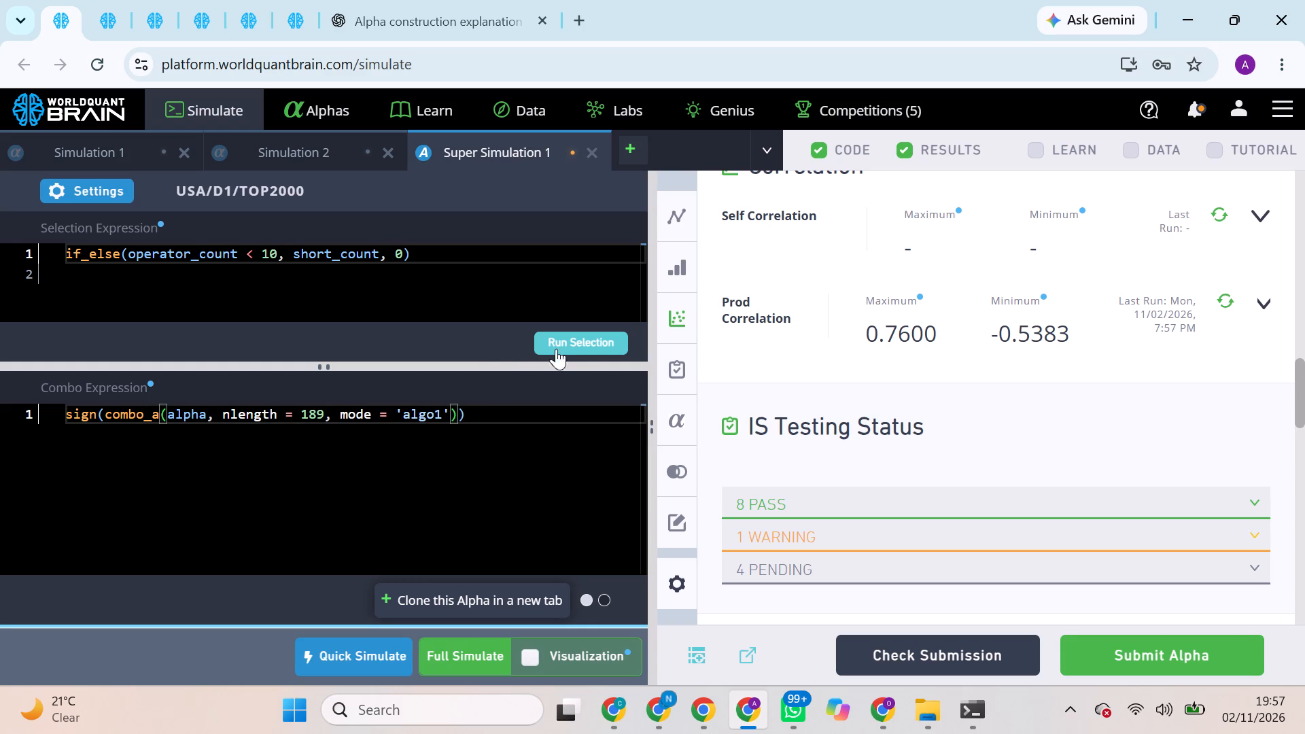
left_click(571, 347)
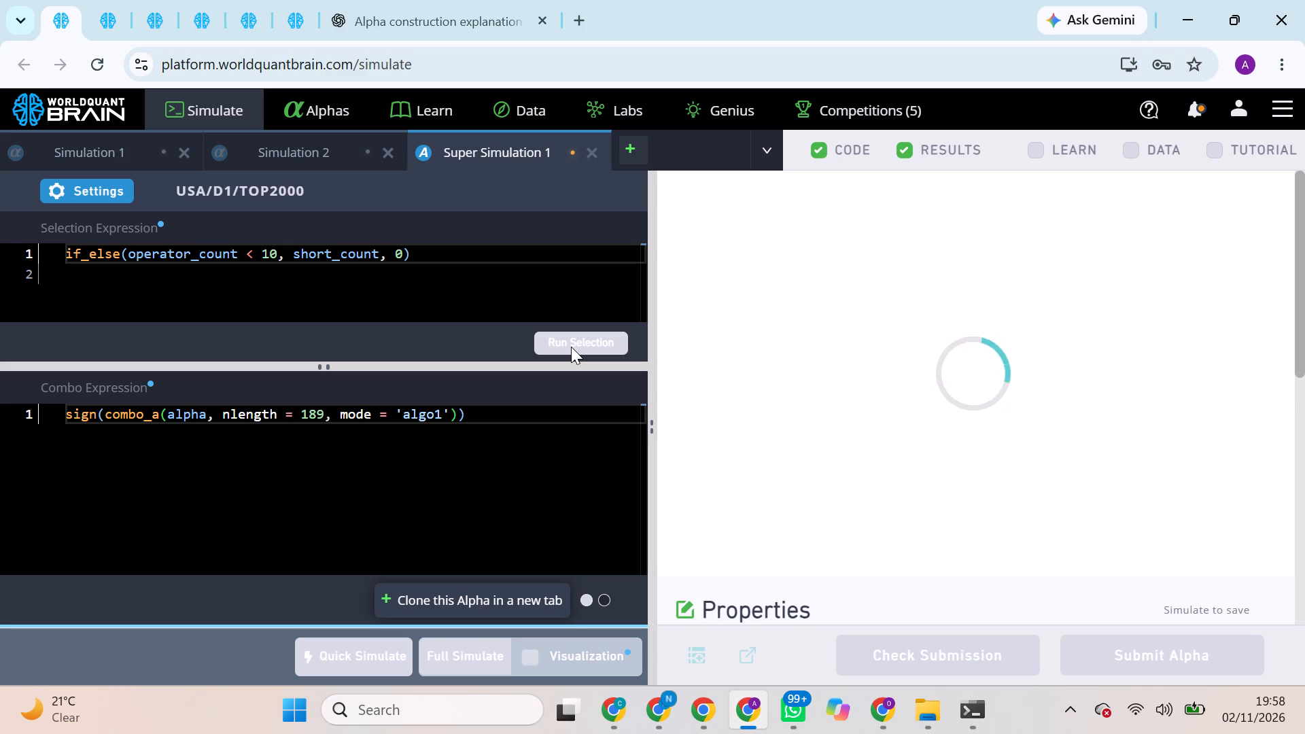
left_click(465, 648)
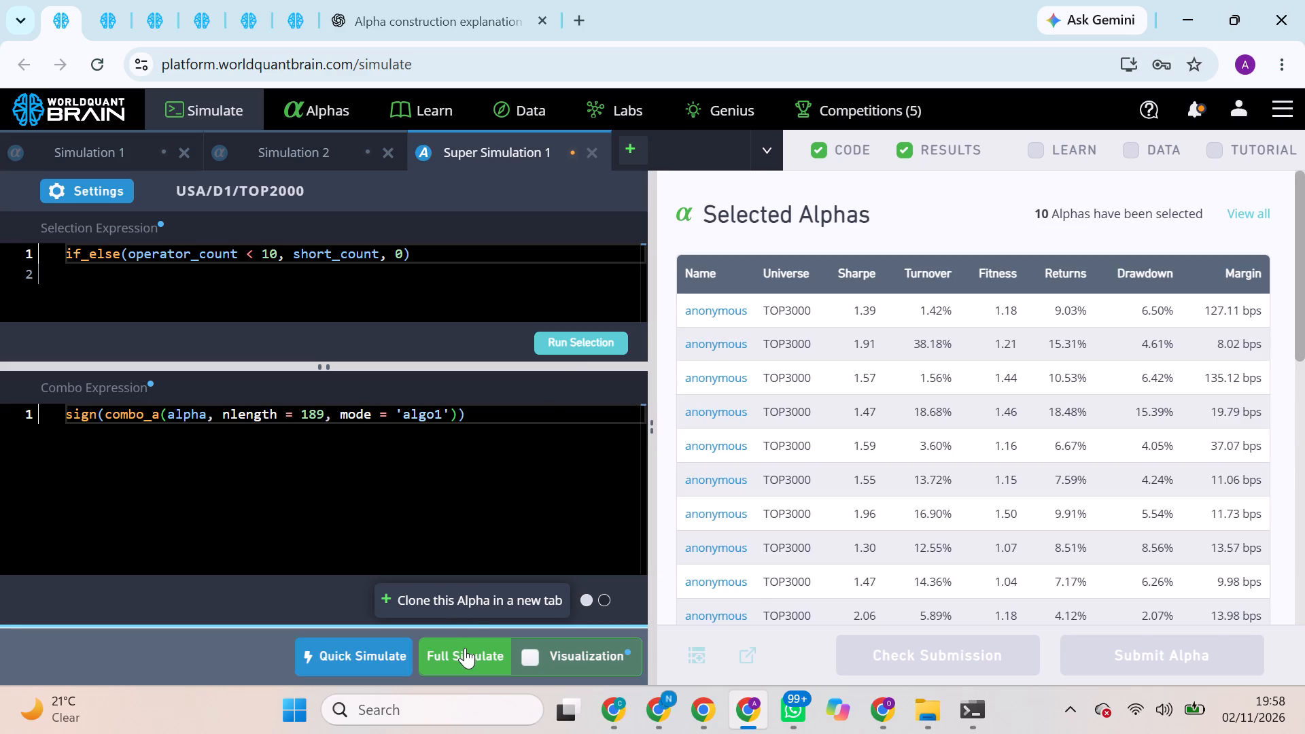
Run the Prod, Power Pool and Self Correlation checks on the GLB/MINVOL1M alpha using predicted_surprise_fy1_revenue_5, dismissing its tutorial notice.
left_click(107, 0)
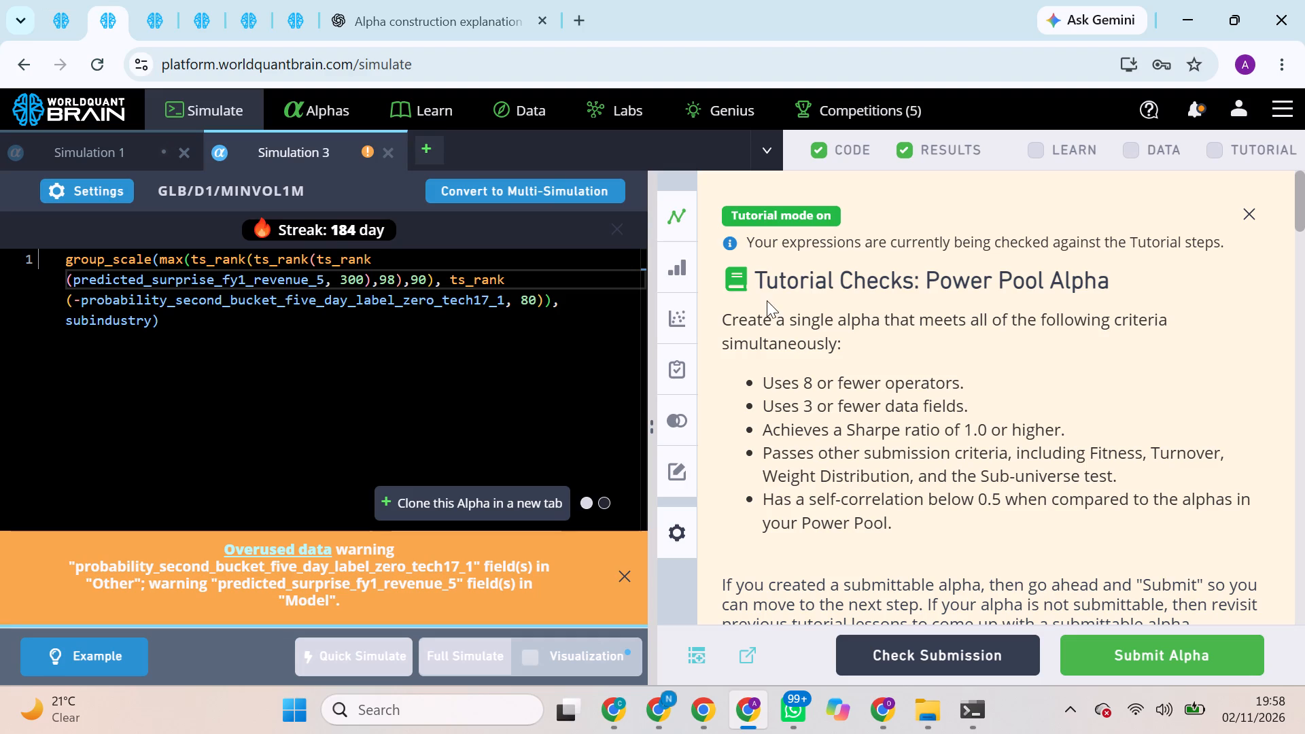
left_click(1250, 210)
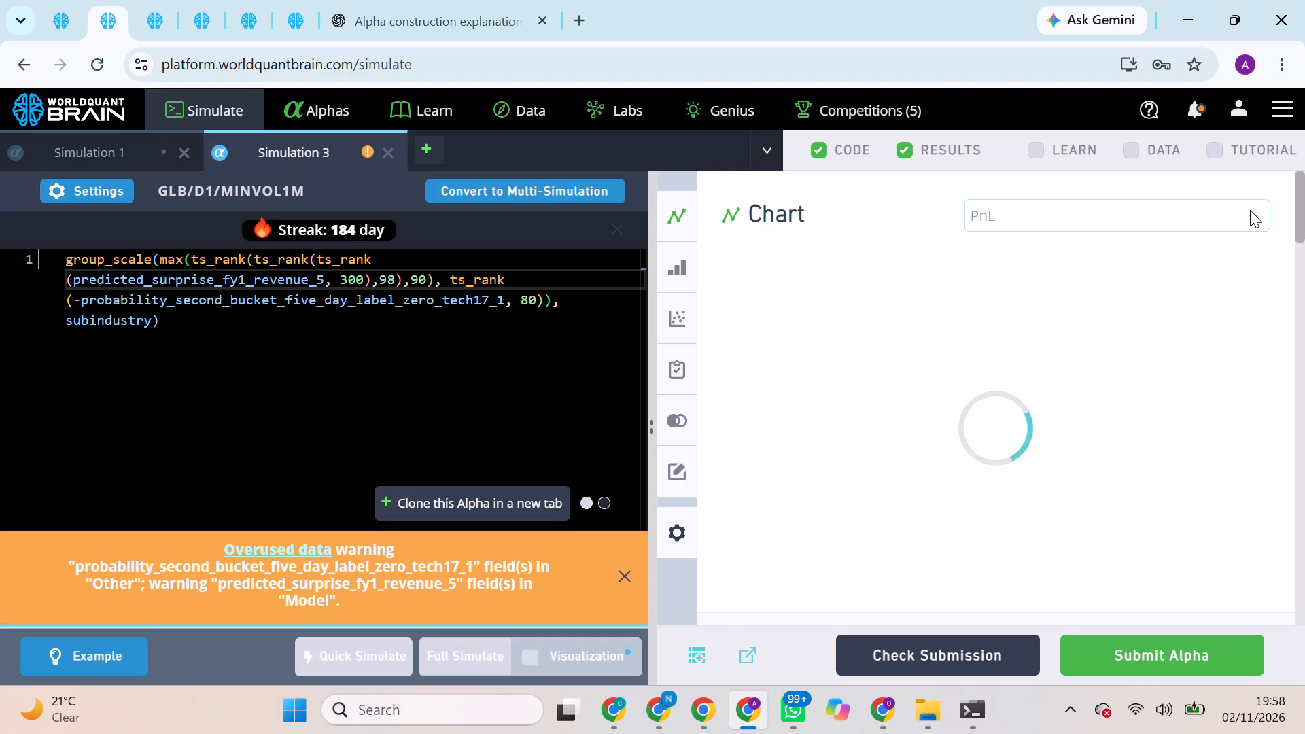
scroll(1127, 397, "down", 4)
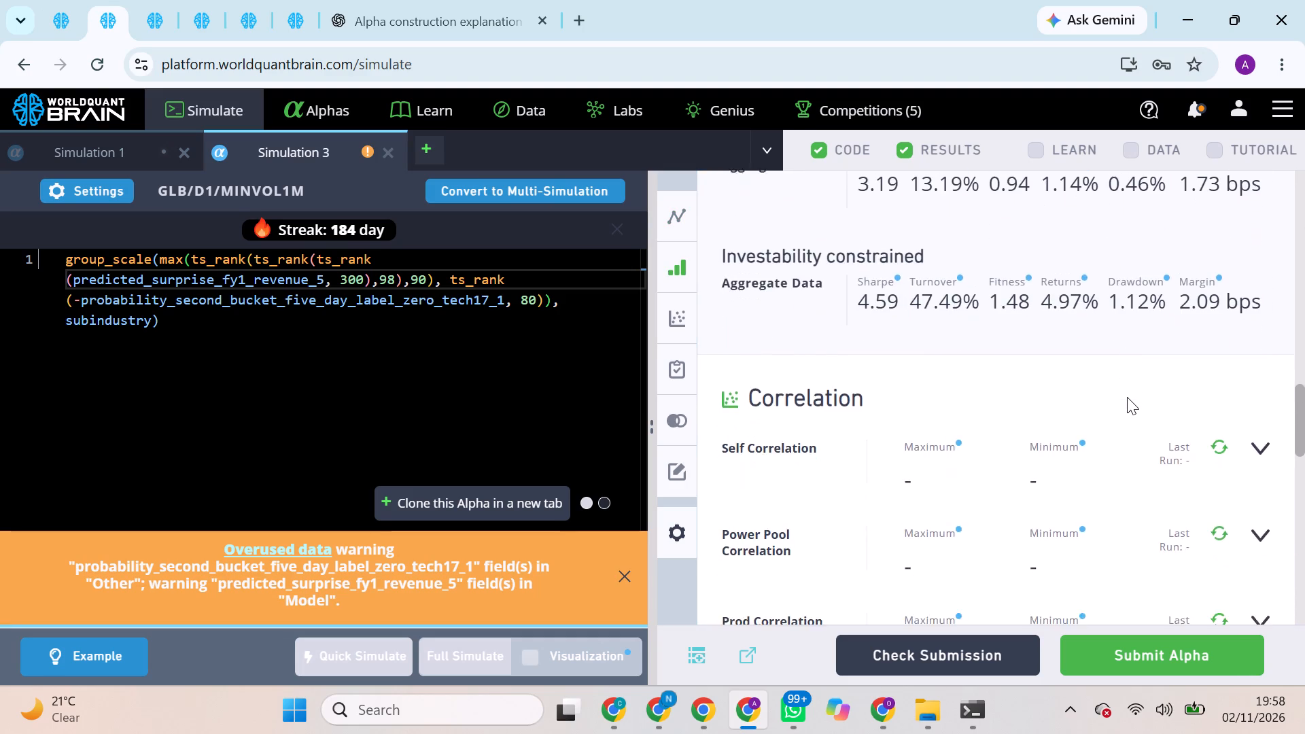
scroll(1127, 397, "down", 1)
left_click(1223, 311)
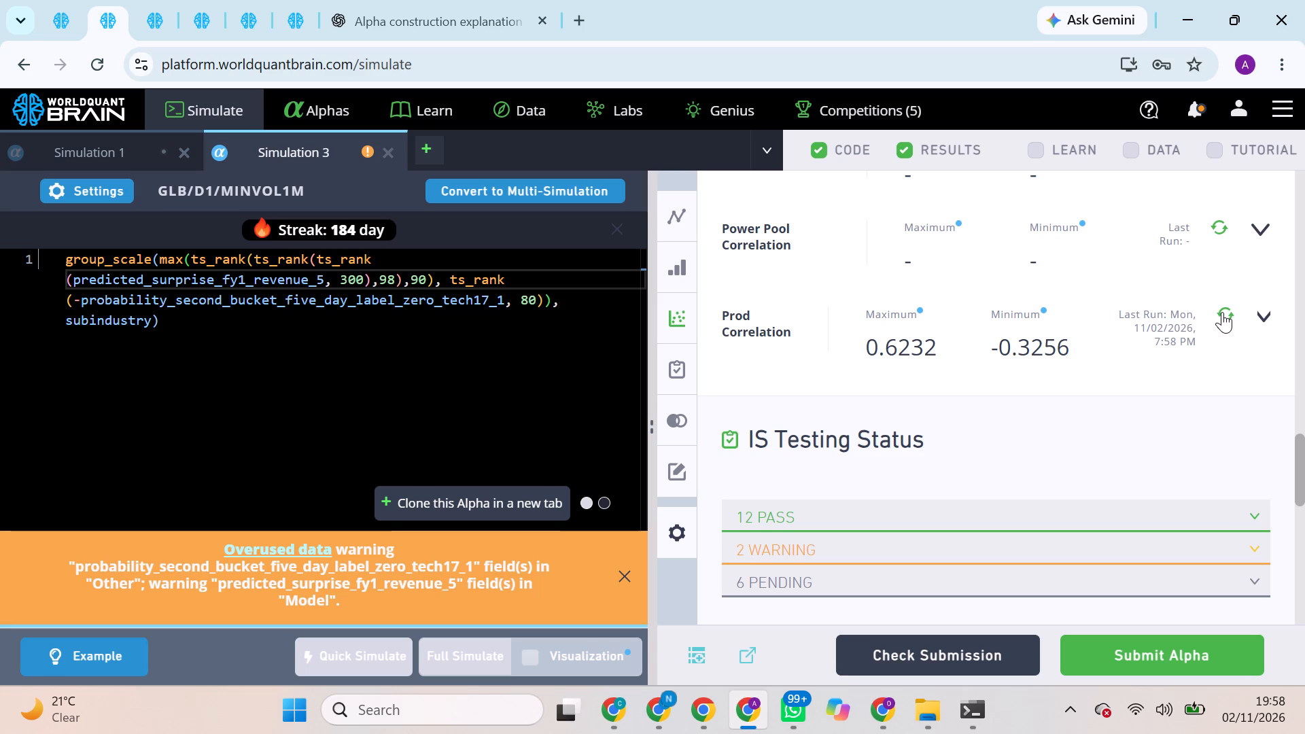
left_click(1221, 225)
scroll(1220, 222, "up", 1)
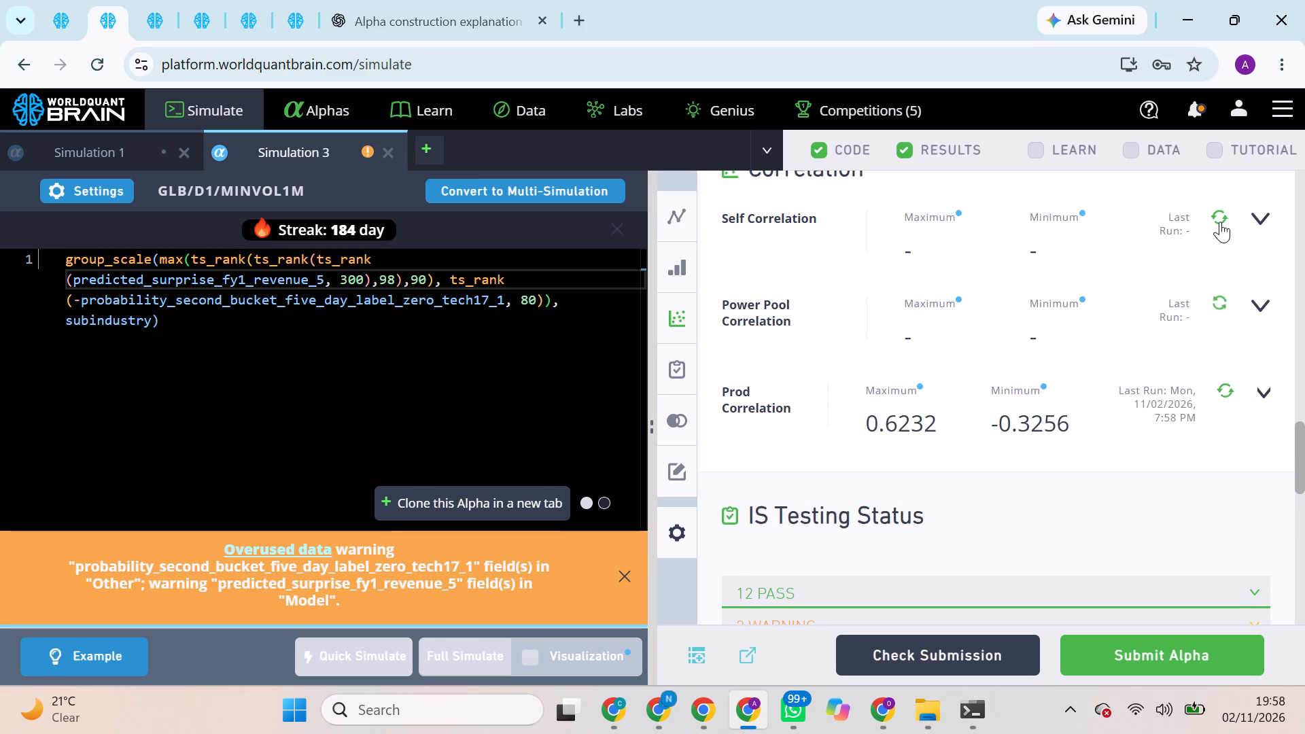
left_click(1220, 213)
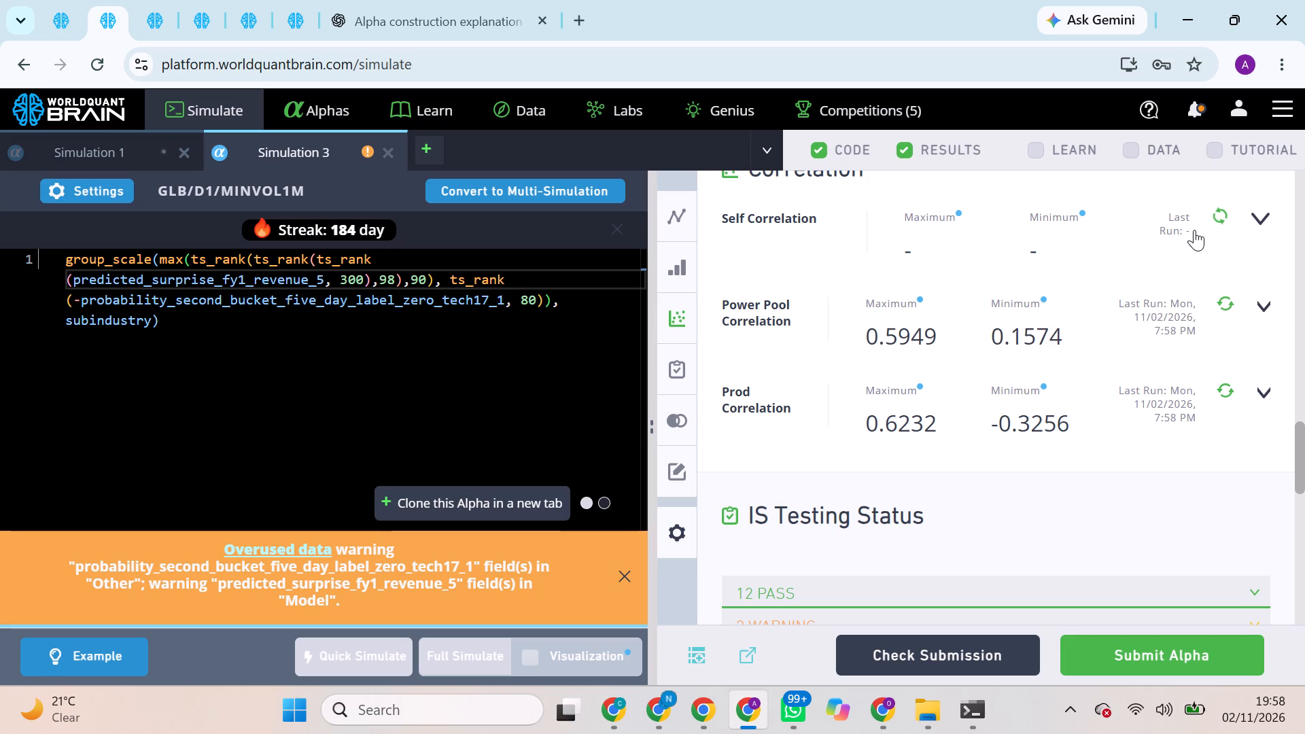
Expand the Performance Comparison section of the same GLB alpha.
scroll(1096, 339, "down", 5)
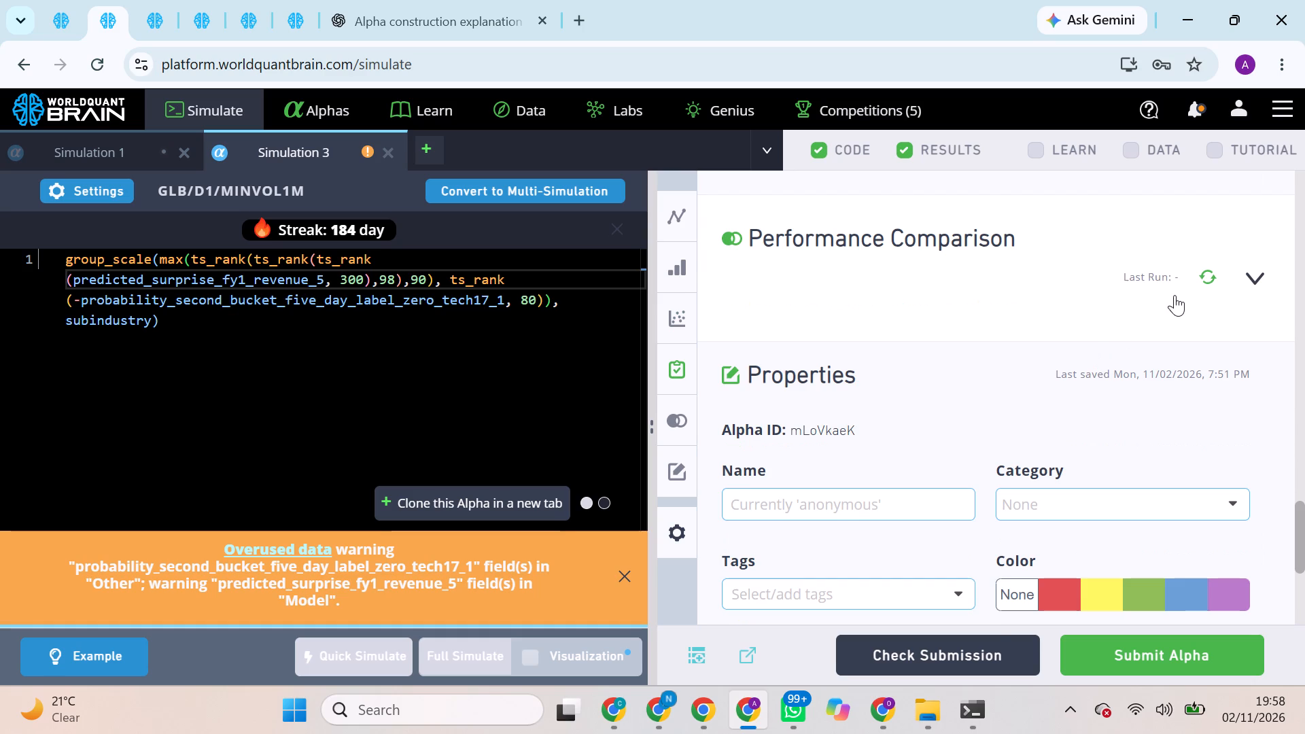
scroll(1174, 295, "up", 1)
left_click(1254, 375)
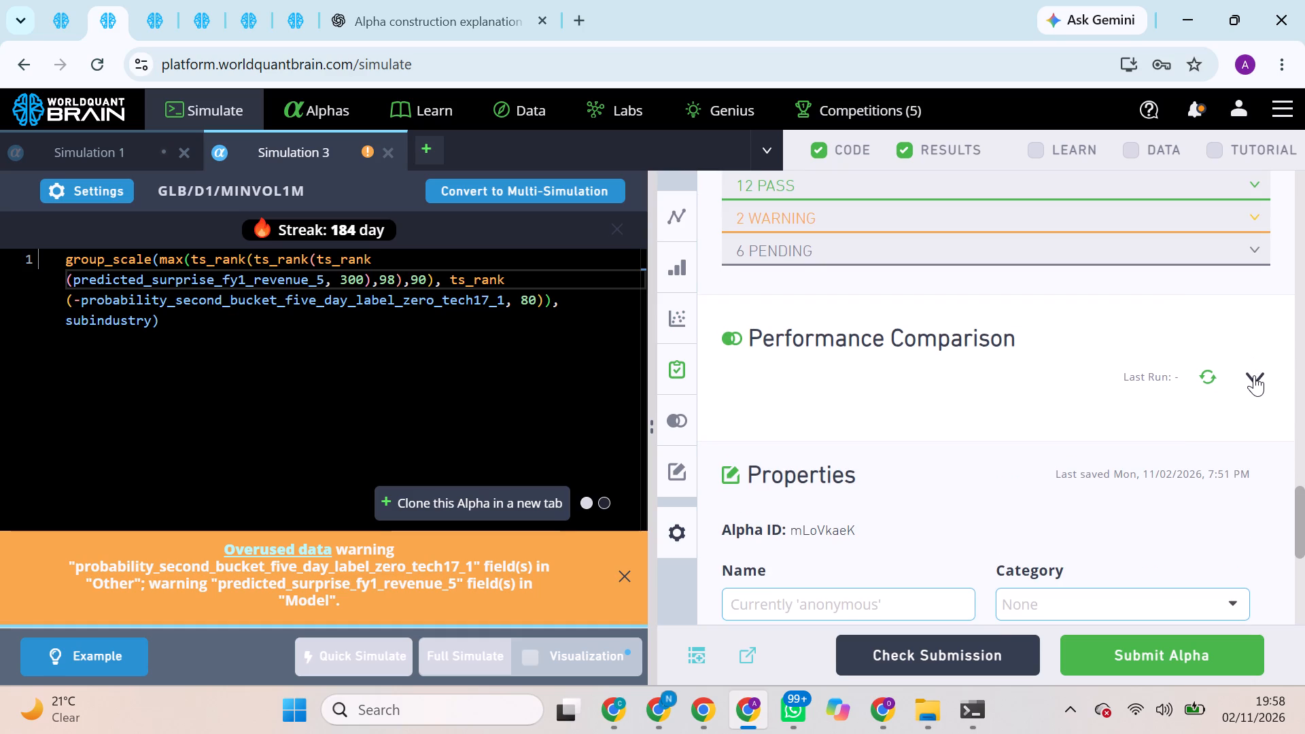
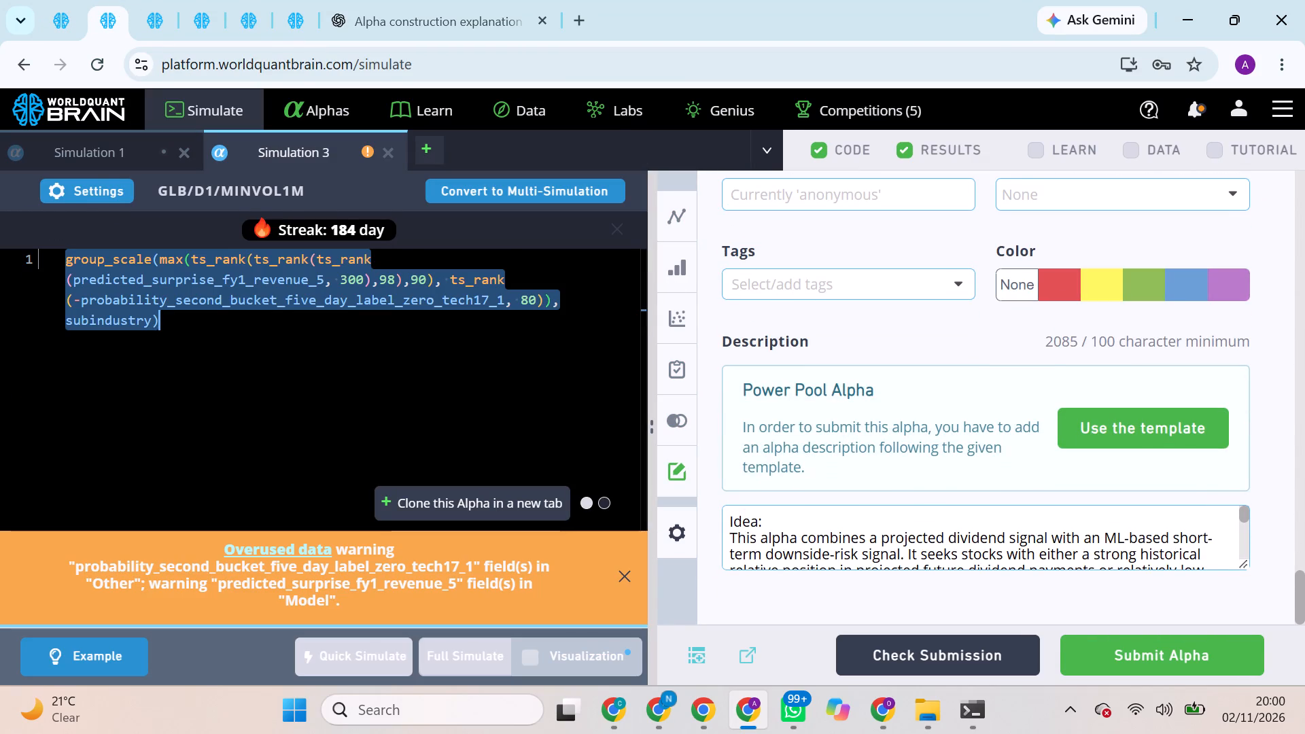
left_click_drag(727, 521, 1304, 614)
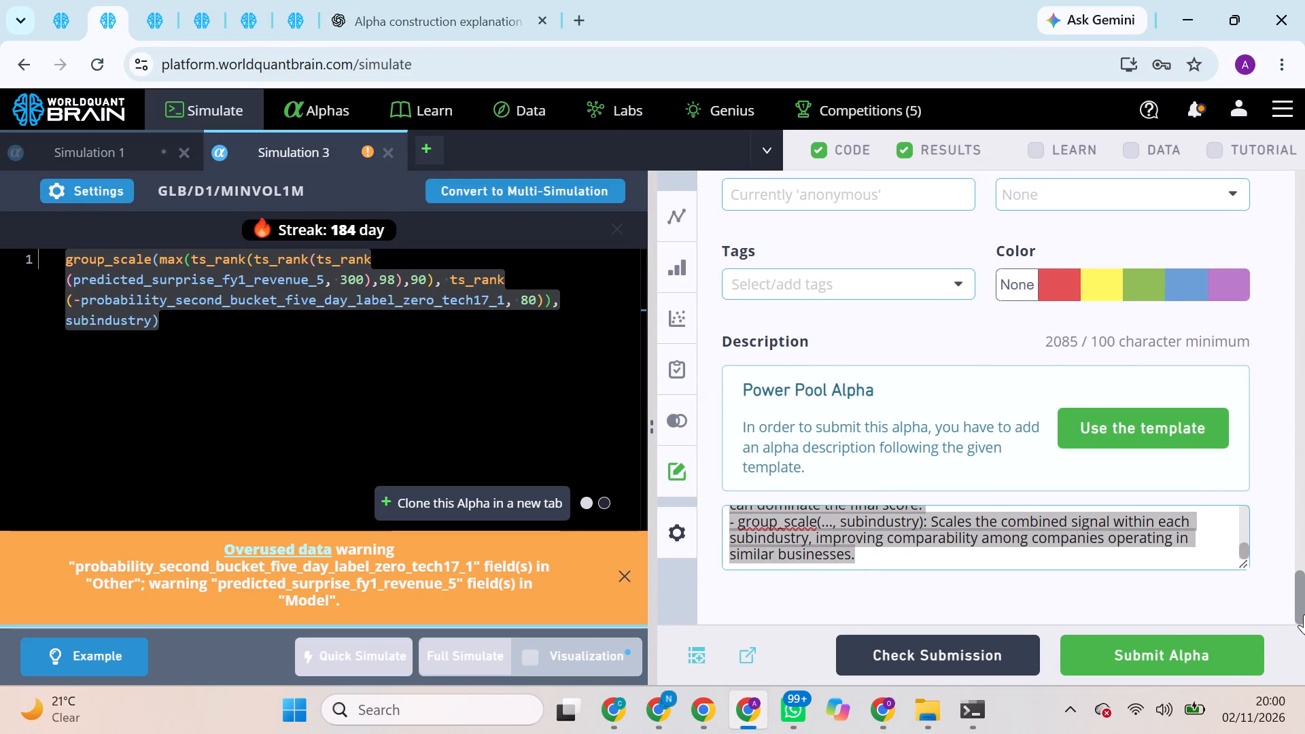
key("ctrl+v")
Submit the GLB/D1/MINVOL1M alpha using predicted_surprise_fy1_revenue_5.
left_click(1217, 637)
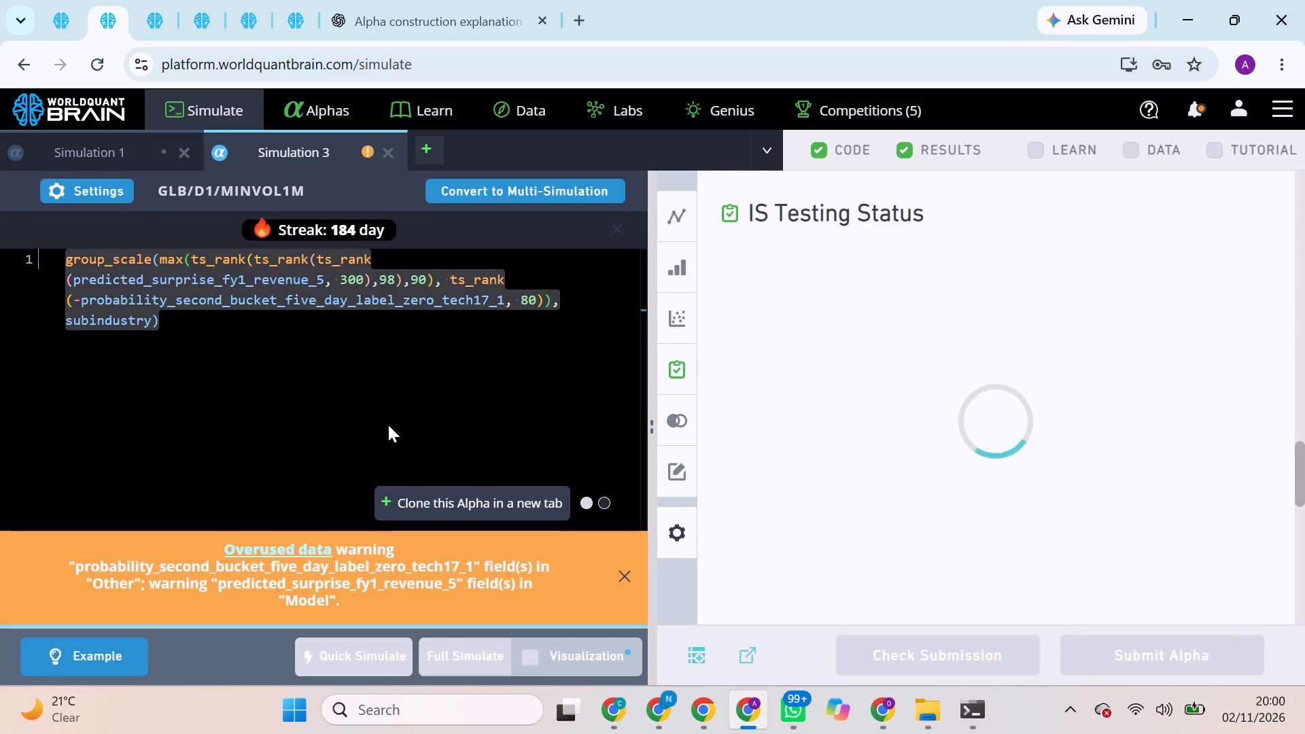
Run the Prod Correlation check on the USA/D1/TOP2000 super alpha that uses nlength 189.
left_click(152, 0)
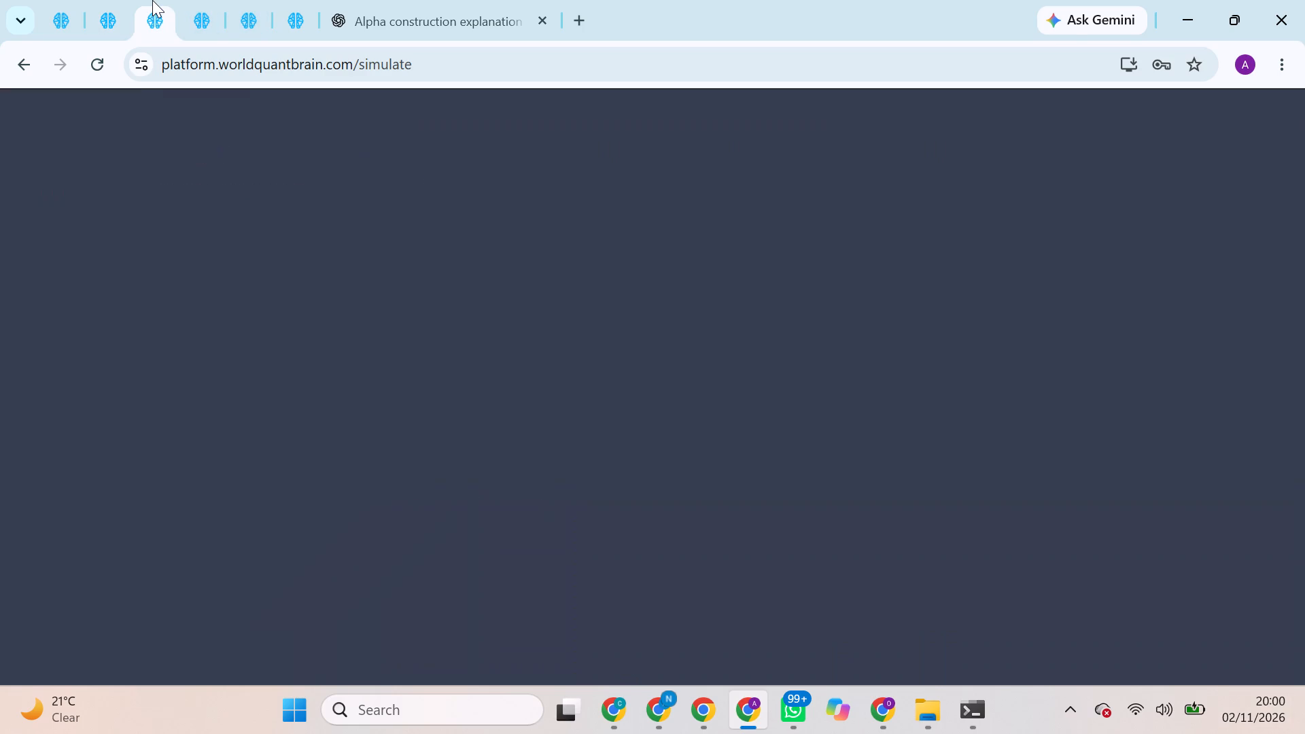
left_click(200, 0)
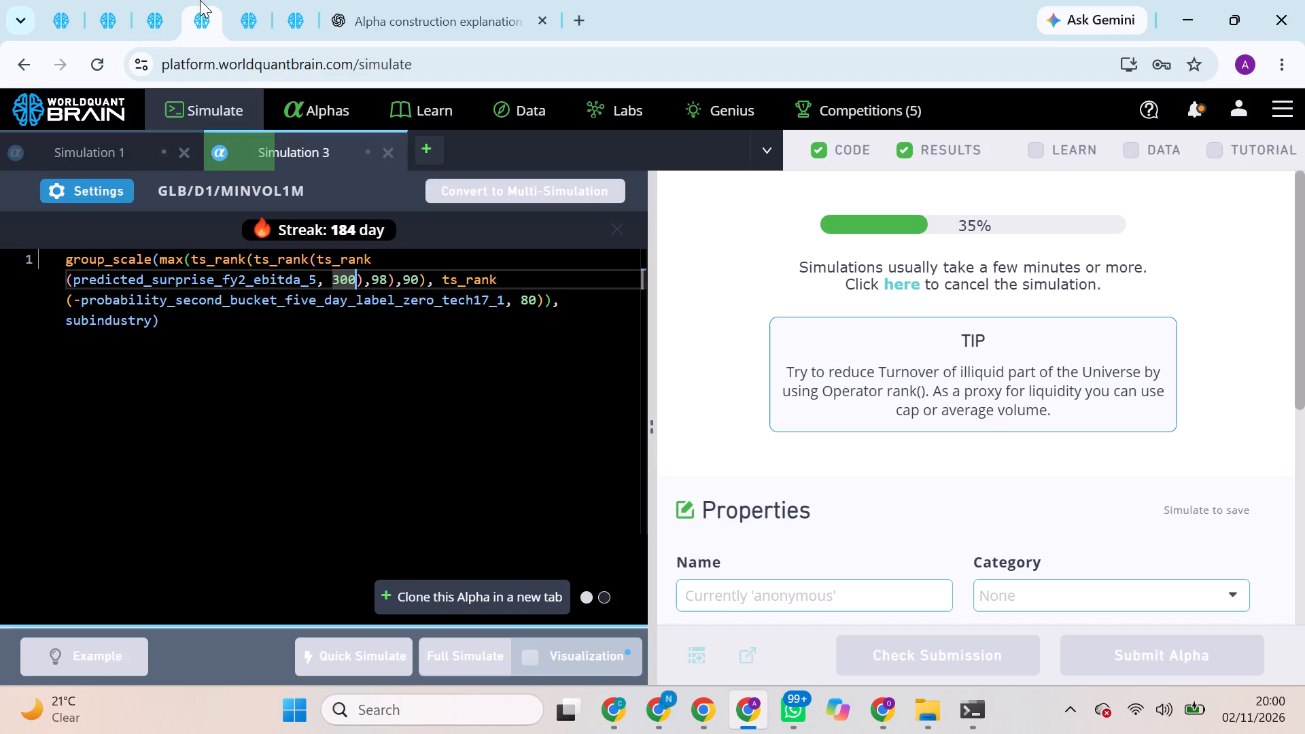
left_click(84, 5)
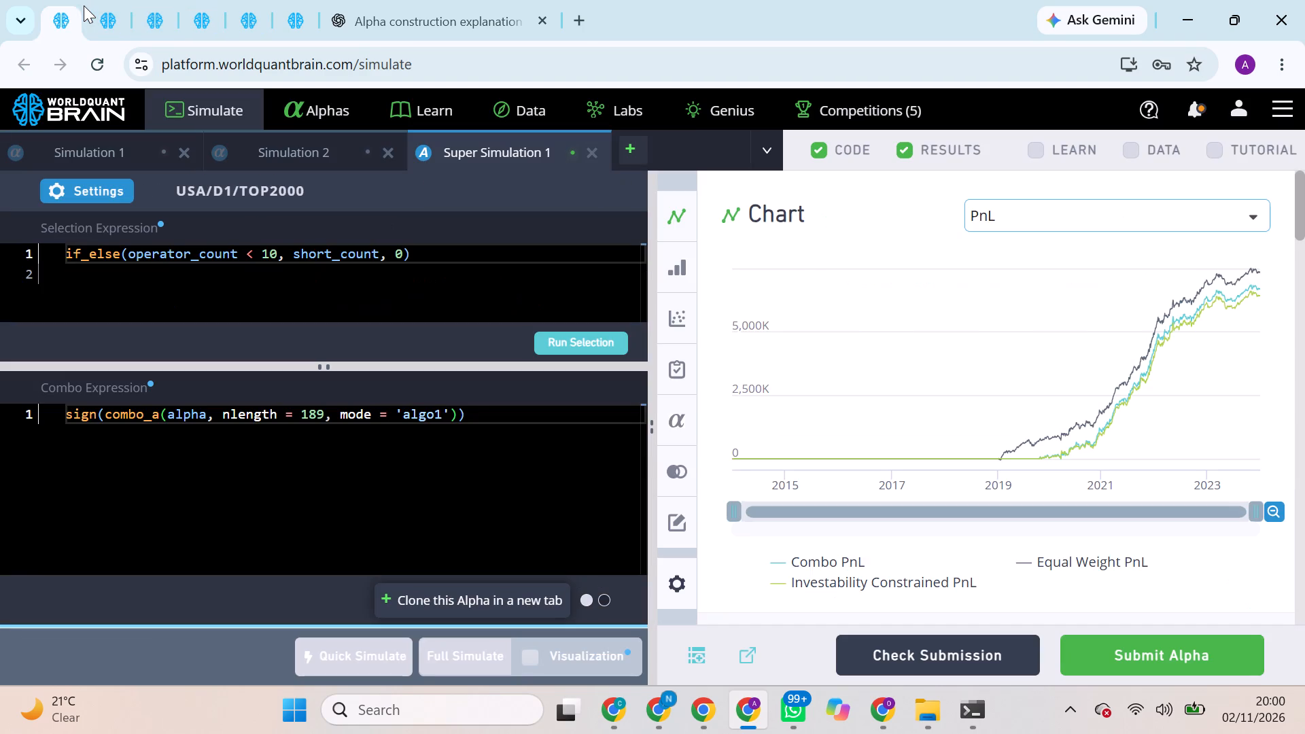
scroll(1096, 508, "down", 4)
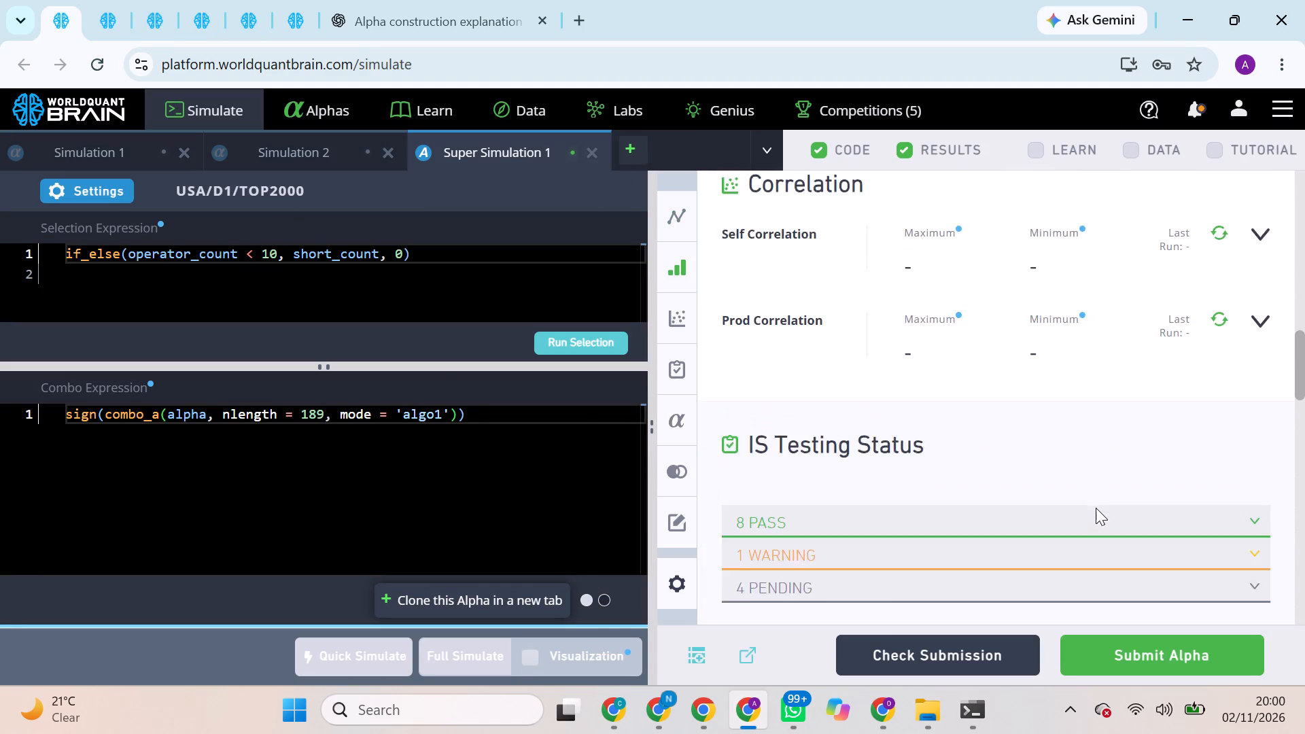
scroll(1096, 508, "up", 2)
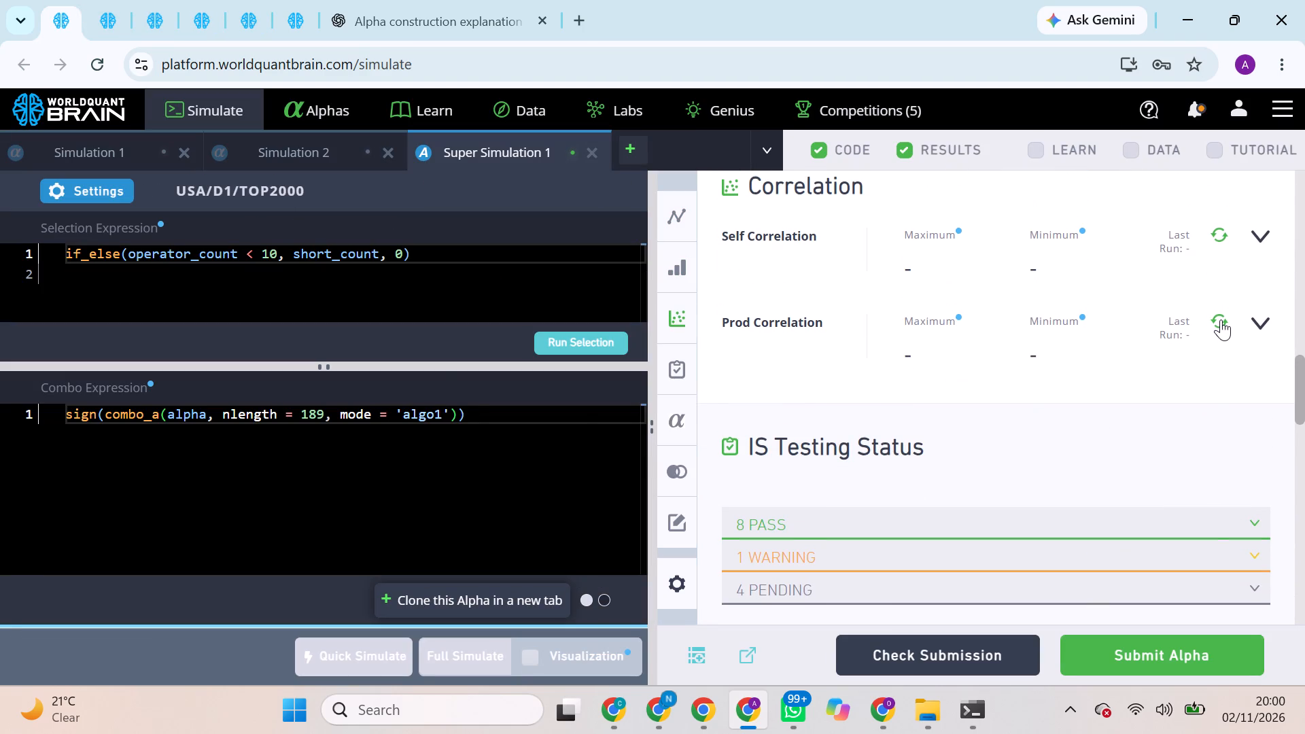
left_click(1221, 319)
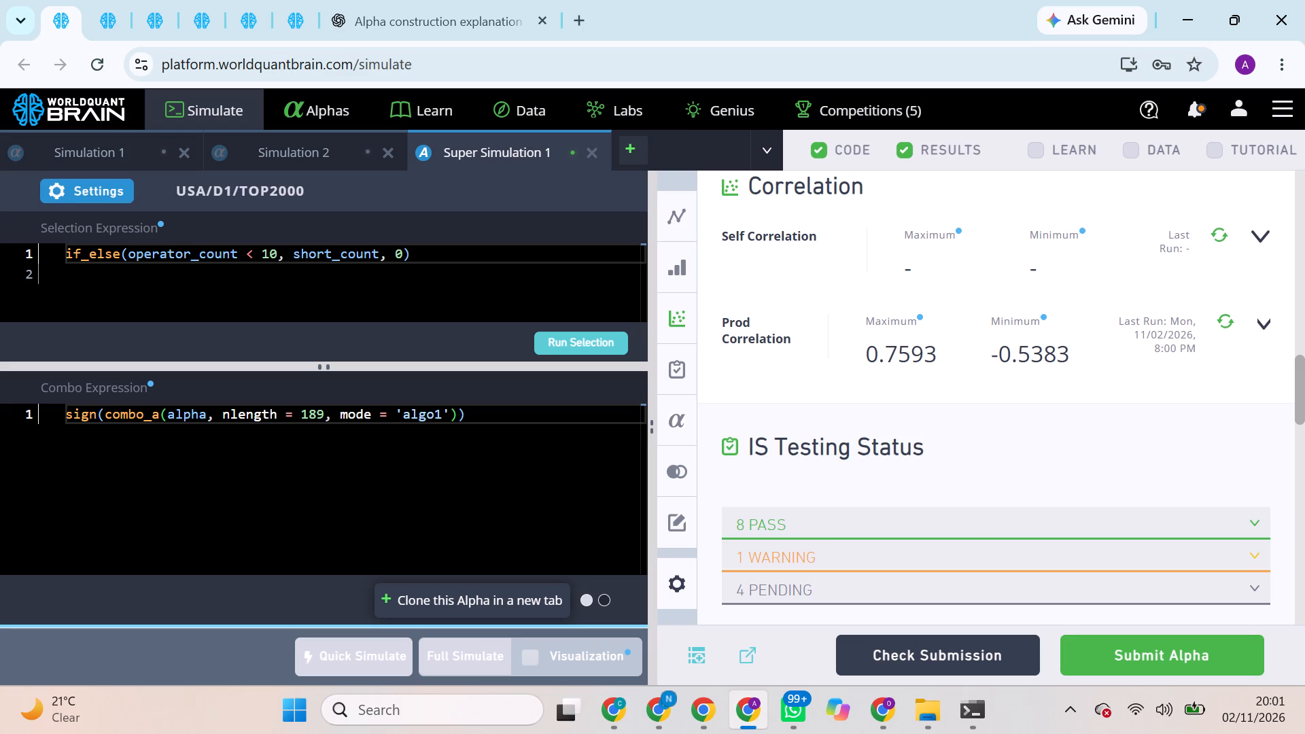
Append ^2 to the super alpha's combo expression, rerun the selection and launch a full simulation.
double_click(314, 409)
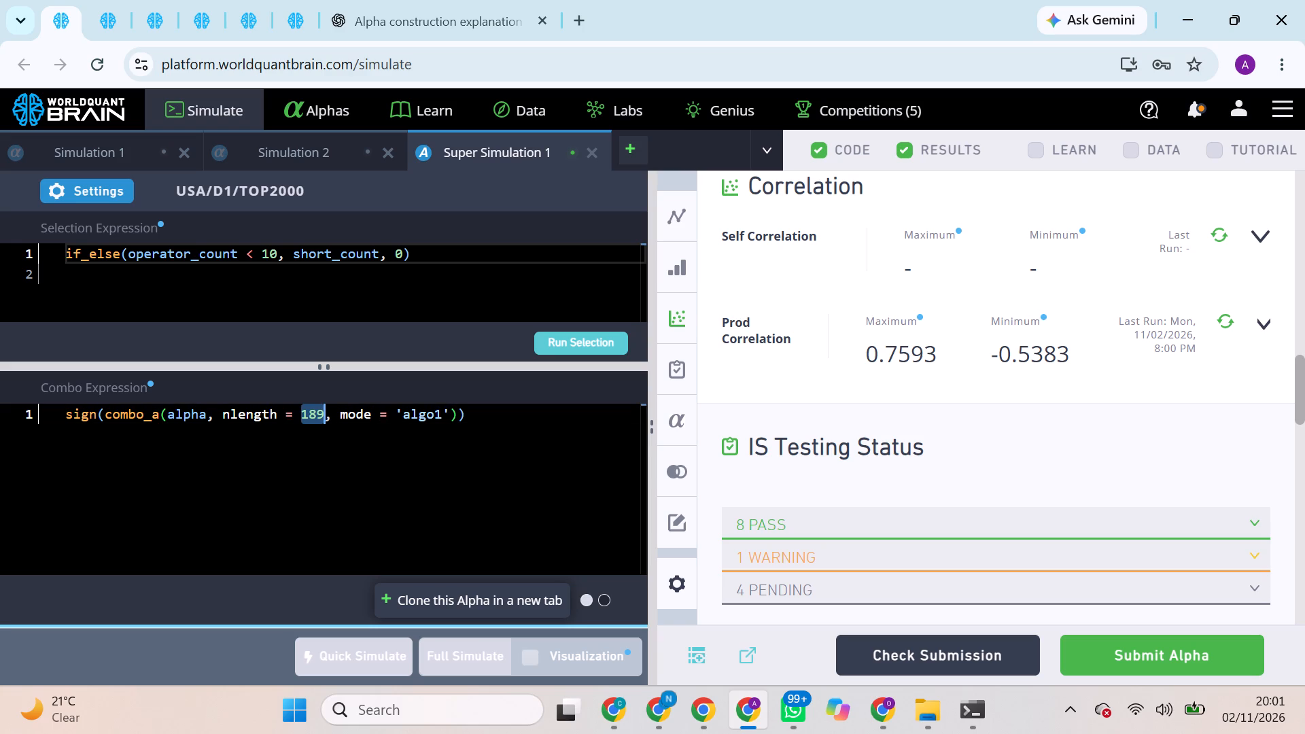
left_click(493, 422)
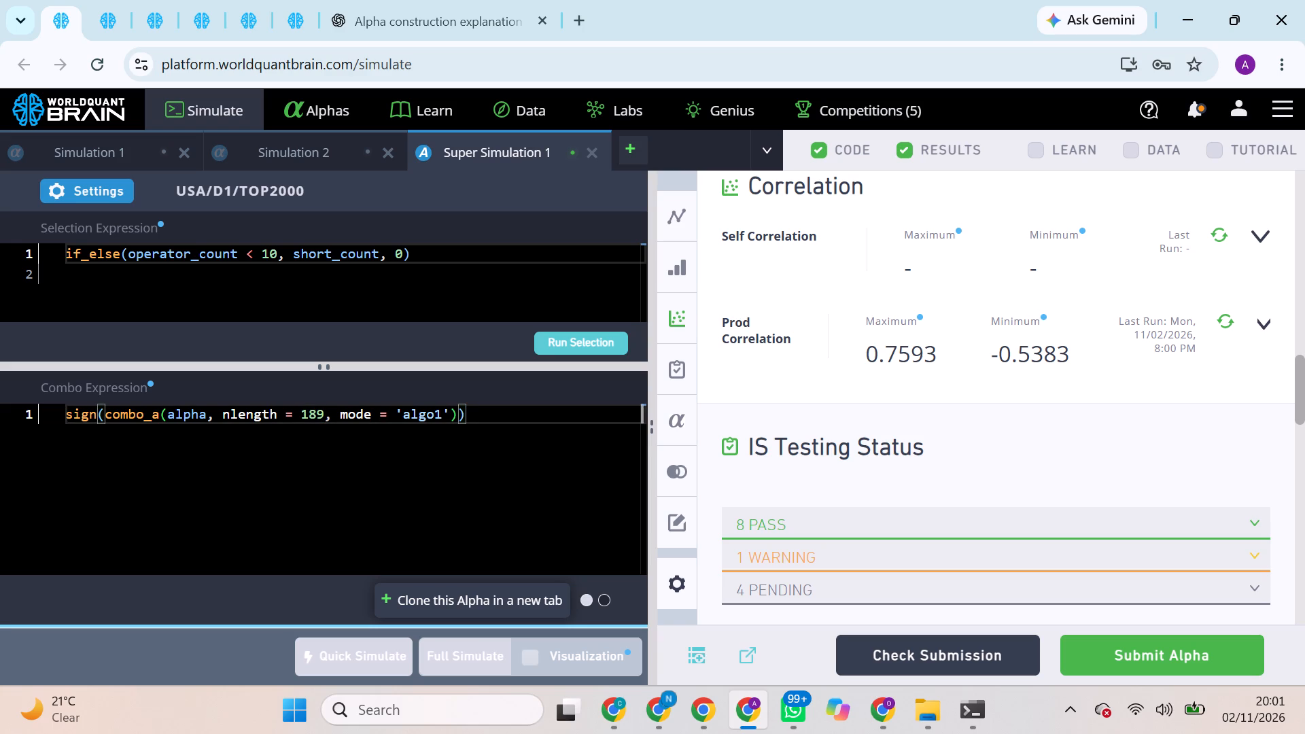
type("^2")
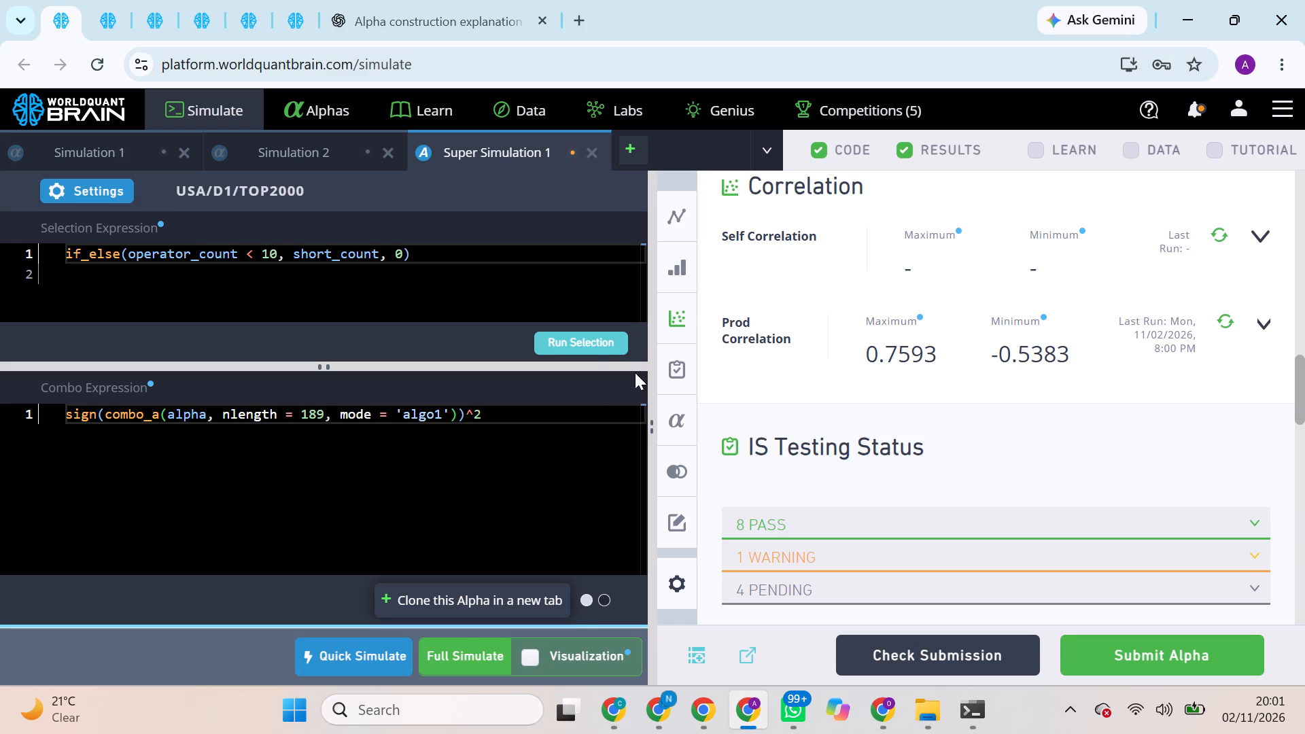
left_click(589, 346)
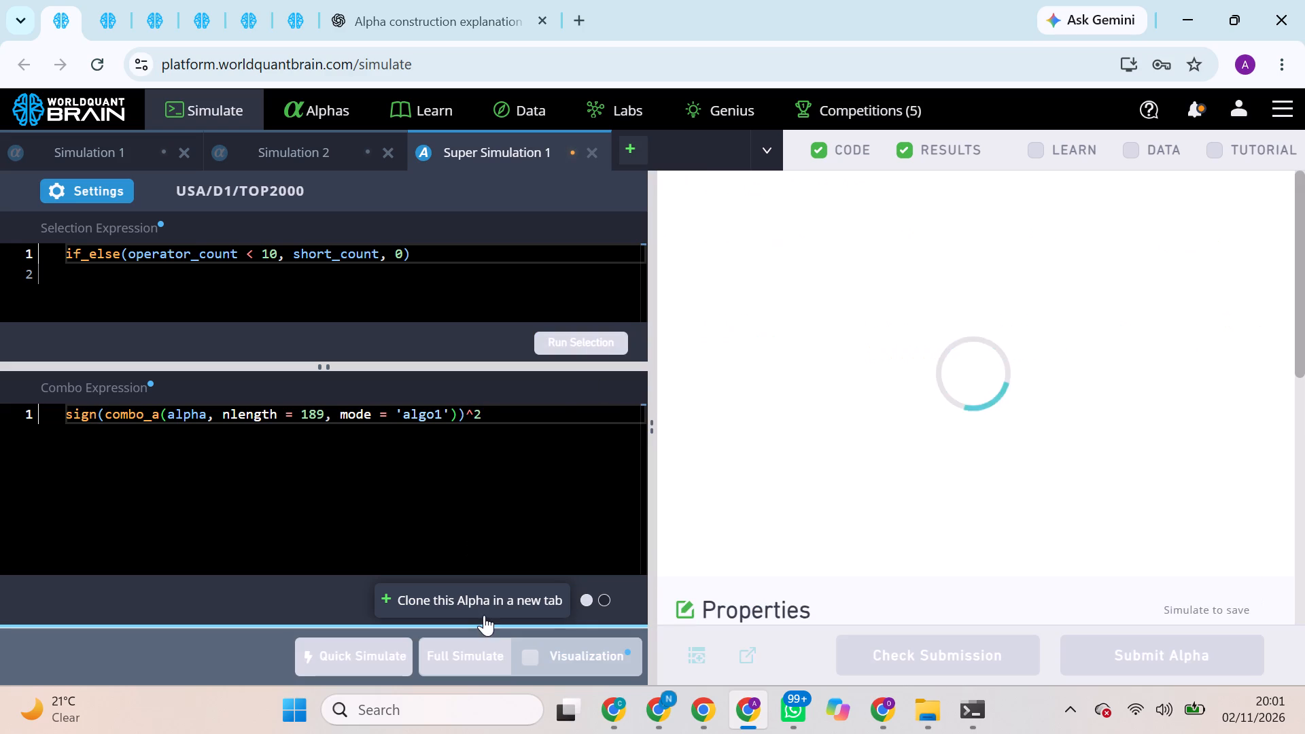
left_click(474, 647)
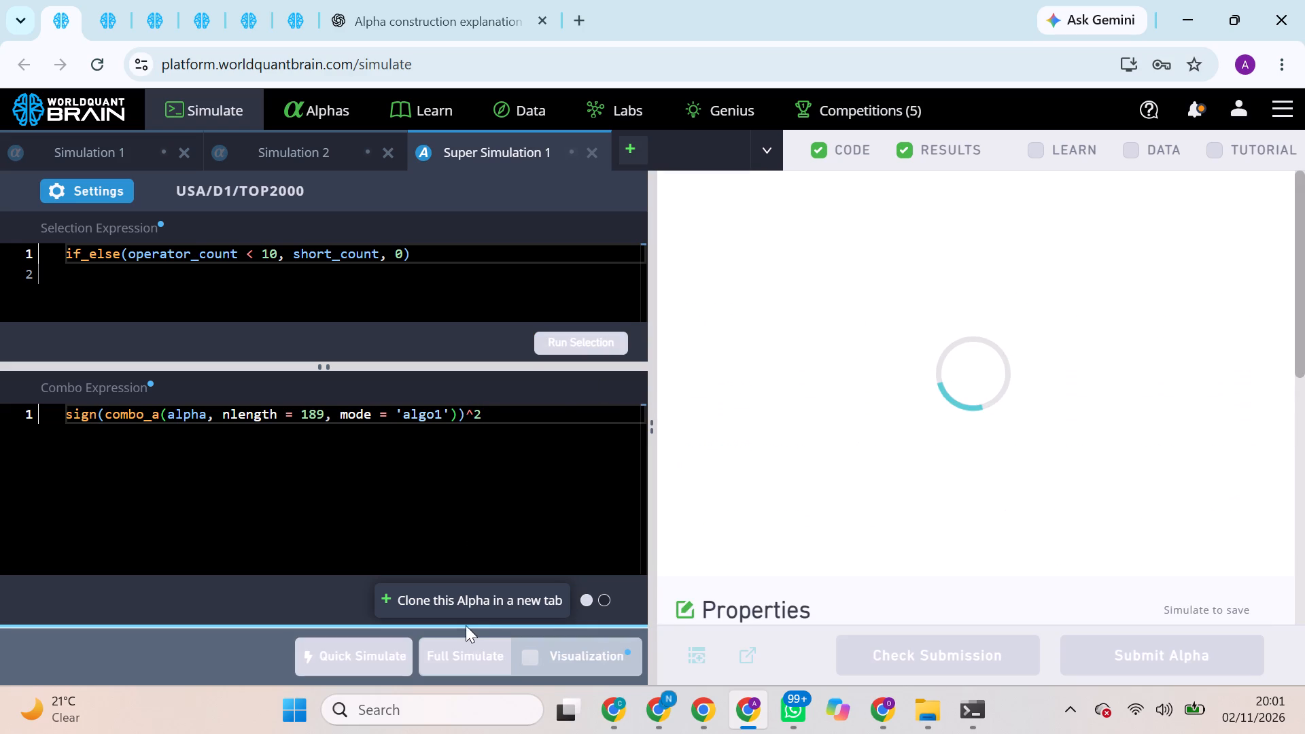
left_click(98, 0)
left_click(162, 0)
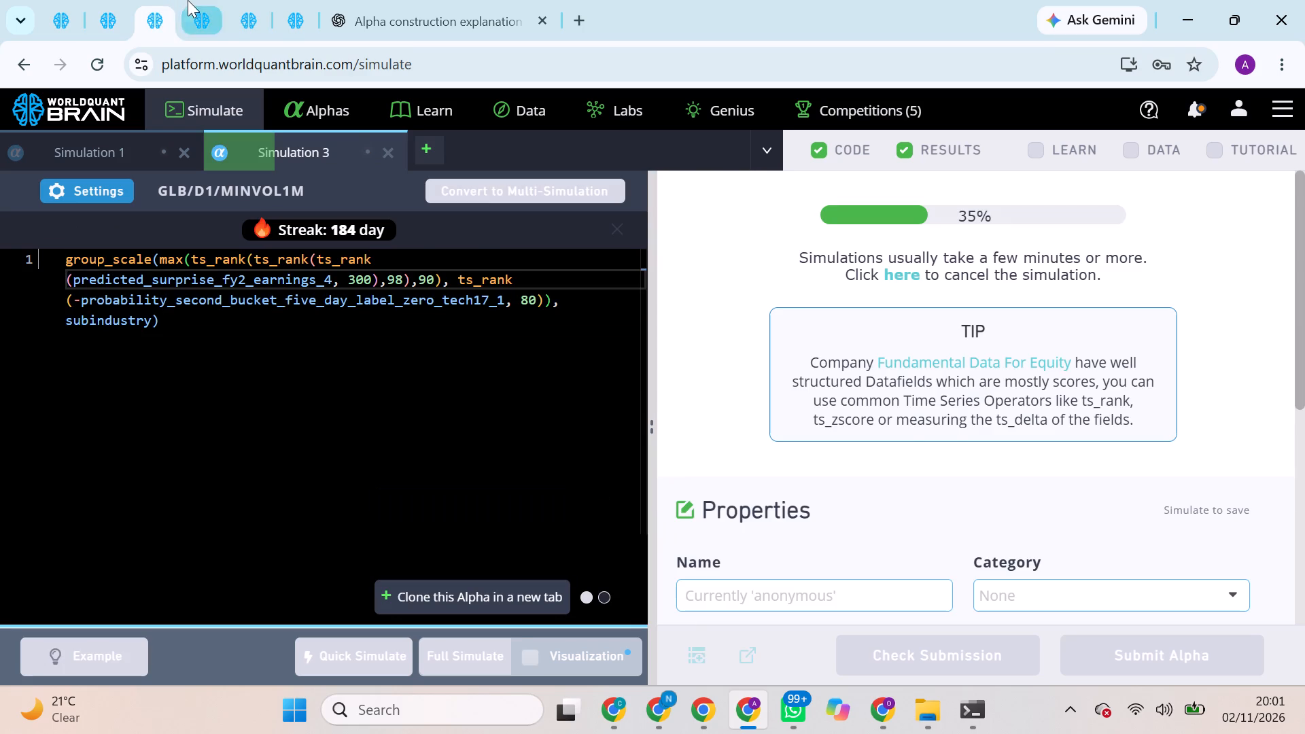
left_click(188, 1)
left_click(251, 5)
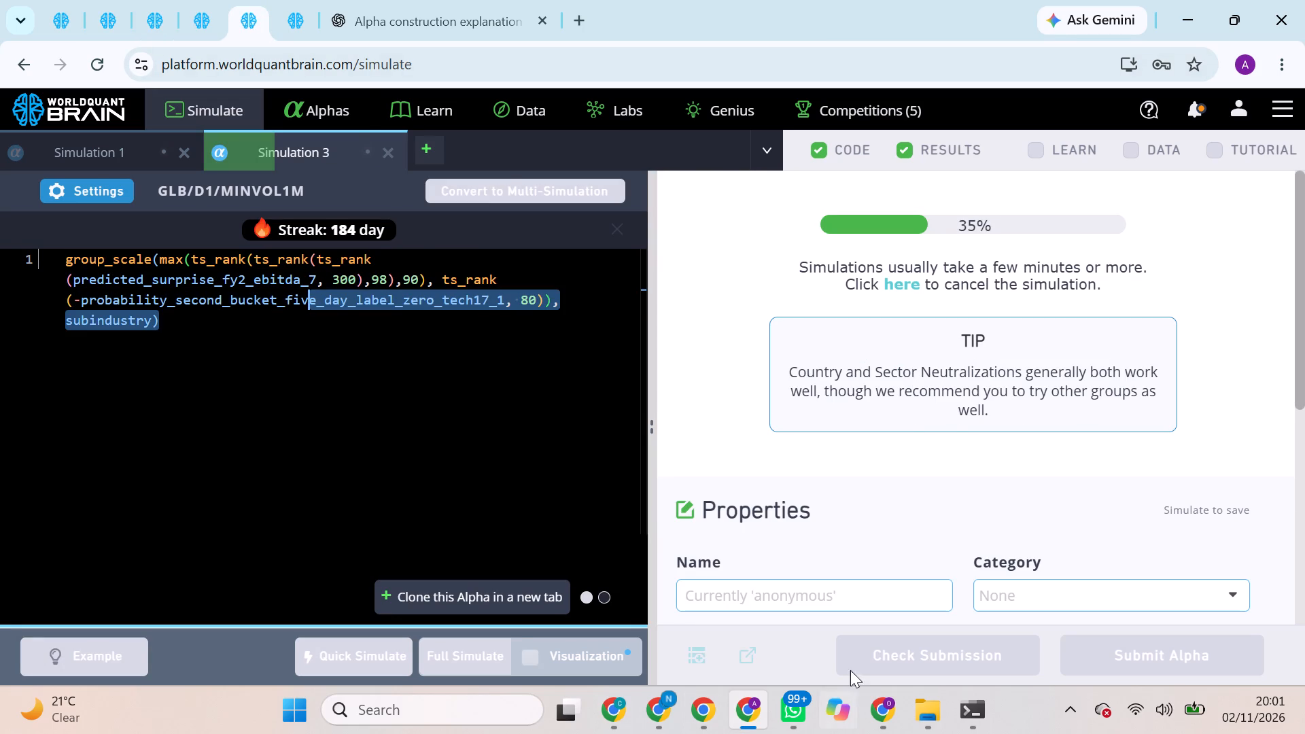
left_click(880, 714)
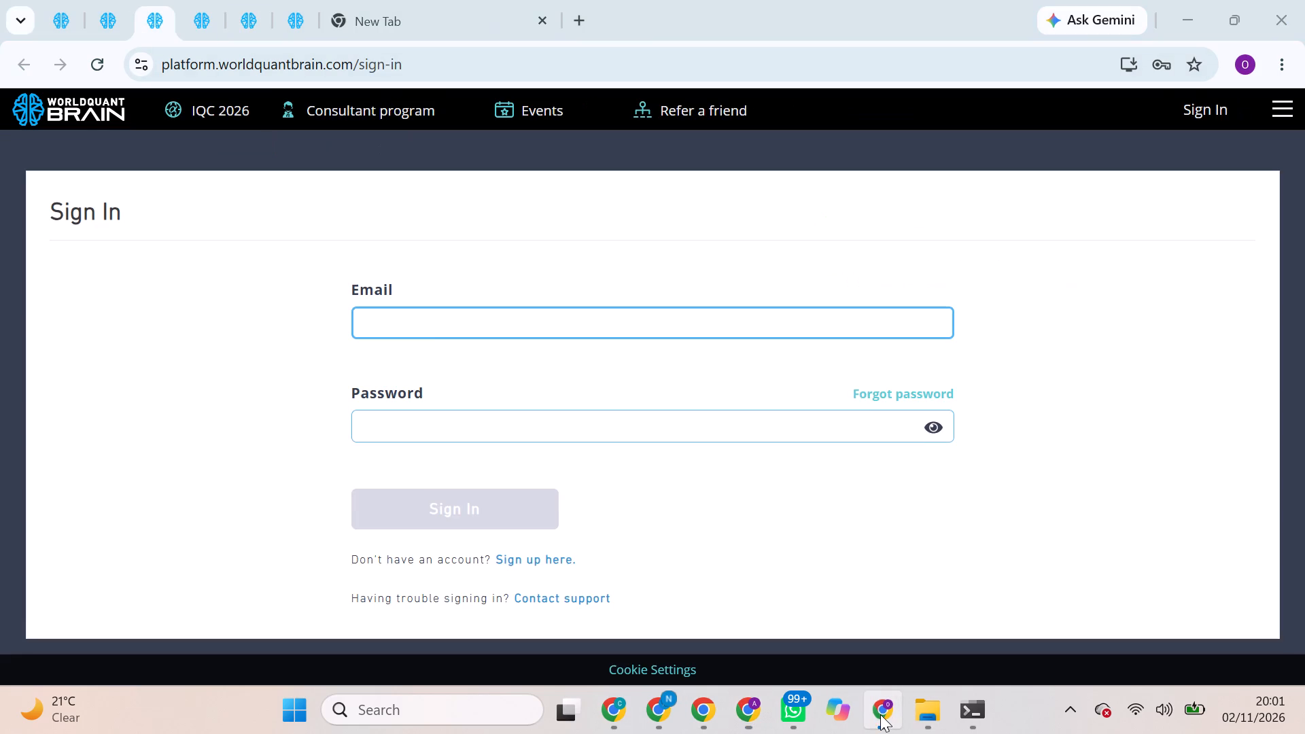
Switch to the browser window with the nlength 21 USA/D1/TOP2000 super alpha and dismiss its Power Pool tutorial notice.
left_click(658, 688)
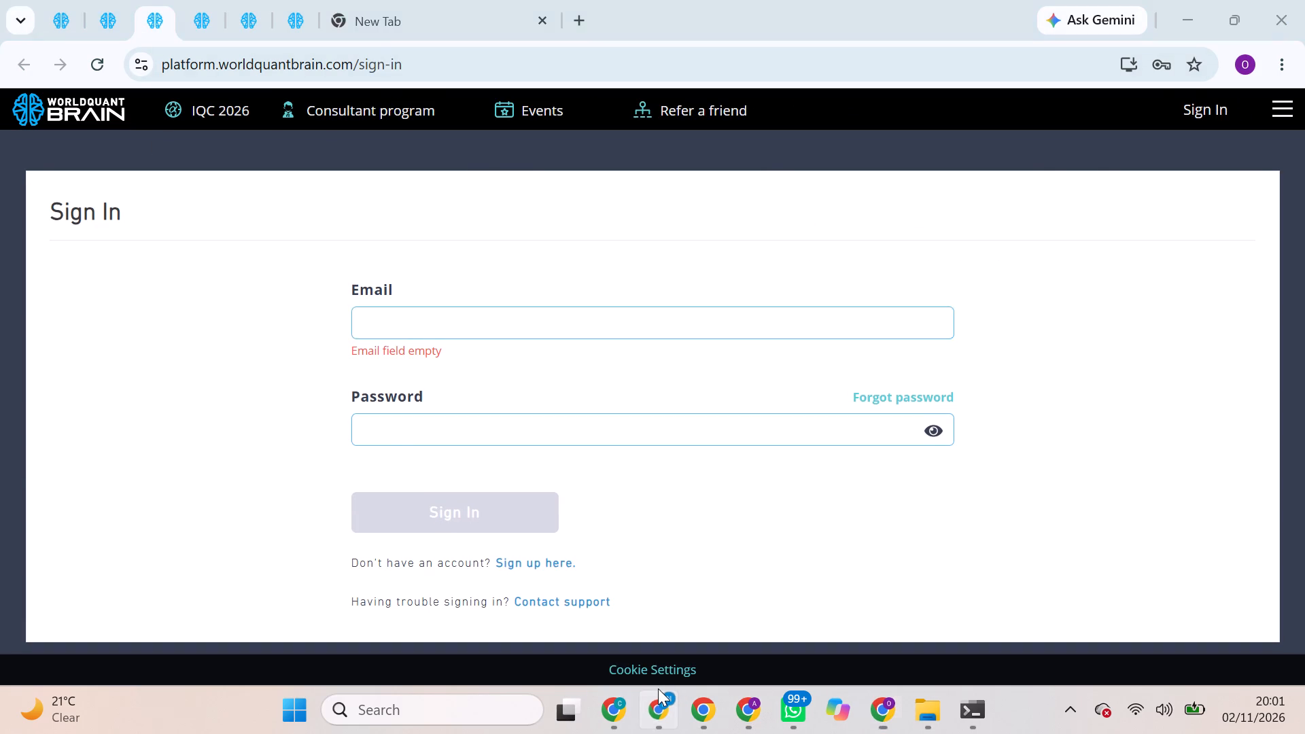
left_click(54, 2)
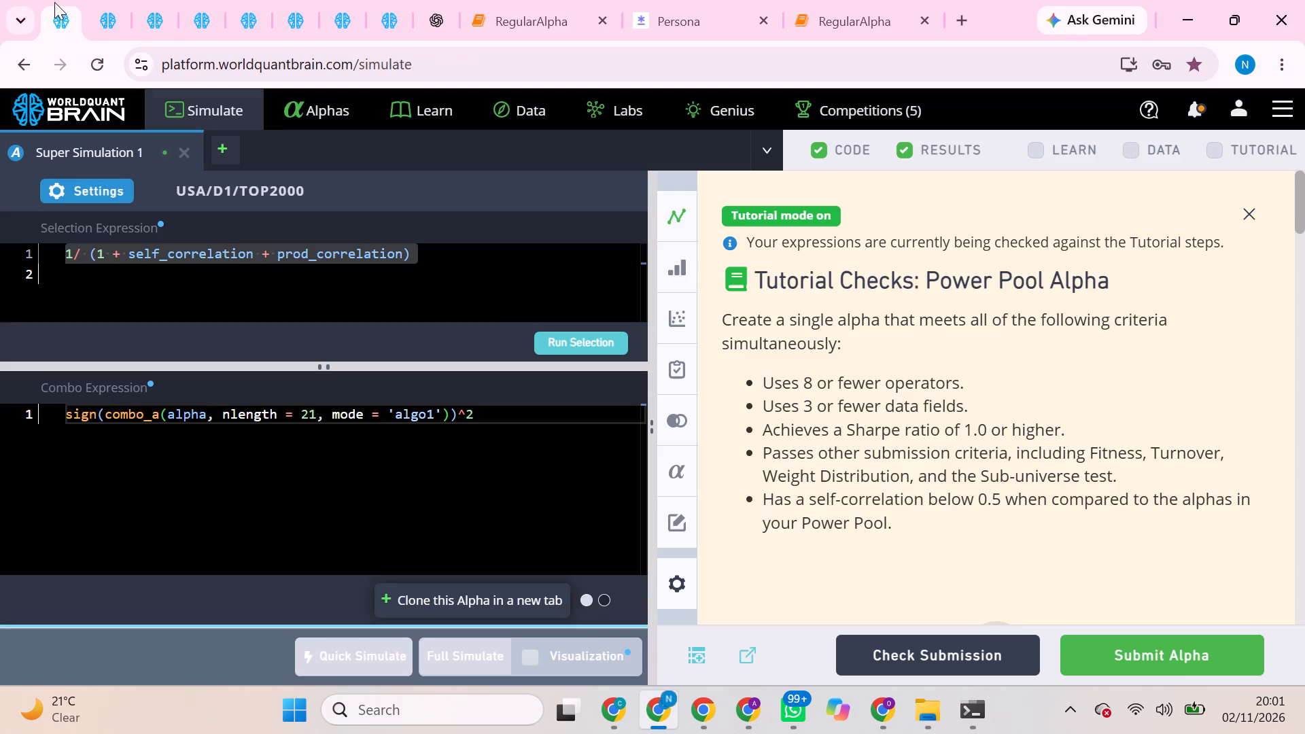
left_click(1249, 213)
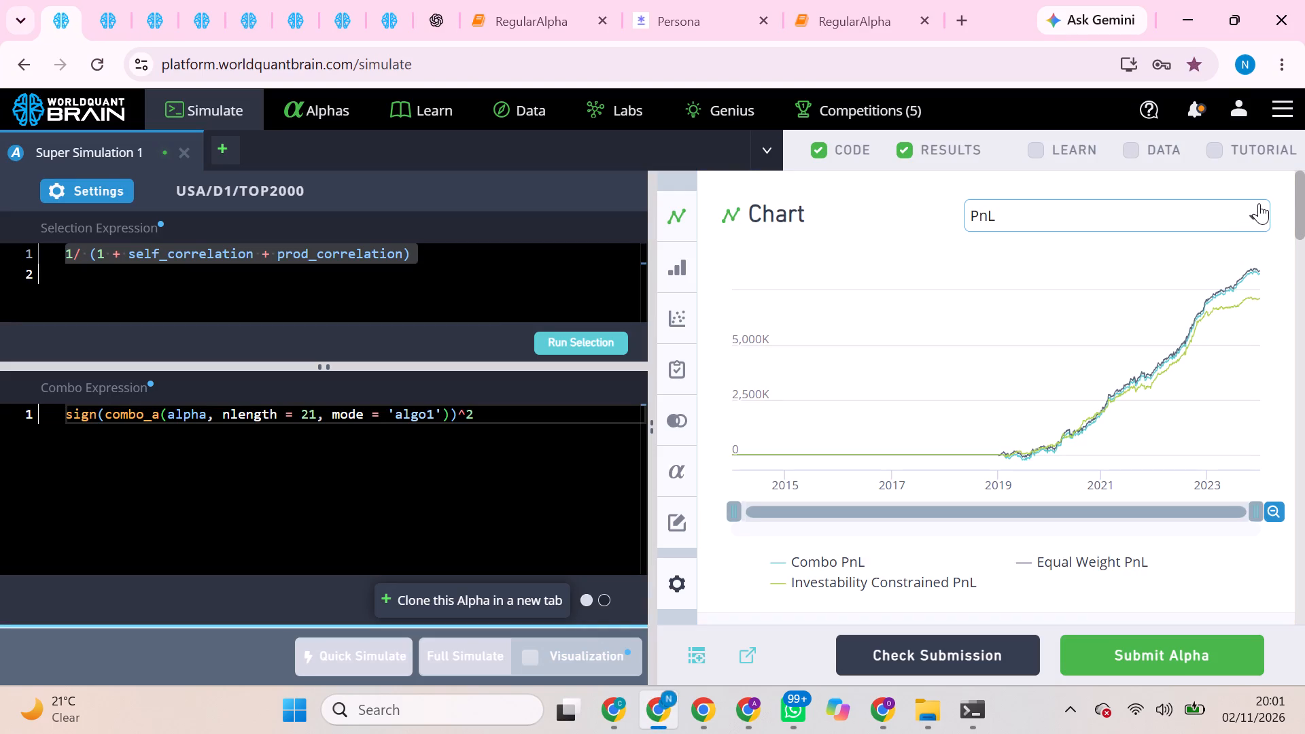
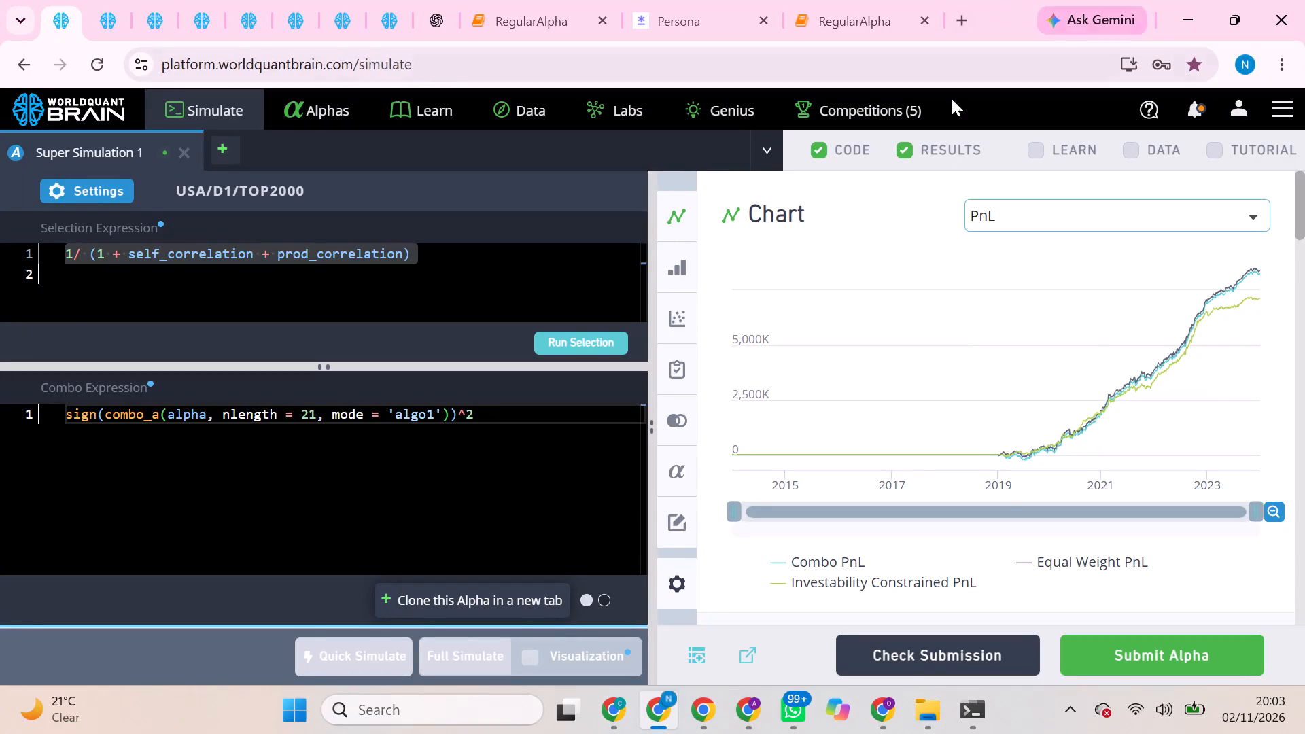
Run the Prod Correlation check on the nlength 21 USA/D1/TOP2000 super alpha.
scroll(926, 360, "down", 3)
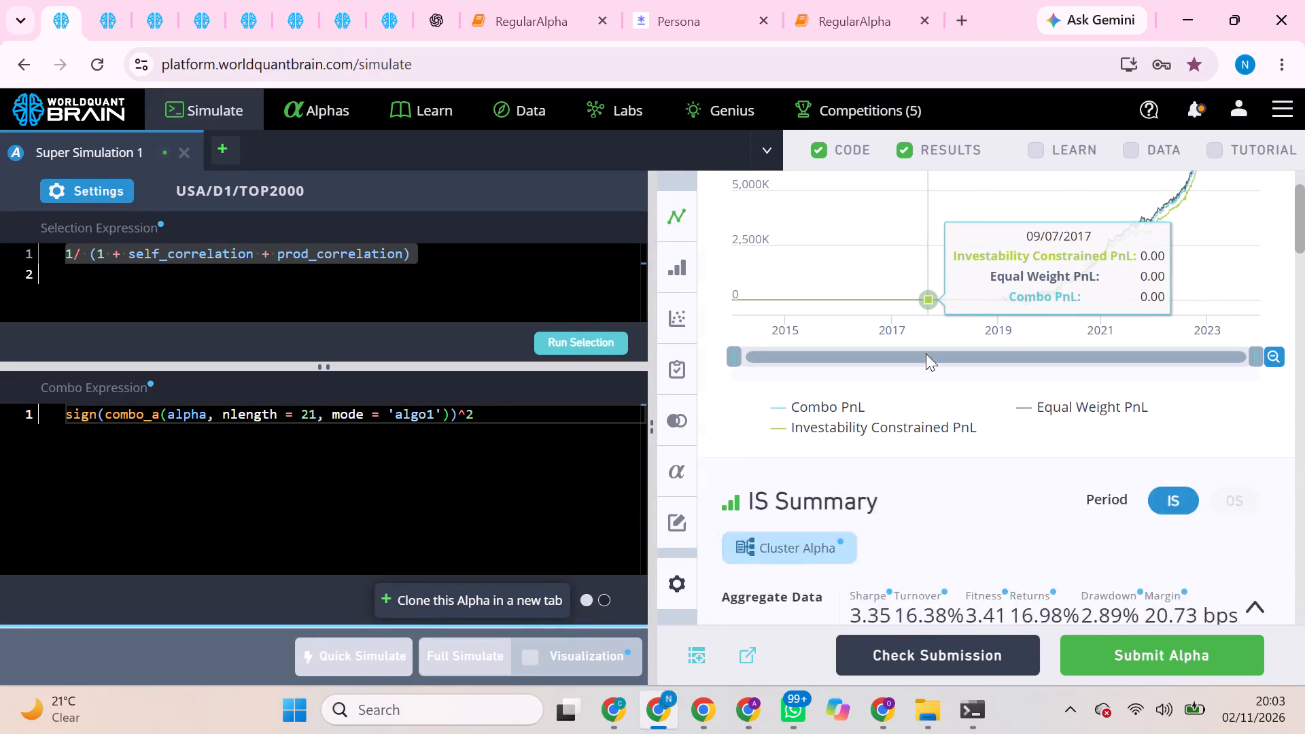
scroll(926, 353, "down", 9)
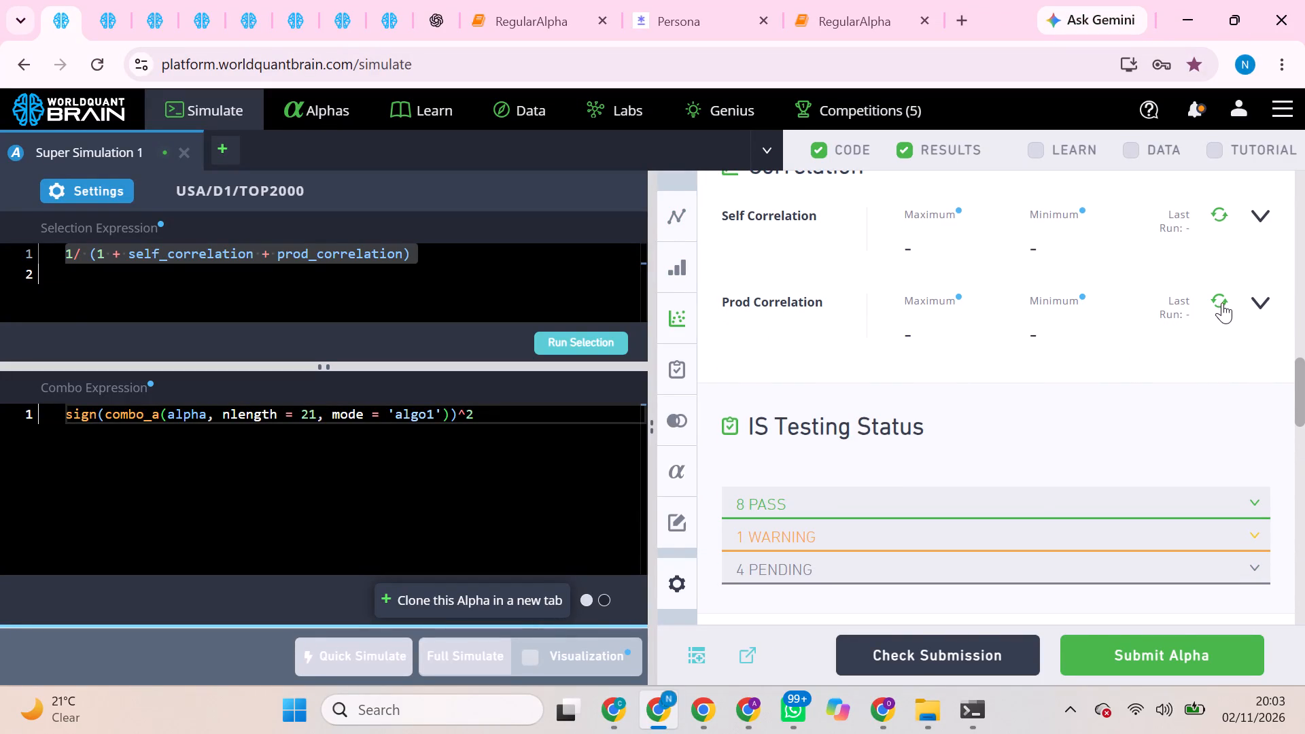
left_click(1218, 296)
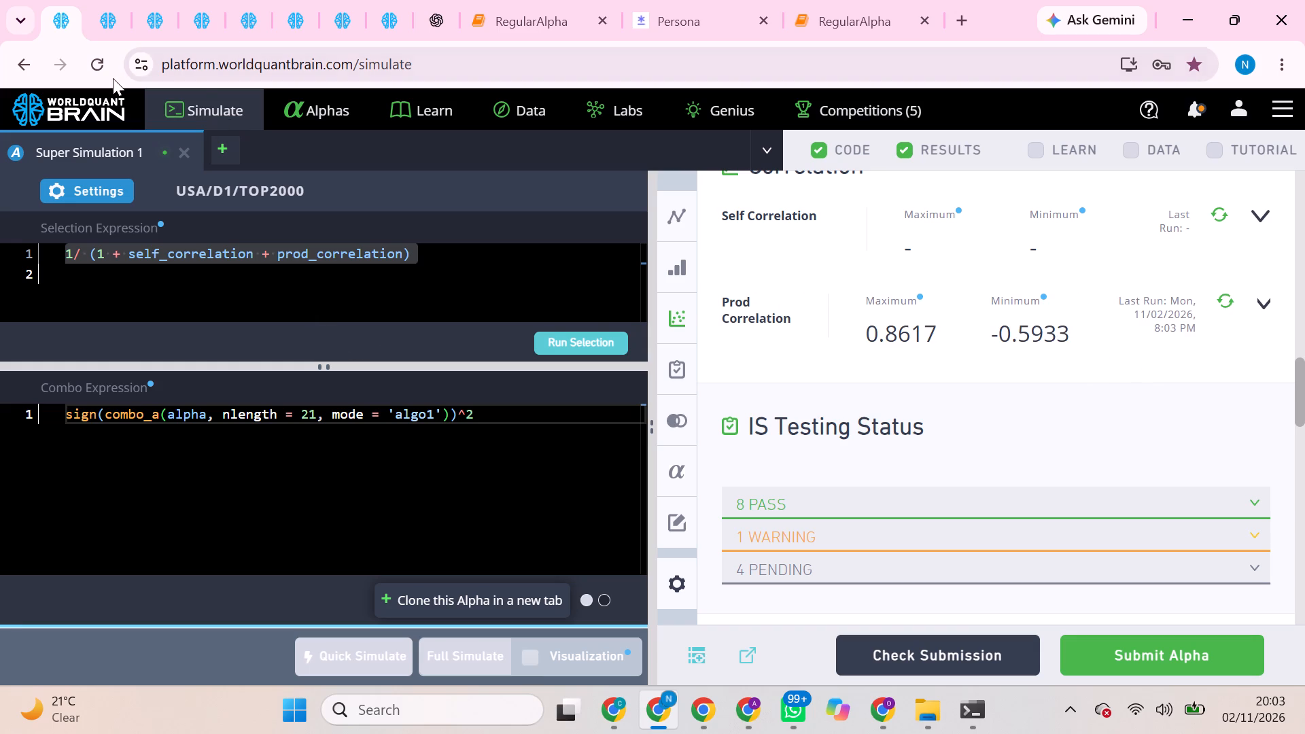
Switch to the unsubmitted alphas page, close the open details of alpha MPYLWOr8 and reload the list.
left_click(103, 0)
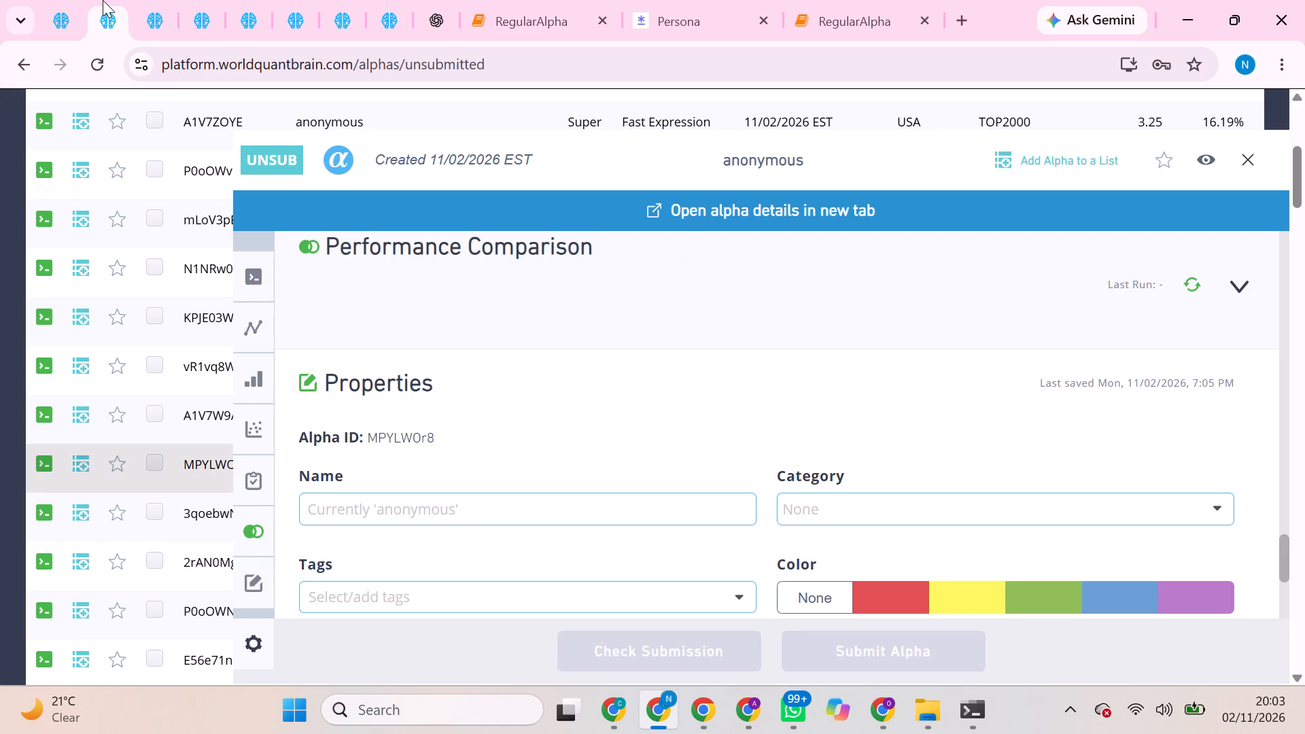
left_click(1247, 160)
scroll(431, 291, "up", 6)
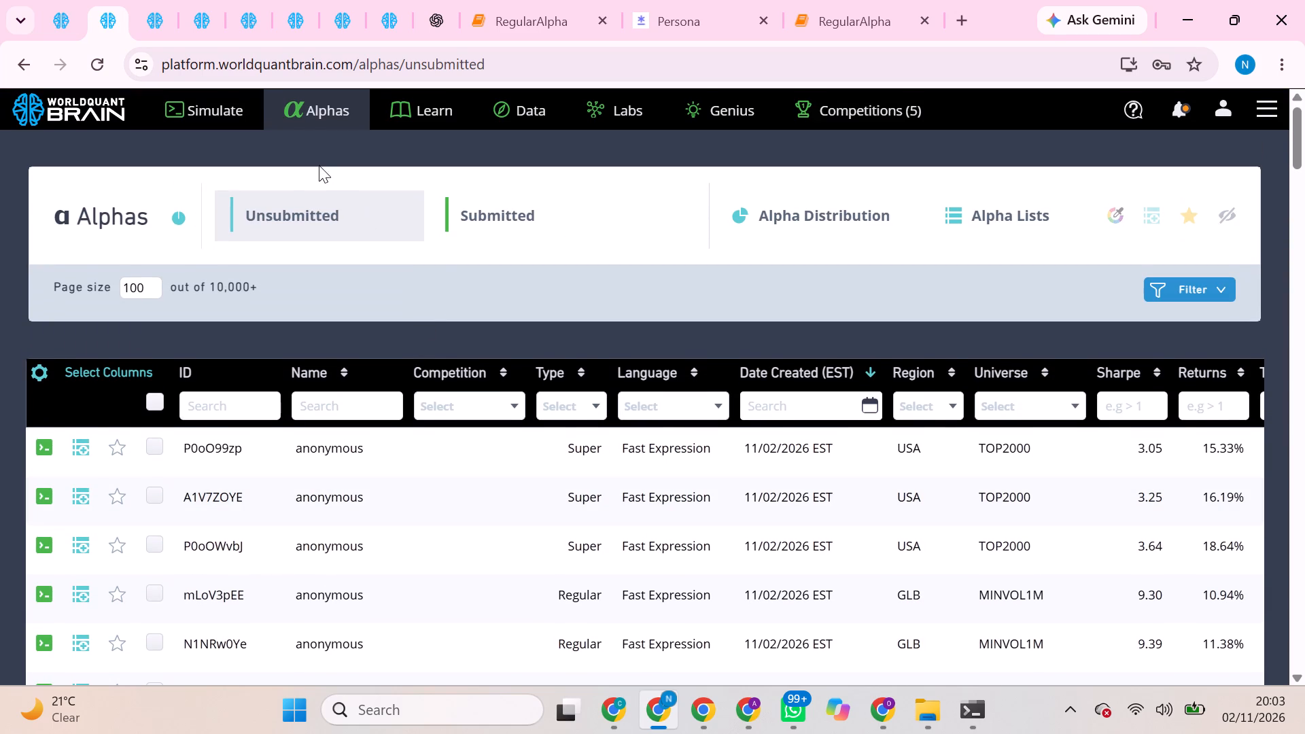
left_click(319, 208)
left_click(319, 212)
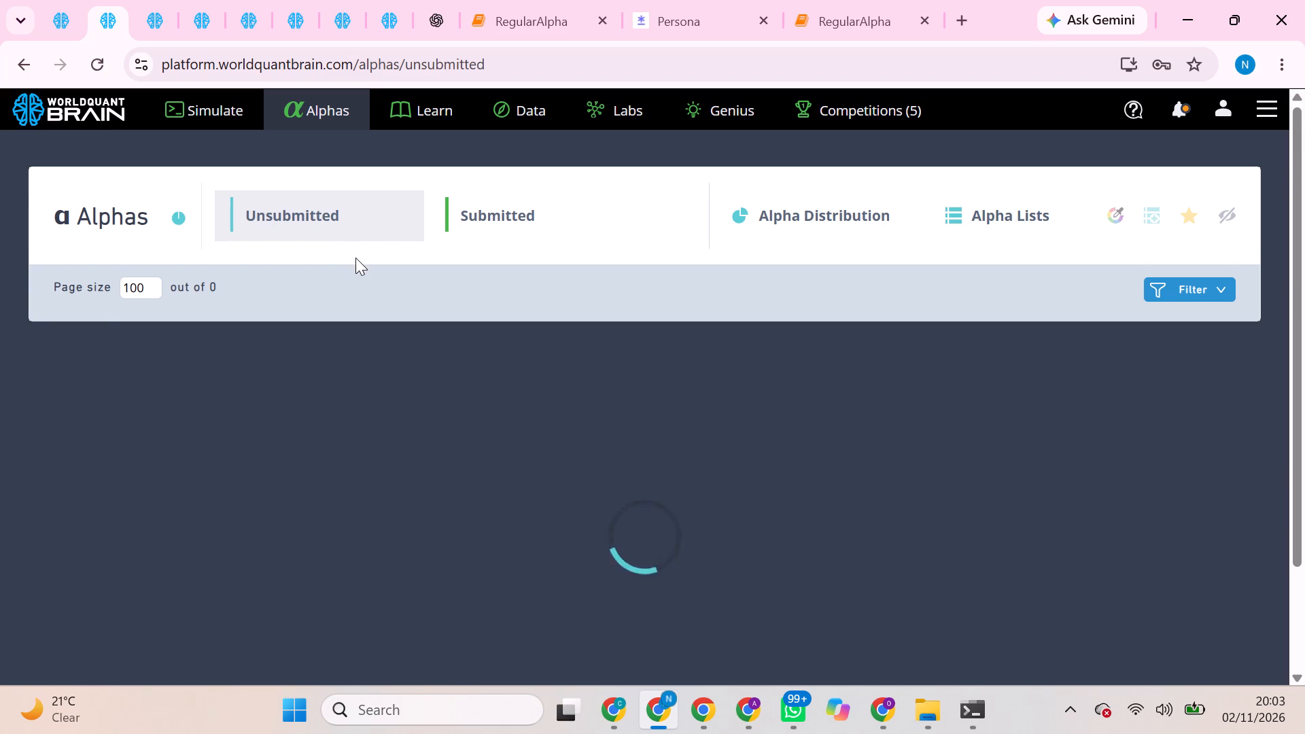
Open the earnings3 alpha GrWeVqb3, review its IS Summary and testing status, and run its Prod Correlation check.
scroll(355, 258, "down", 4)
left_click(399, 370)
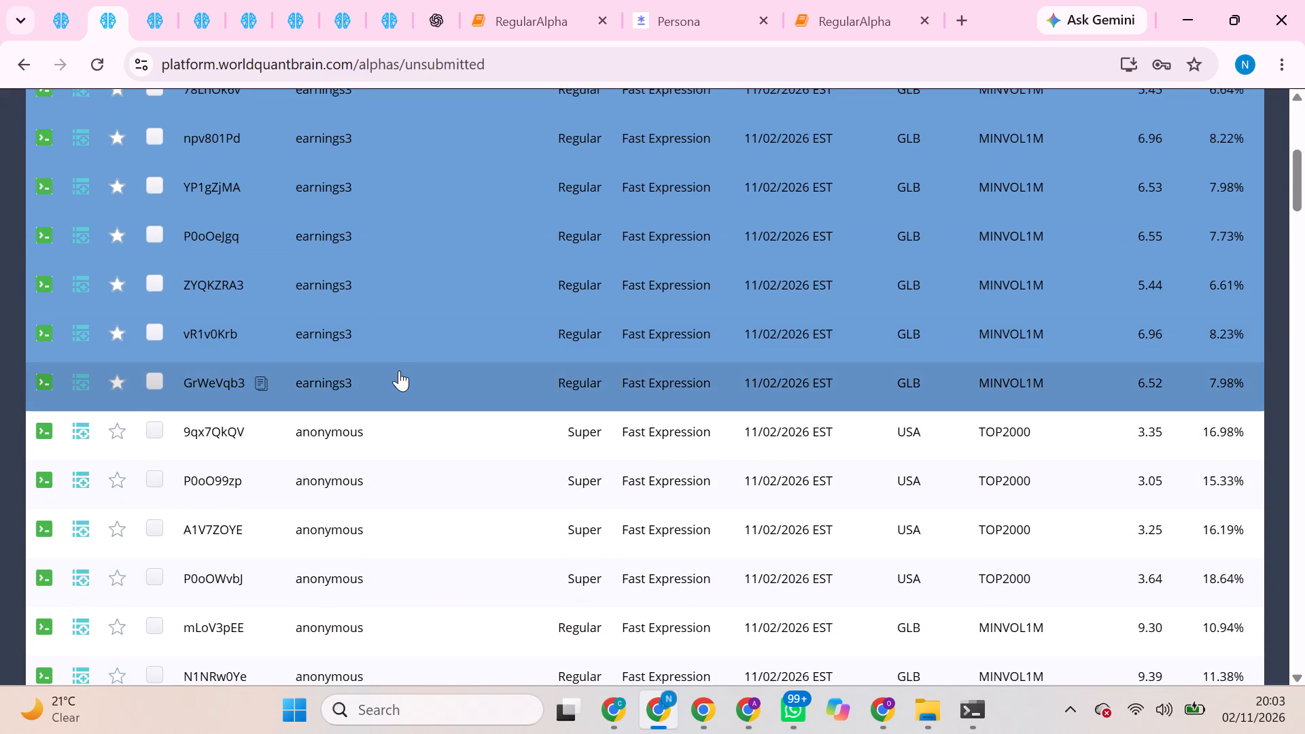
scroll(810, 406, "down", 4)
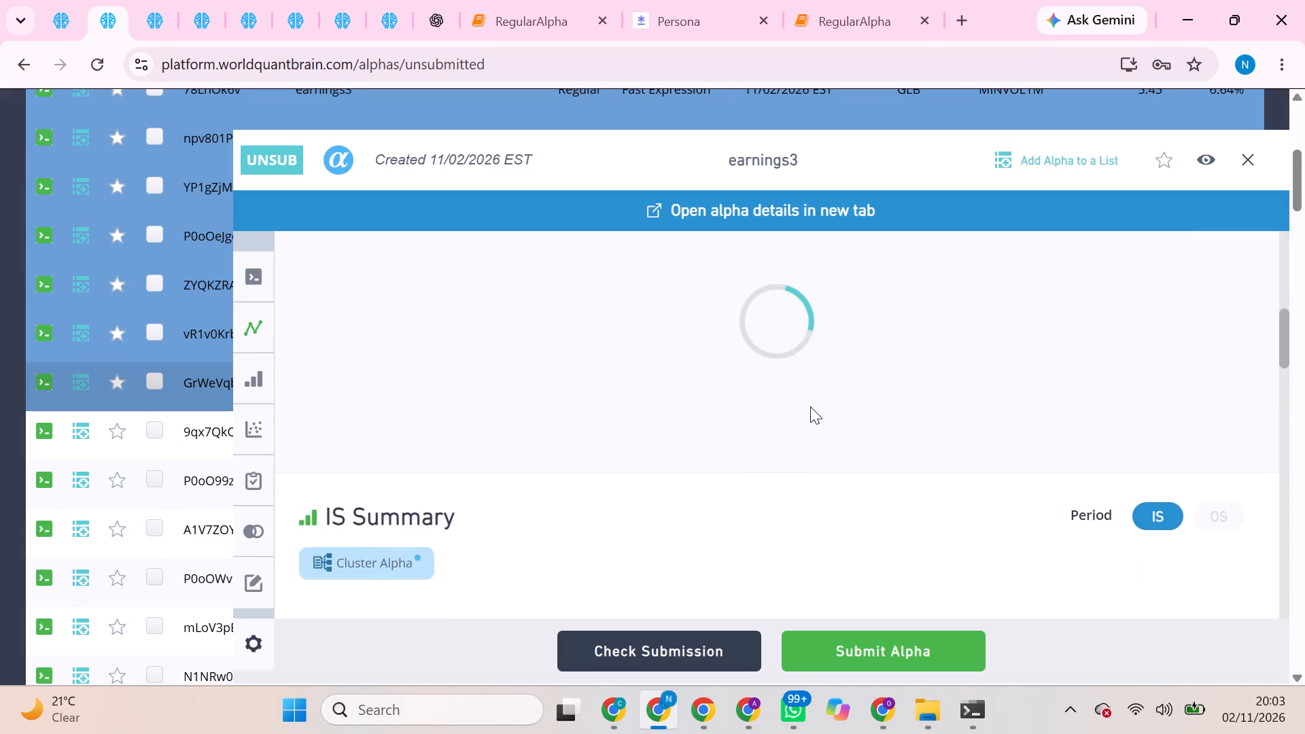
scroll(810, 406, "down", 7)
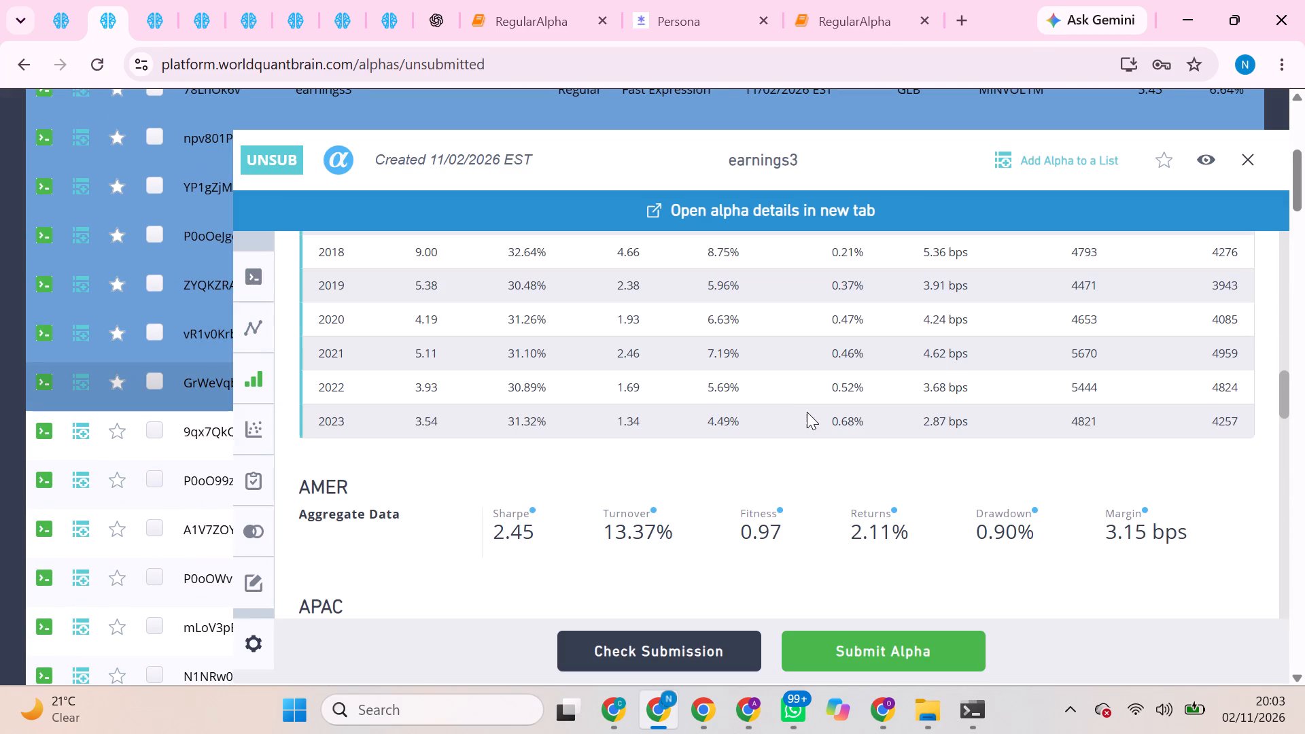
scroll(807, 412, "down", 10)
scroll(801, 420, "up", 2)
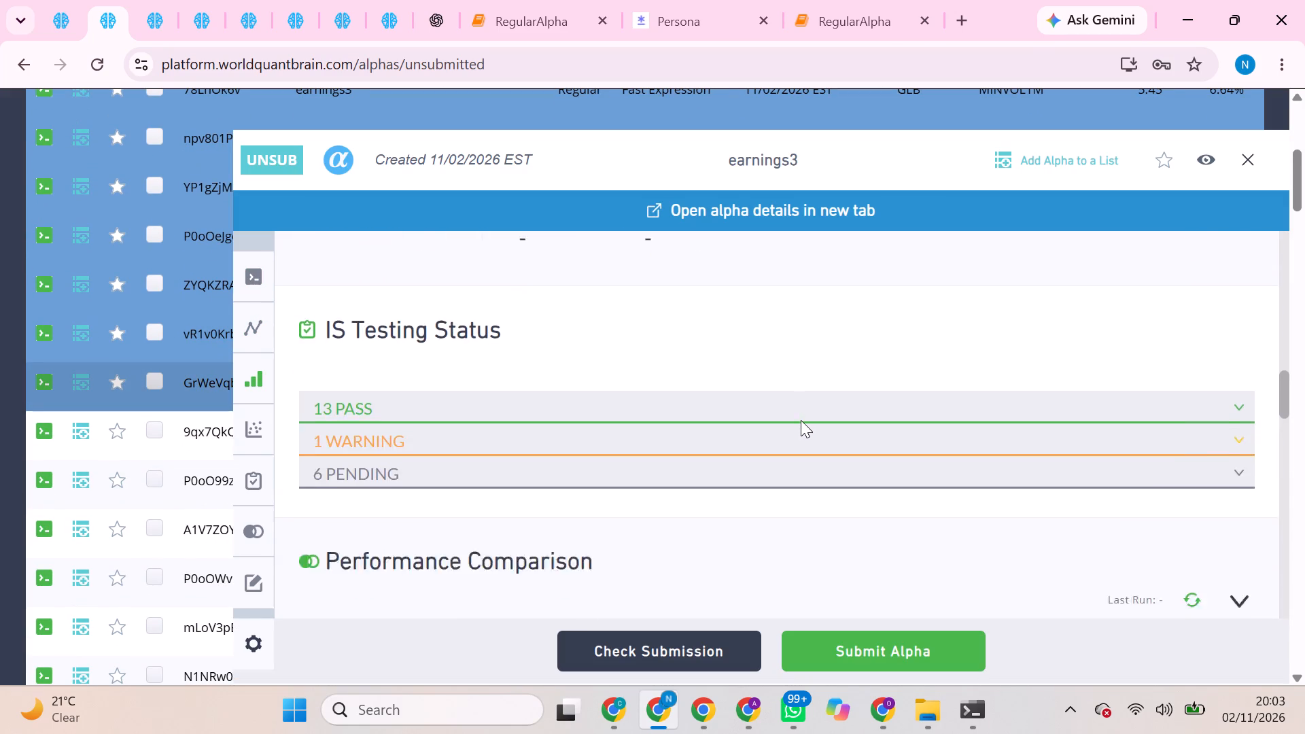
scroll(801, 420, "up", 12)
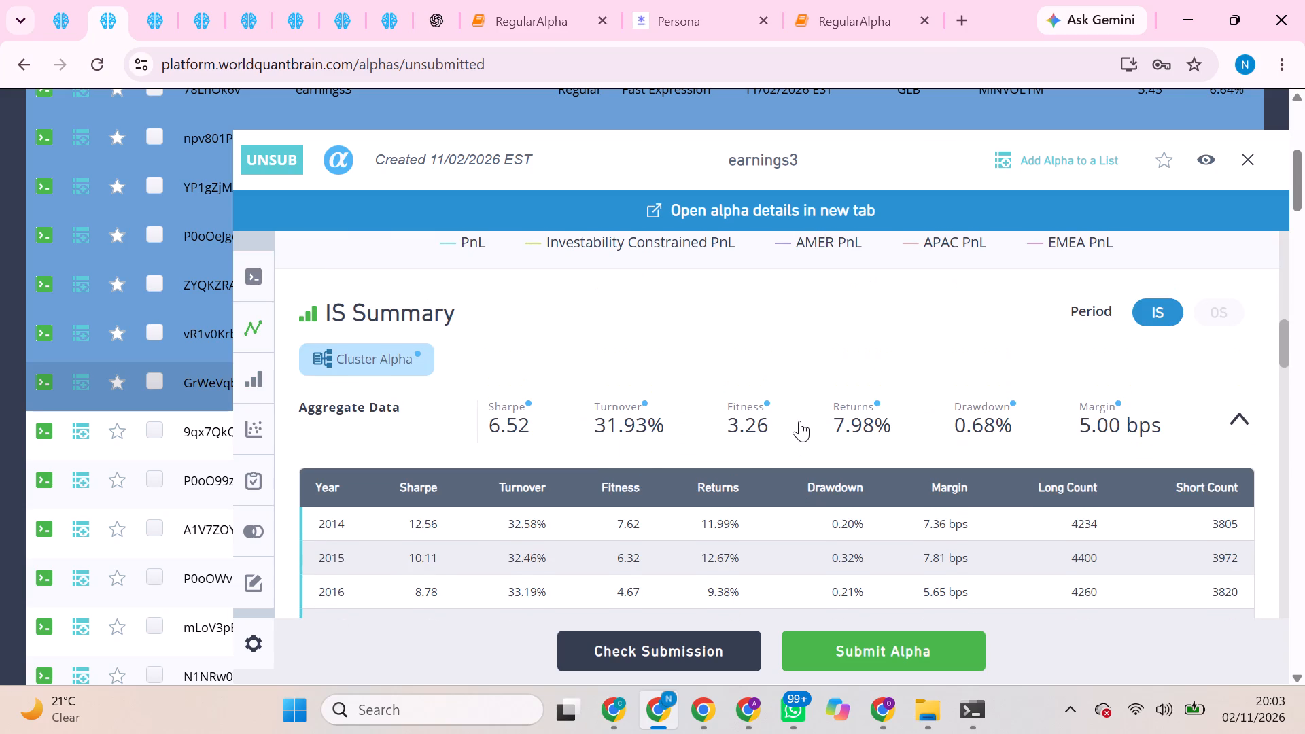
scroll(799, 421, "down", 11)
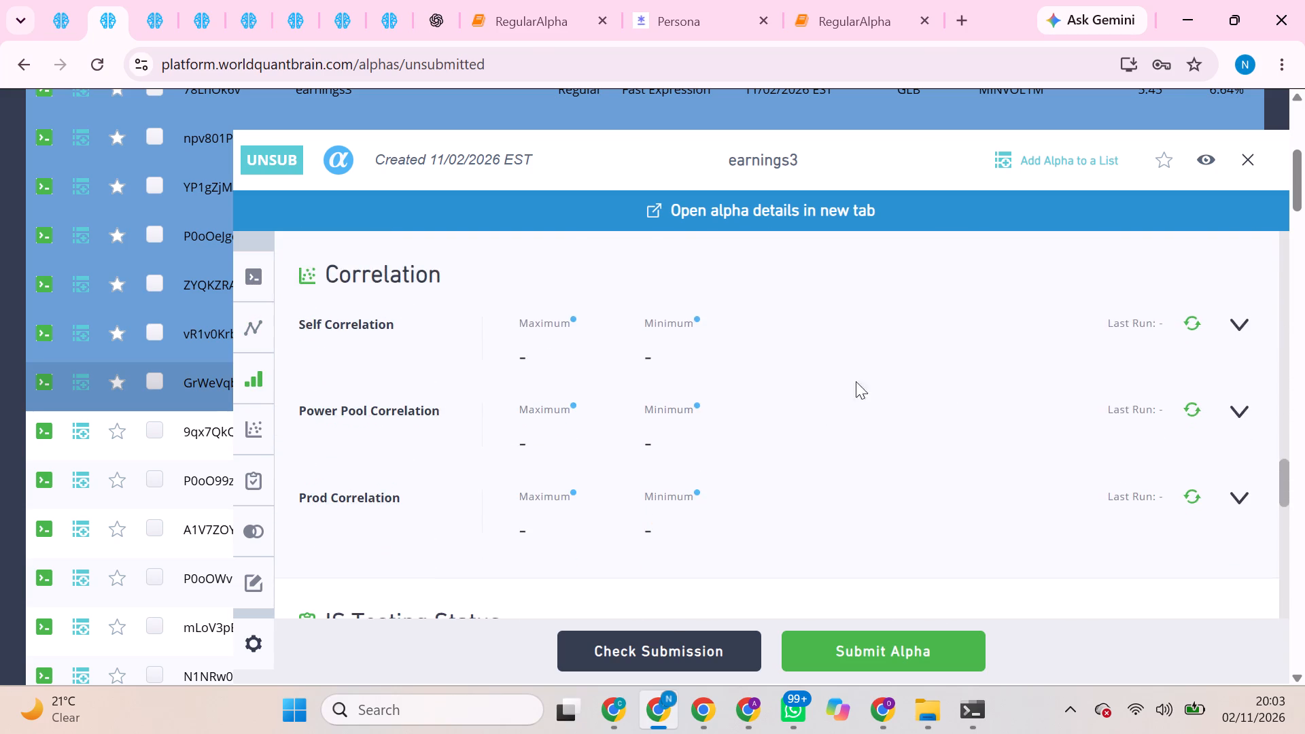
scroll(990, 389, "down", 4)
scroll(1092, 360, "up", 3)
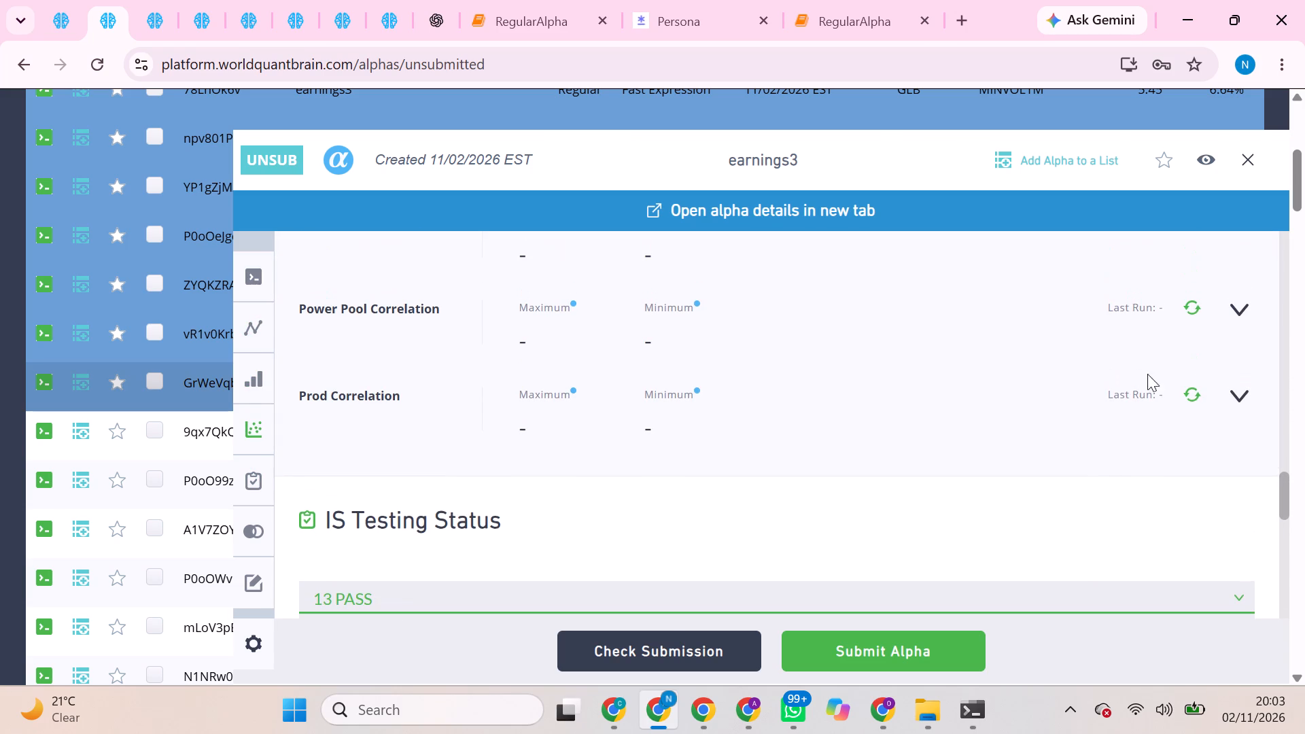
left_click(1189, 393)
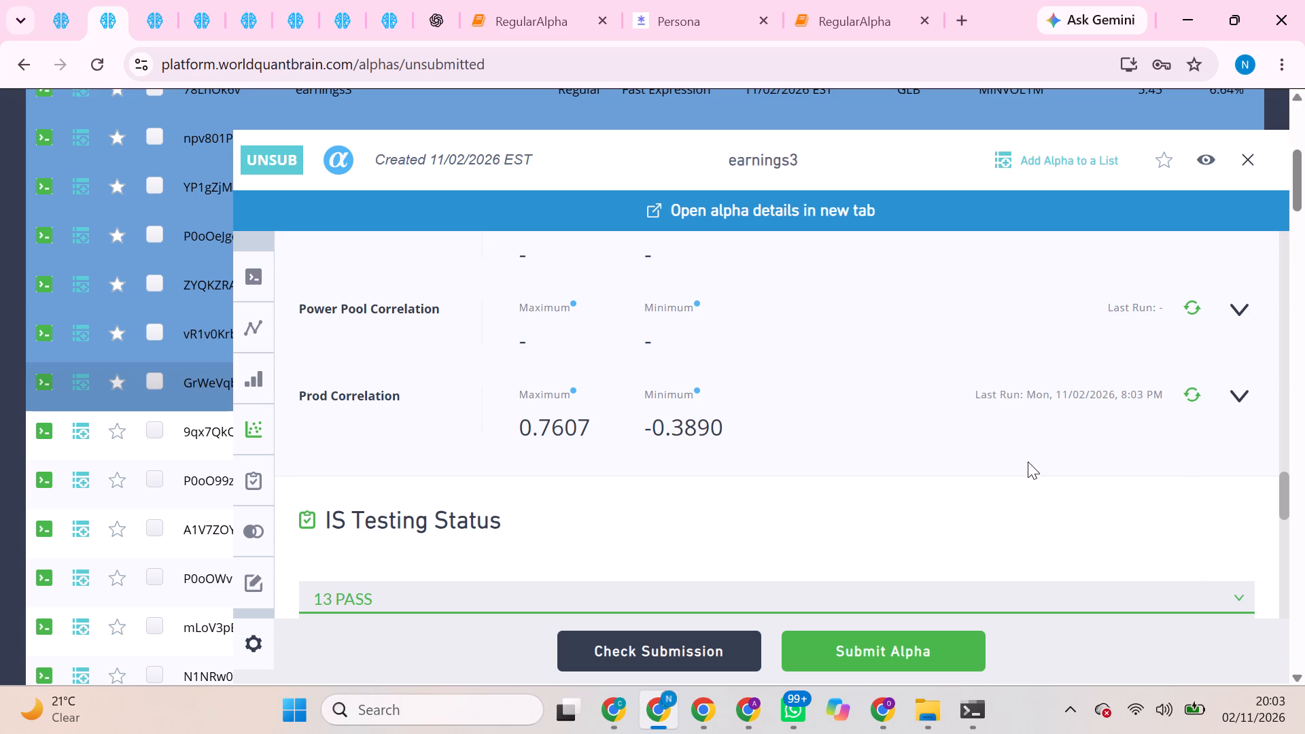
Open the earnings3 alpha vR1v0Krb and run its Prod, Power Pool and Self Correlation checks.
left_click(198, 321)
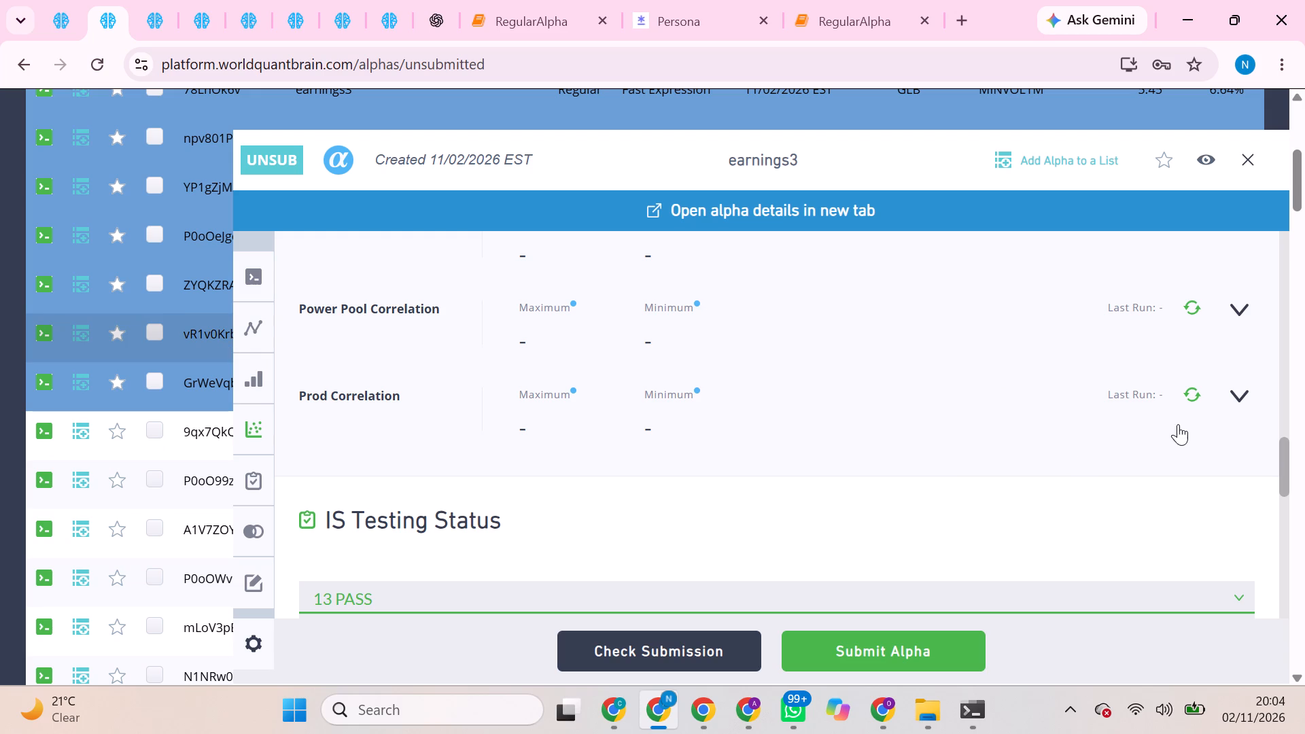
left_click(1194, 400)
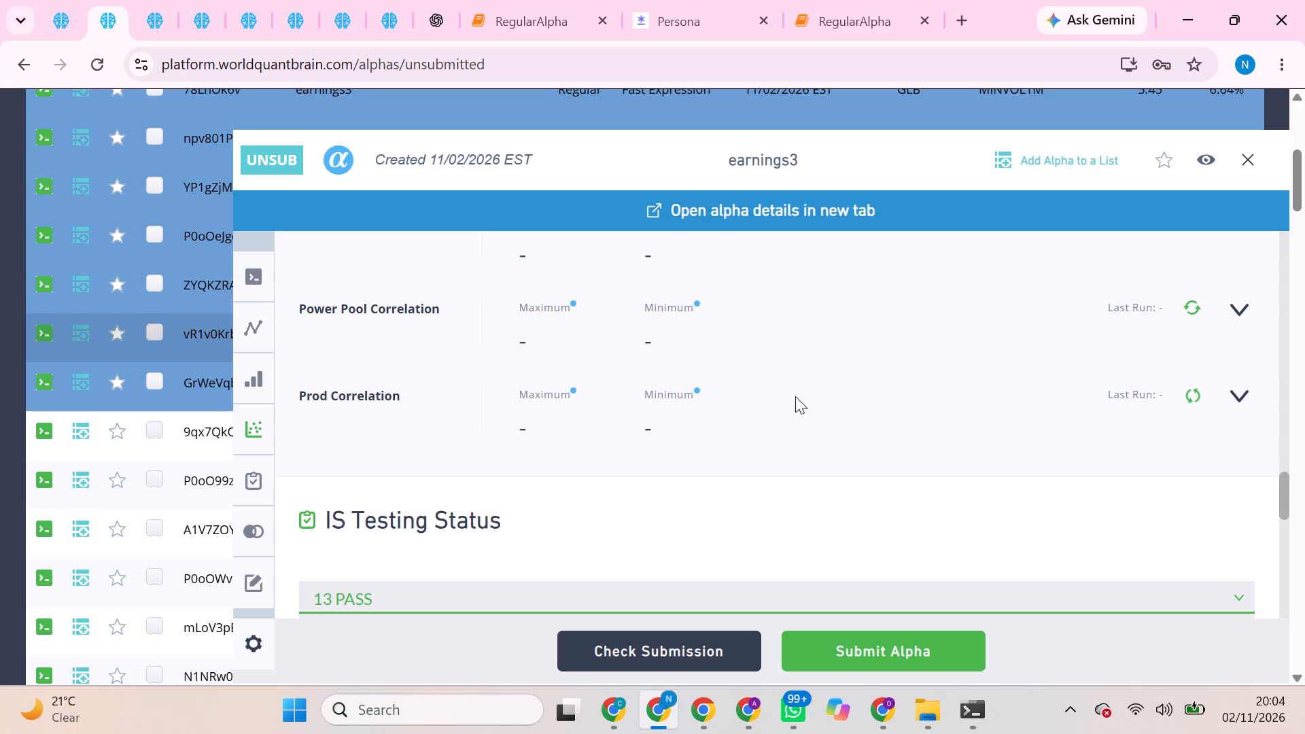
left_click(1191, 305)
scroll(1180, 330, "up", 2)
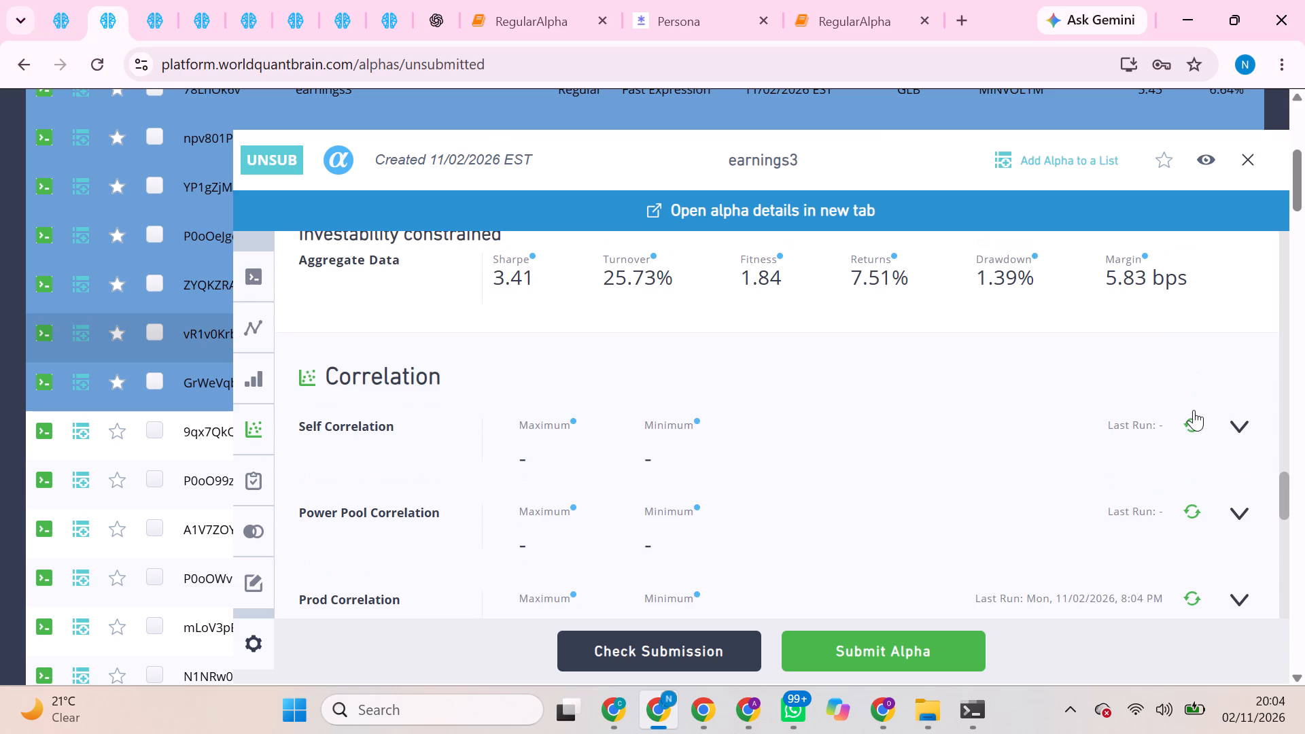
left_click(1197, 428)
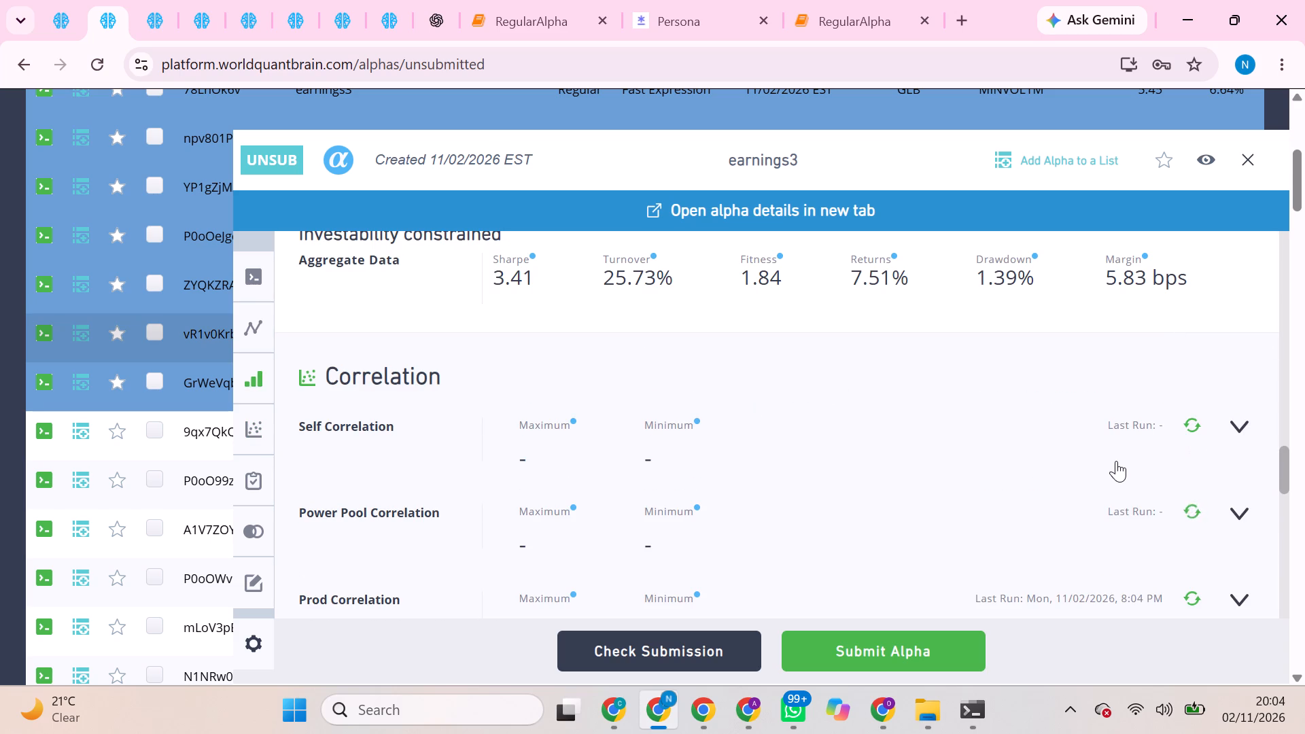
scroll(1113, 455, "down", 1)
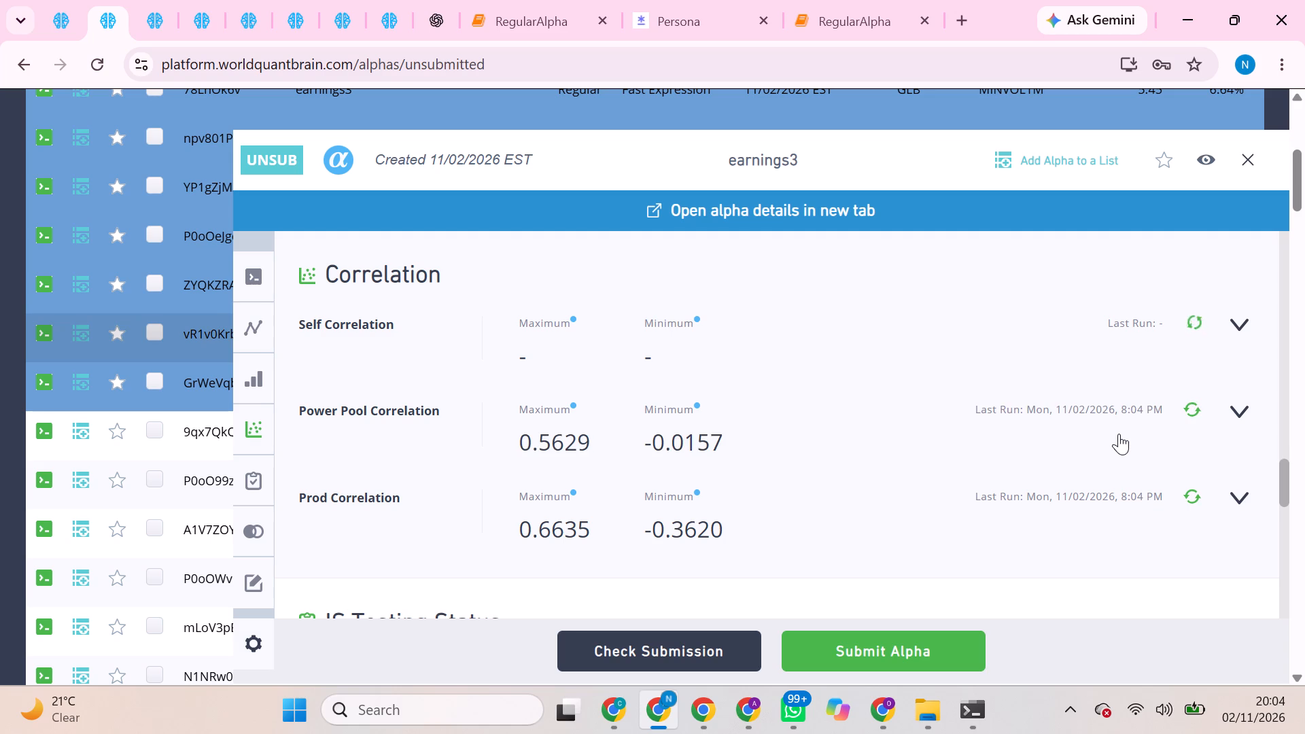
Run the Performance Comparison for alpha vR1v0Krb.
scroll(1119, 434, "down", 3)
scroll(1189, 421, "down", 1)
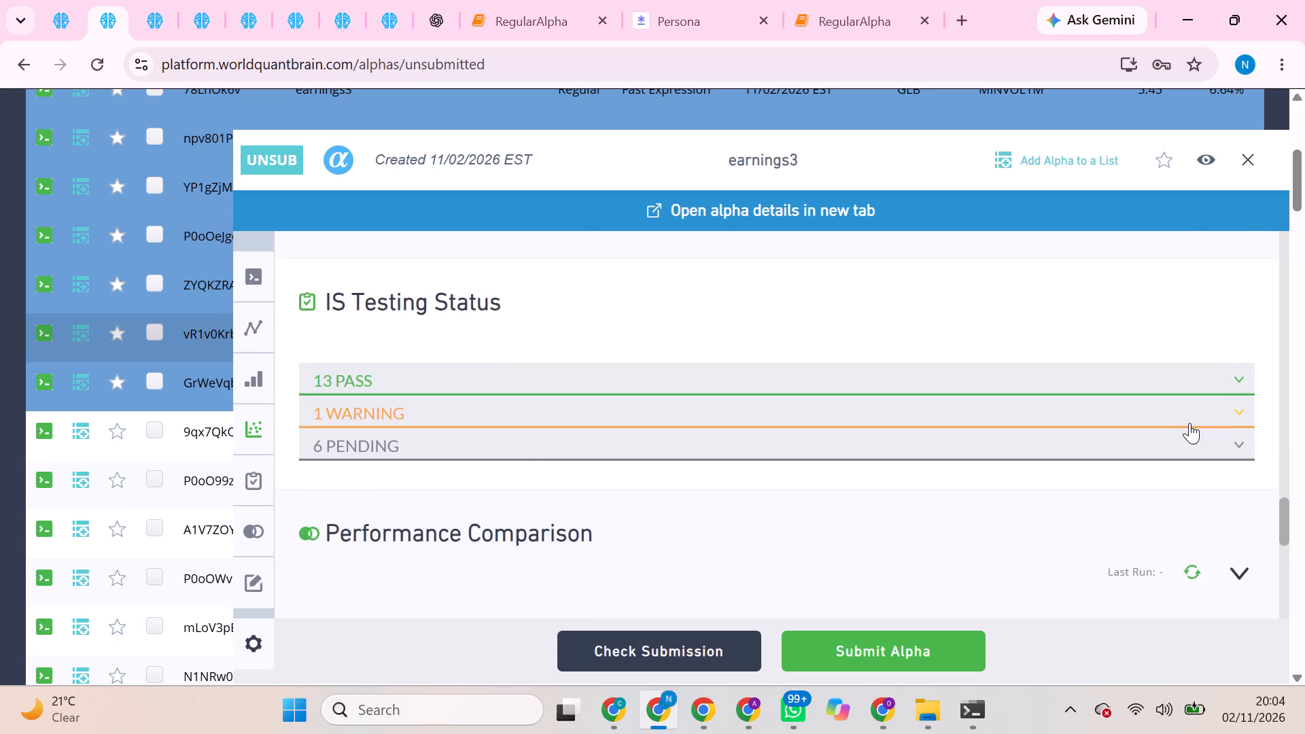
left_click(1243, 487)
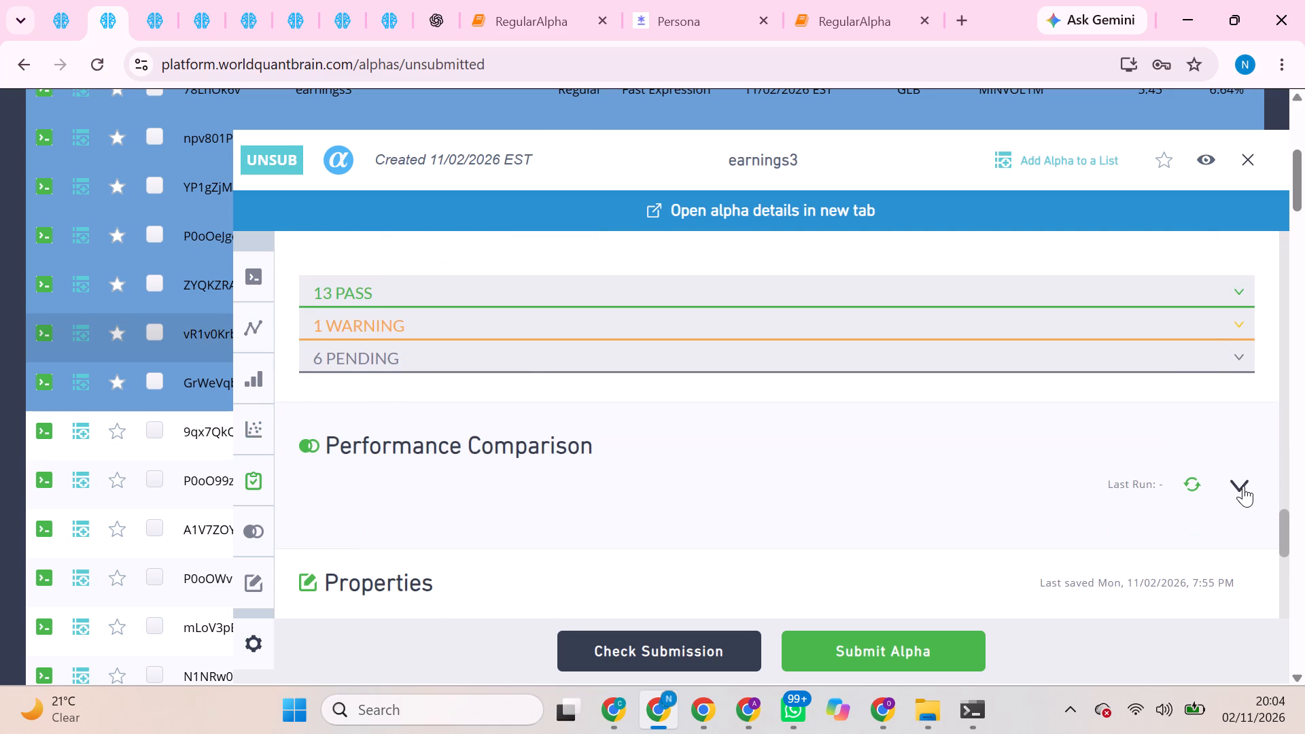
scroll(978, 436, "down", 1)
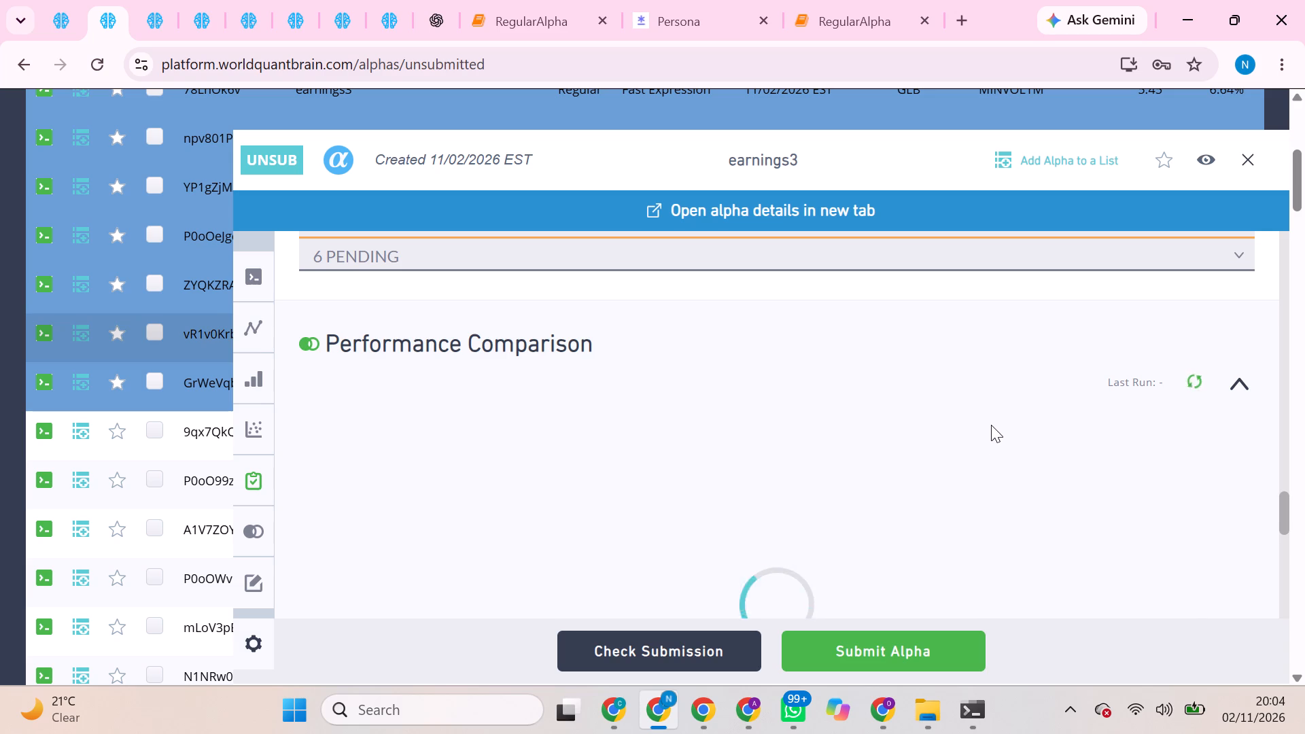
scroll(991, 423, "down", 1)
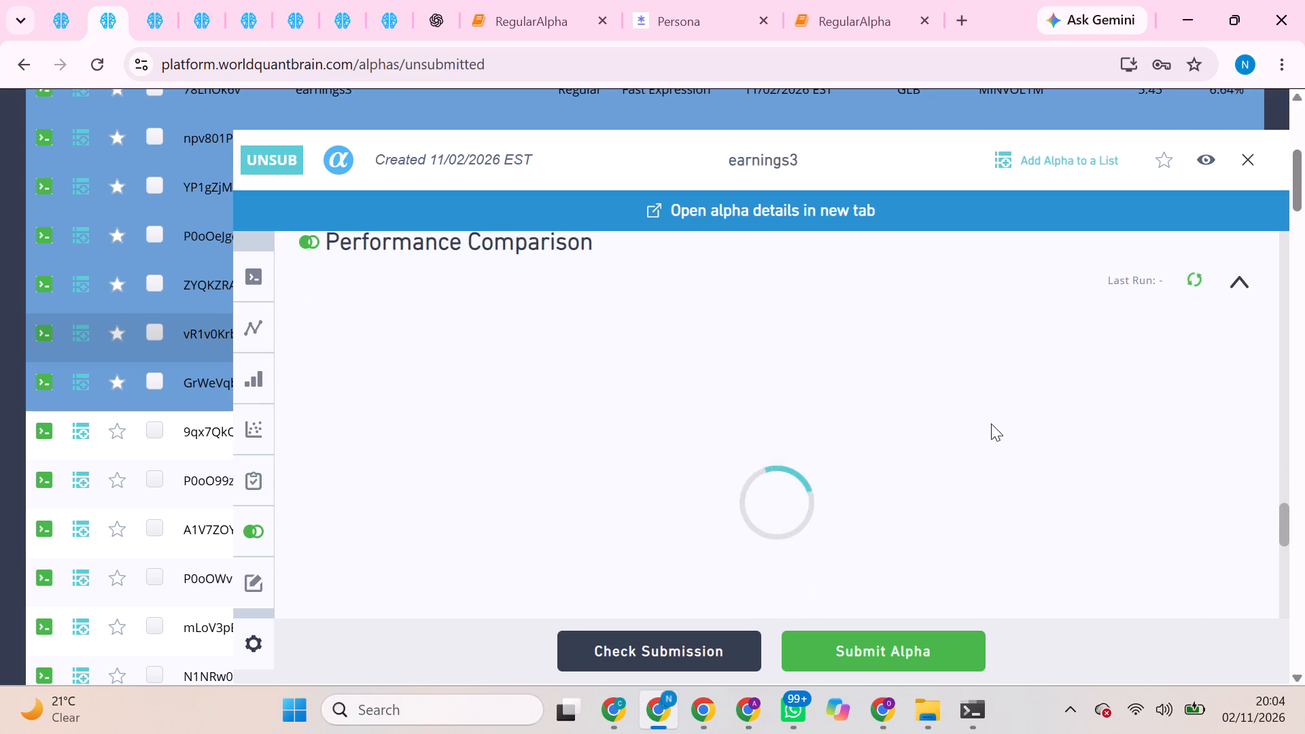
scroll(991, 423, "up", 1)
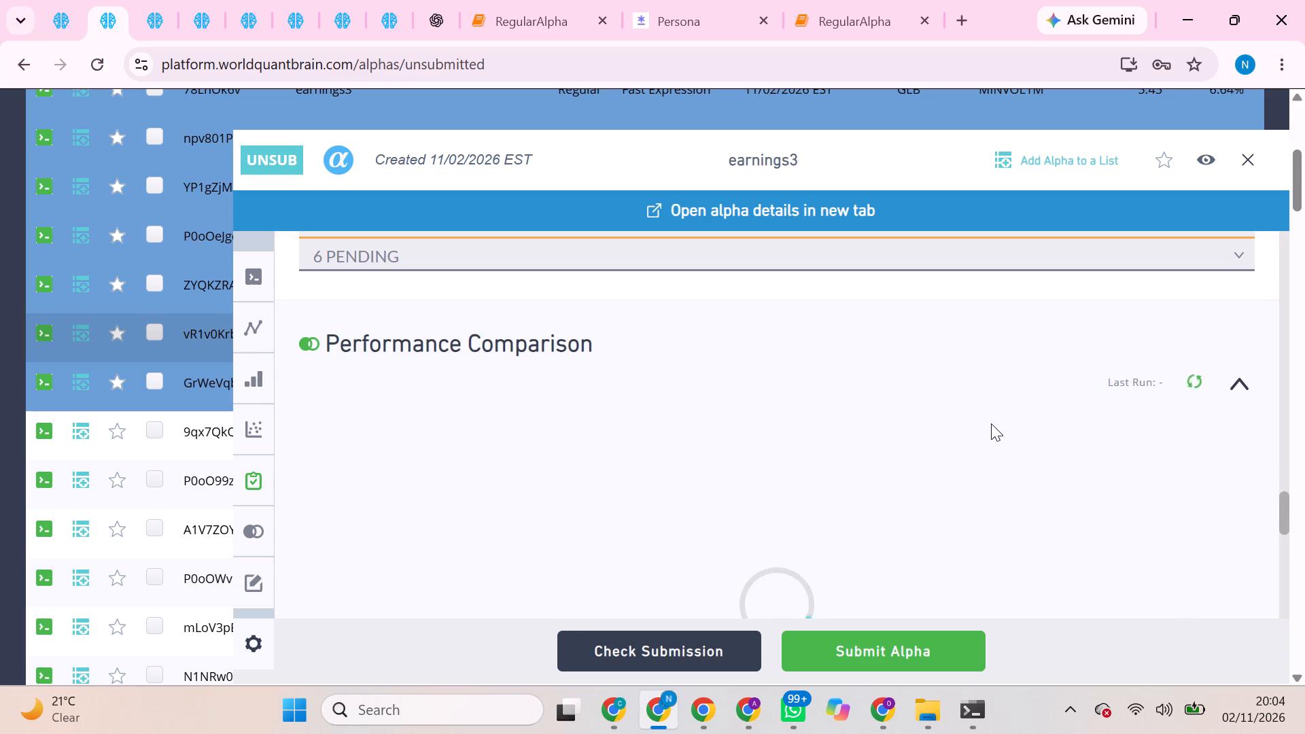
scroll(990, 427, "down", 1)
scroll(990, 427, "up", 2)
scroll(990, 427, "down", 1)
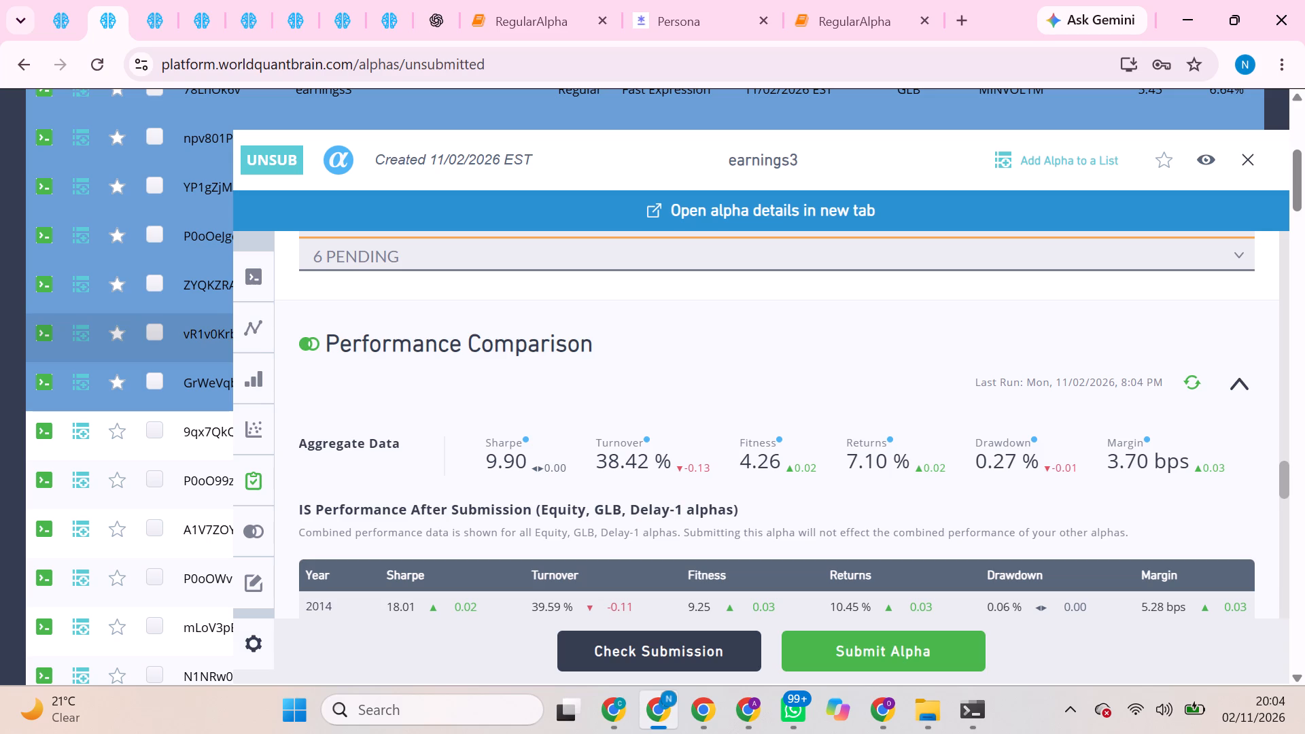
Examine the aggregate and yearly after-submission changes in vR1v0Krb's Performance Comparison.
scroll(983, 440, "down", 2)
scroll(983, 440, "up", 1)
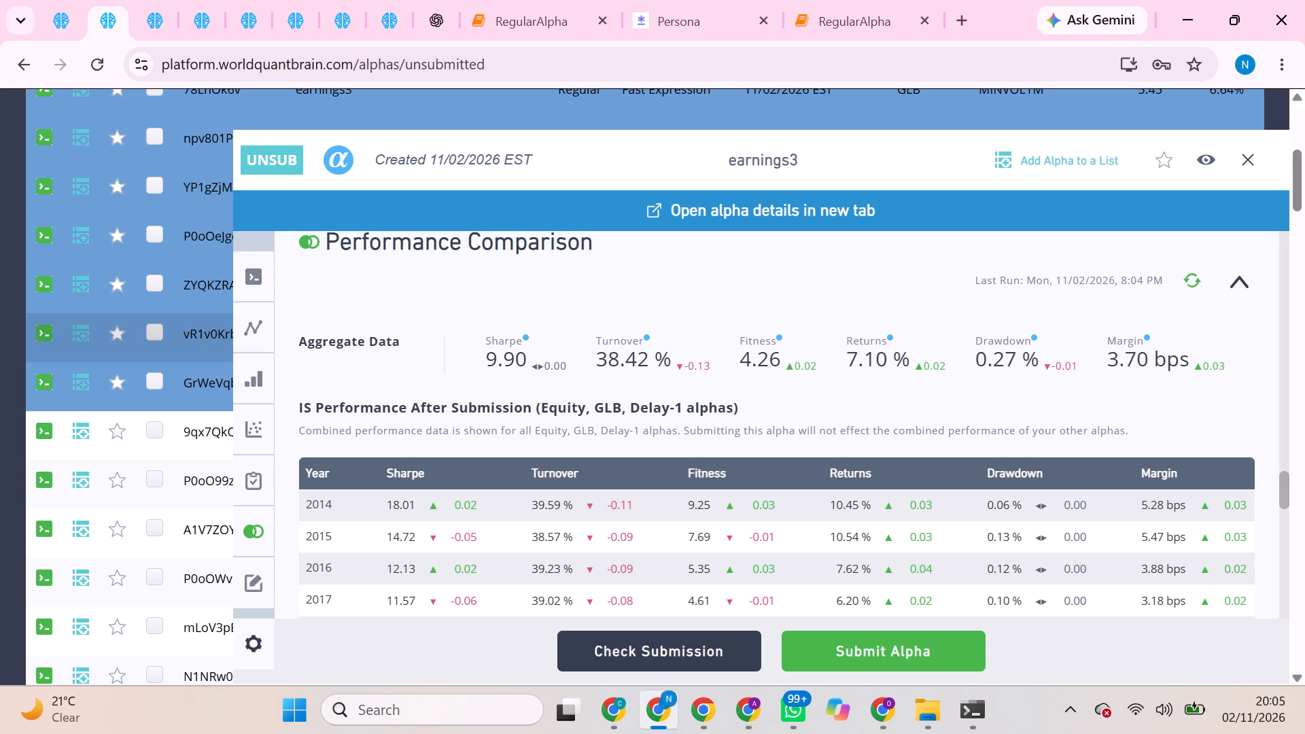
scroll(983, 435, "down", 1)
scroll(983, 435, "up", 1)
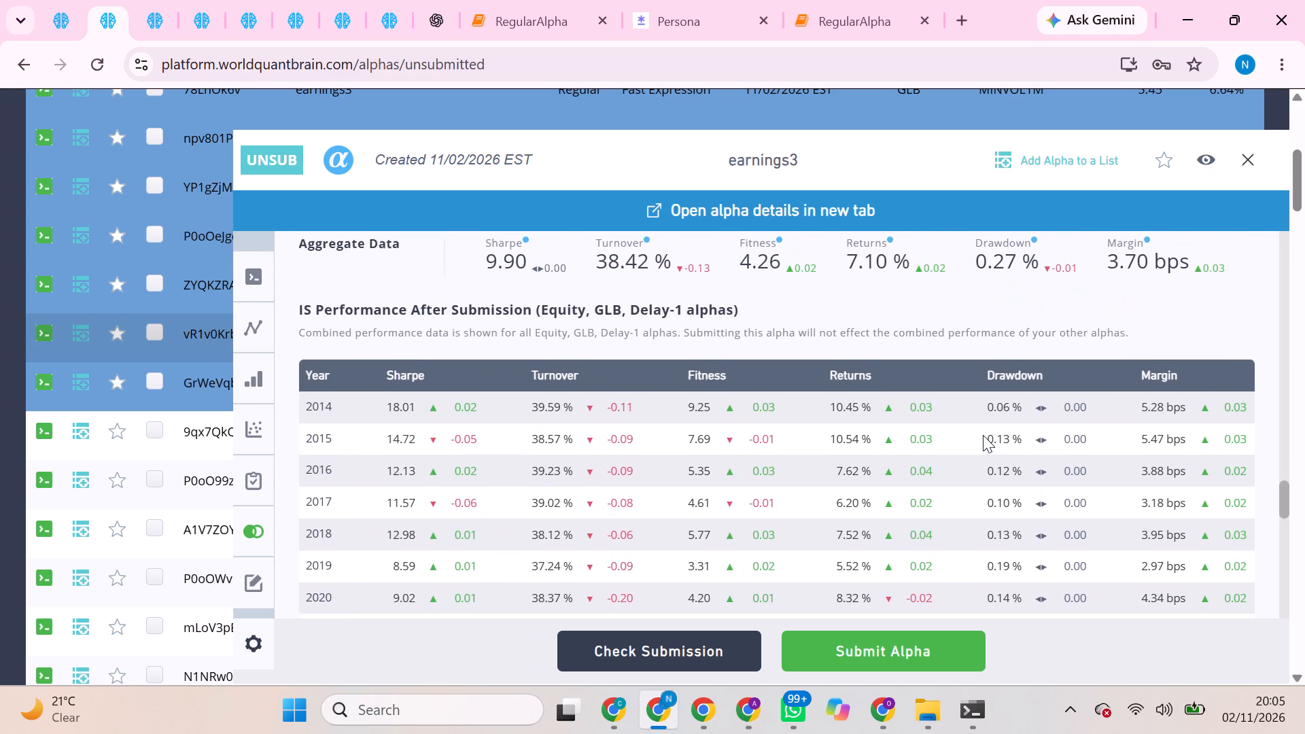
scroll(983, 435, "up", 1)
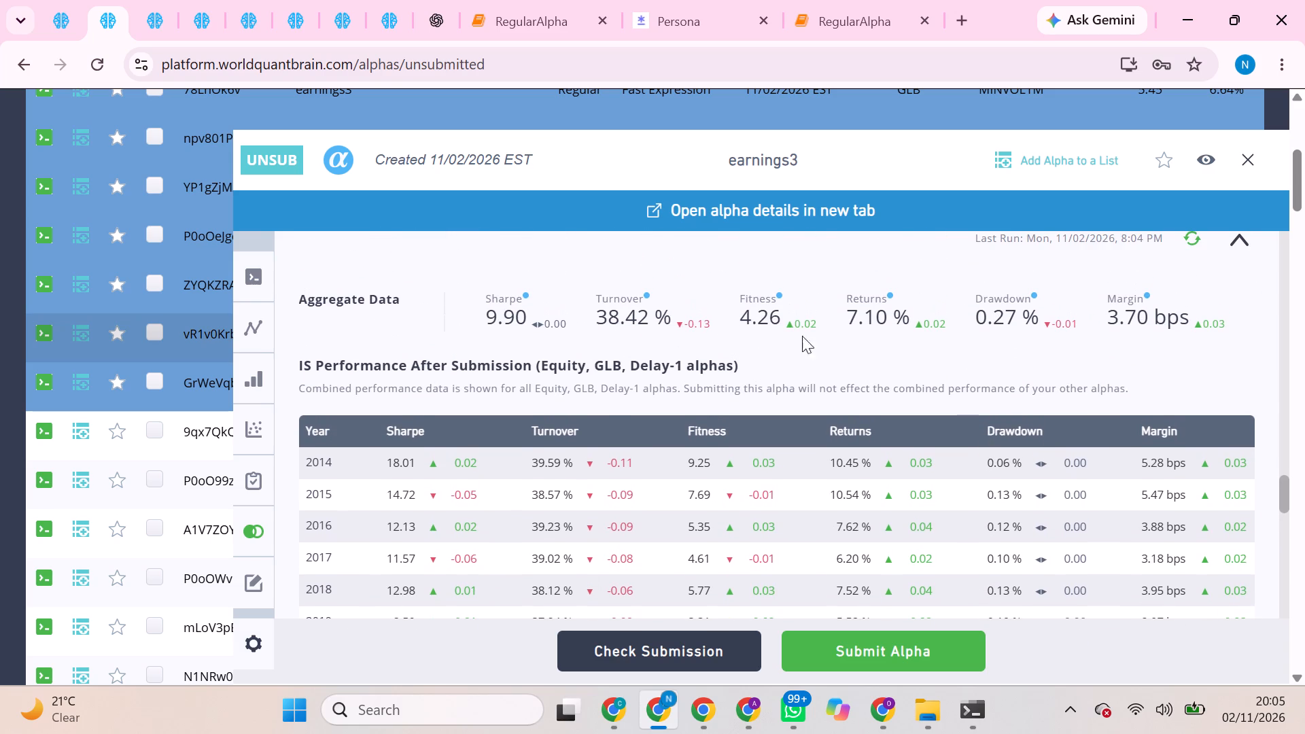
scroll(745, 330, "down", 1)
scroll(745, 330, "up", 1)
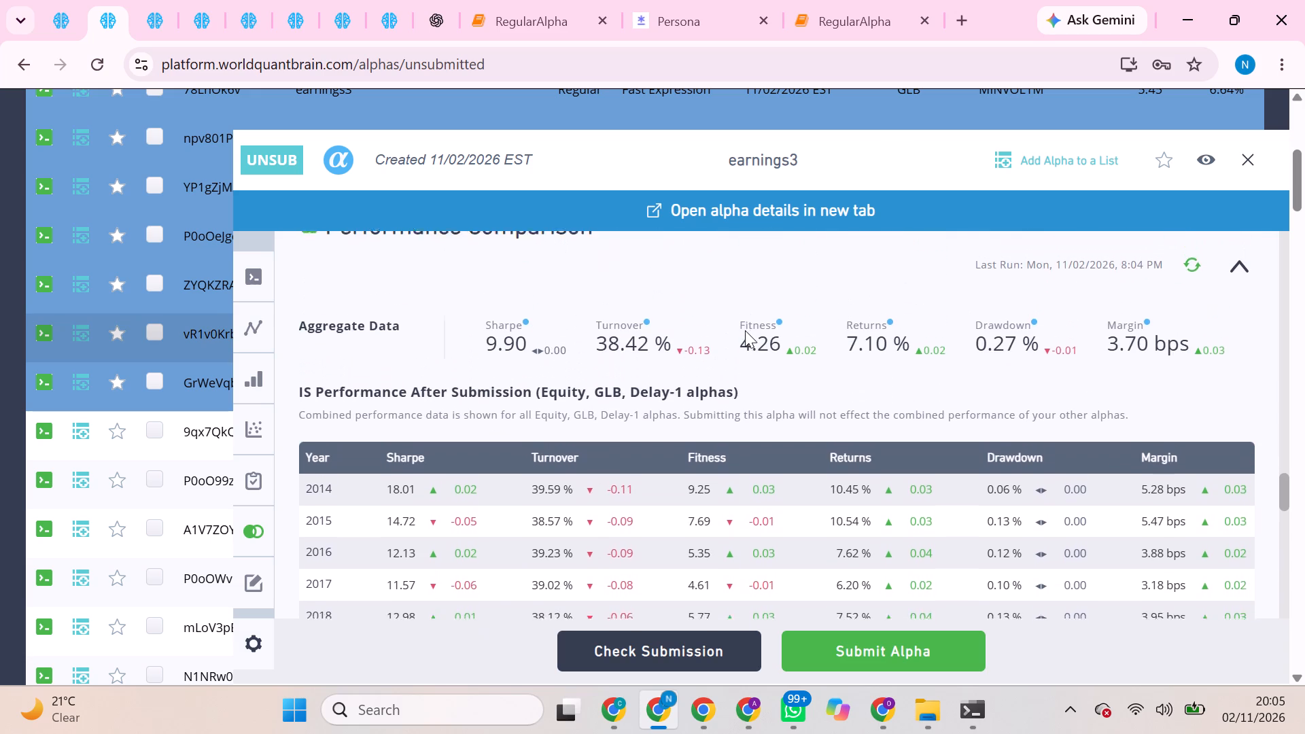
scroll(745, 330, "up", 1)
scroll(745, 330, "down", 1)
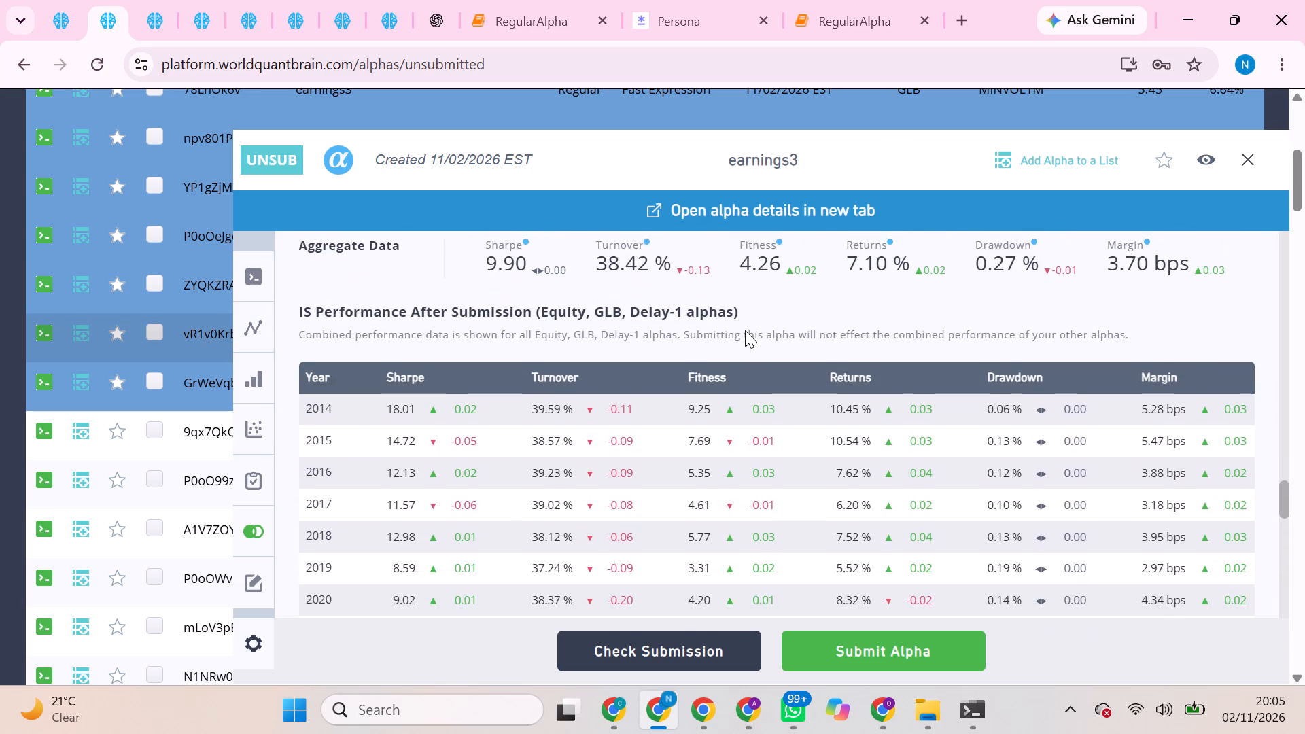
scroll(745, 330, "down", 1)
scroll(745, 330, "up", 4)
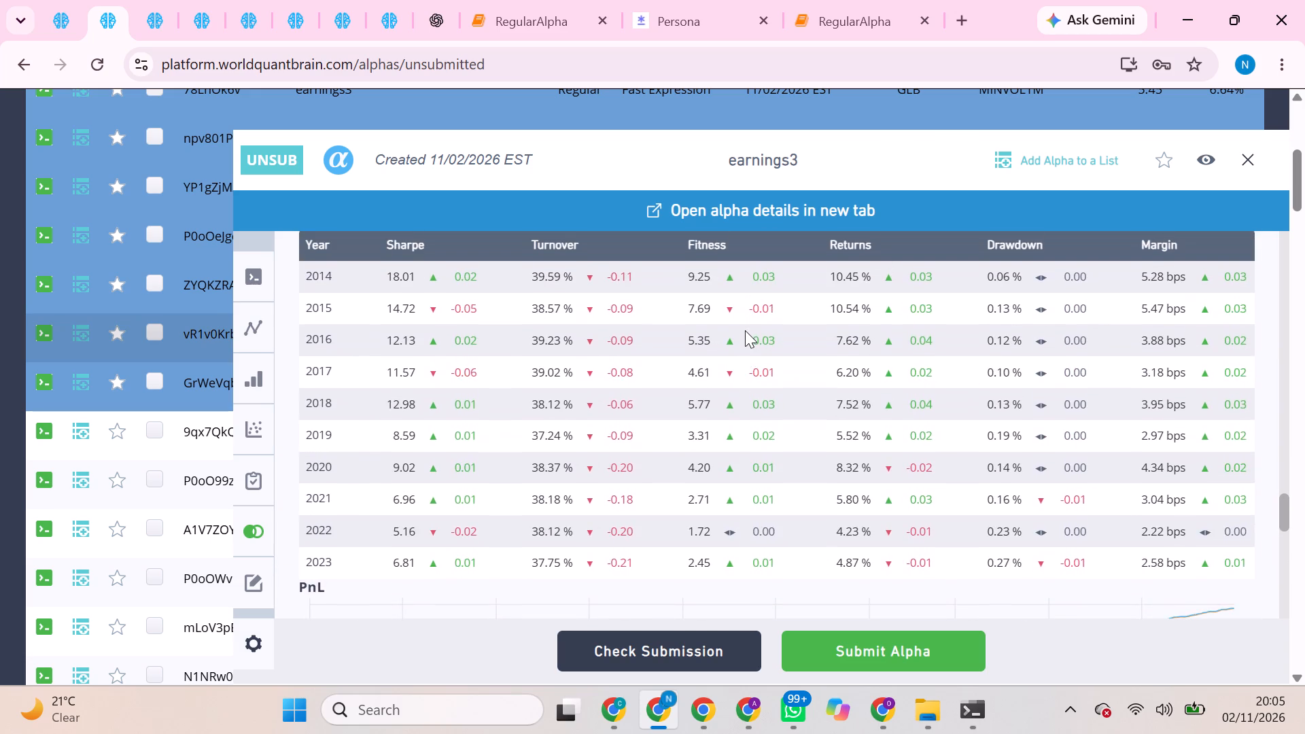
Copy the full group_scale code expression of the earnings3 alpha vR1v0Krb.
scroll(745, 330, "up", 3)
scroll(745, 330, "down", 1)
scroll(745, 330, "up", 2)
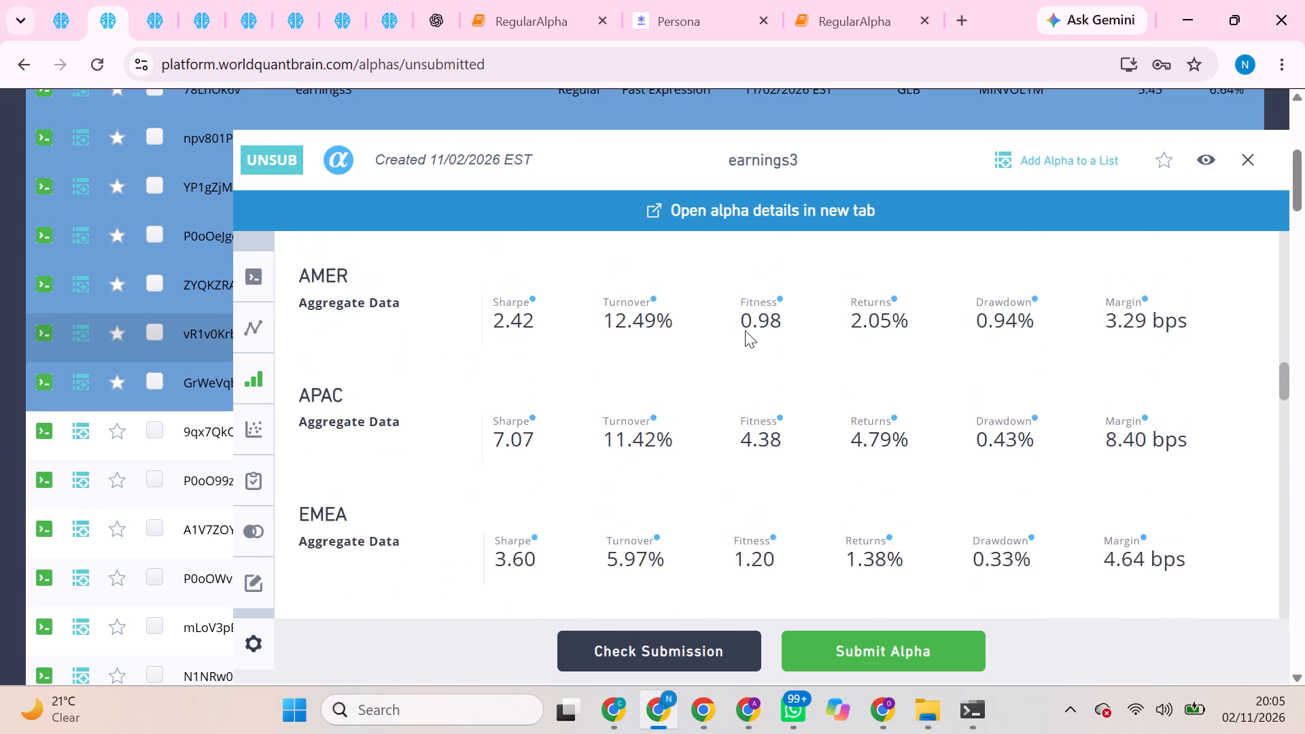
scroll(745, 330, "up", 4)
triple_click(731, 323)
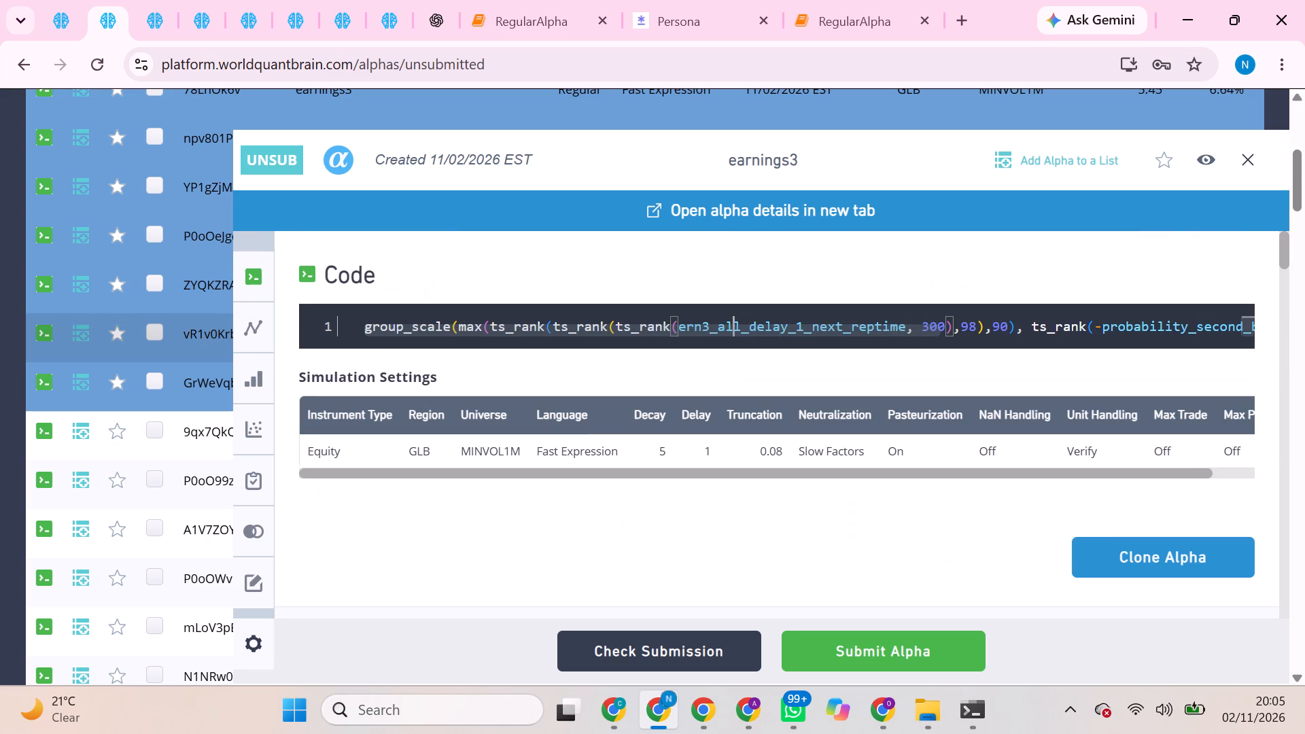
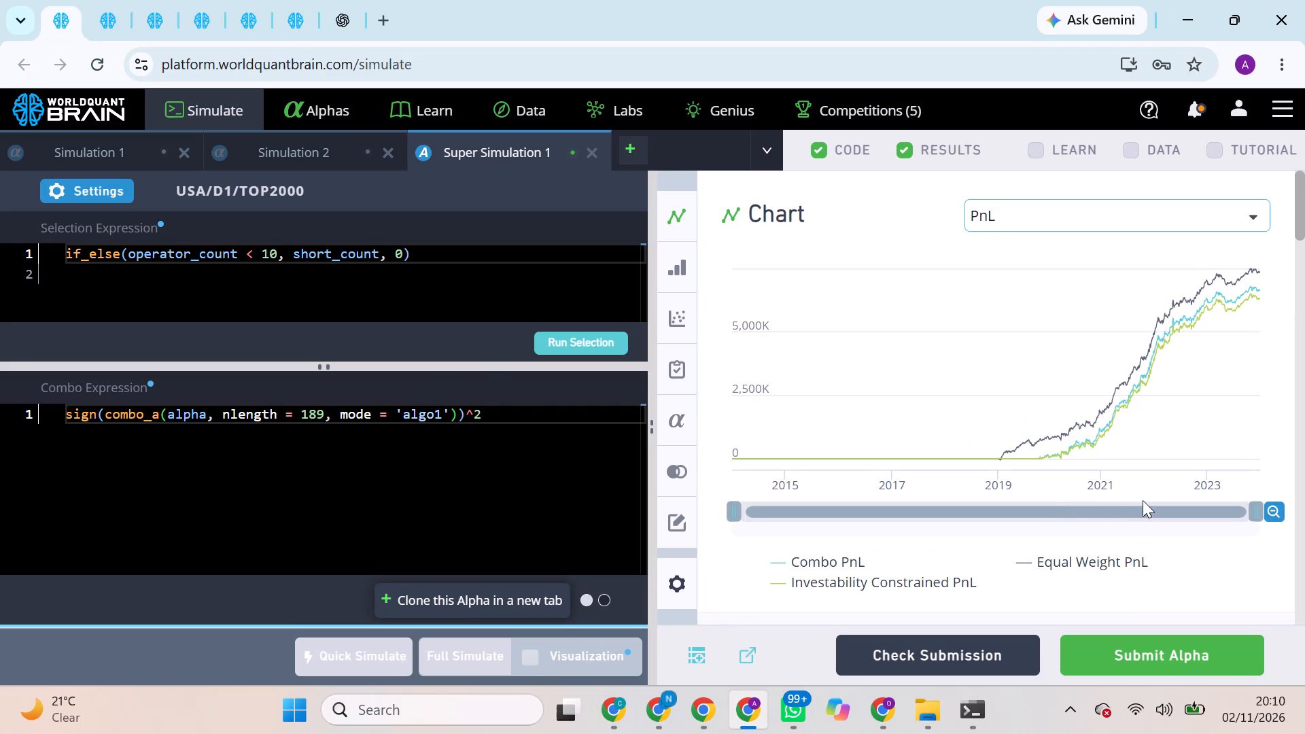
scroll(1091, 504, "down", 13)
scroll(1295, 230, "up", 1)
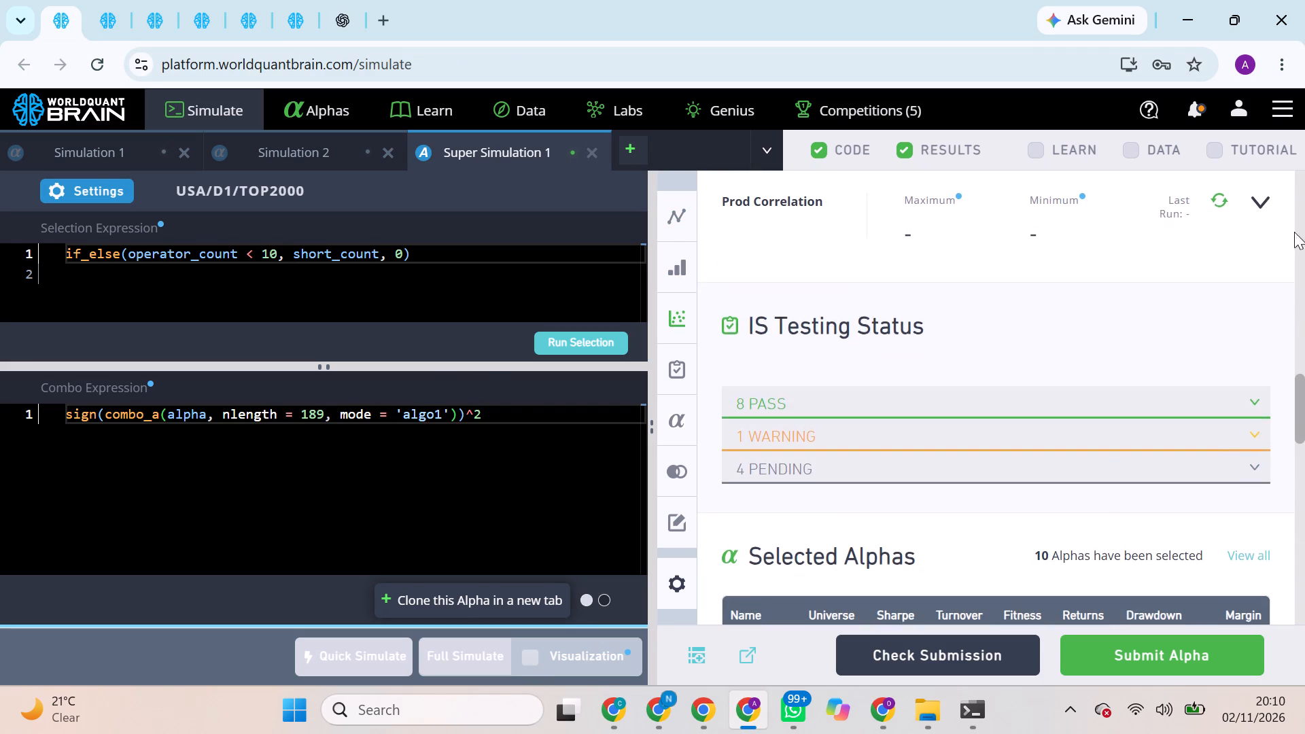
scroll(1294, 232, "up", 2)
left_click(1219, 500)
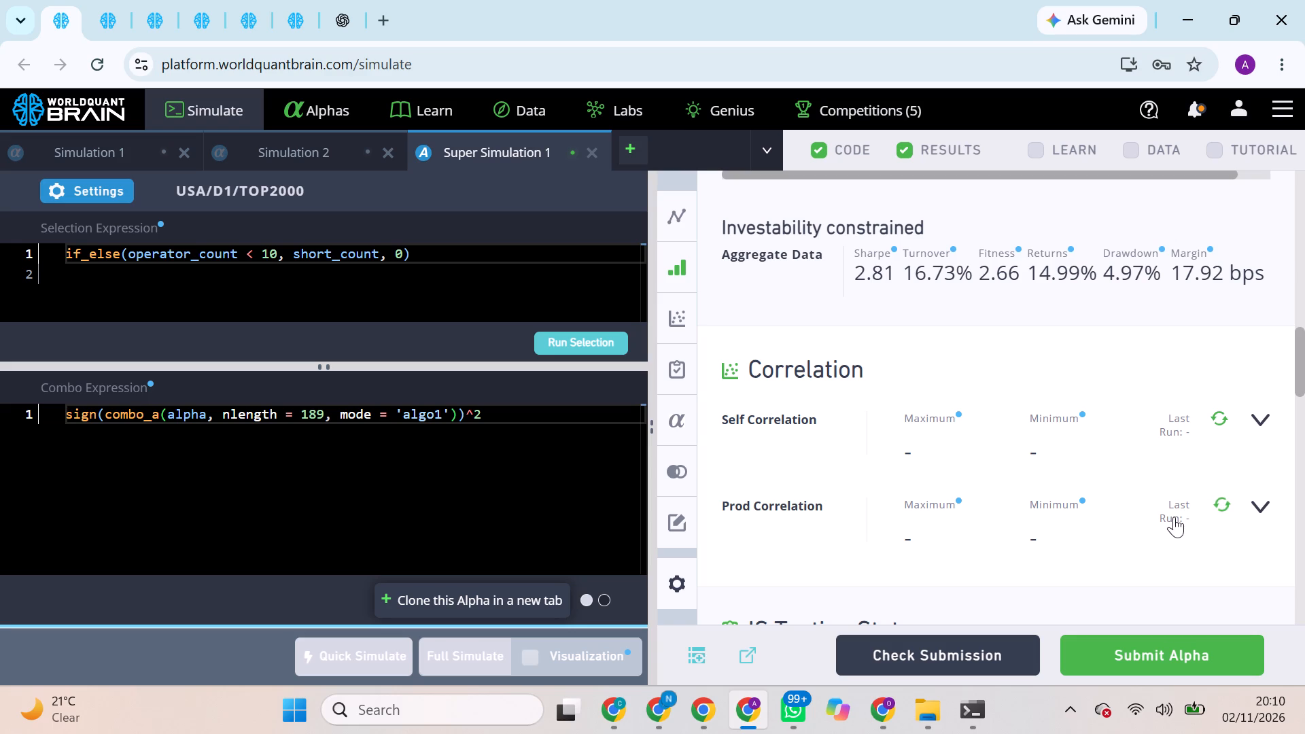
In the super alpha's combo expression, remove the ^2 exponent and set nlength to 121.
left_click(502, 420)
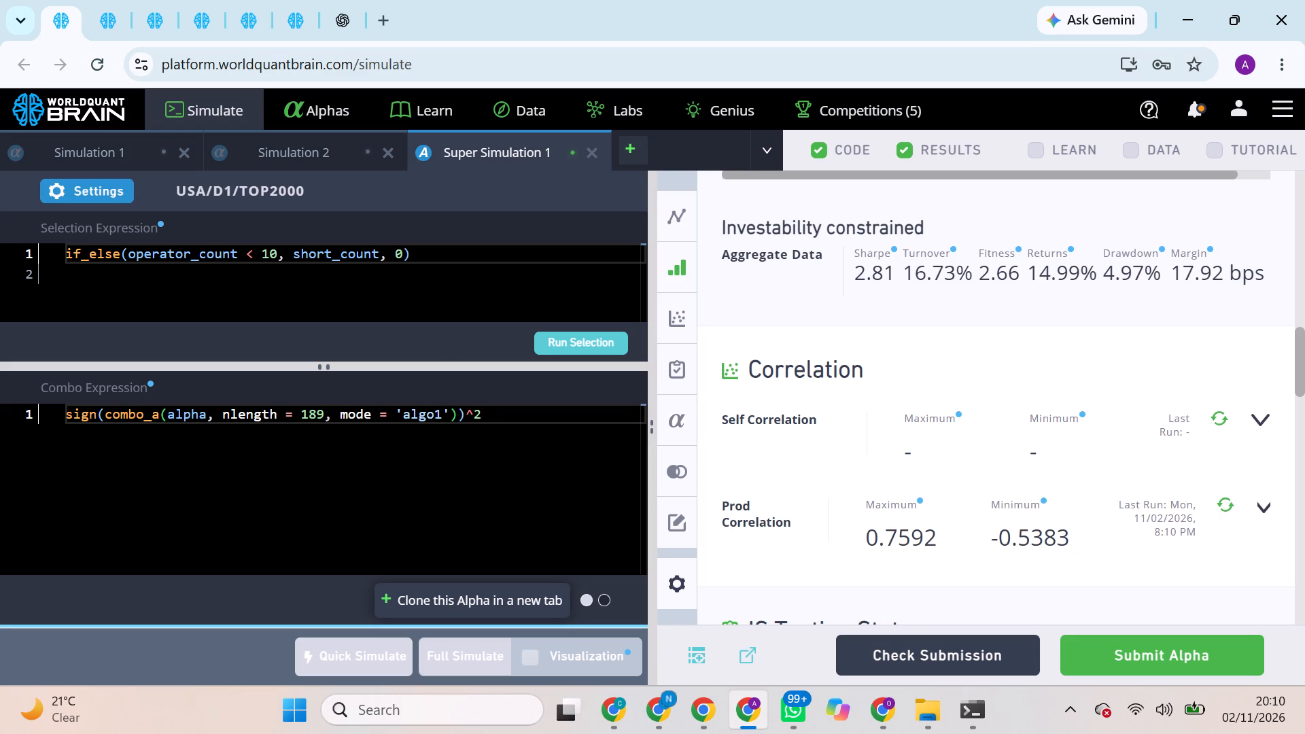
key("BackSpace")
key("BackSpace")
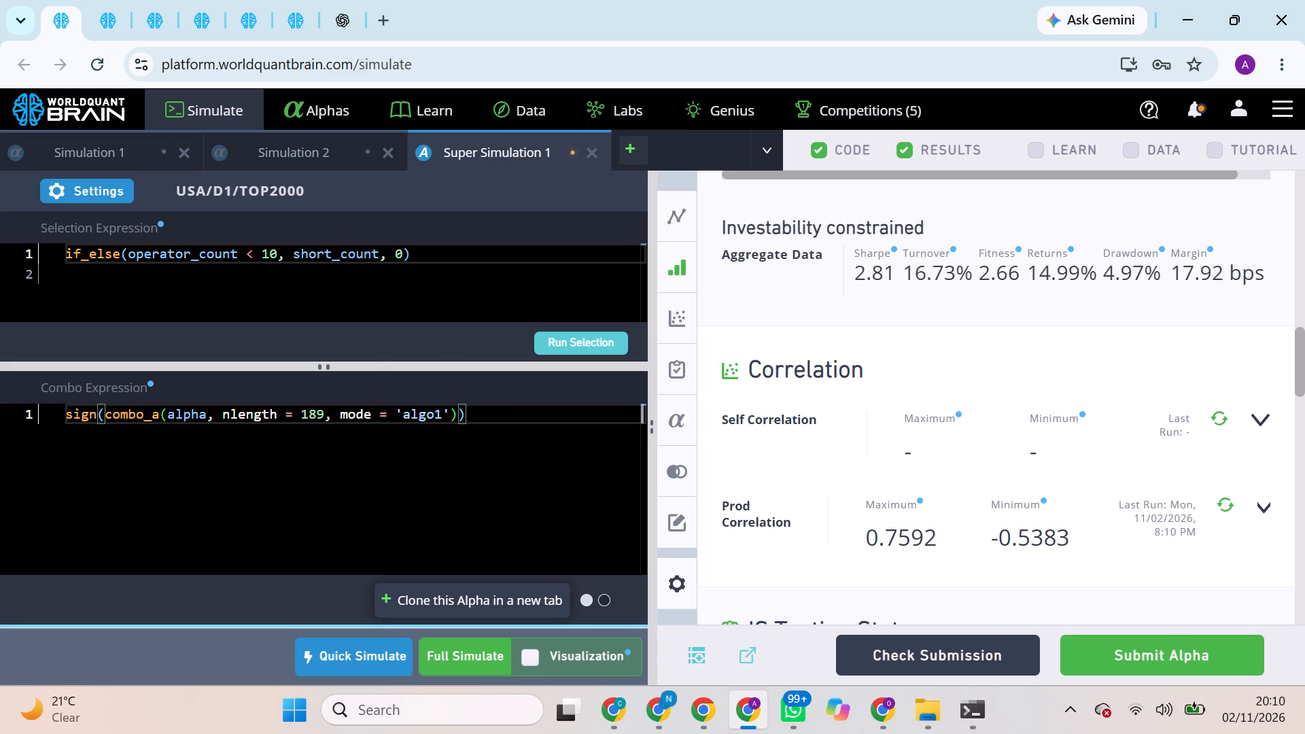
double_click(319, 417)
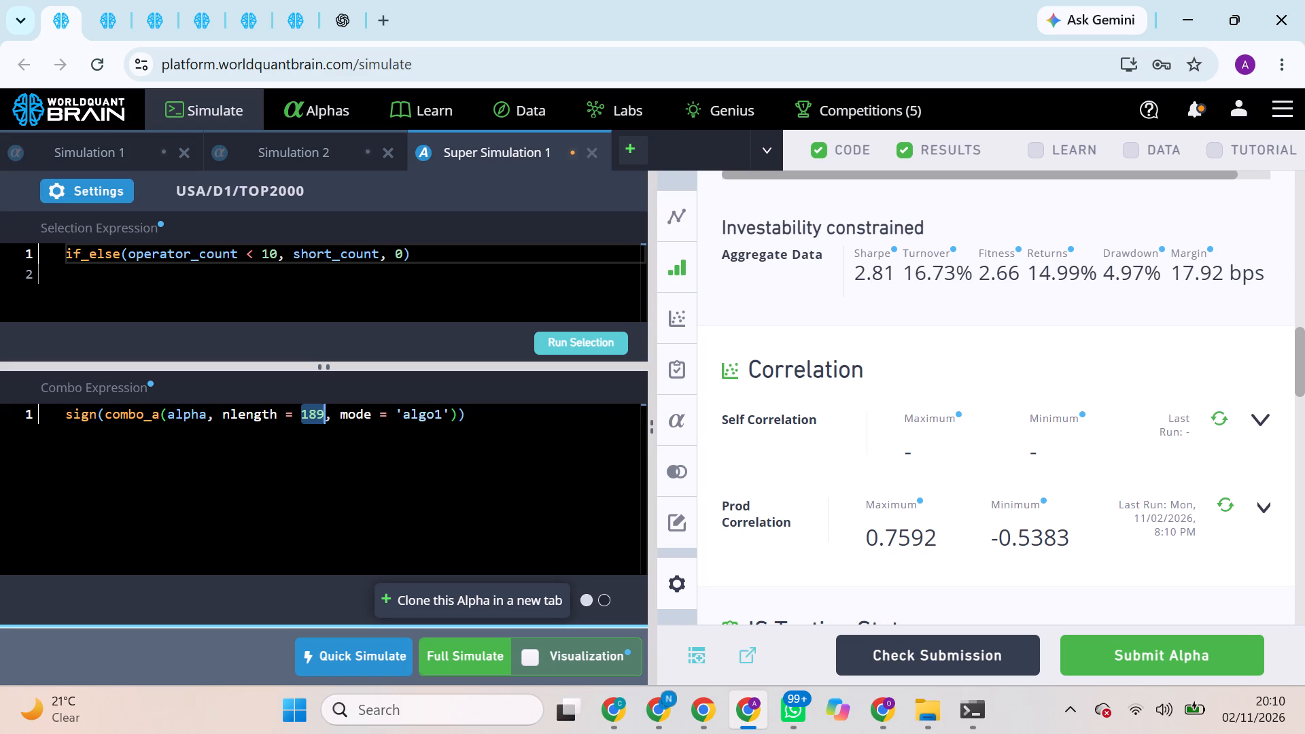
type("121")
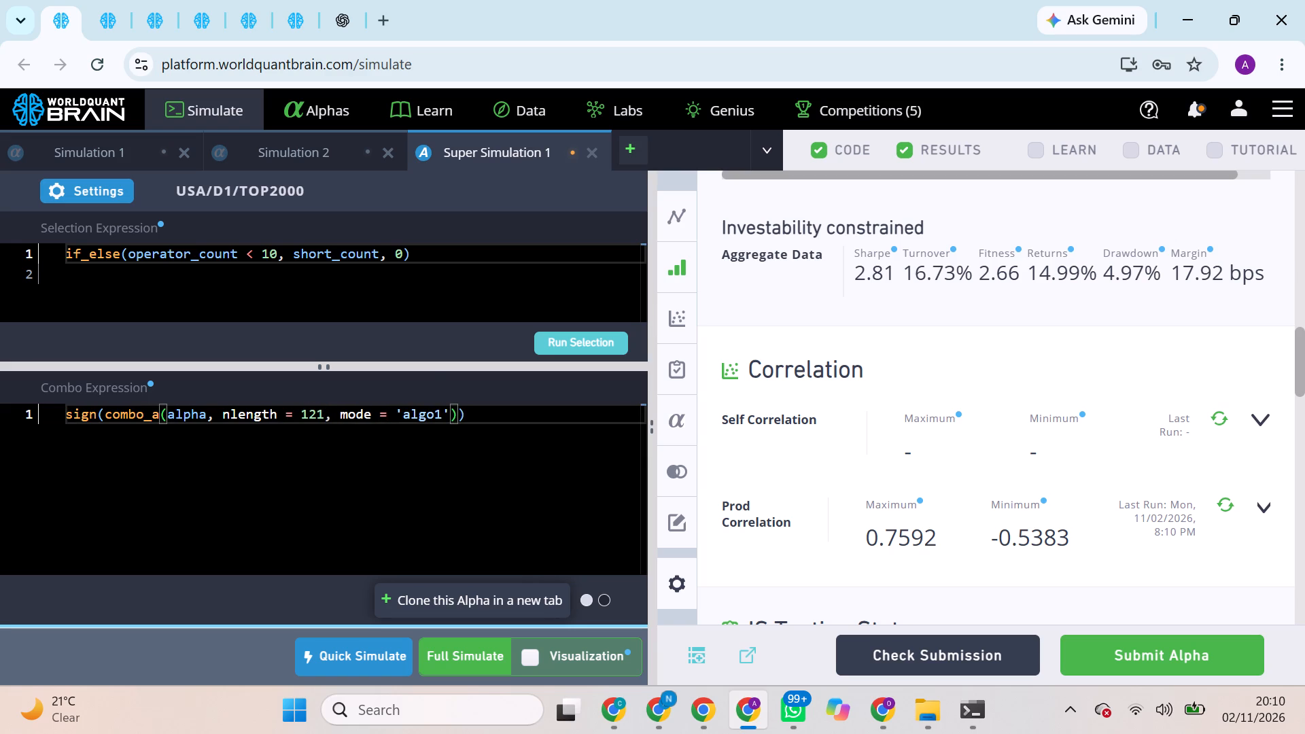
Run the super alpha's selection expression and start its full simulation.
left_click(582, 349)
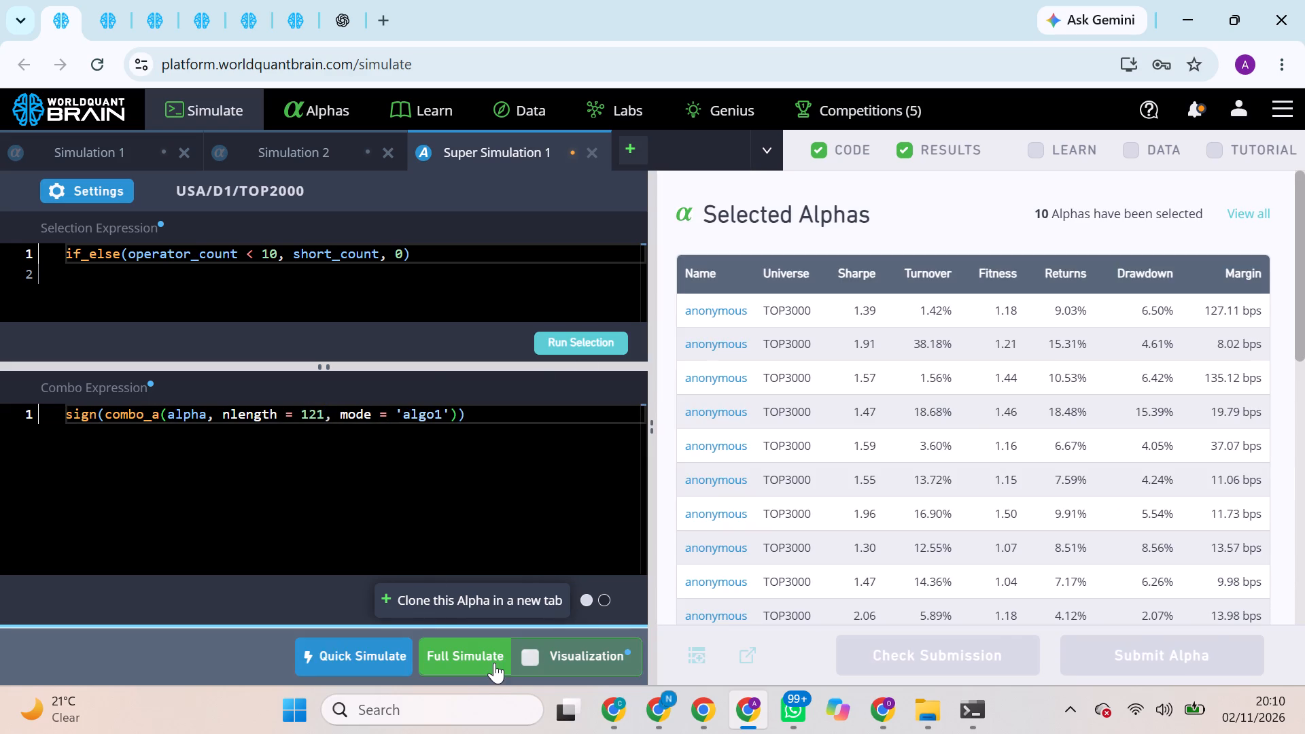
left_click(492, 658)
Check the GLB/MINVOL1M simulations of the predicted_surprise variants for fy1 revenue and fy2 earnings.
left_click(110, 0)
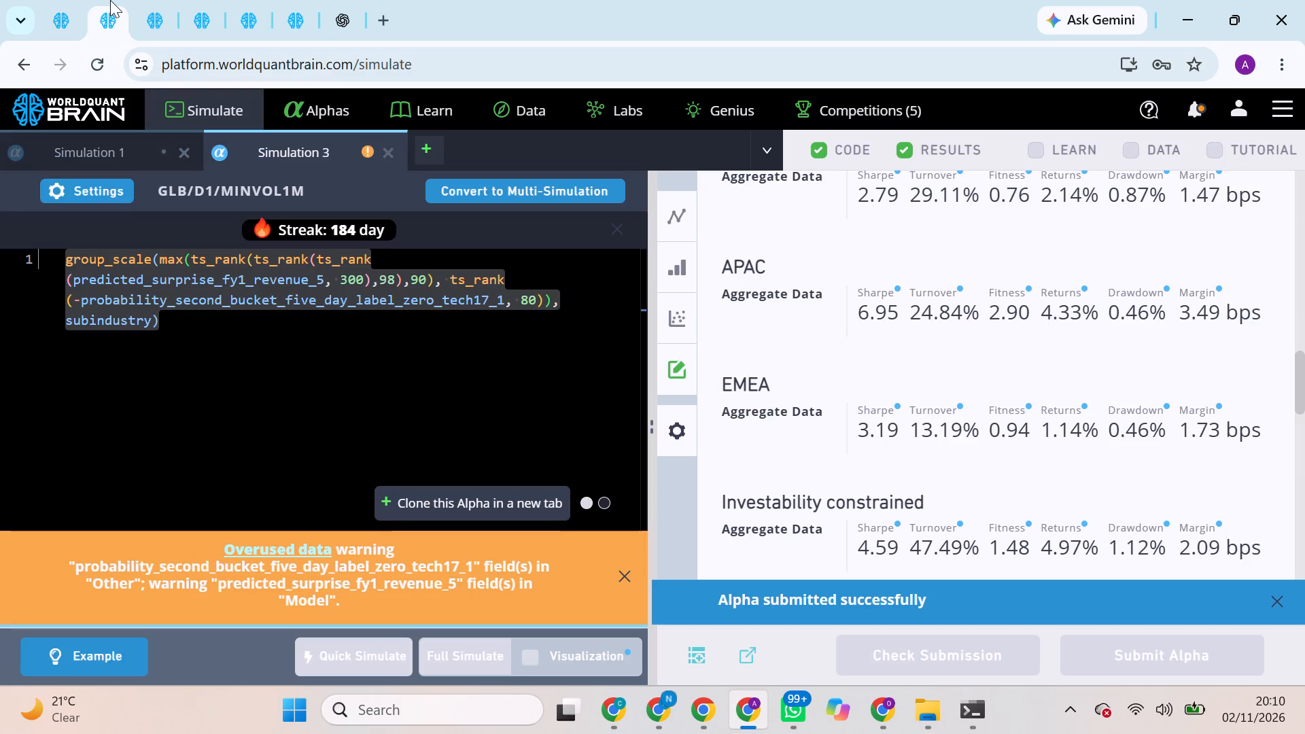
left_click(160, 7)
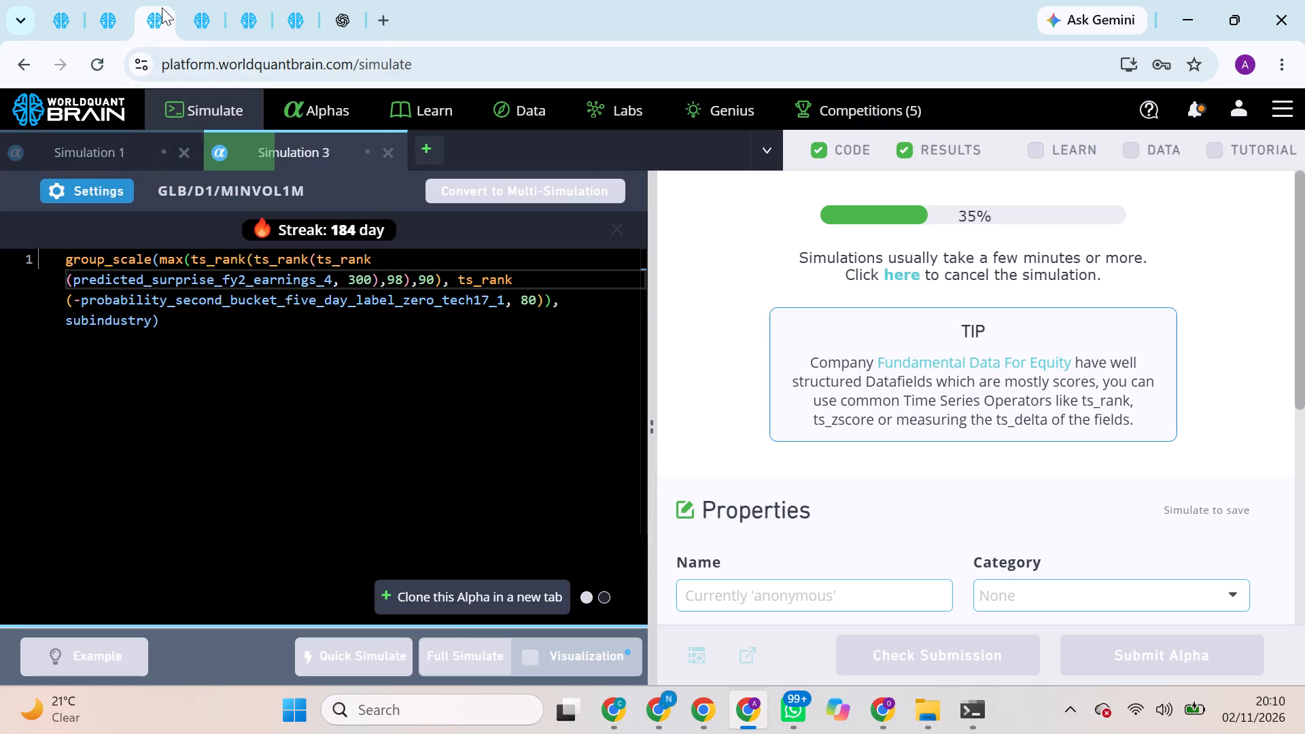
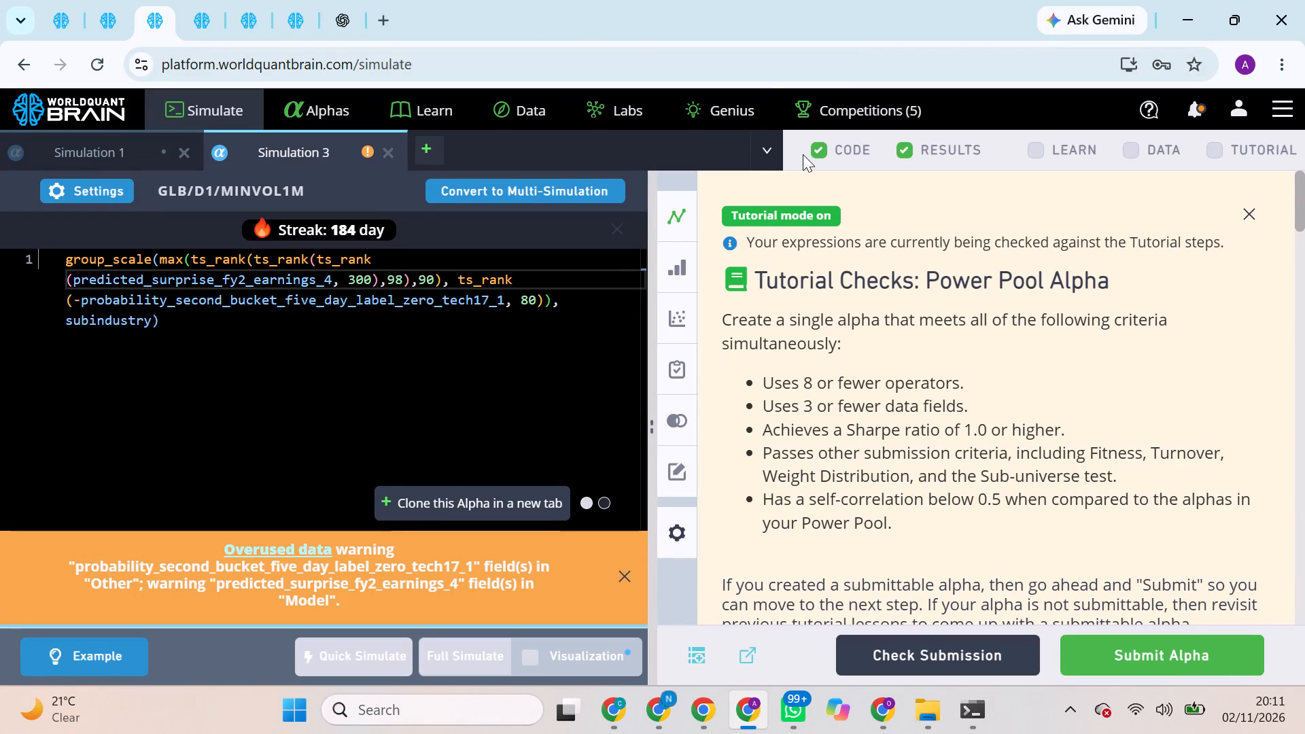
Dismiss the tutorial checks and run the Prod Correlation check for the GLB/D1/MINVOL1M alpha using predicted_surprise_fy2_earnings_4.
left_click(1255, 211)
scroll(1161, 342, "down", 2)
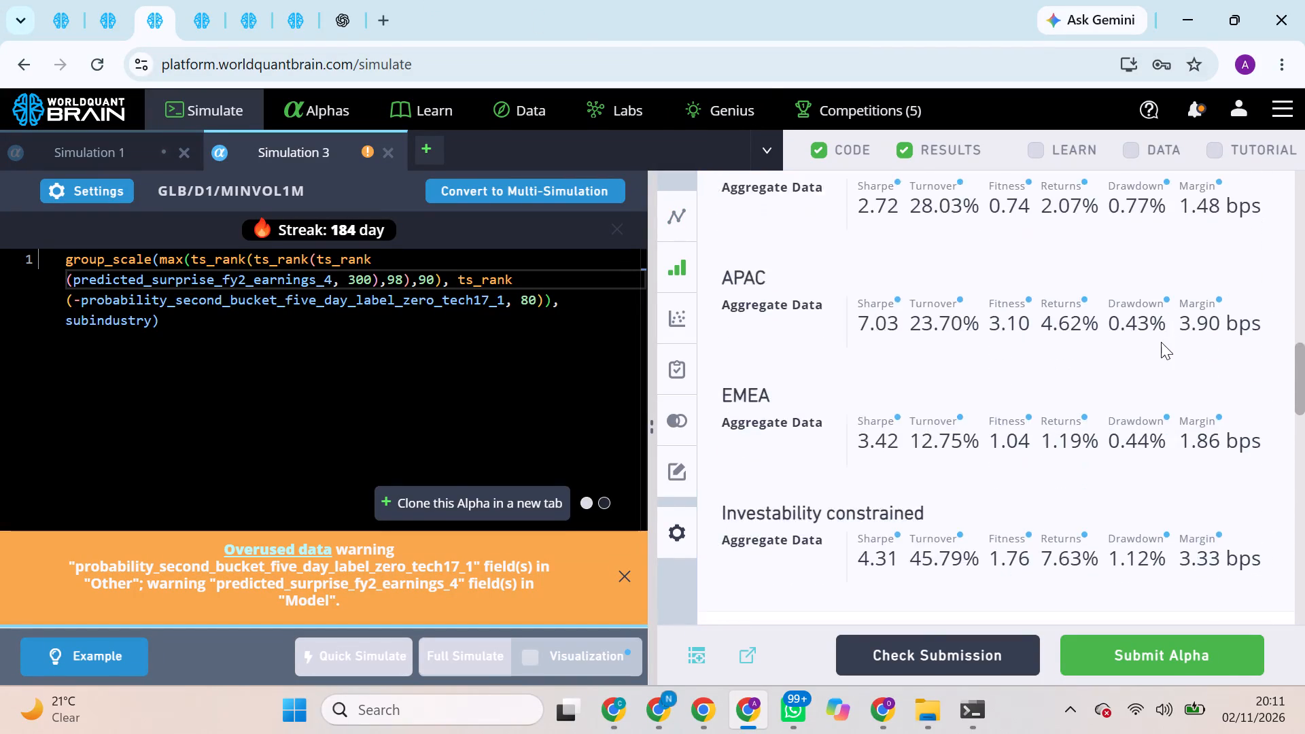
scroll(1161, 342, "down", 2)
left_click(1211, 397)
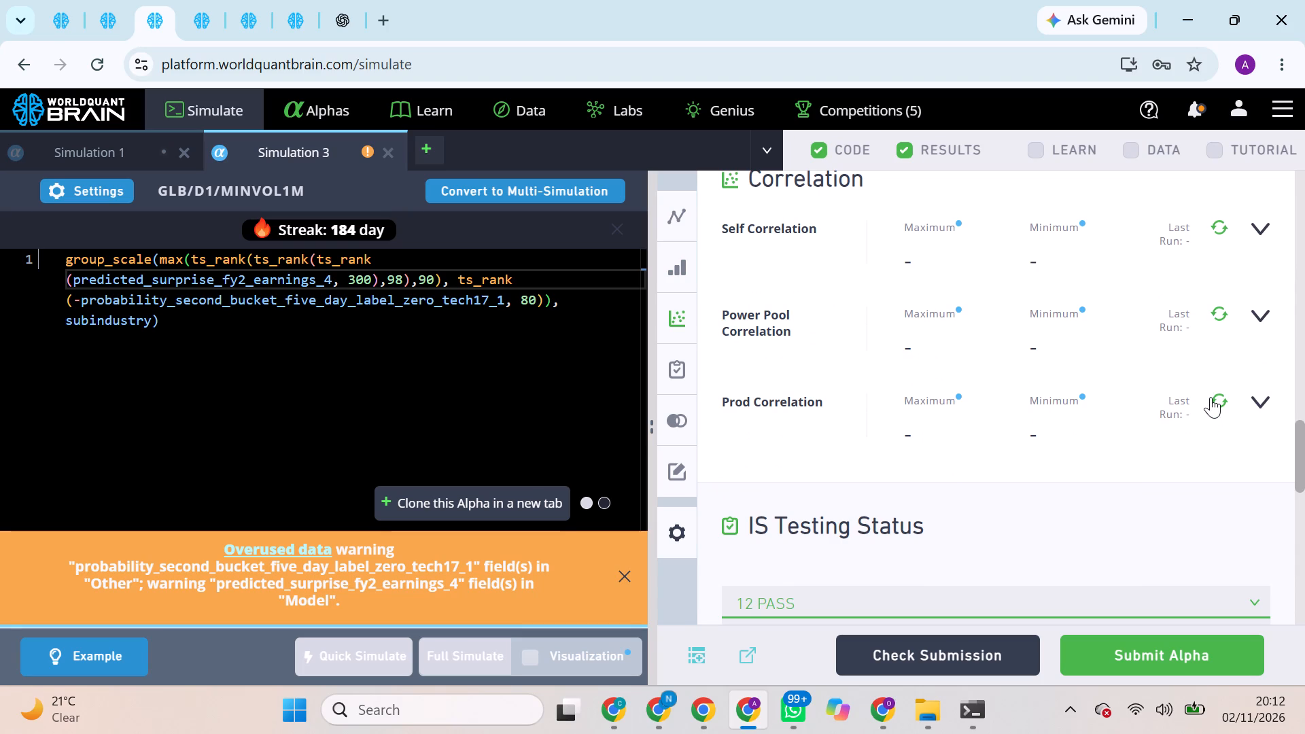
left_click(1219, 407)
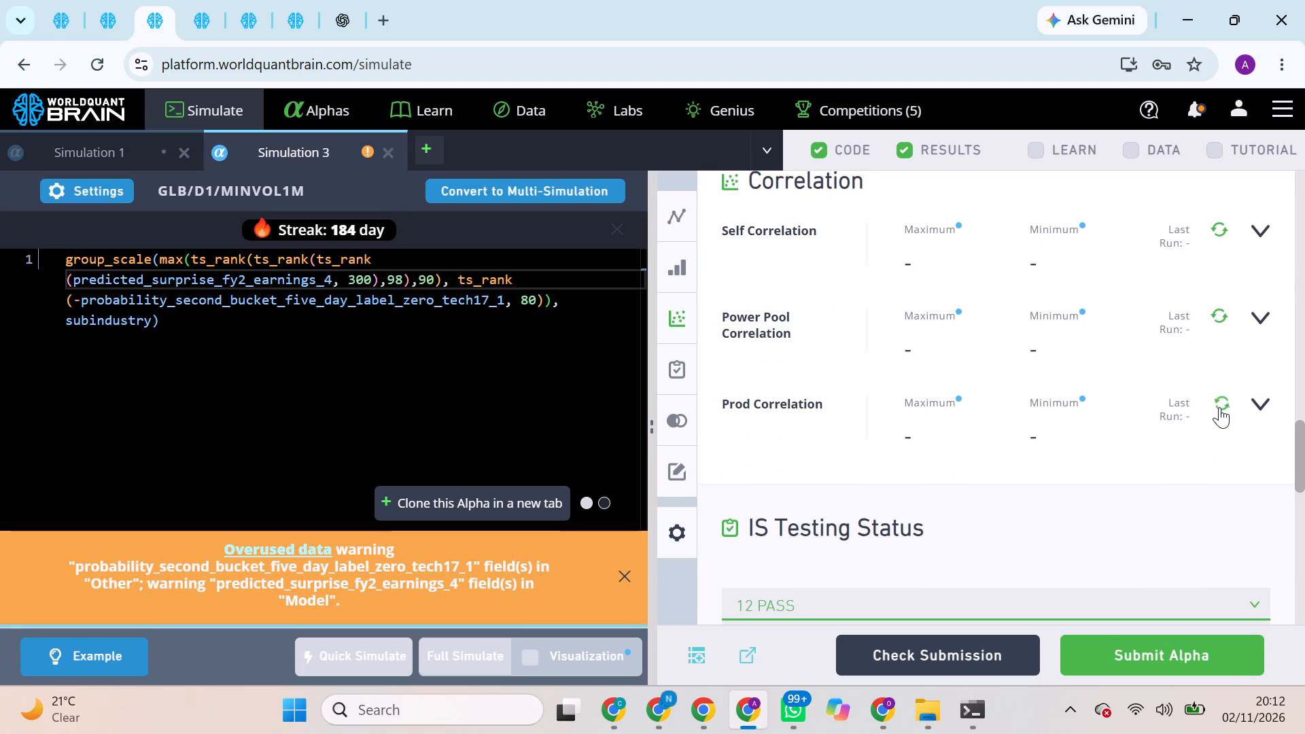
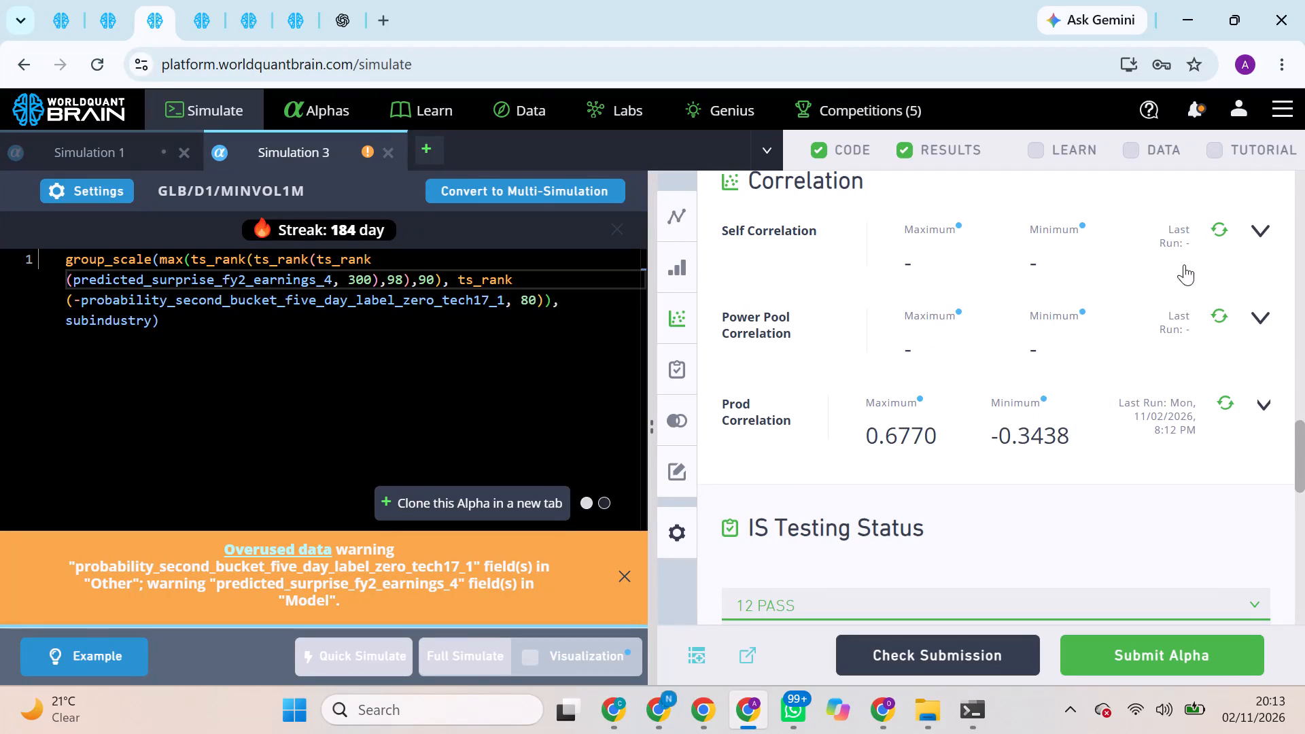
Run the Self Correlation and Power Pool Correlation checks for the GLB/D1/MINVOL1M alpha using predicted_surprise_fy2_earnings_4.
left_click(1225, 323)
left_click_drag(1220, 311, 1219, 220)
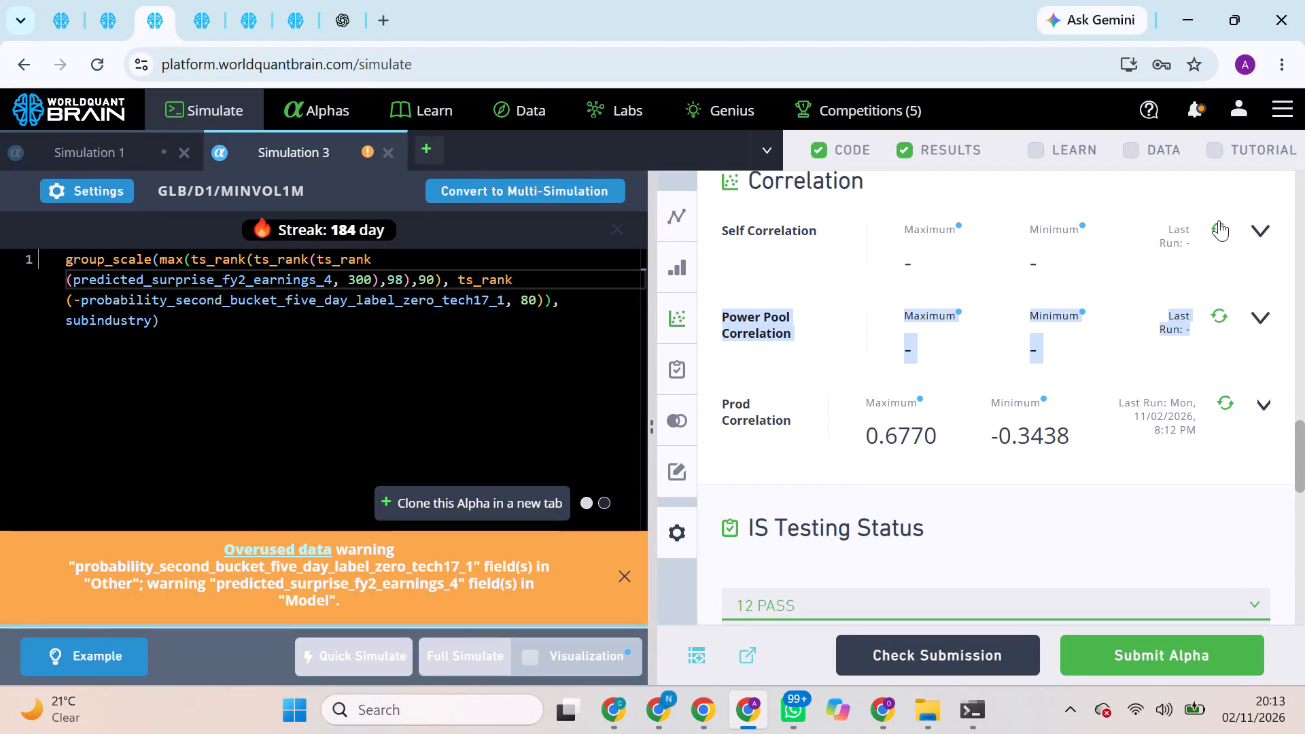
left_click_drag(1219, 220, 1220, 224)
left_click(1220, 224)
left_click(1218, 315)
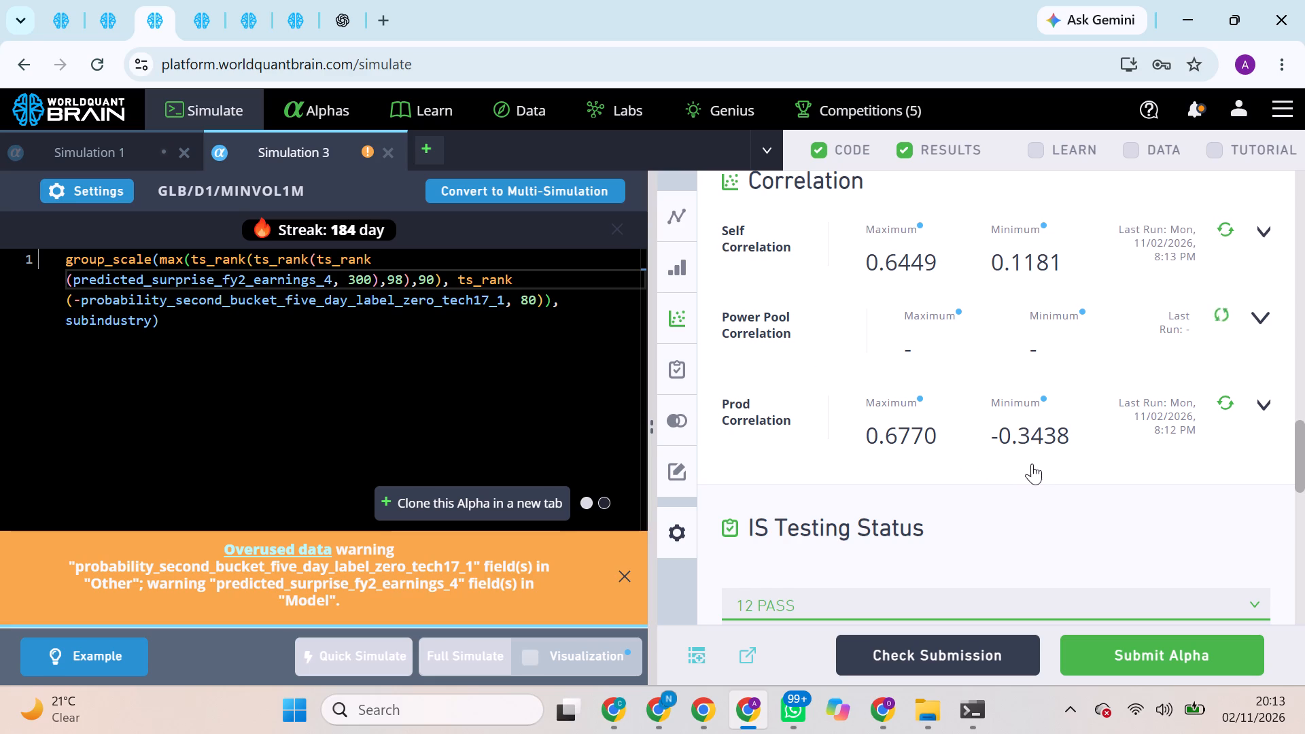
Run the Performance Comparison for the predicted_surprise_fy2_earnings_4 alpha.
scroll(1034, 464, "down", 3)
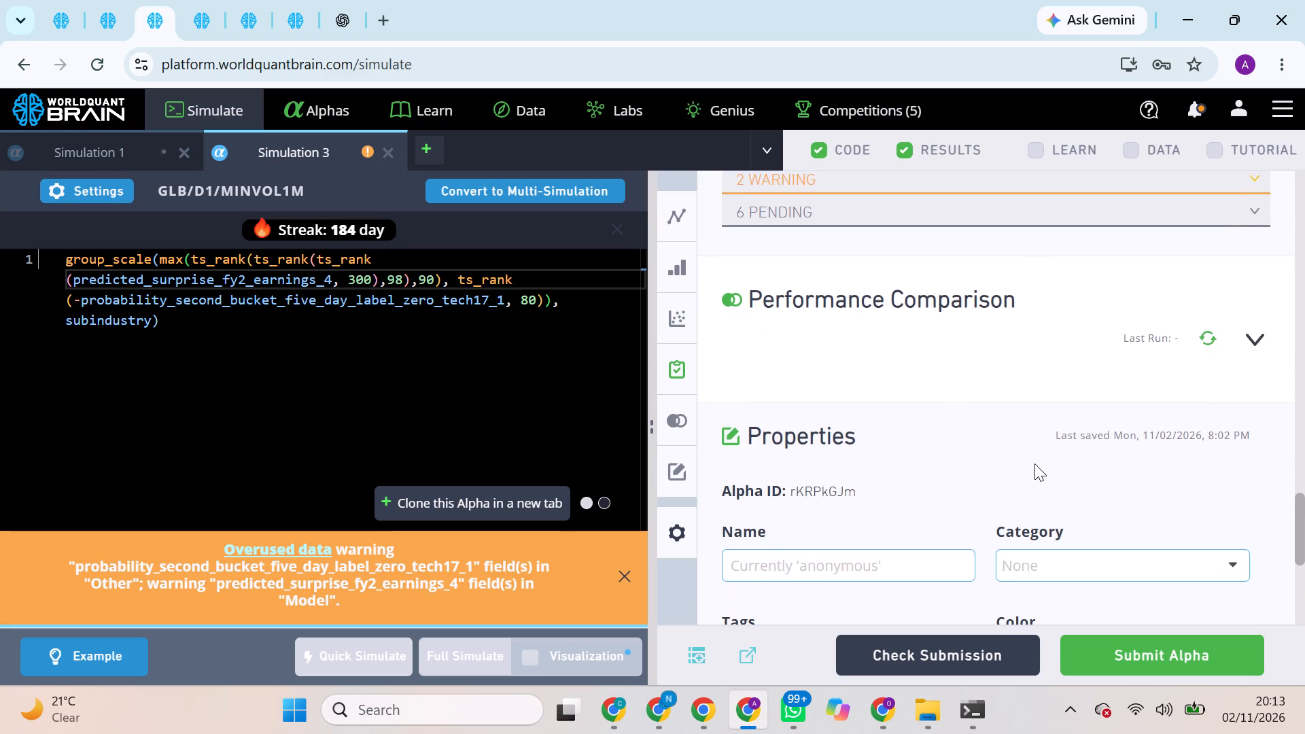
left_click(1261, 330)
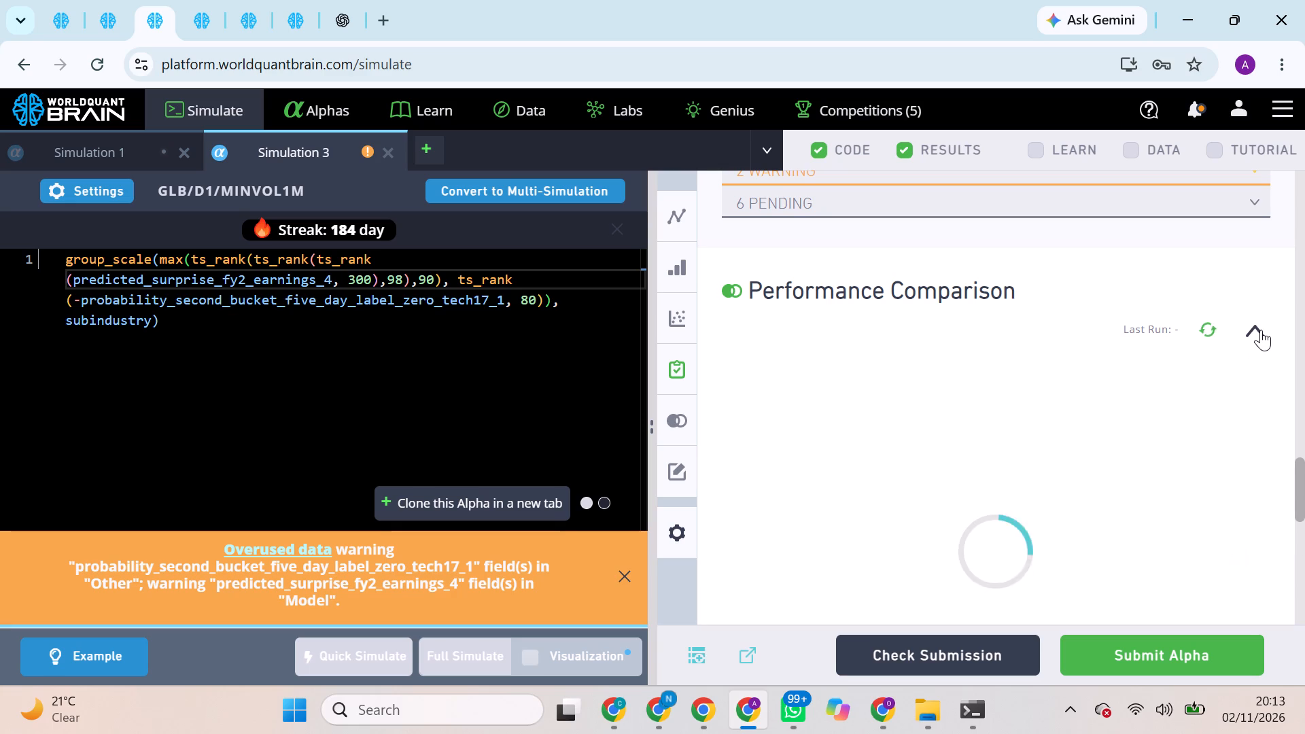
Run the Prod Correlation check for the USA/D1/TOP2000 super alpha that uses sign(combo_a) with nlength 121.
left_click(43, 0)
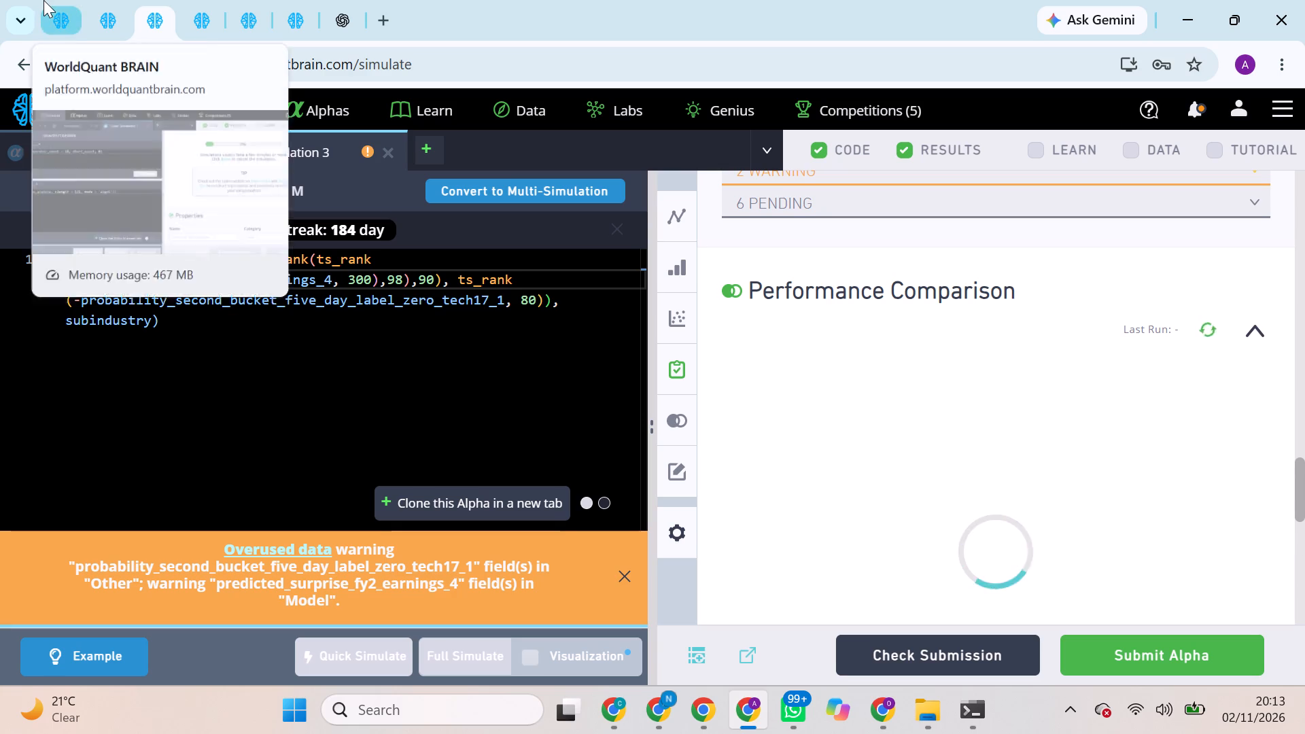
scroll(885, 396, "down", 2)
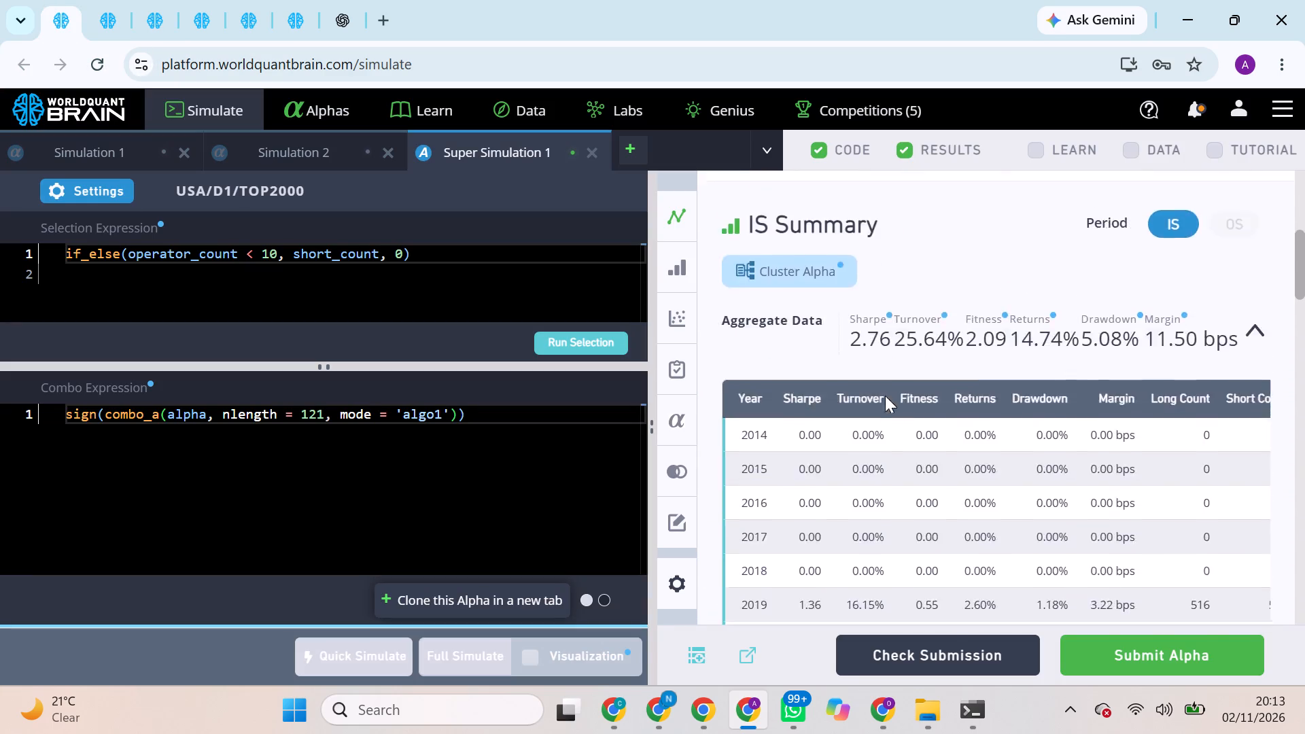
scroll(885, 396, "down", 2)
scroll(1073, 372, "up", 1)
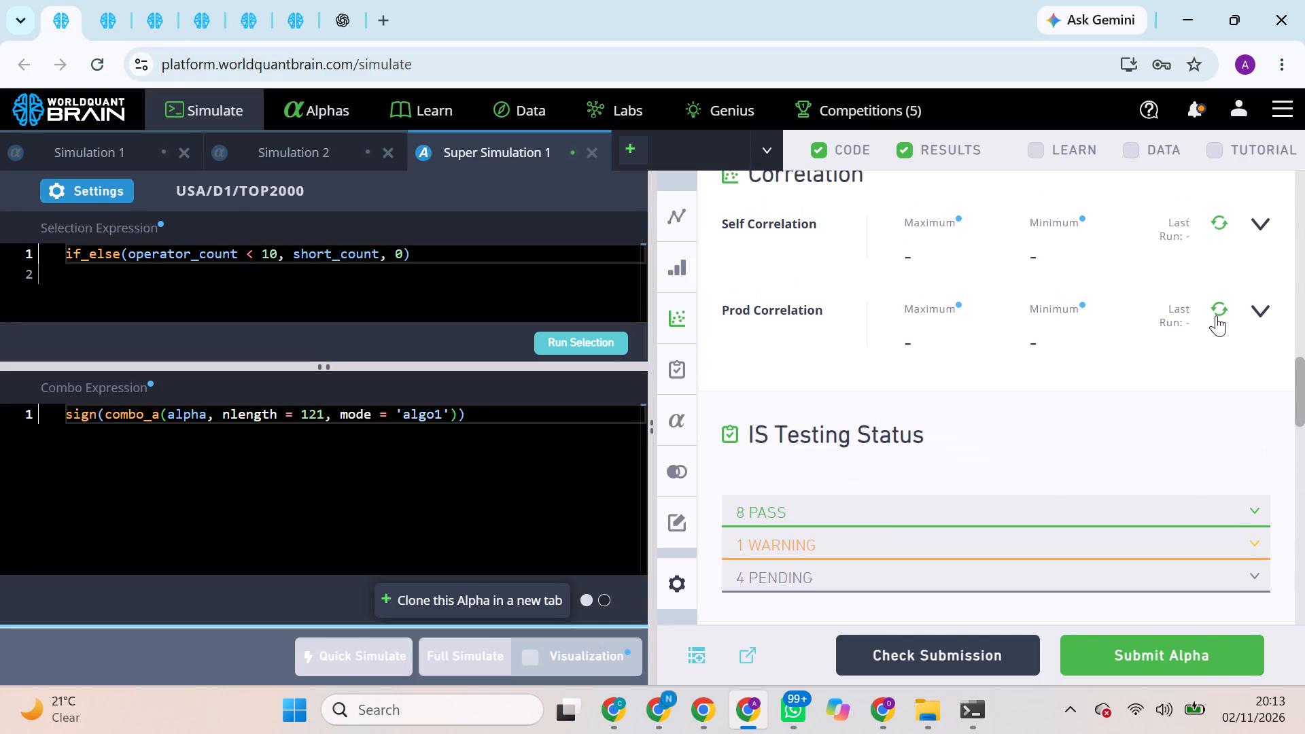
left_click(1222, 313)
left_click(128, 14)
left_click(154, 7)
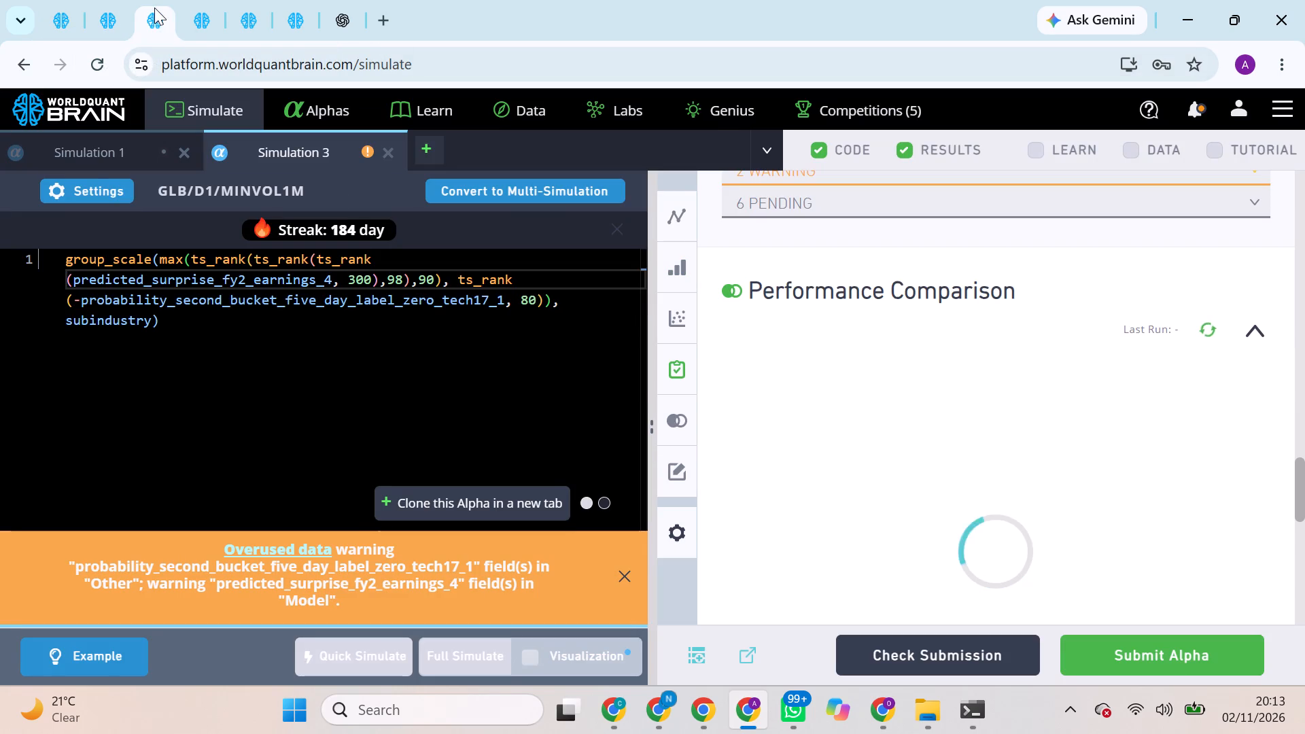
Set the USA/D1/TOP2000 super alpha's neutralization to Statistical and run the selection and a full simulation.
left_click(67, 2)
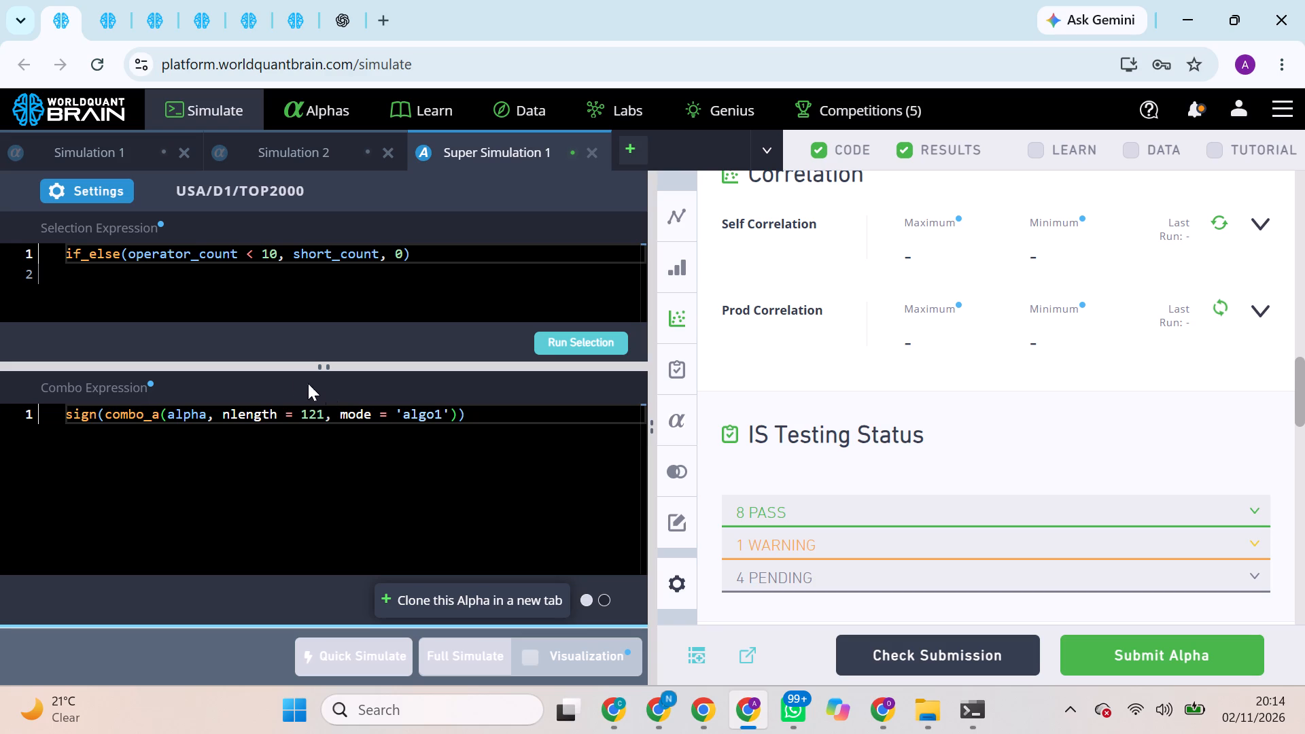
left_click(107, 186)
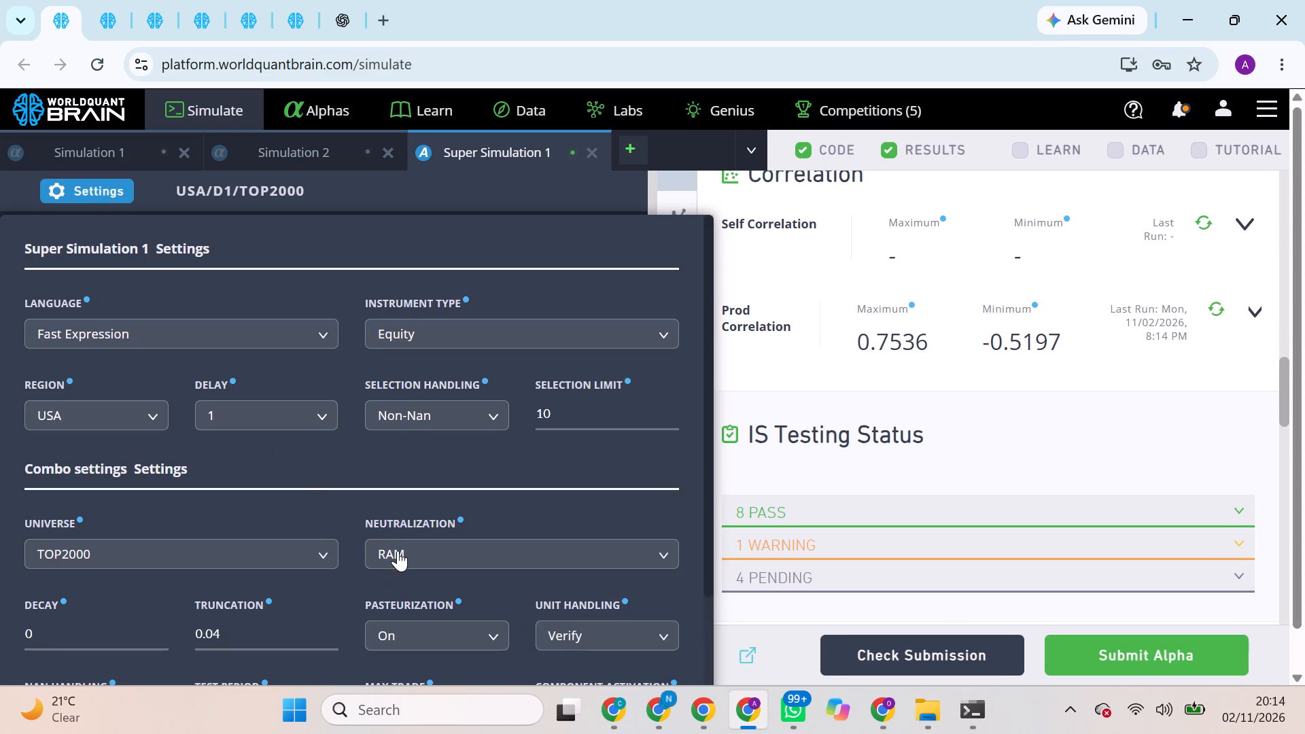
left_click(398, 550)
left_click(423, 640)
scroll(423, 640, "down", 5)
left_click(506, 647)
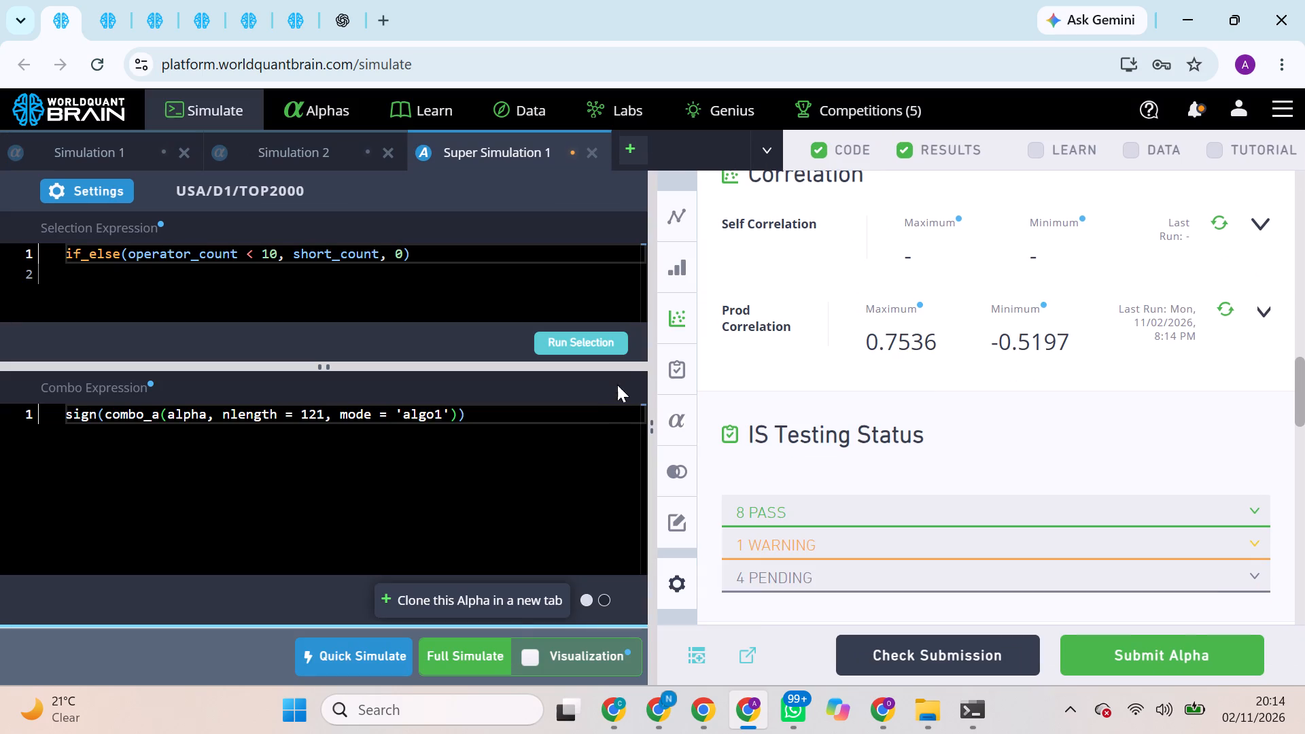
left_click(627, 347)
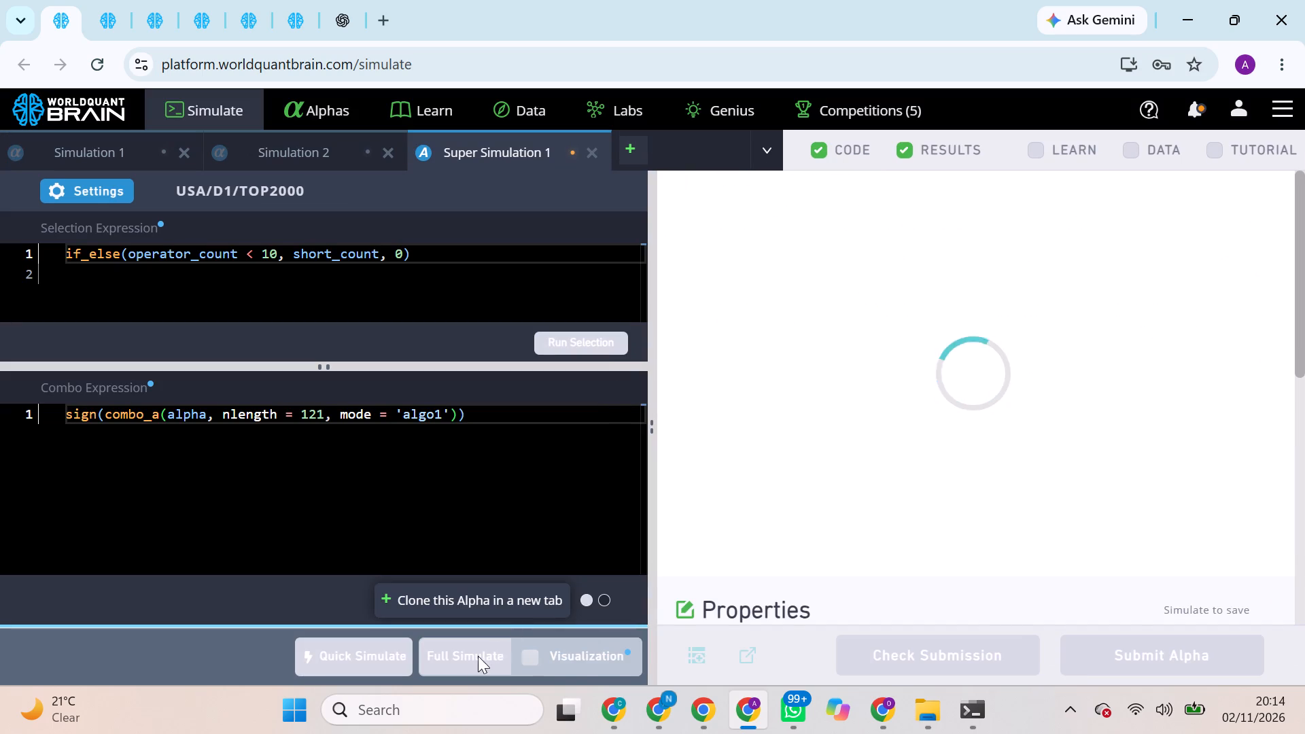
left_click(472, 656)
Review the Performance Comparison of the predicted_surprise_fy2_earnings_4 alpha and mark the alpha with the green colour.
left_click(99, 0)
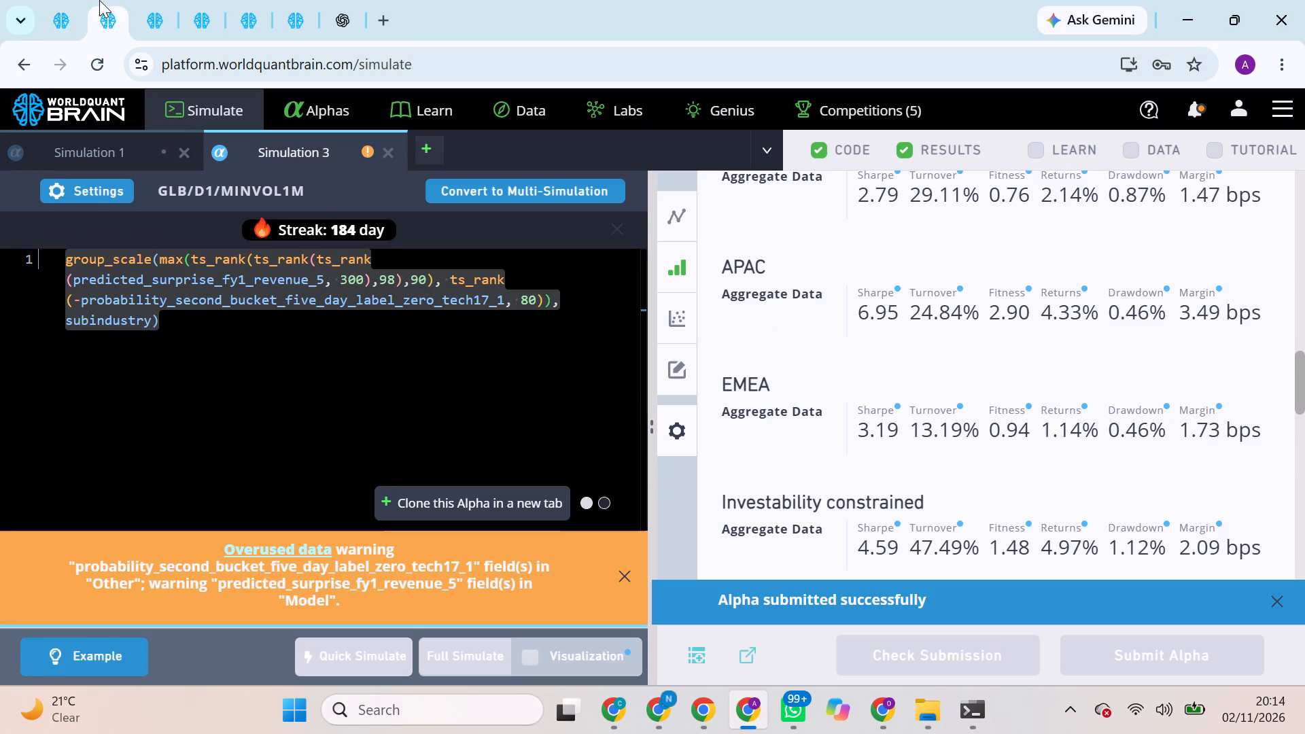
left_click(141, 7)
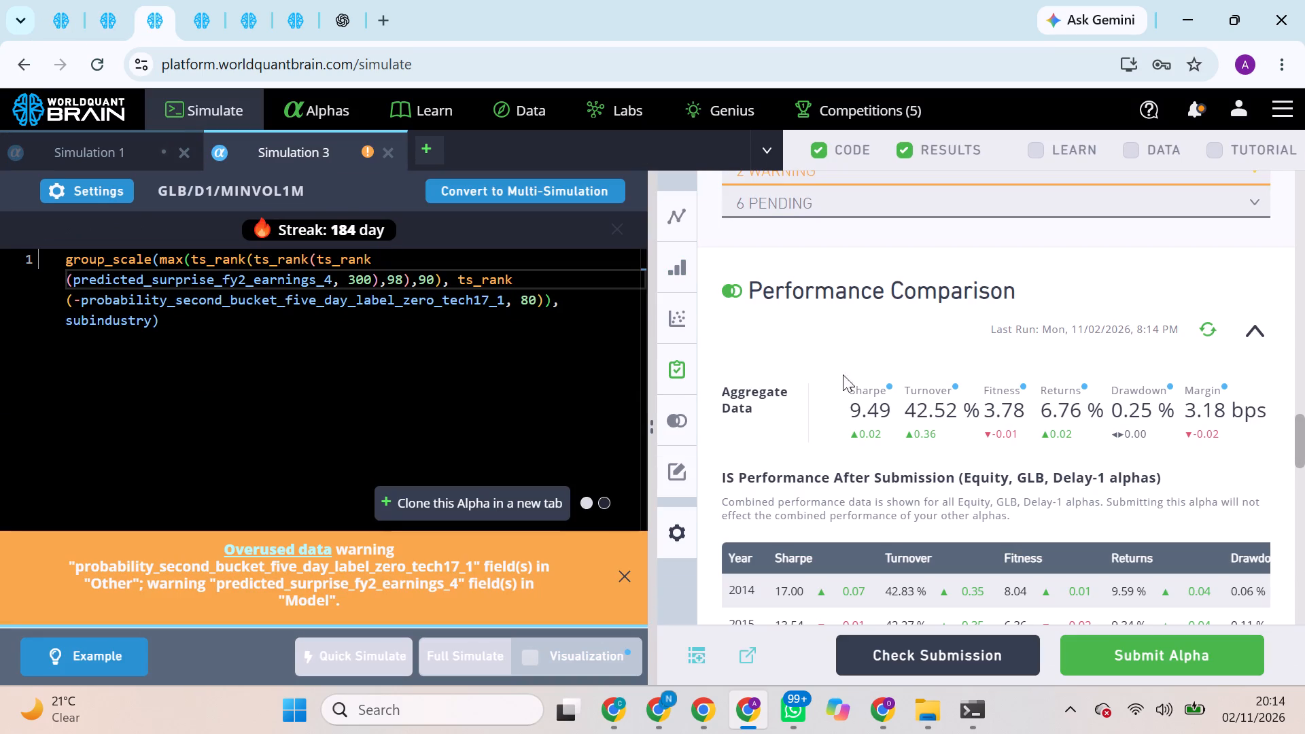
scroll(901, 269, "down", 1)
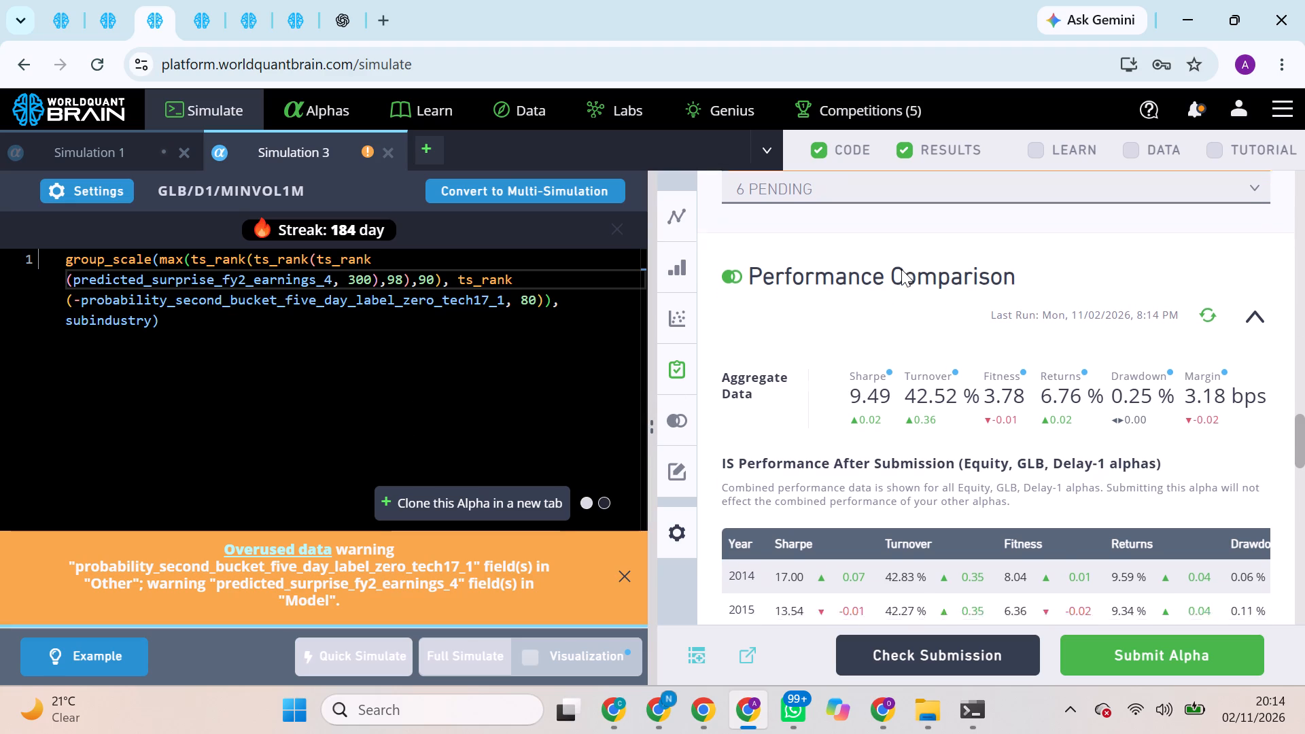
scroll(901, 269, "down", 1)
right_click(901, 269)
scroll(901, 269, "down", 1)
scroll(802, 479, "down", 1)
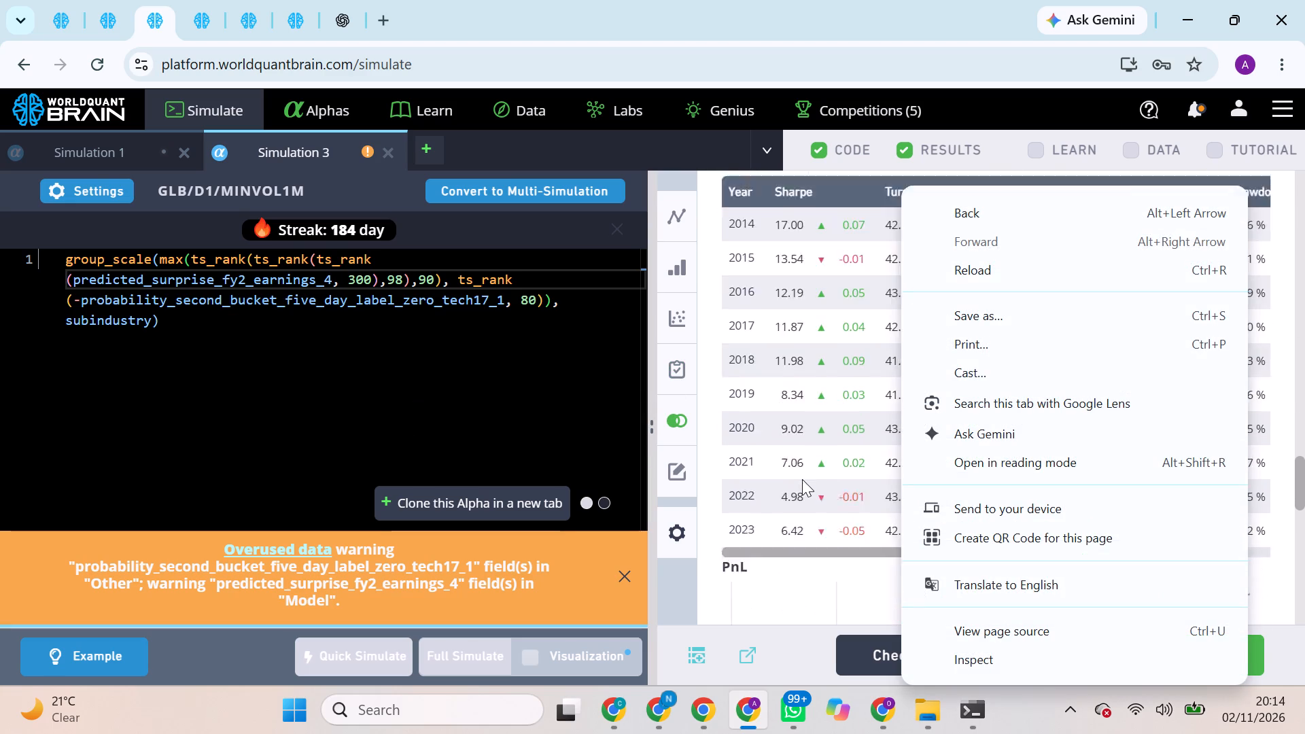
scroll(802, 479, "down", 1)
left_click(573, 416)
scroll(882, 484, "down", 1)
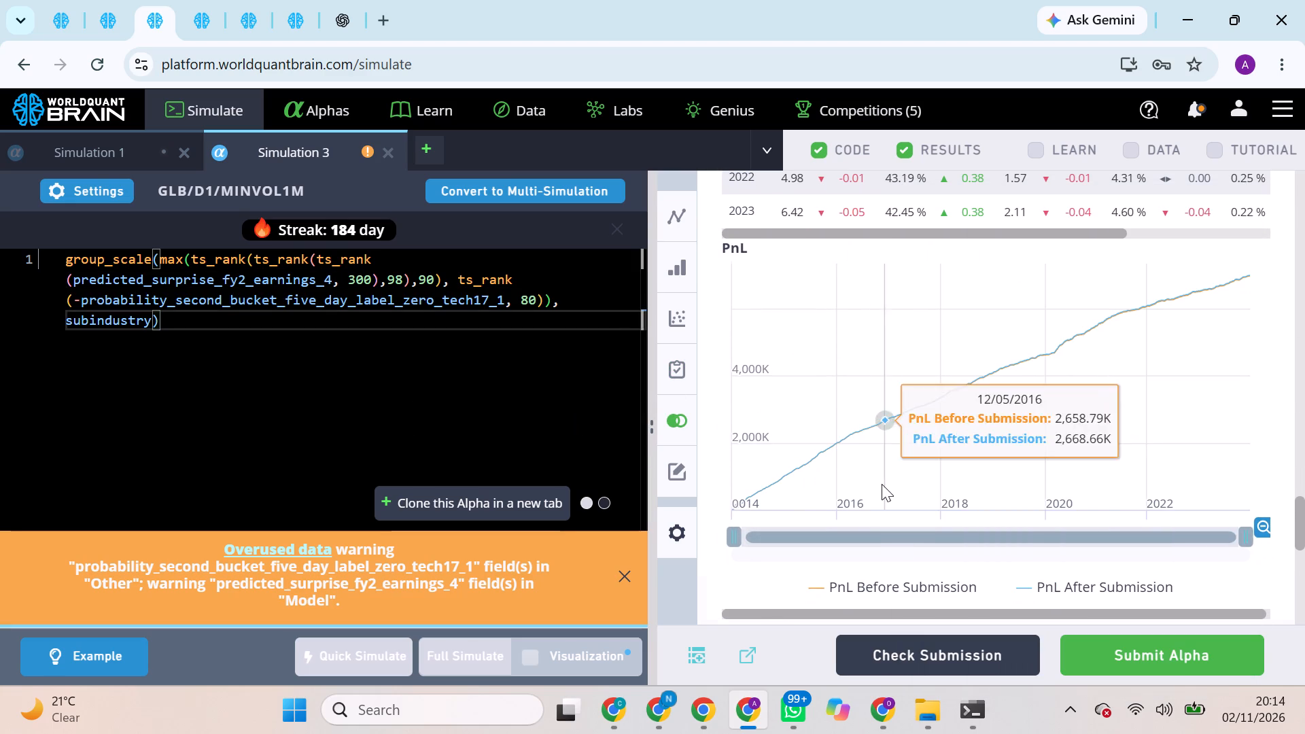
scroll(882, 484, "down", 2)
left_click(1152, 295)
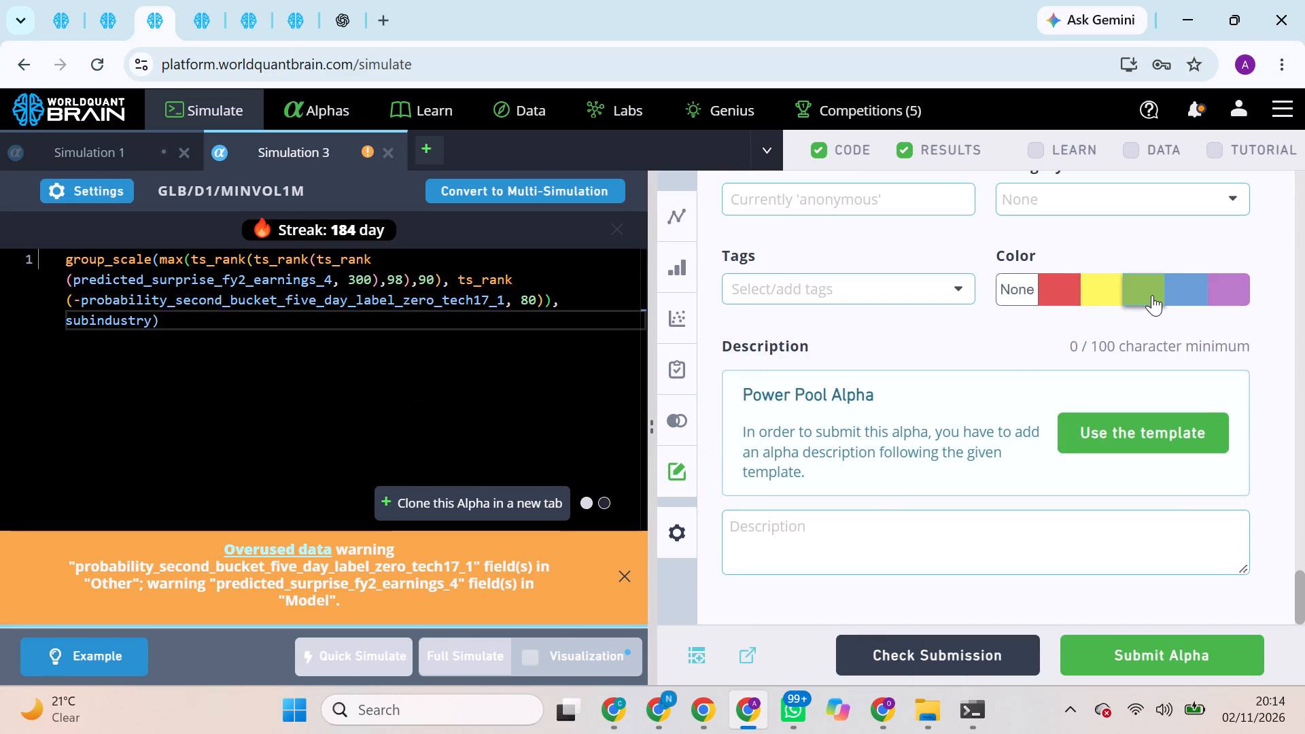
Dismiss the tutorial checks and run the Prod Correlation check for the GLB/D1/MINVOL1M alpha using predicted_surprise_fy2_ebitda_5.
left_click(191, 2)
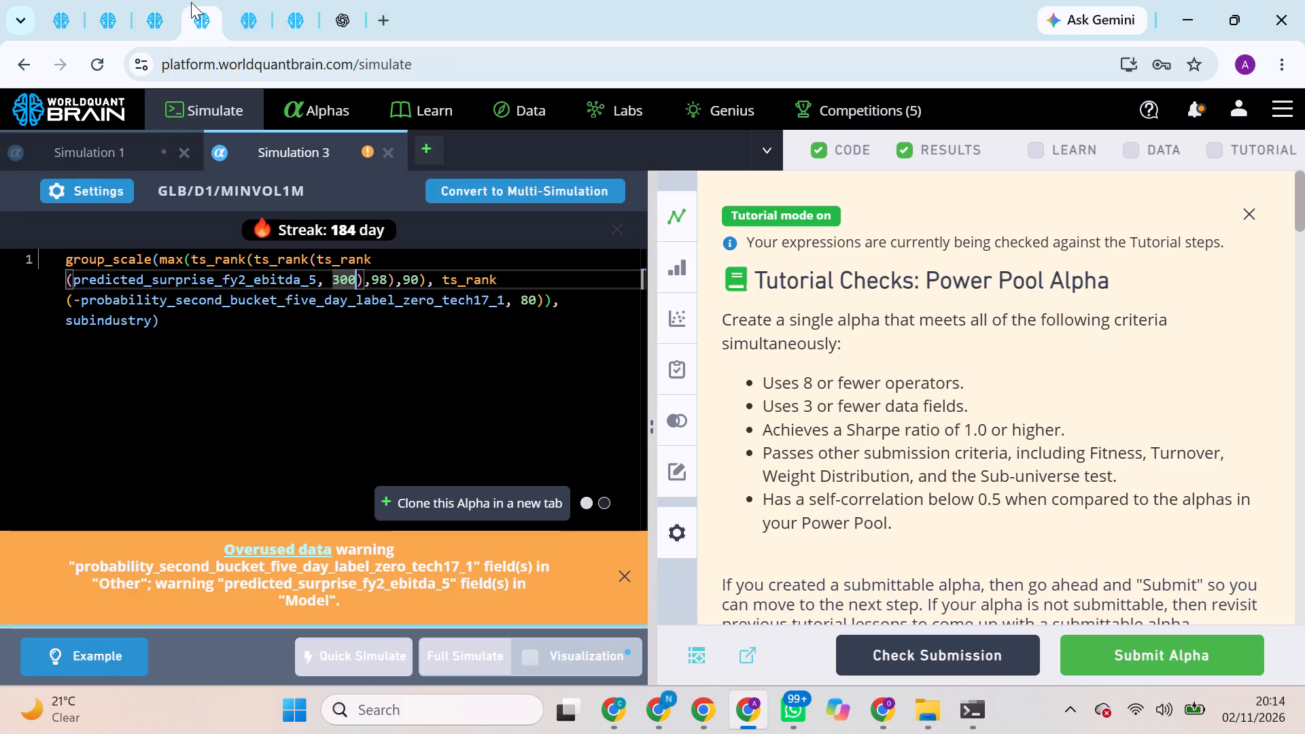
left_click(1247, 211)
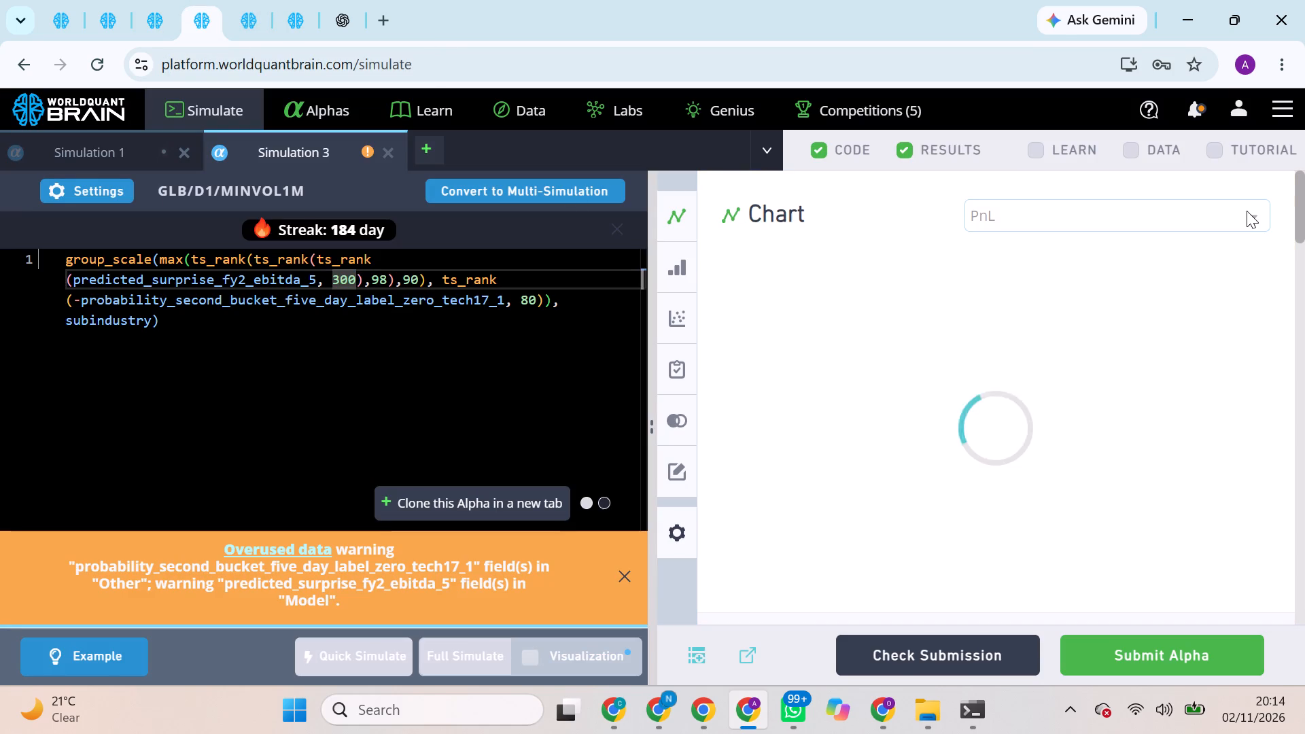
scroll(1058, 430, "down", 5)
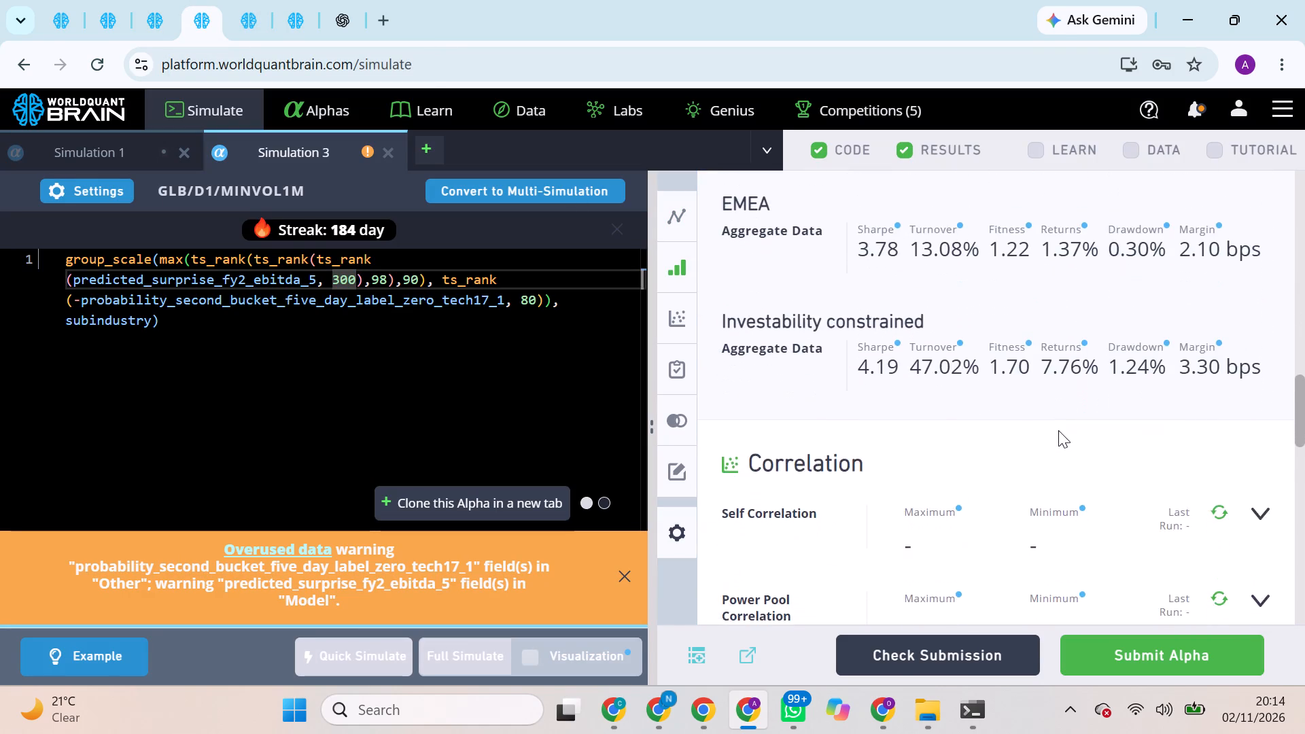
scroll(1058, 430, "down", 2)
scroll(1058, 430, "up", 1)
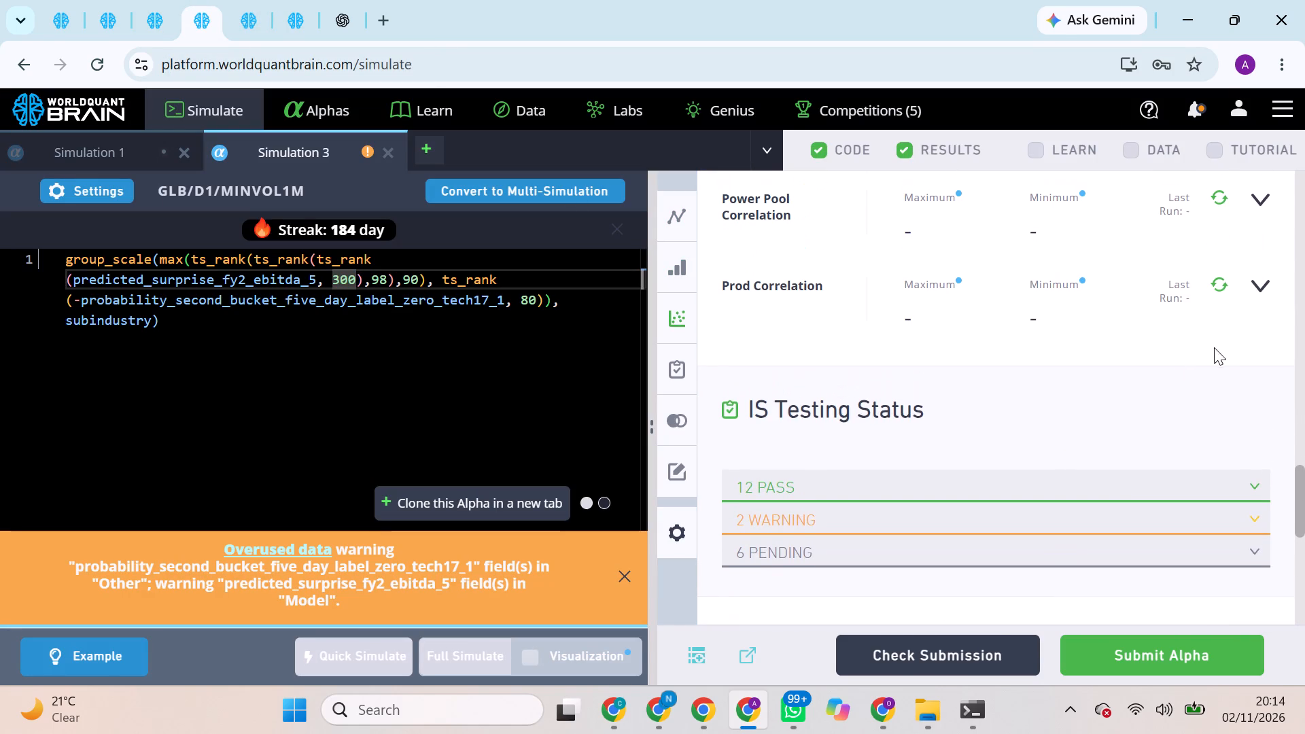
left_click(1225, 286)
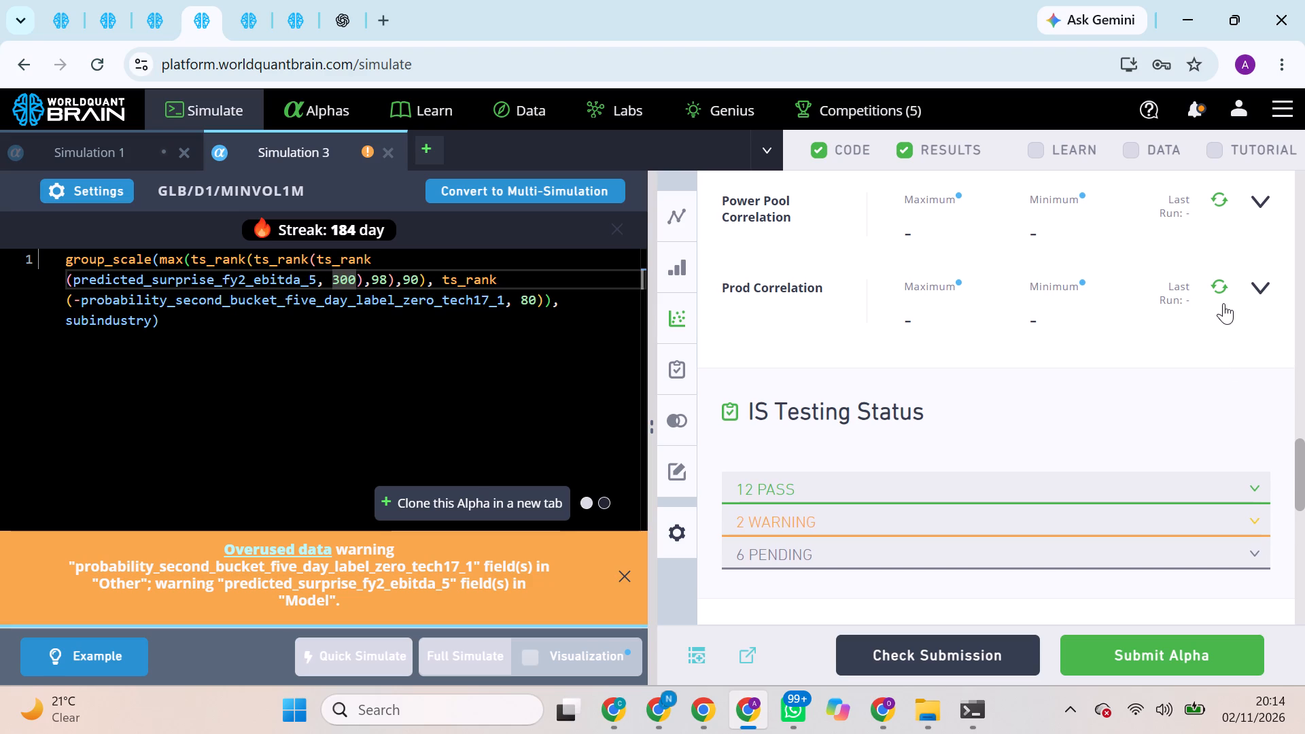
left_click(1225, 285)
Dismiss the tutorial checks and run the Prod Correlation check for the GLB/D1/MINVOL1M alpha using predicted_surprise_fy2_ebitda_7.
left_click(231, 0)
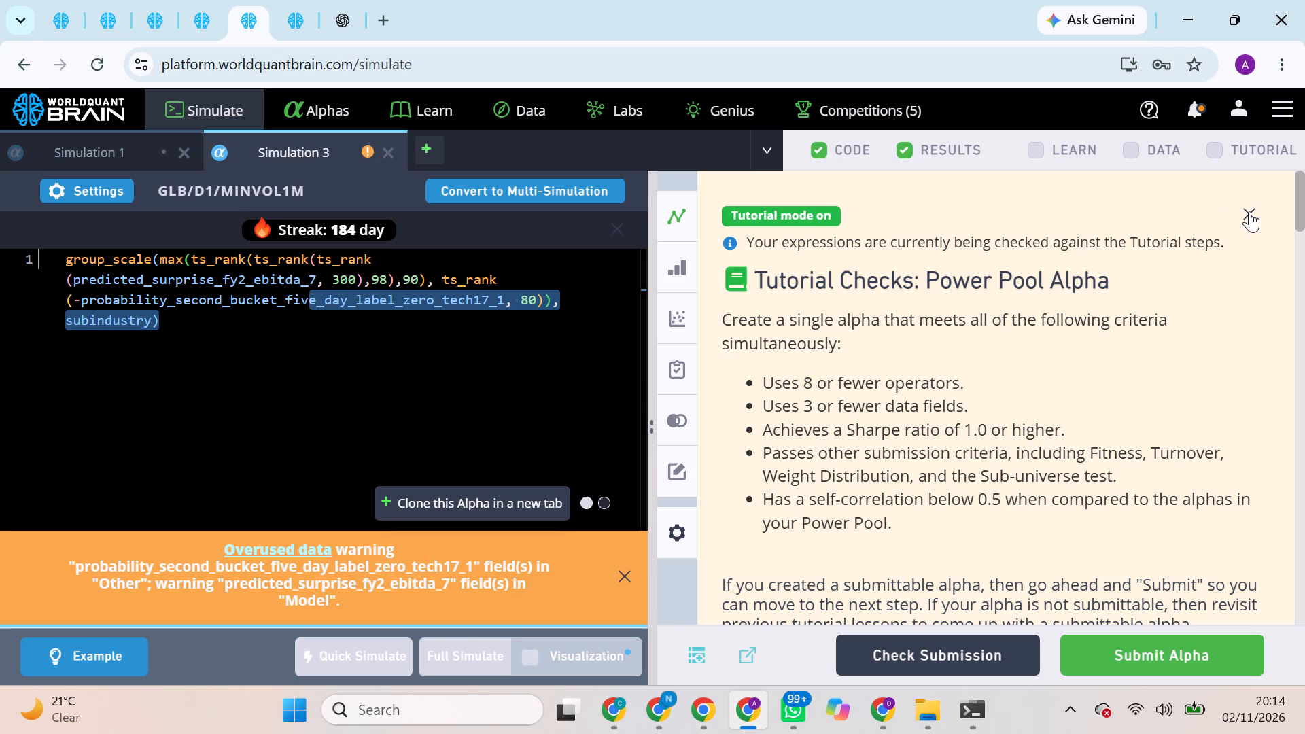
left_click(1249, 211)
scroll(1146, 382, "down", 3)
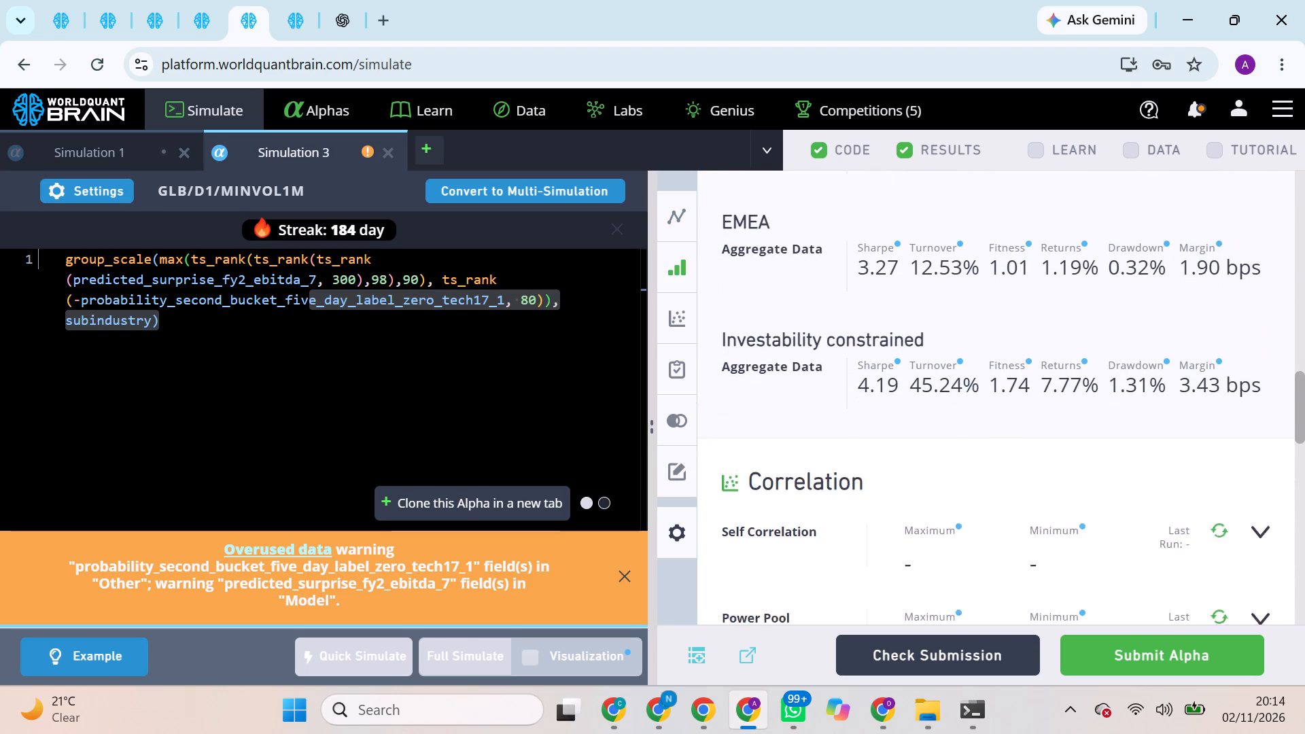
scroll(1146, 382, "down", 3)
left_click(1221, 483)
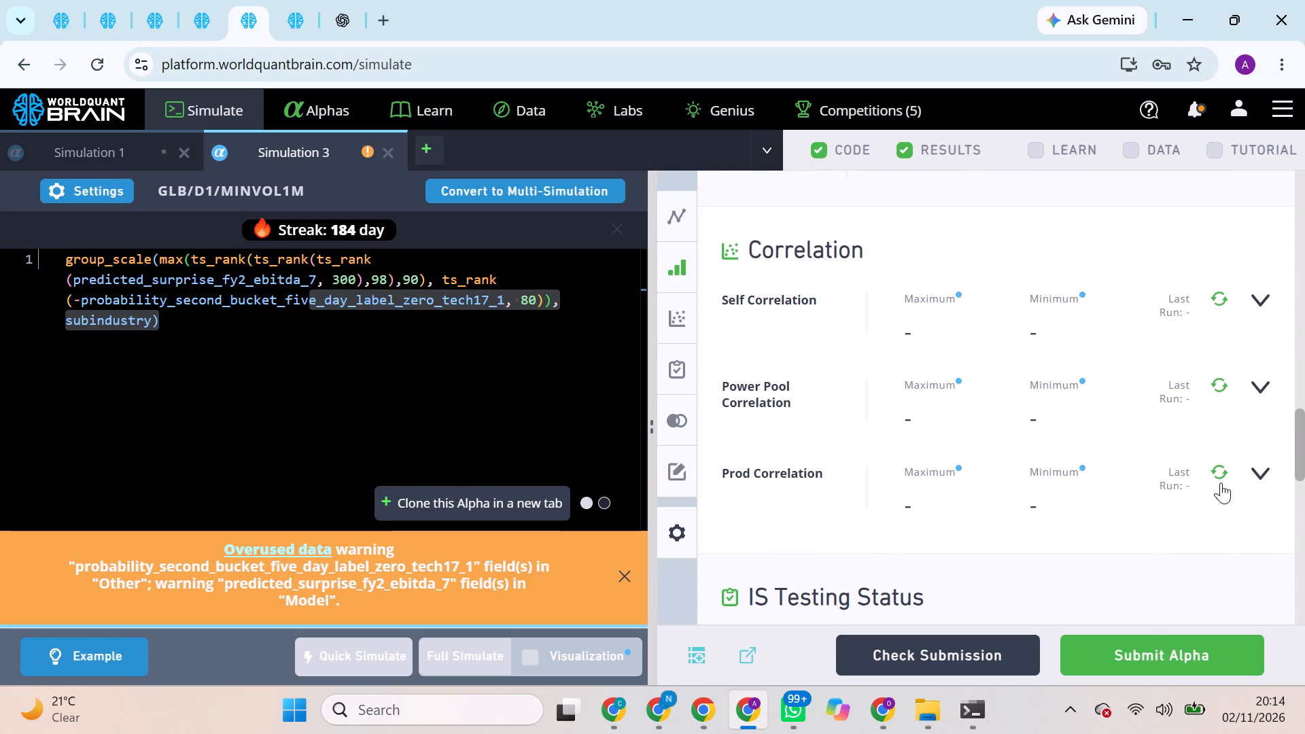
left_click(1221, 474)
Swap the field in the submitted GLB/D1/MINVOL1M predicted_surprise_fy1_revenue_5 alpha for predicted_surprise_pct_fq1_earnings from the predictive_starmine dataset and run a full simulation.
left_click(297, 0)
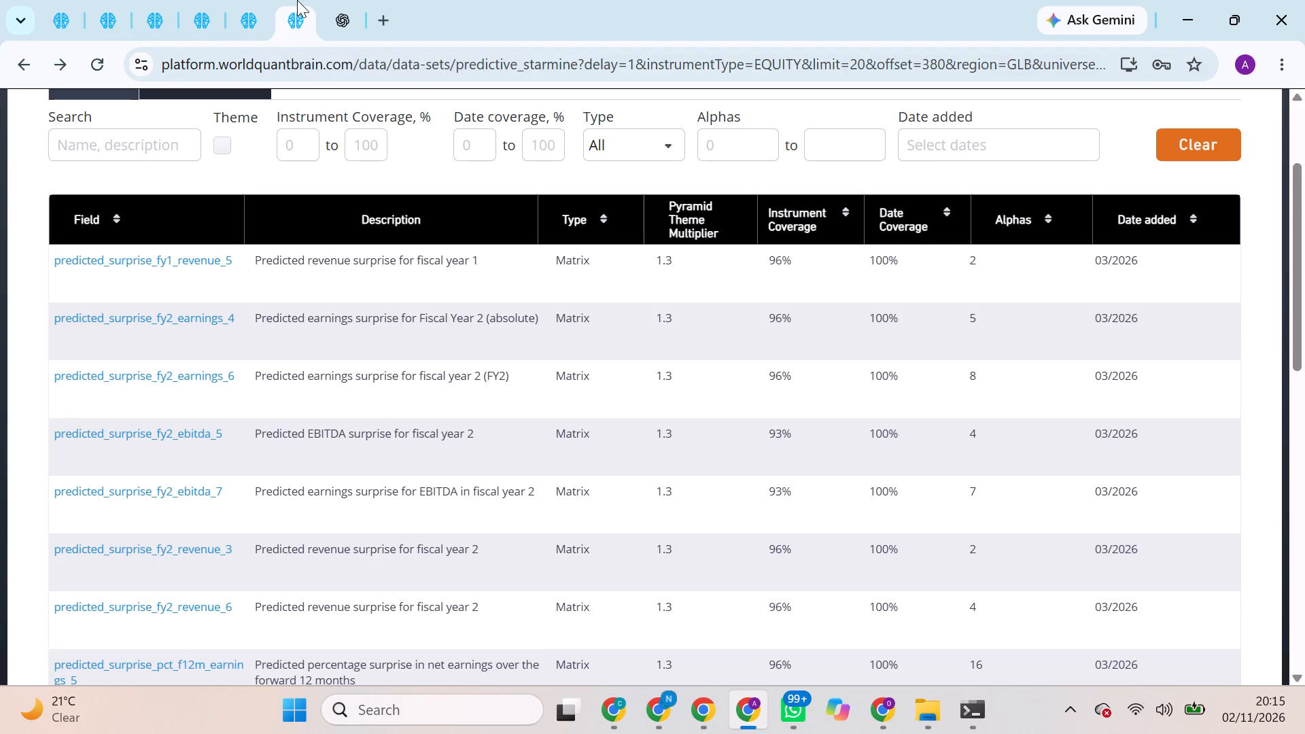
scroll(152, 418, "down", 3)
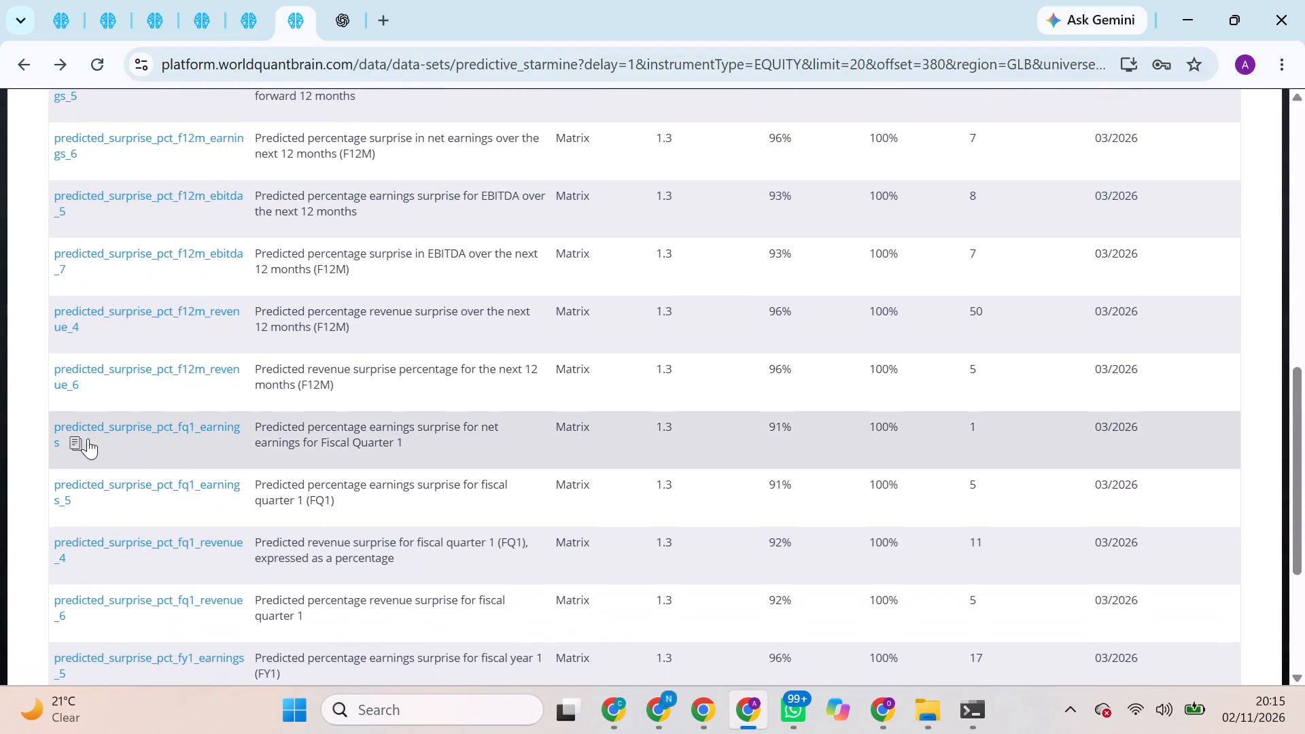
left_click(83, 443)
left_click(80, 3)
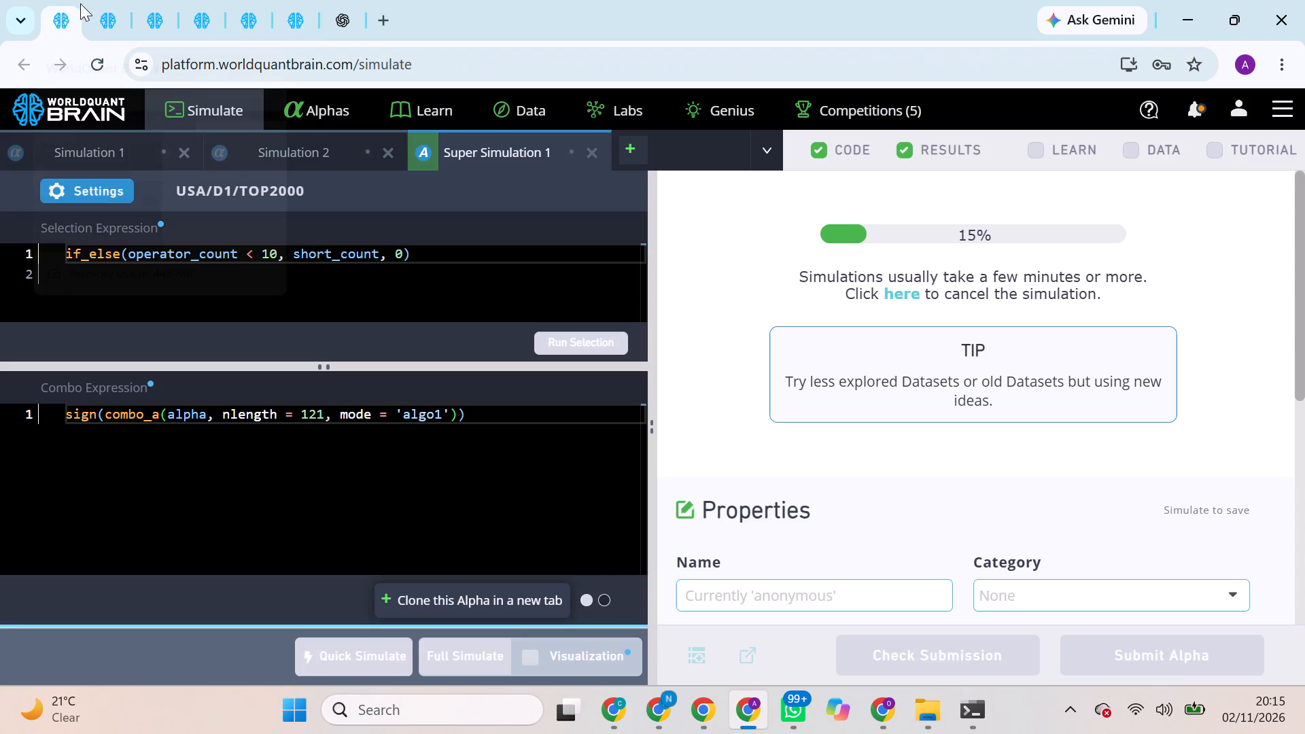
left_click(130, 9)
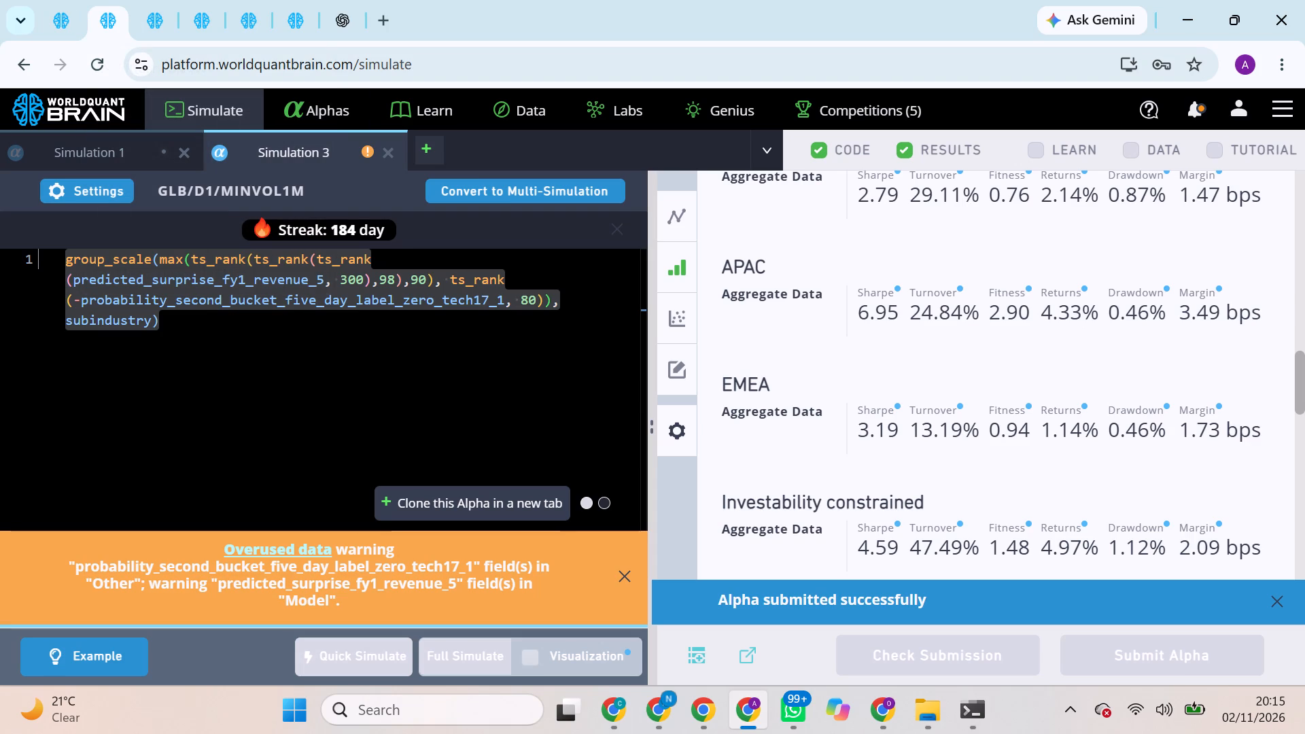
double_click(288, 277)
key("ctrl+v")
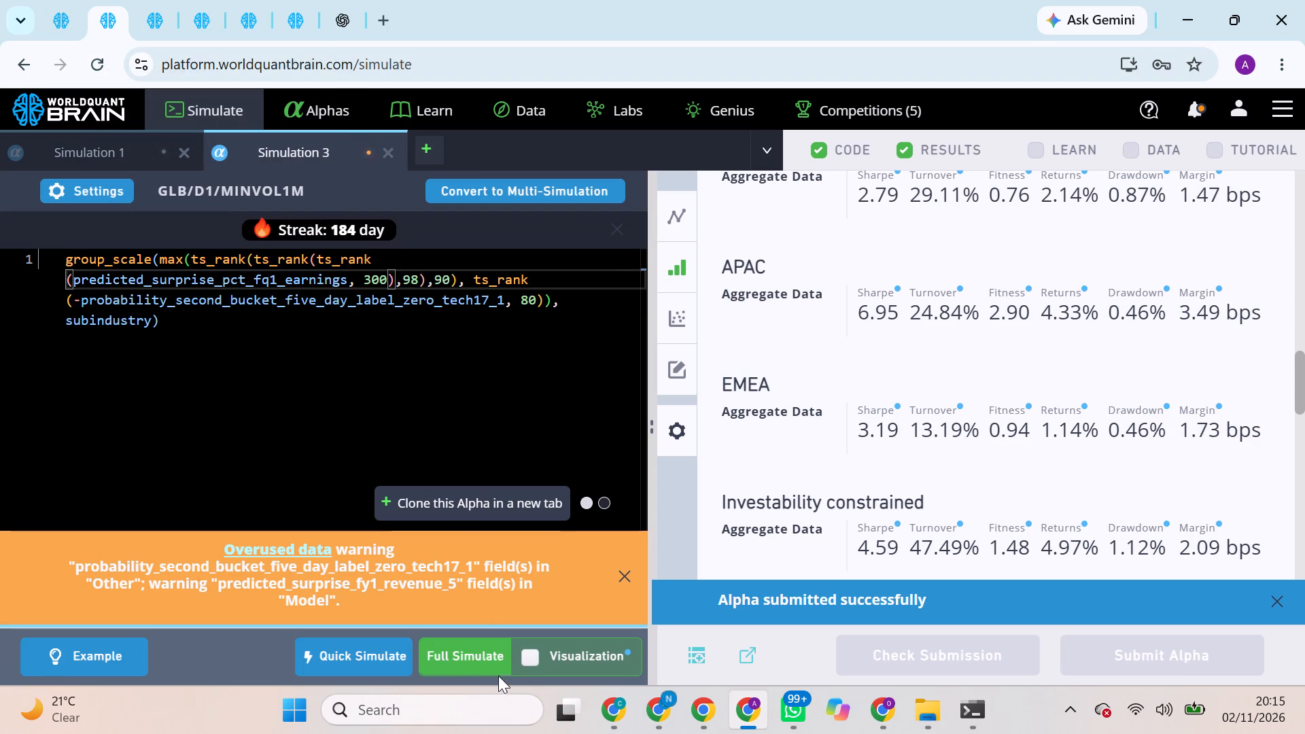
left_click(469, 671)
Swap the predicted field in the predicted_surprise_fy2_earnings_4 alpha for predicted_surprise_pct_fy1_earnings_7 from the dataset and run a full simulation.
left_click(163, 0)
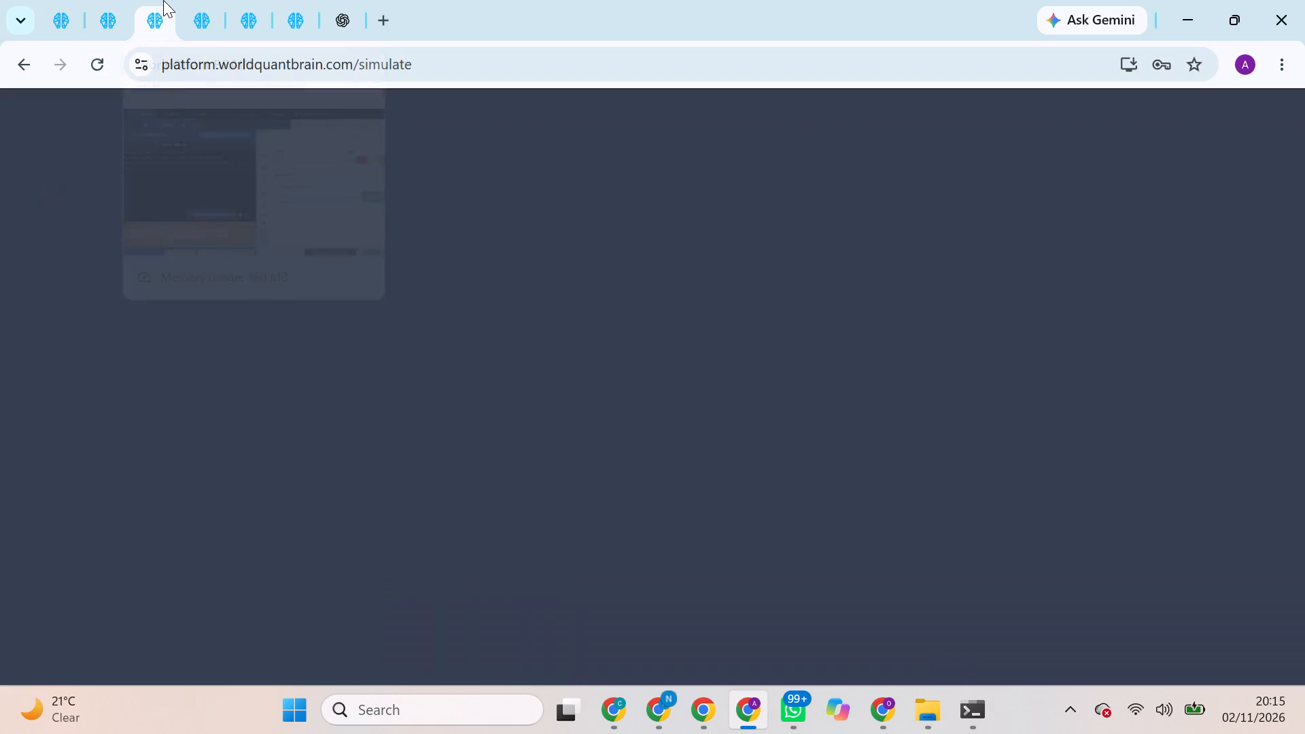
scroll(400, 343, "up", 1)
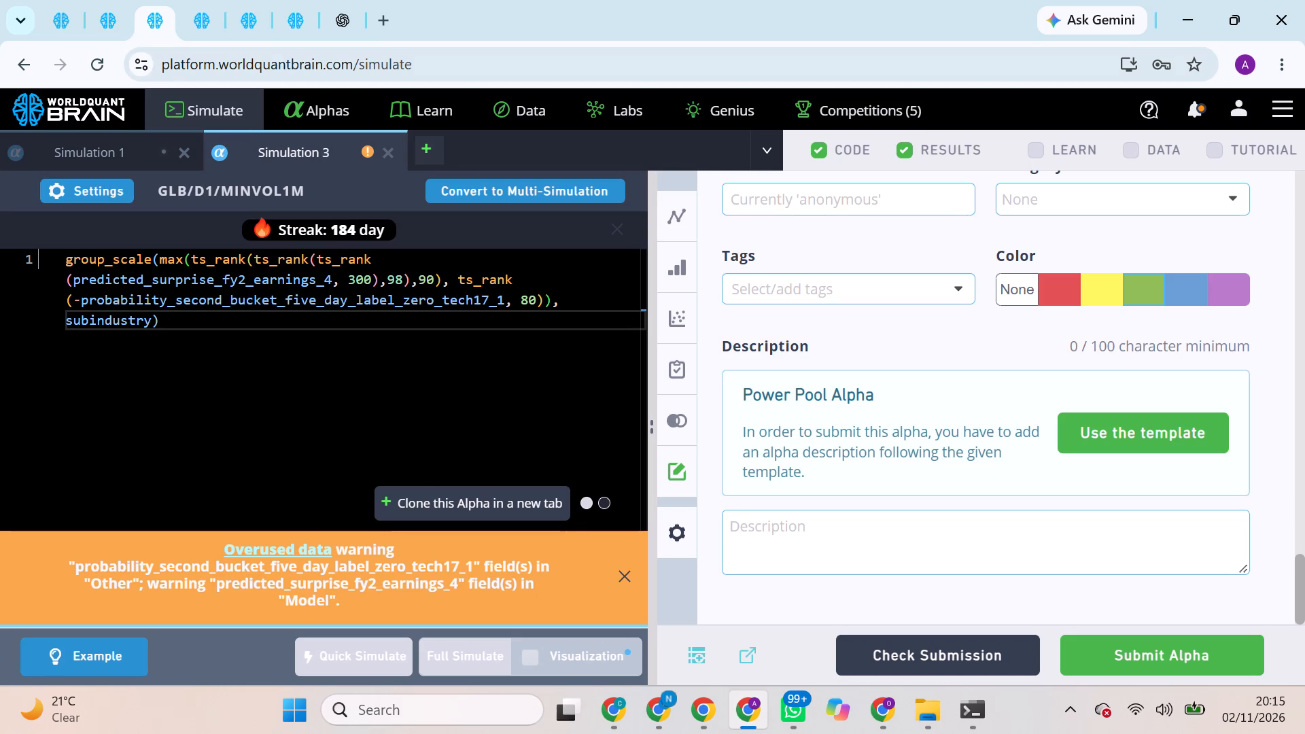
left_click(289, 10)
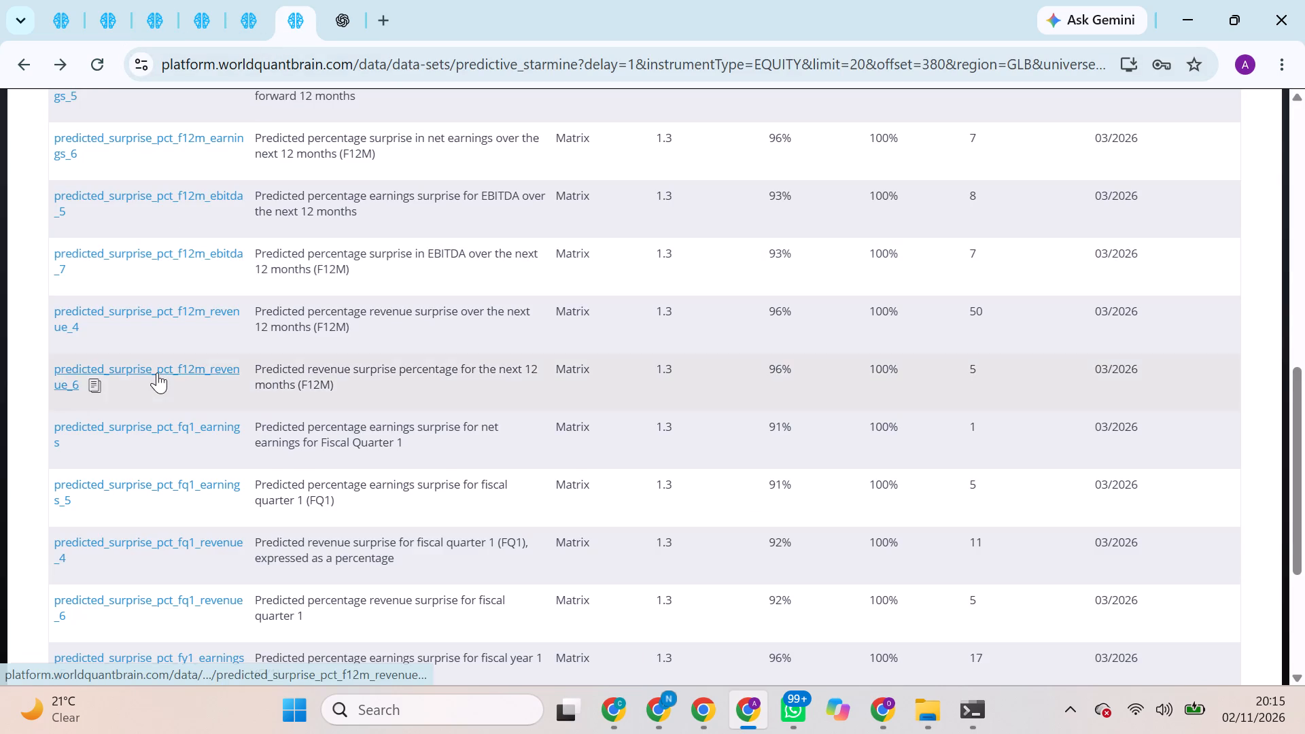
scroll(157, 372, "down", 2)
left_click(84, 472)
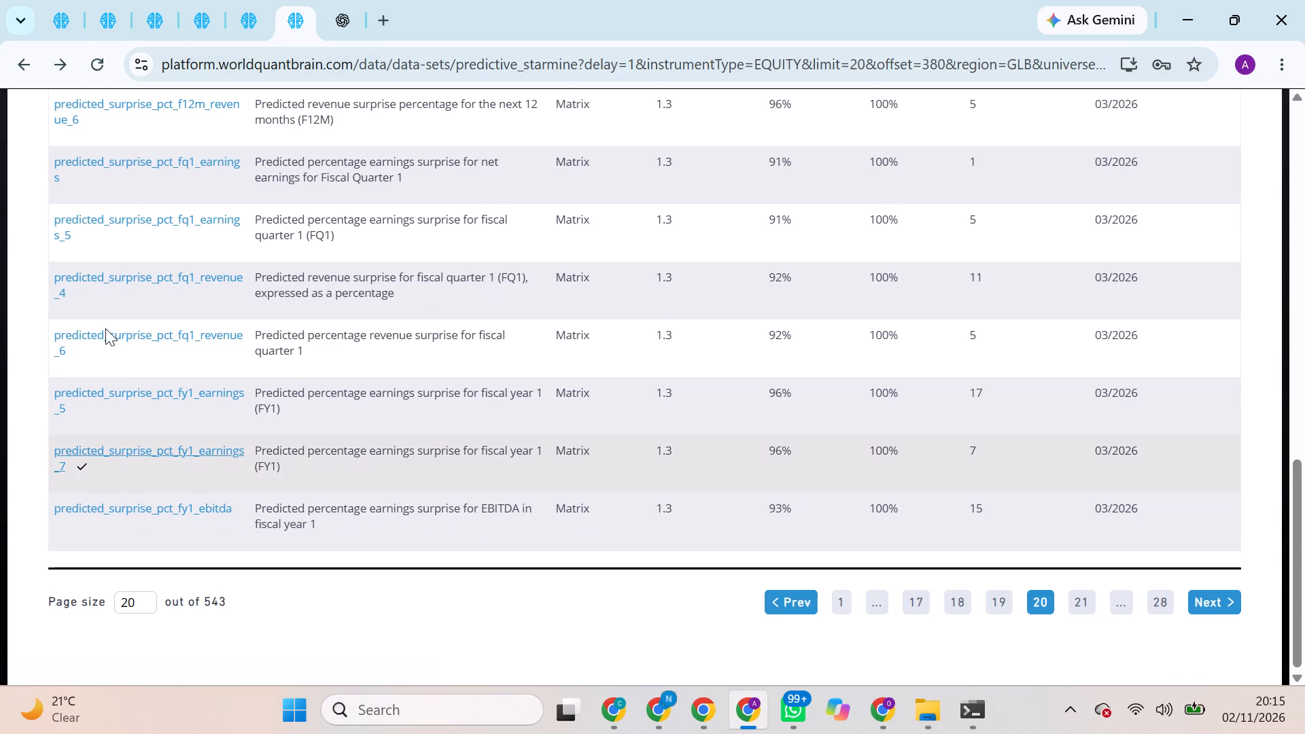
left_click(74, 3)
left_click(105, 1)
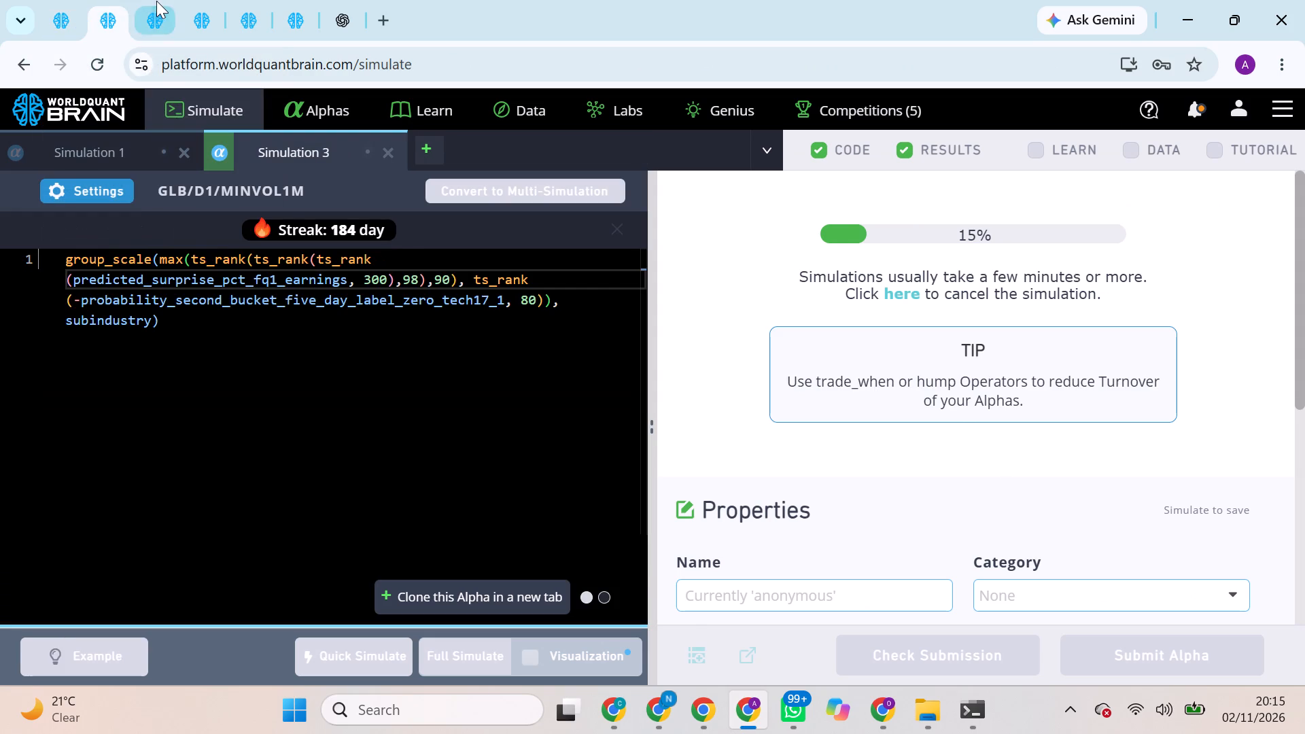
left_click(156, 1)
double_click(285, 285)
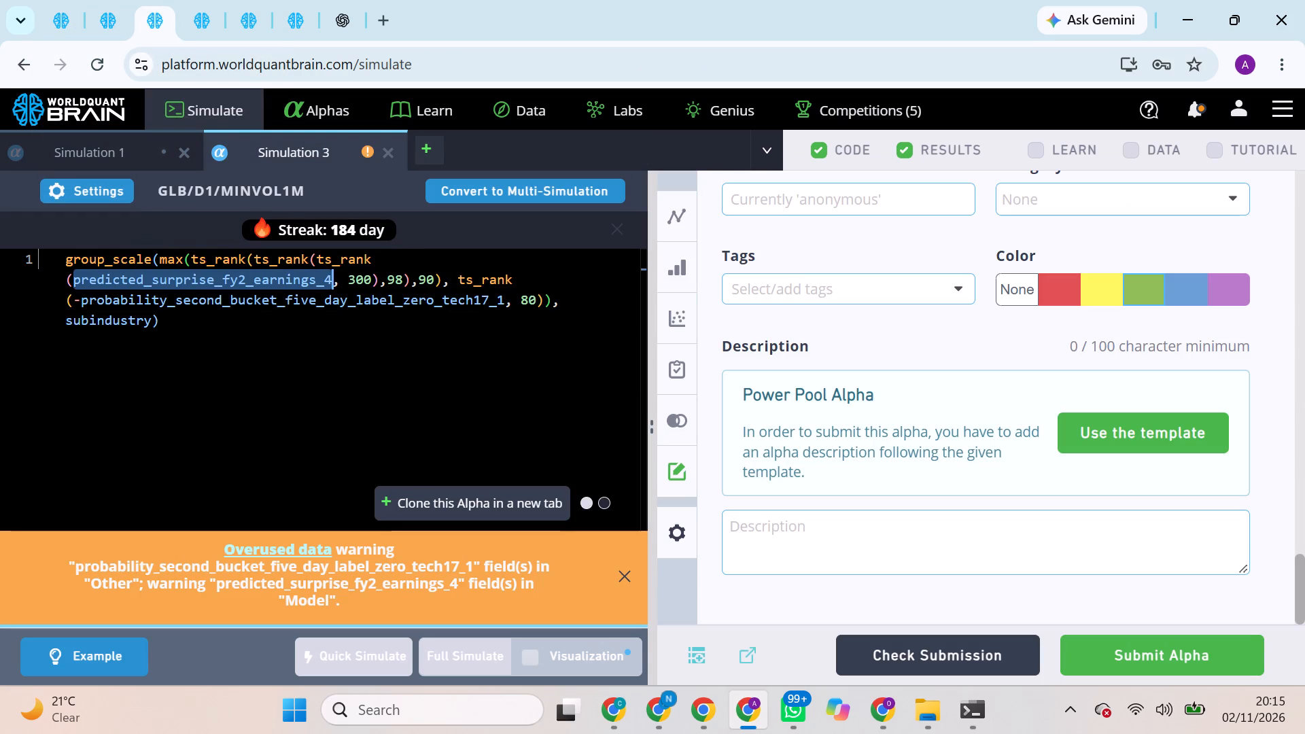
key("ctrl+v")
left_click(436, 642)
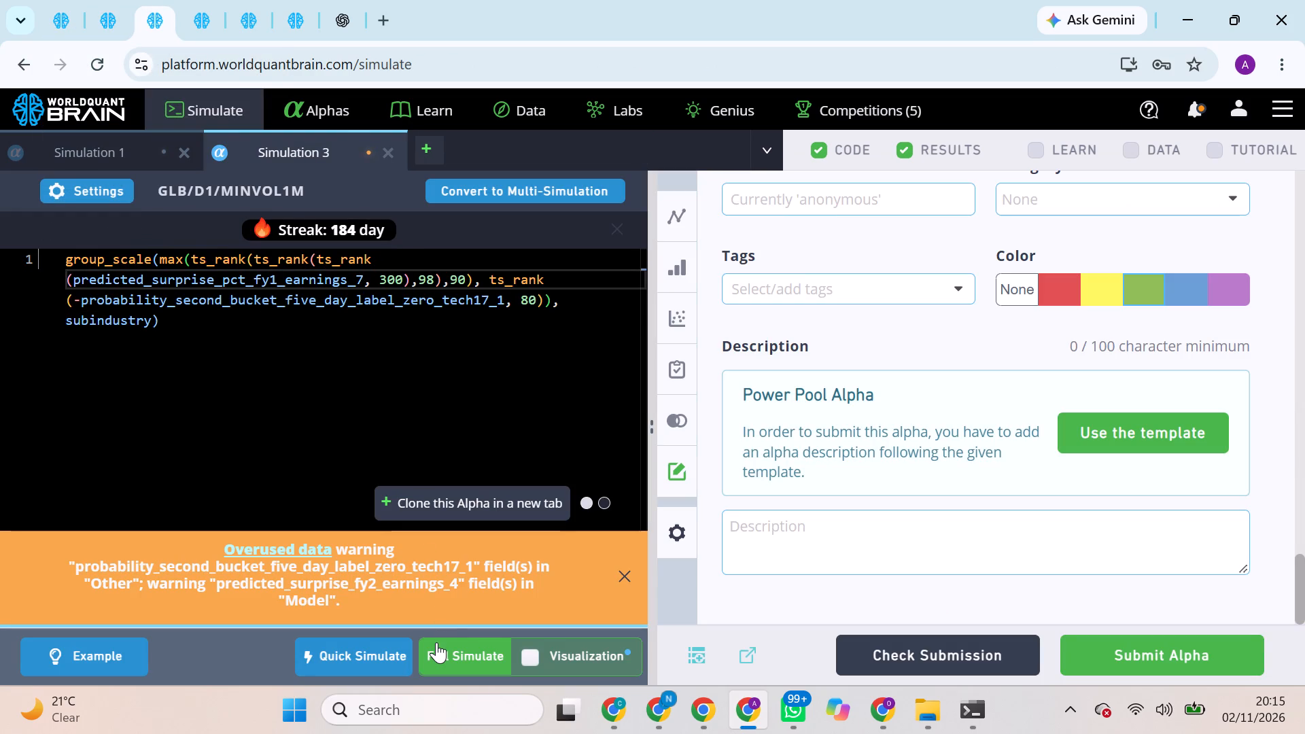
Review the two EBITDA alphas' Prod Correlations, set the predicted field in the predicted_surprise_fy2_ebitda_7 alpha to predicted_surprise_pct_fy1_earnings_7, and run a full simulation.
left_click(201, 2)
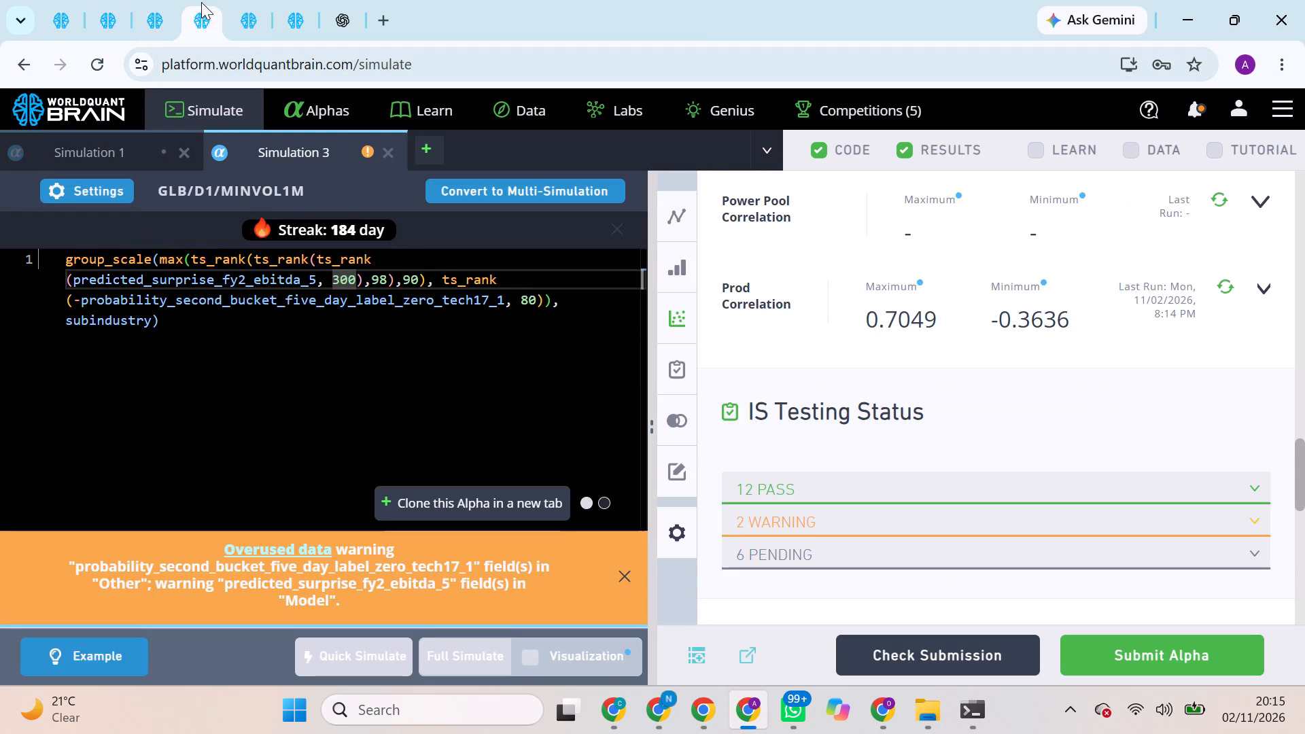
left_click(254, 24)
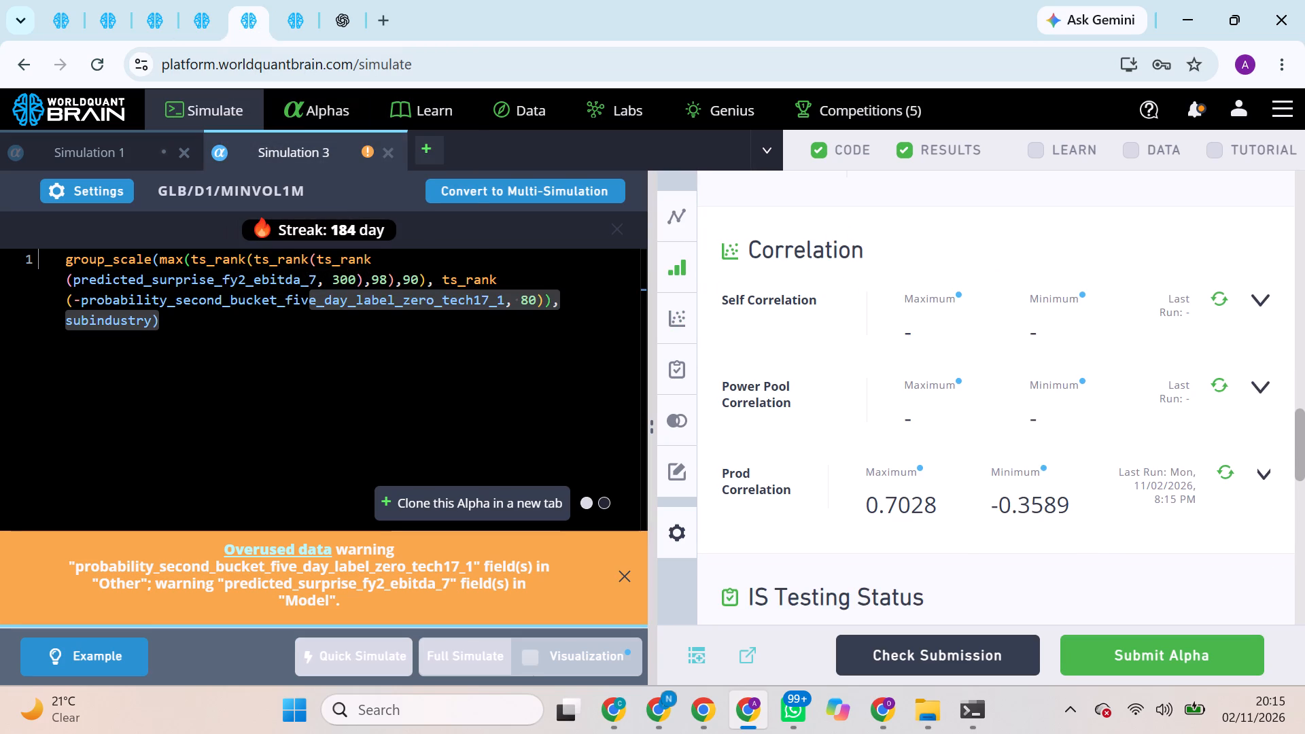
left_click(292, 0)
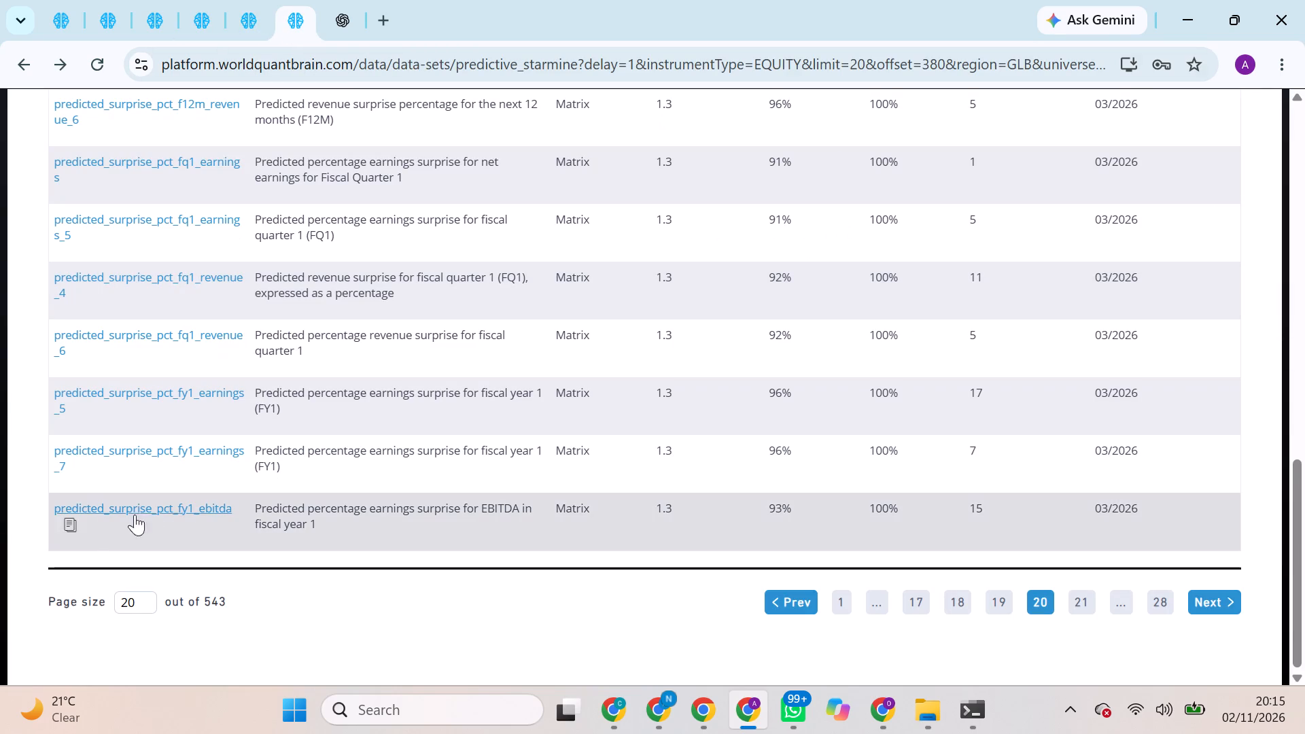
left_click(87, 471)
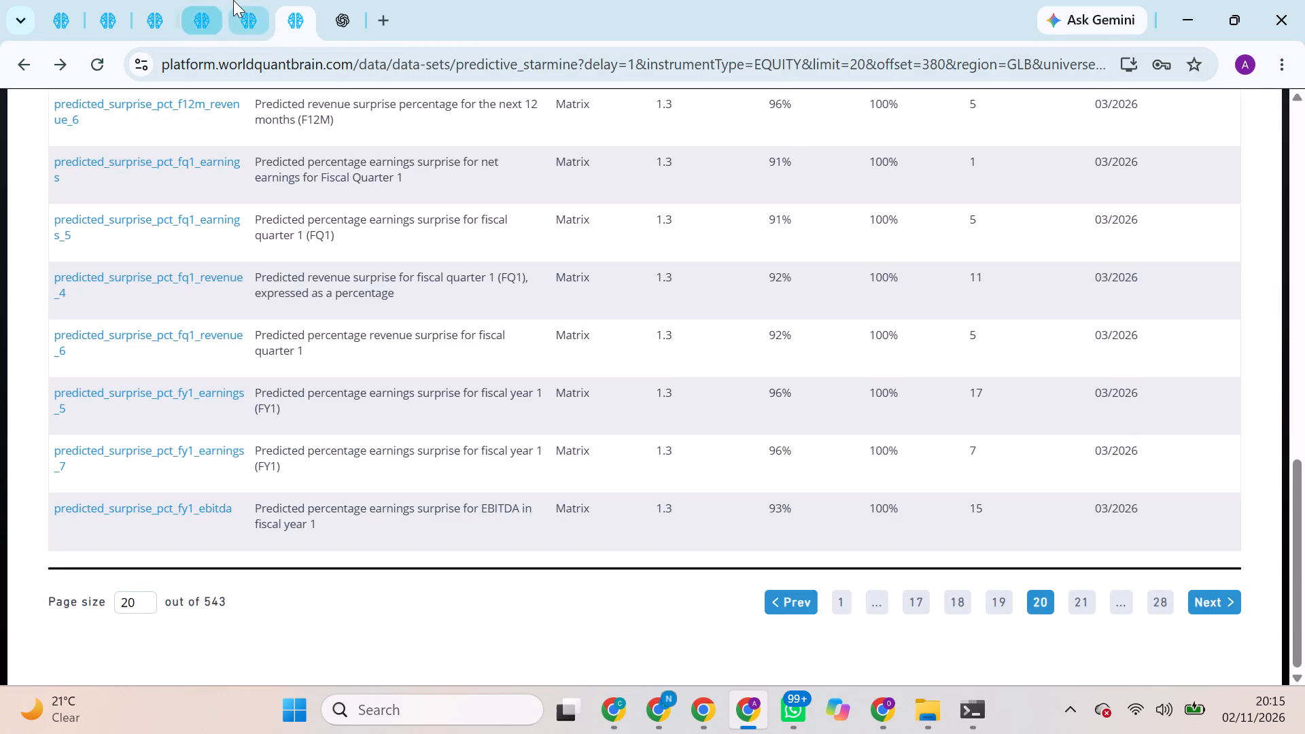
left_click(233, 0)
double_click(280, 282)
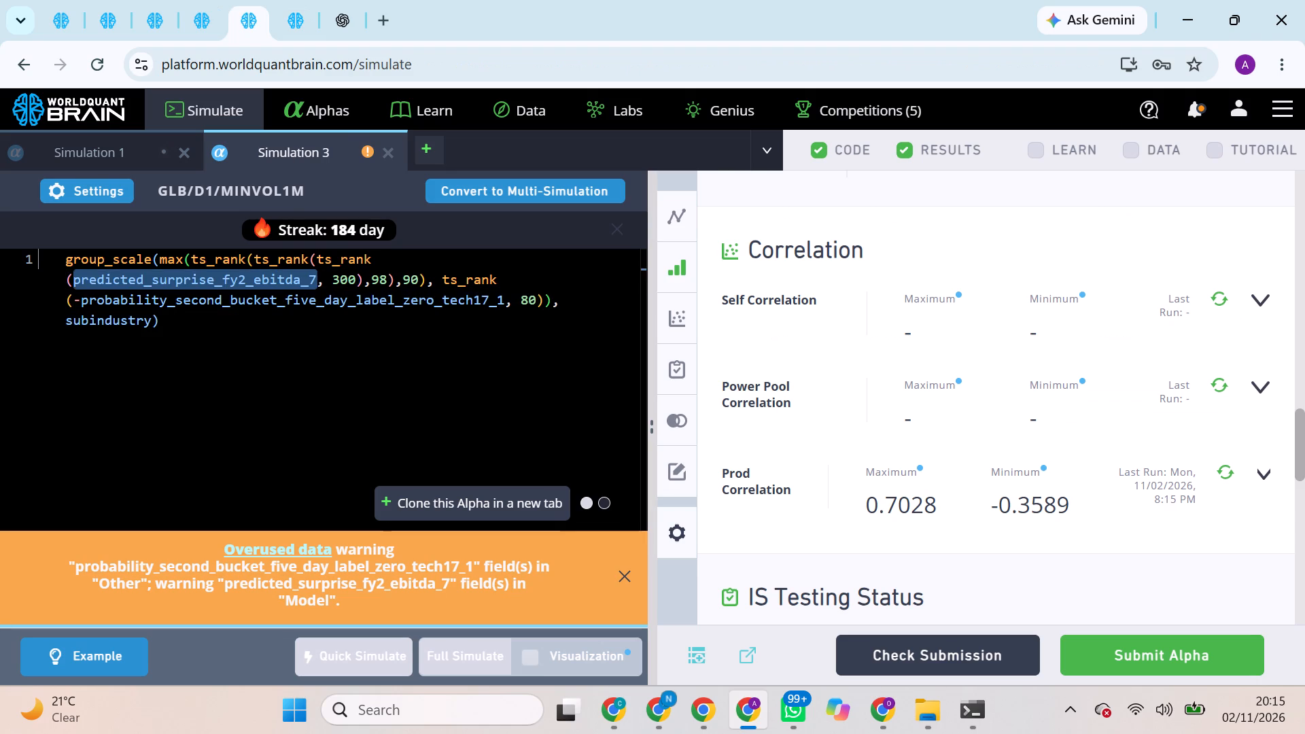
key("ctrl+v")
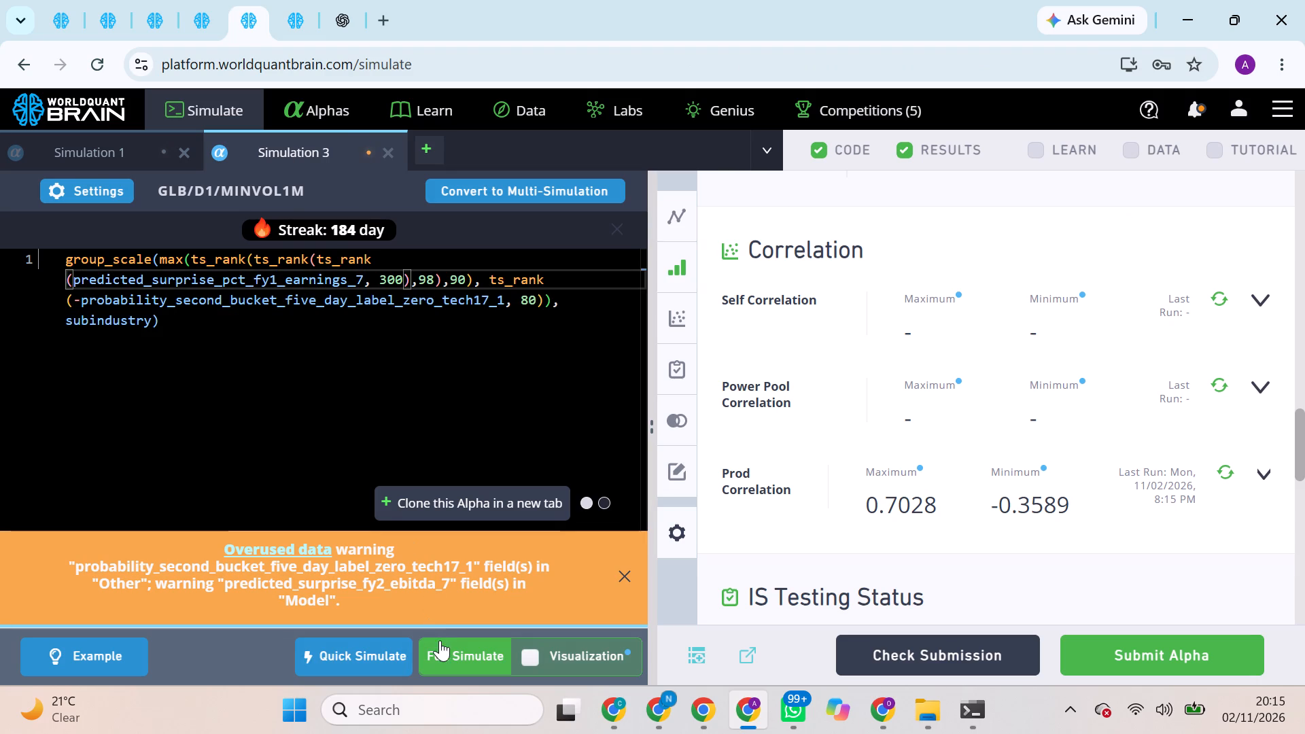
left_click(443, 647)
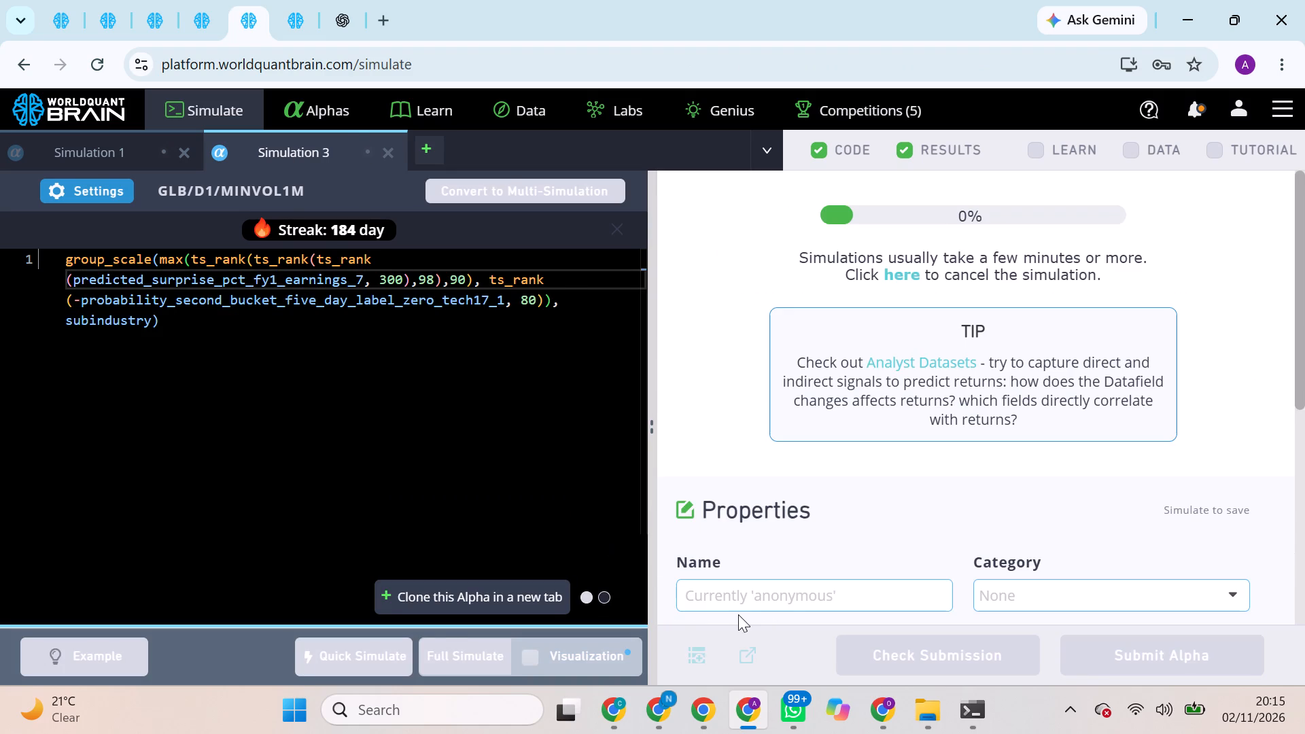
Switch to the other Chrome profile's unsubmitted alphas, open alpha ZYQKZRA3 and run its Prod Correlation check.
left_click(882, 701)
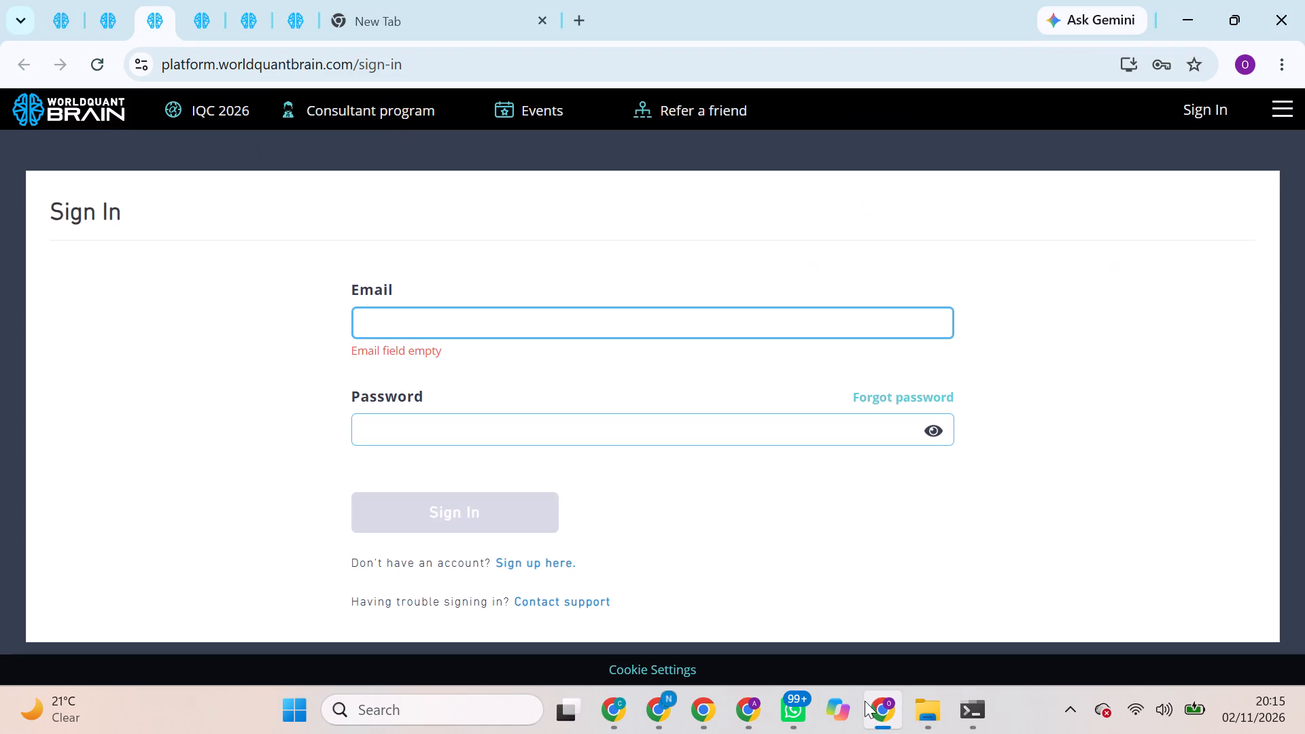
left_click(650, 714)
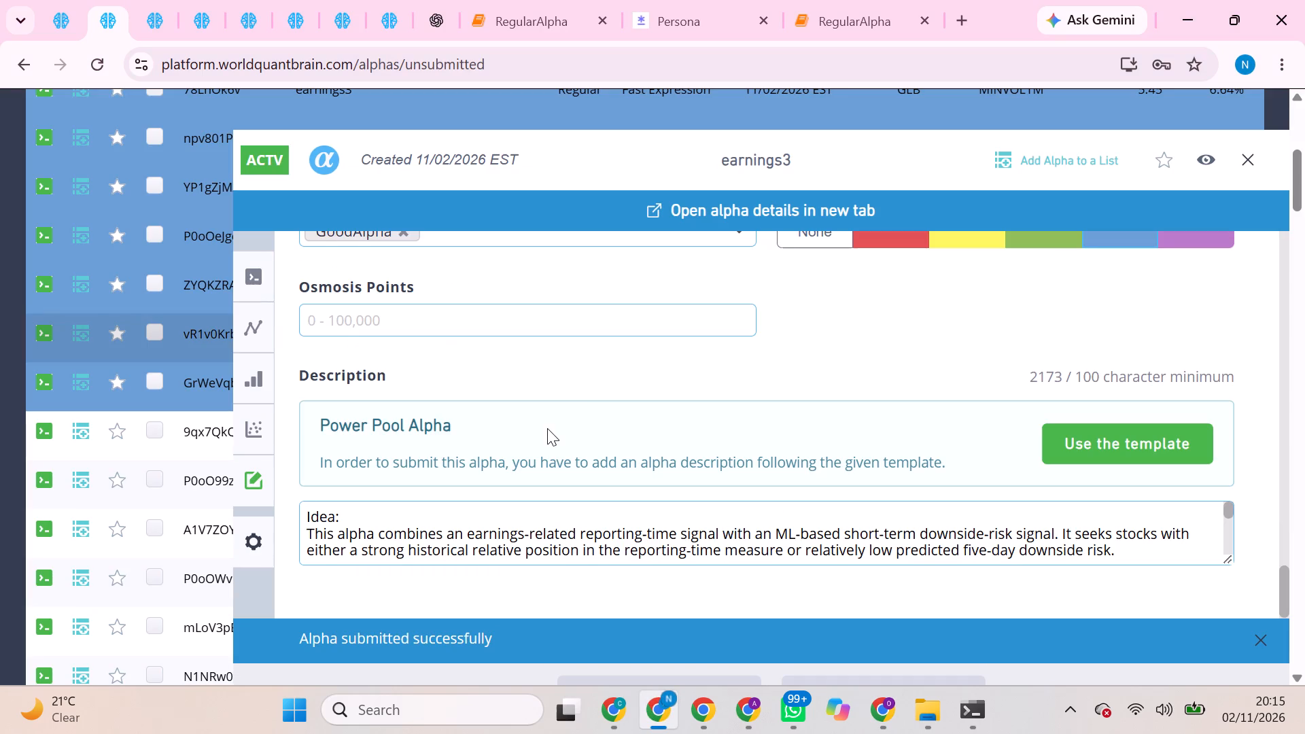
left_click(202, 281)
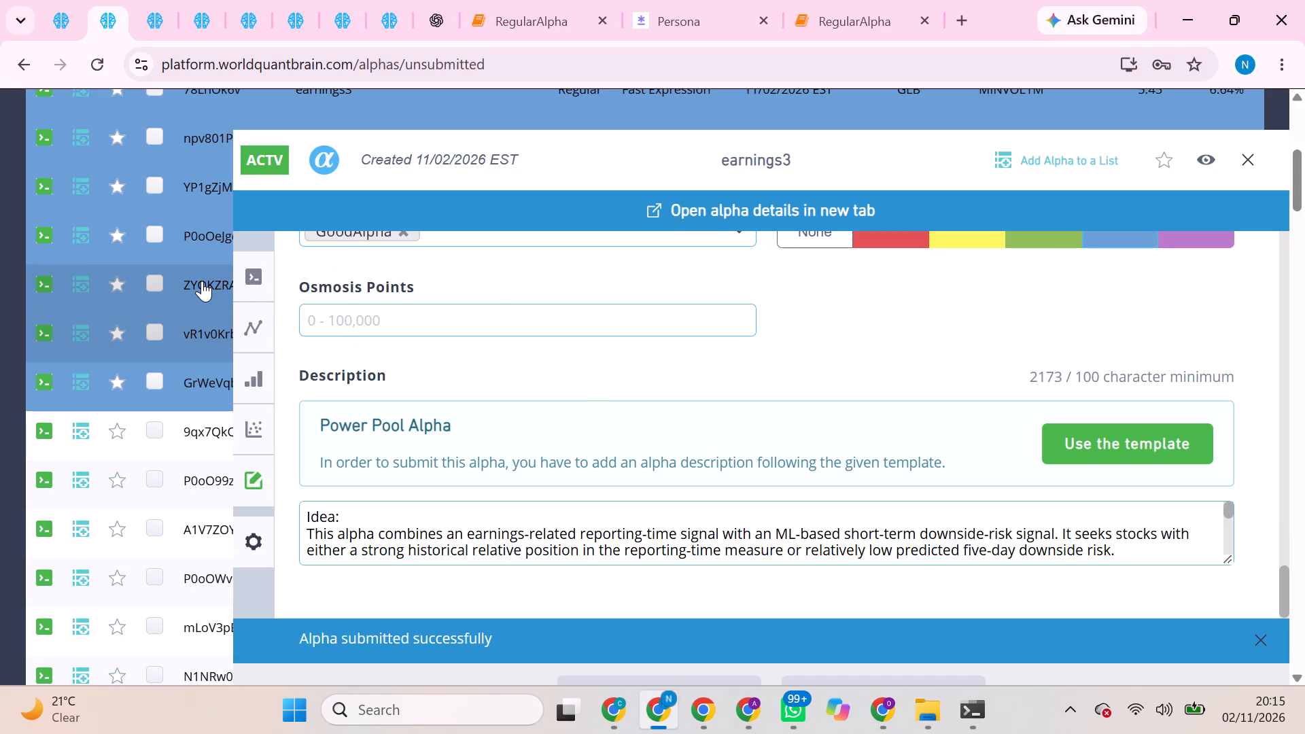
left_click(201, 280)
left_click(201, 280)
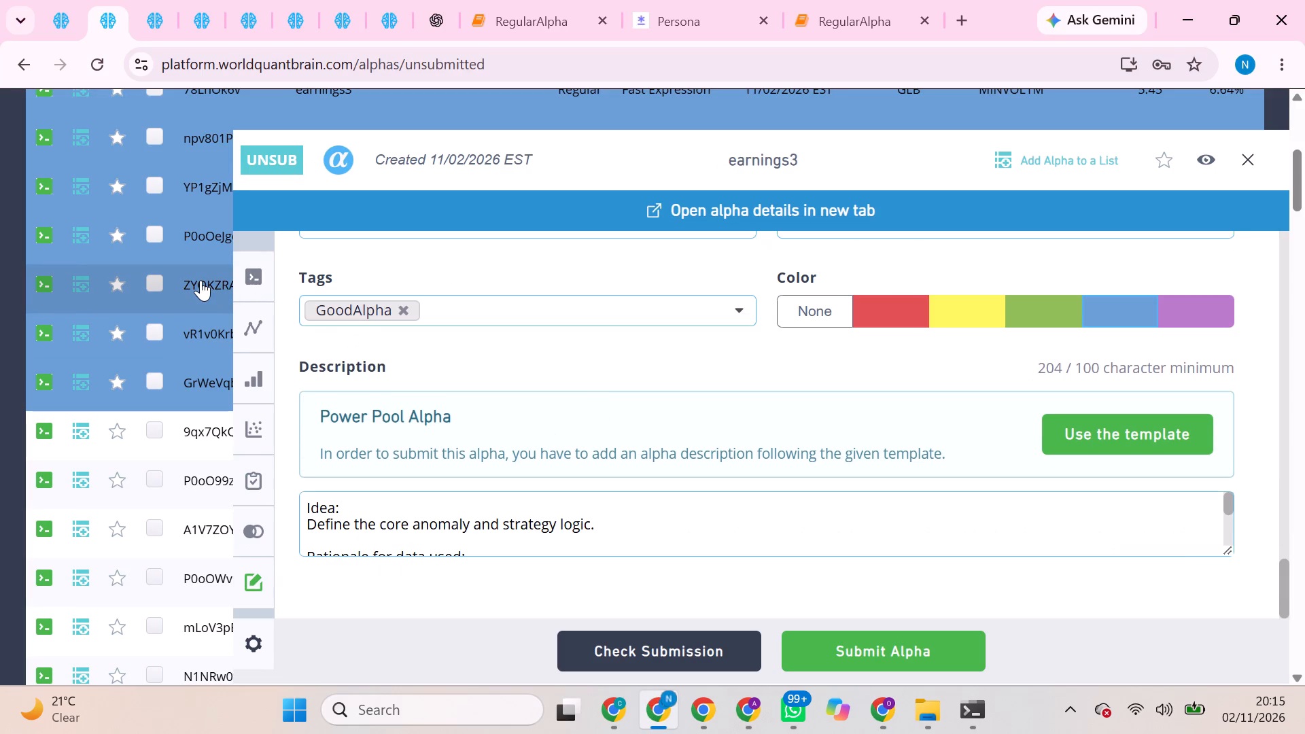
scroll(388, 326, "up", 3)
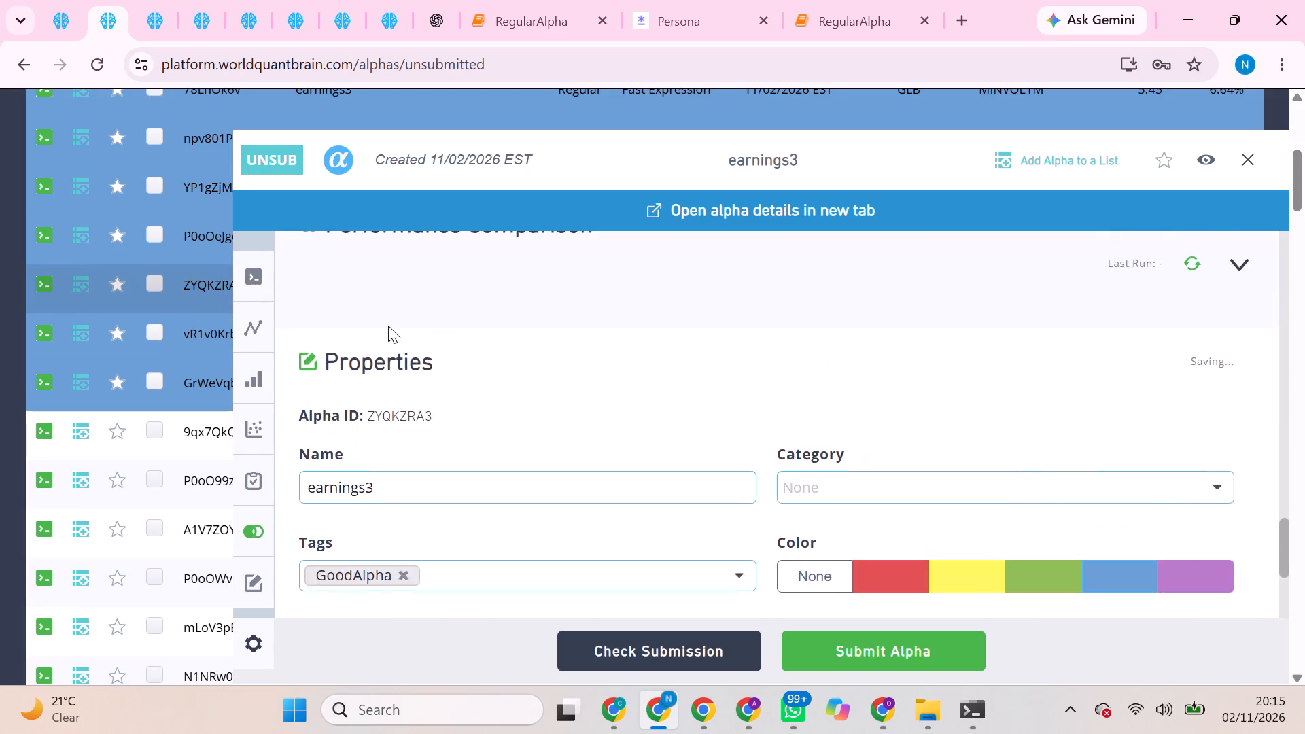
scroll(388, 326, "up", 2)
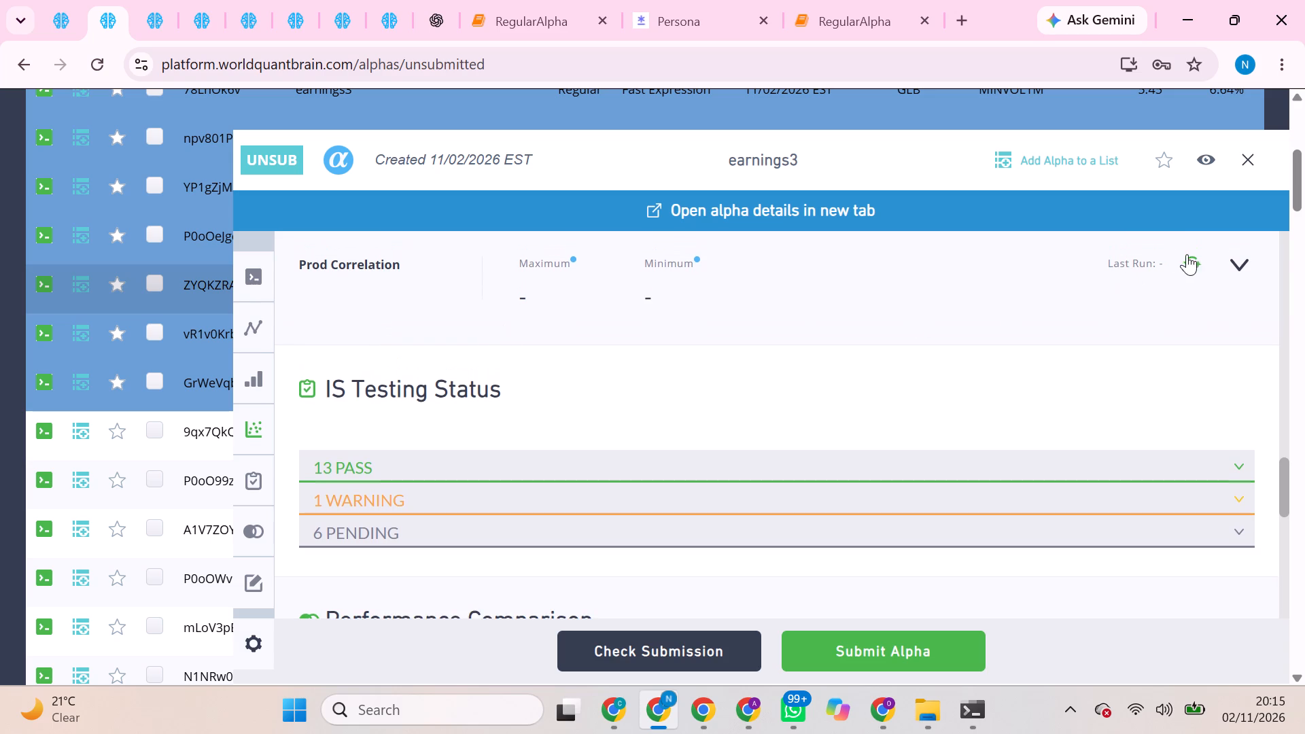
left_click(1191, 267)
Run the Power Pool Correlation and Self Correlation checks for alpha ZYQKZRA3.
scroll(1191, 267, "up", 1)
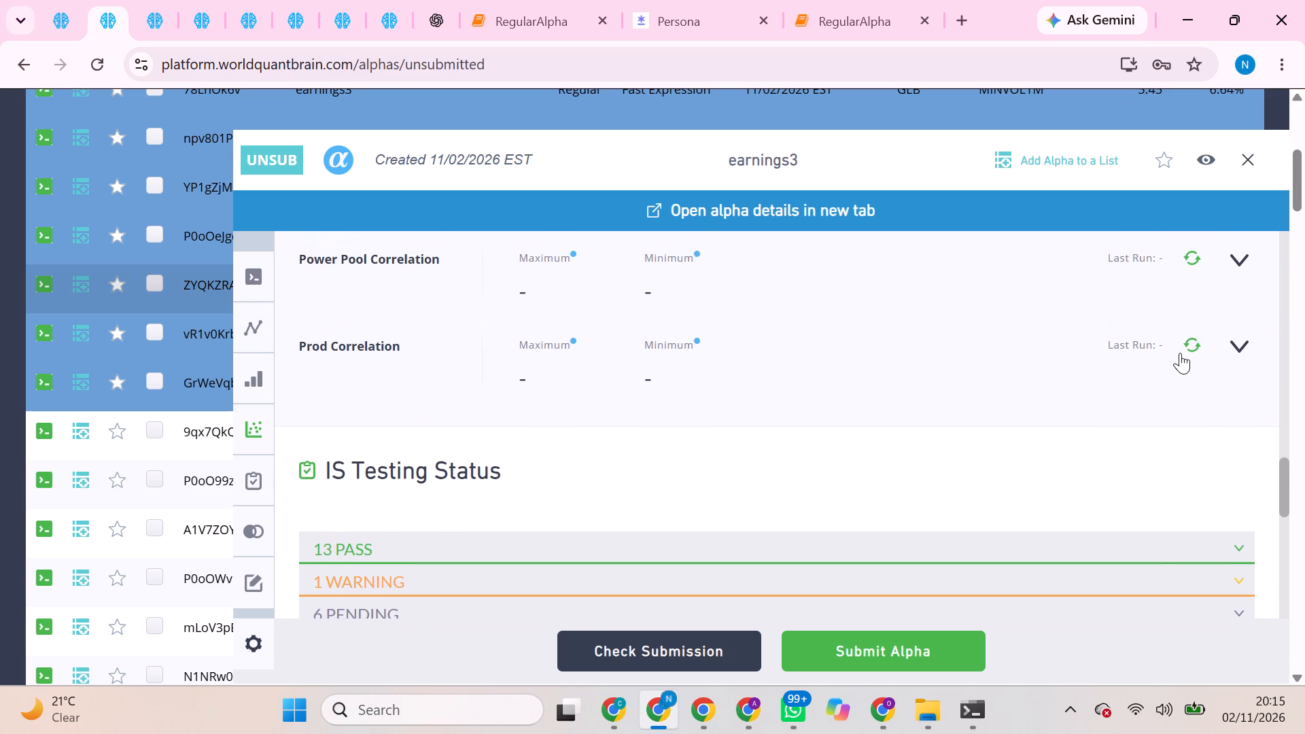
scroll(1189, 393, "up", 1)
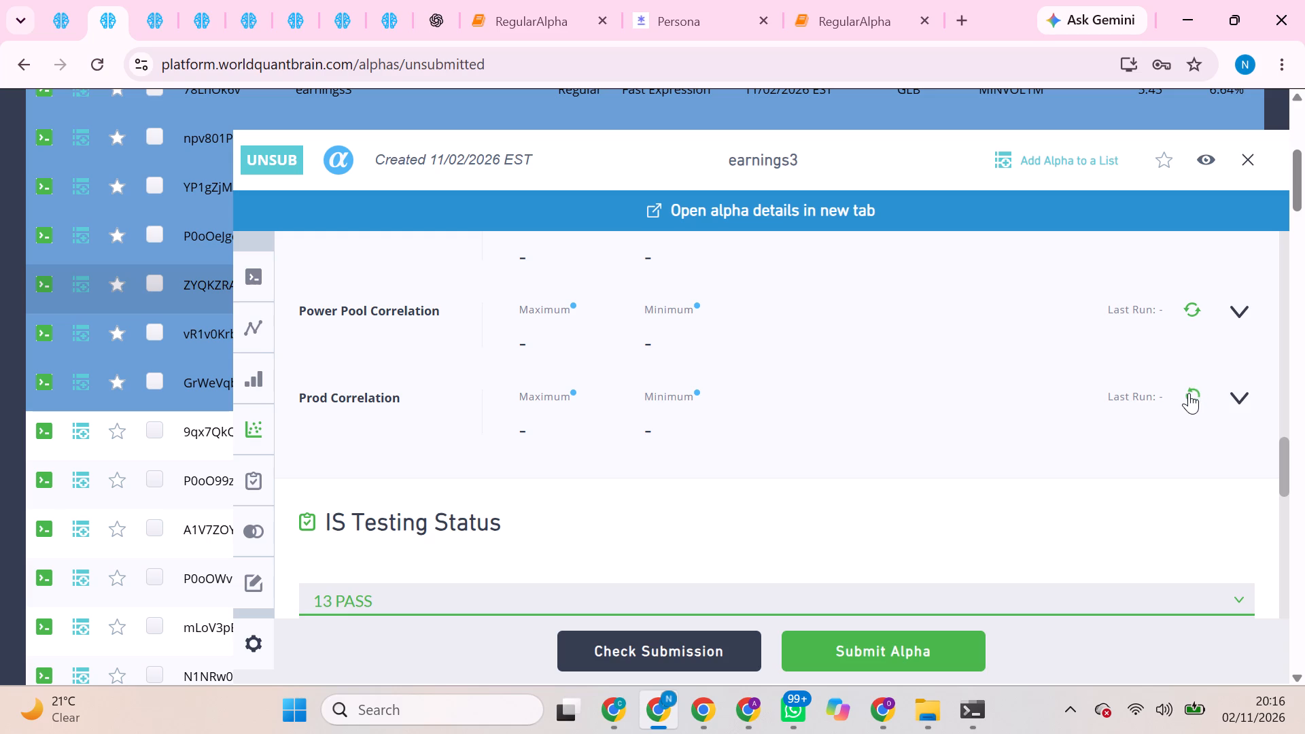
left_click(1192, 311)
scroll(1192, 311, "up", 2)
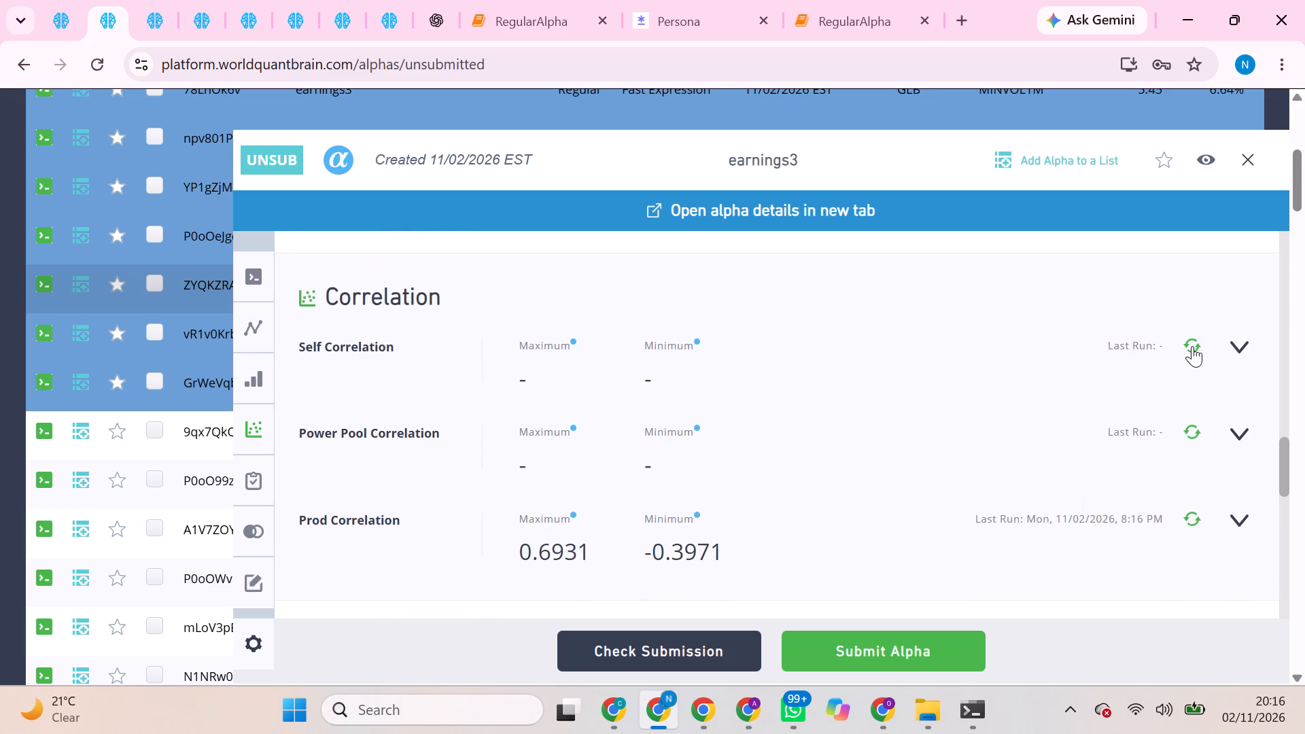
left_click(1192, 346)
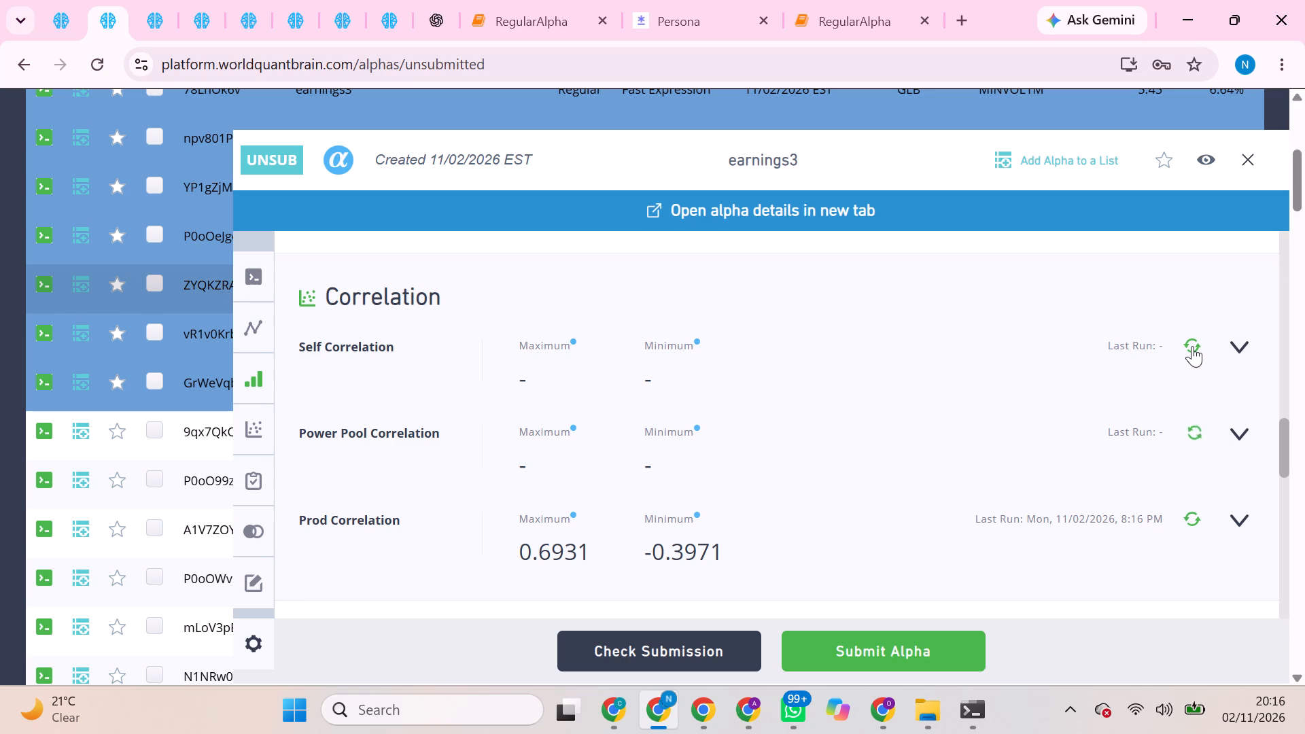
triple_click(1192, 346)
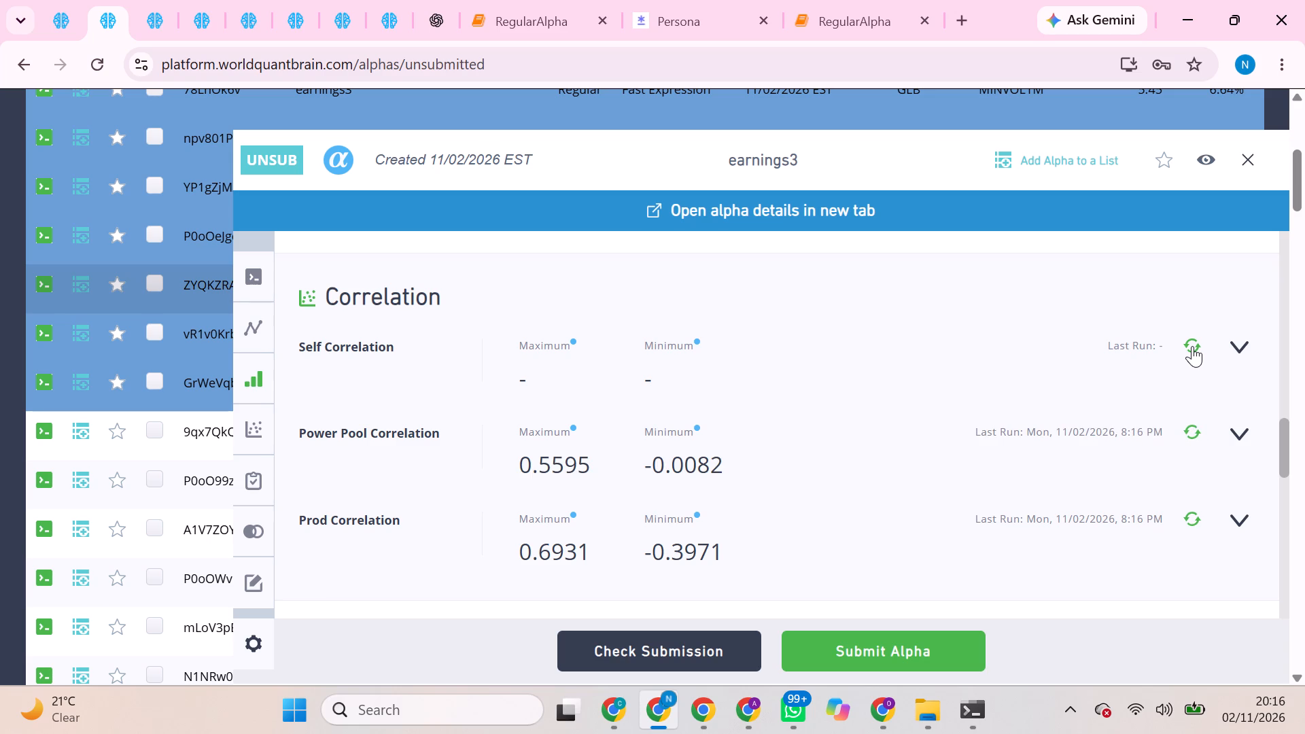
left_click(1192, 346)
scroll(846, 467, "down", 1)
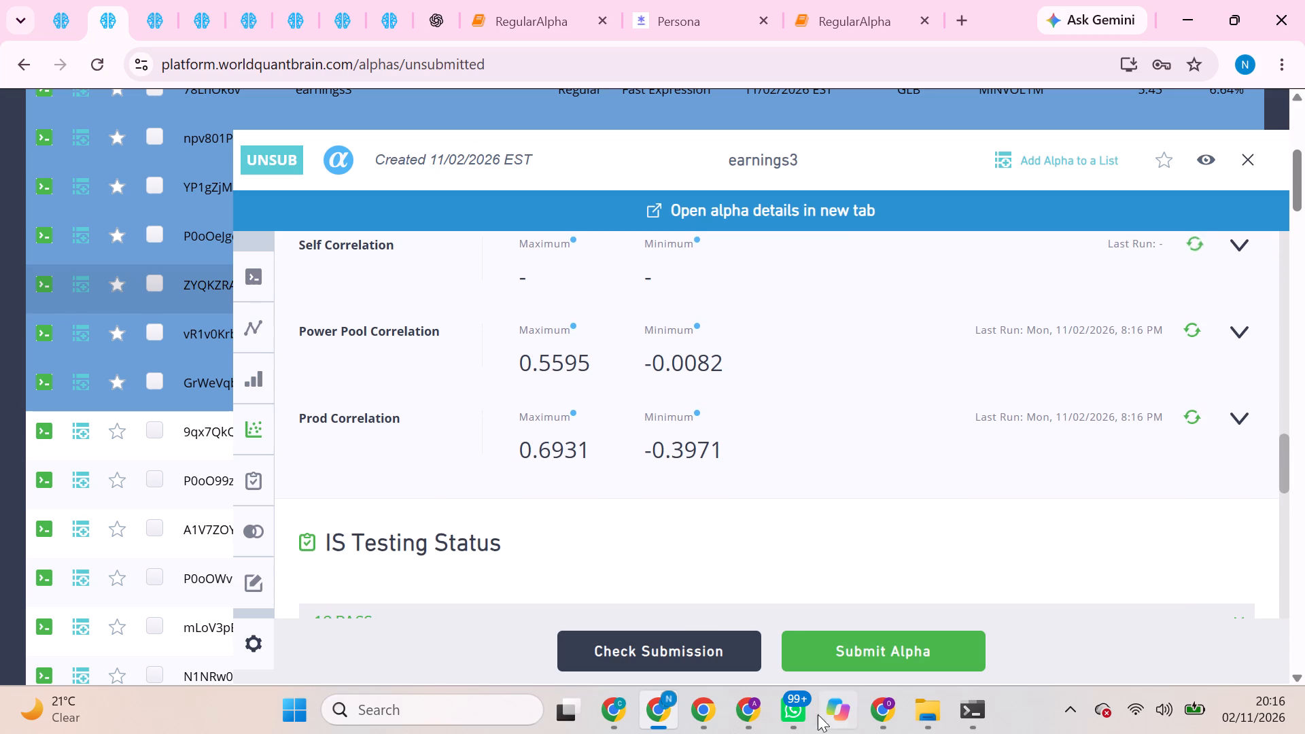
Switch to the YouTube window and raise the playing video's volume slightly.
left_click(693, 700)
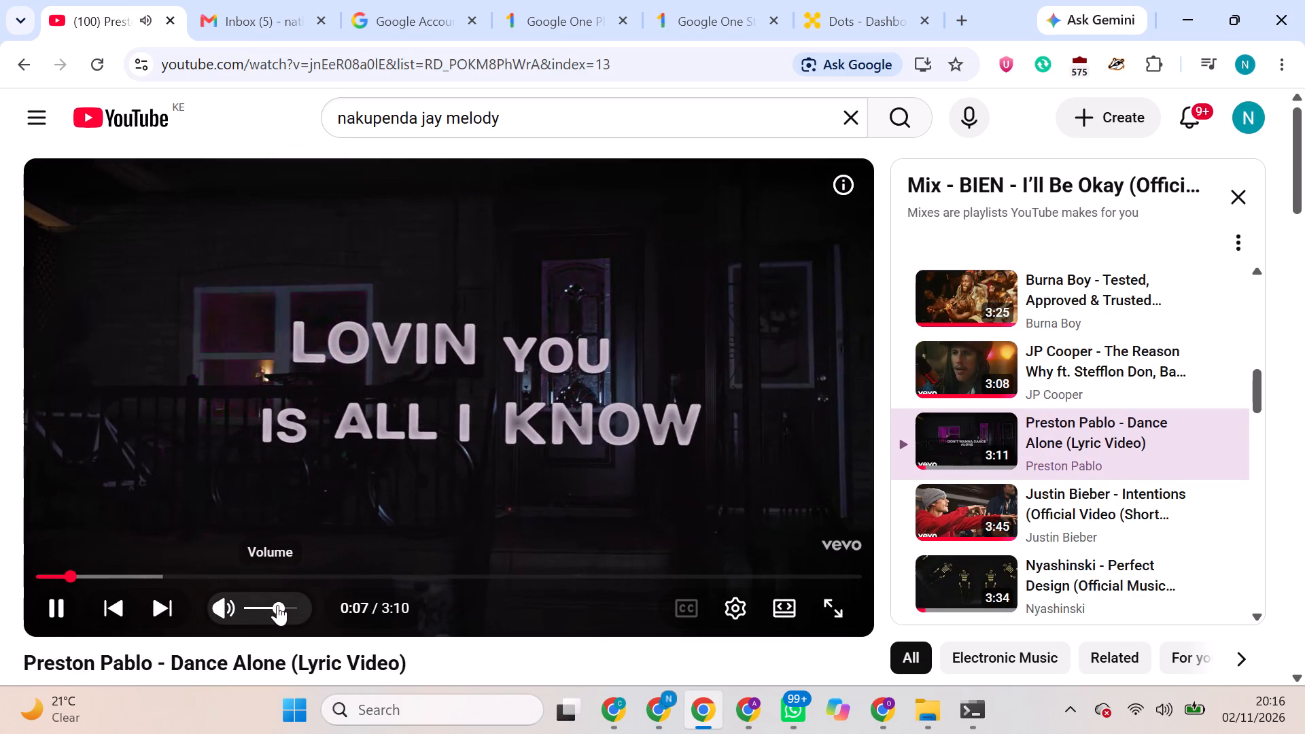
left_click(287, 605)
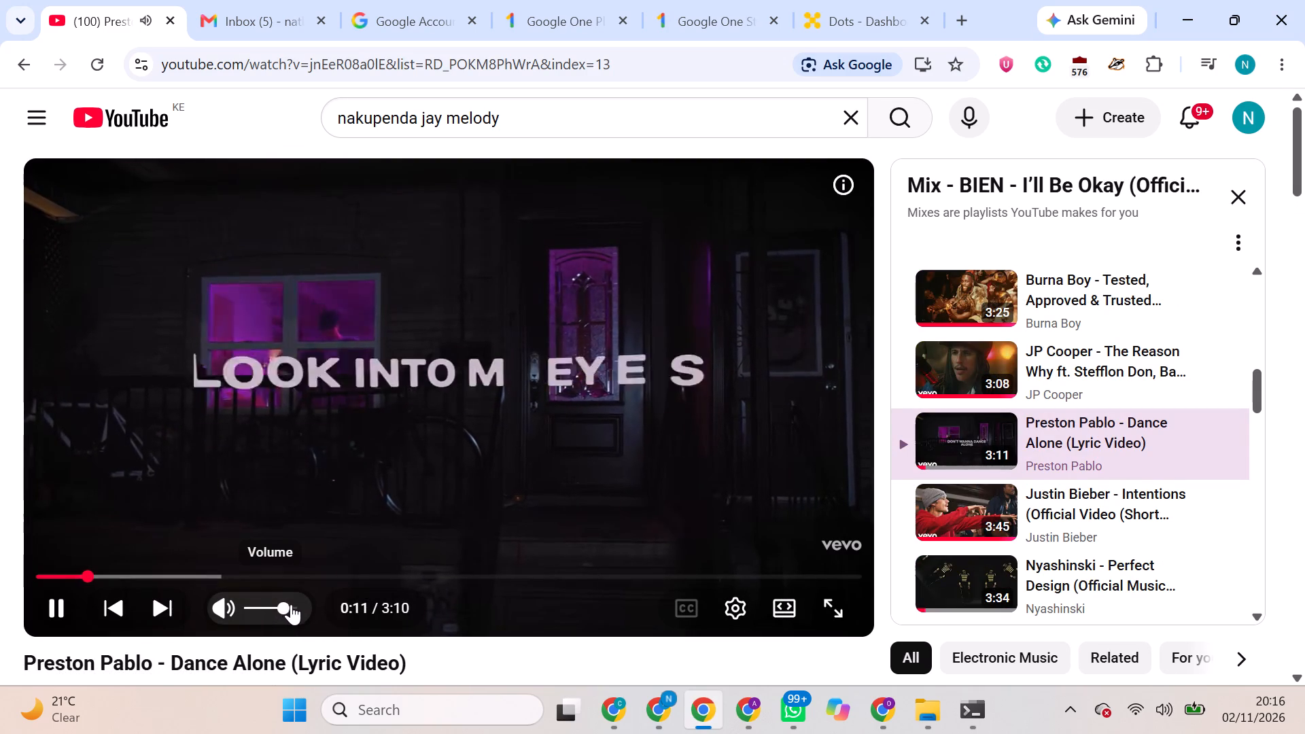
left_click(292, 605)
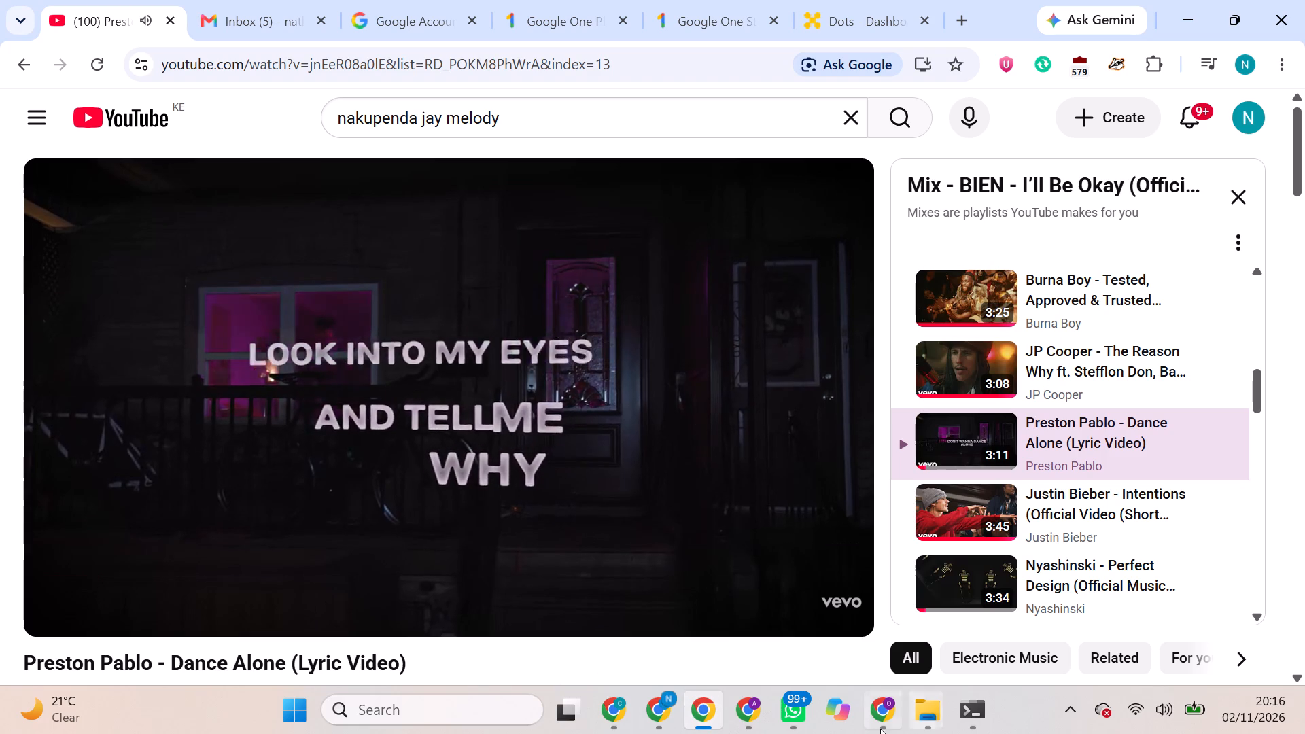
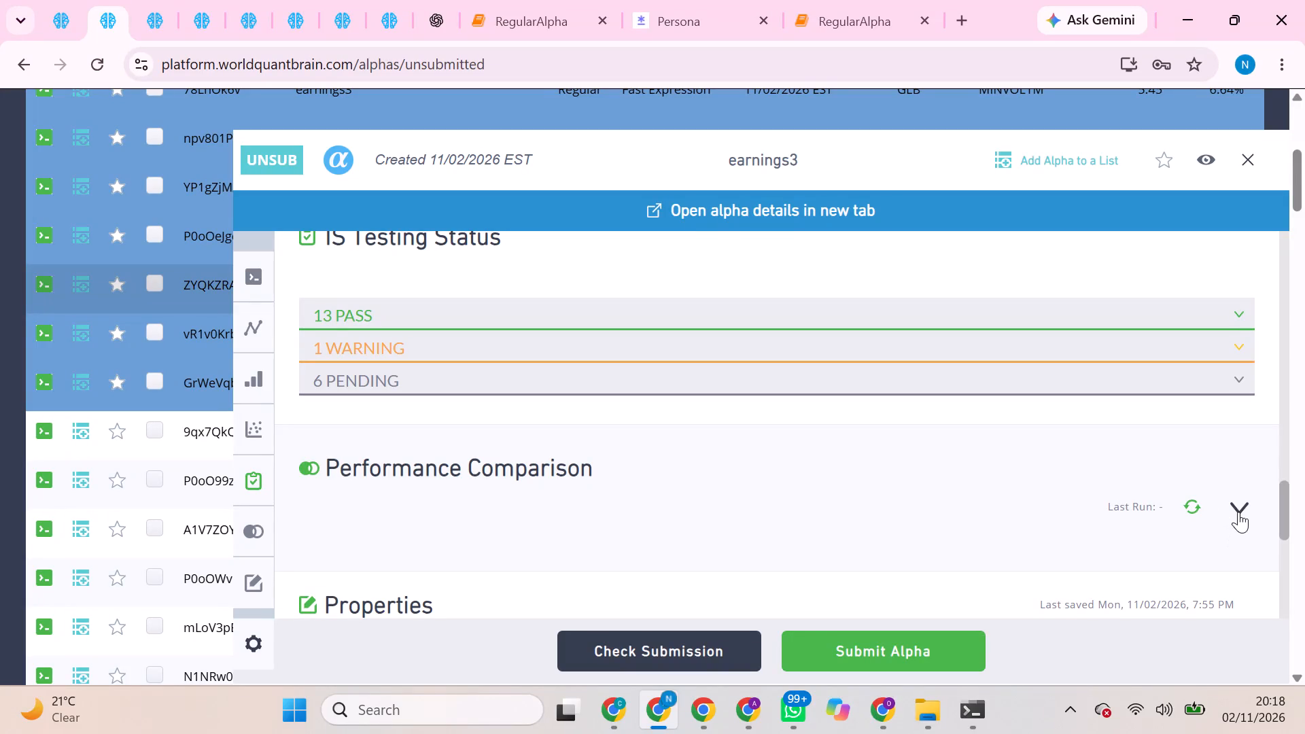
Run the Performance Comparison for alpha ZYQKZRA3.
left_click(1238, 510)
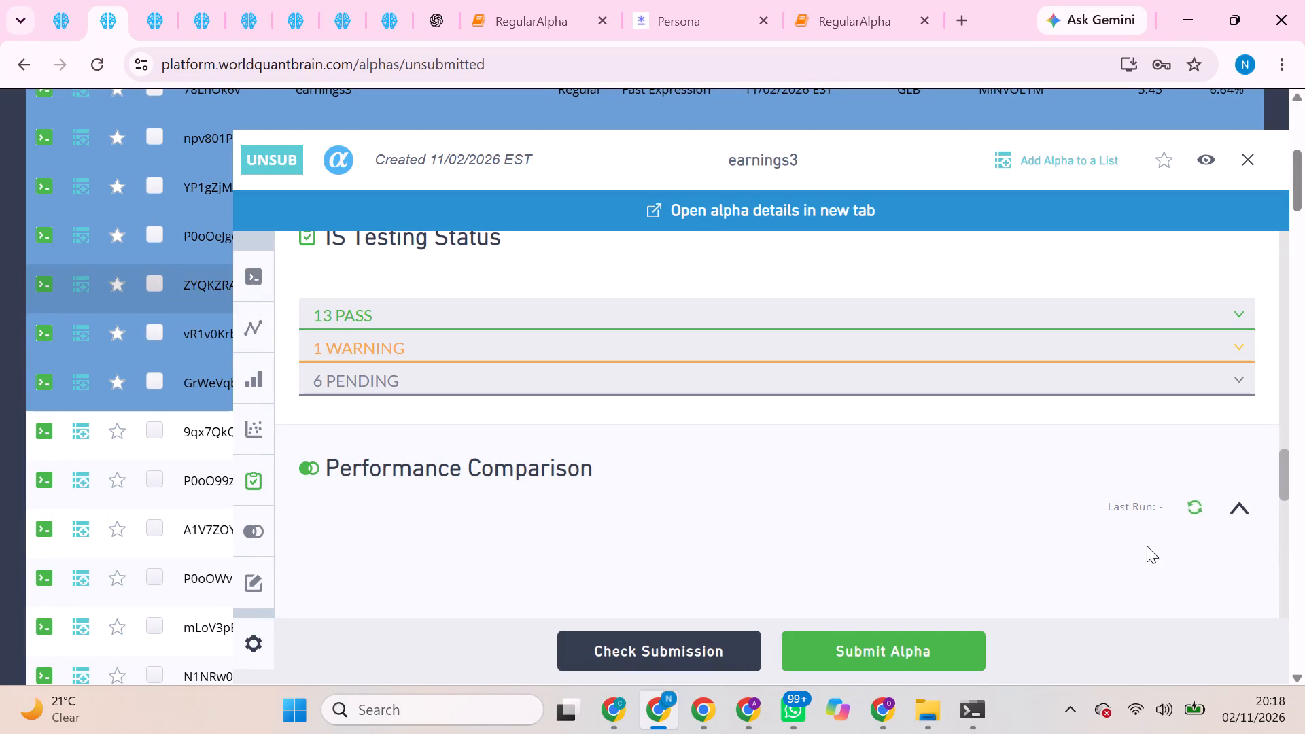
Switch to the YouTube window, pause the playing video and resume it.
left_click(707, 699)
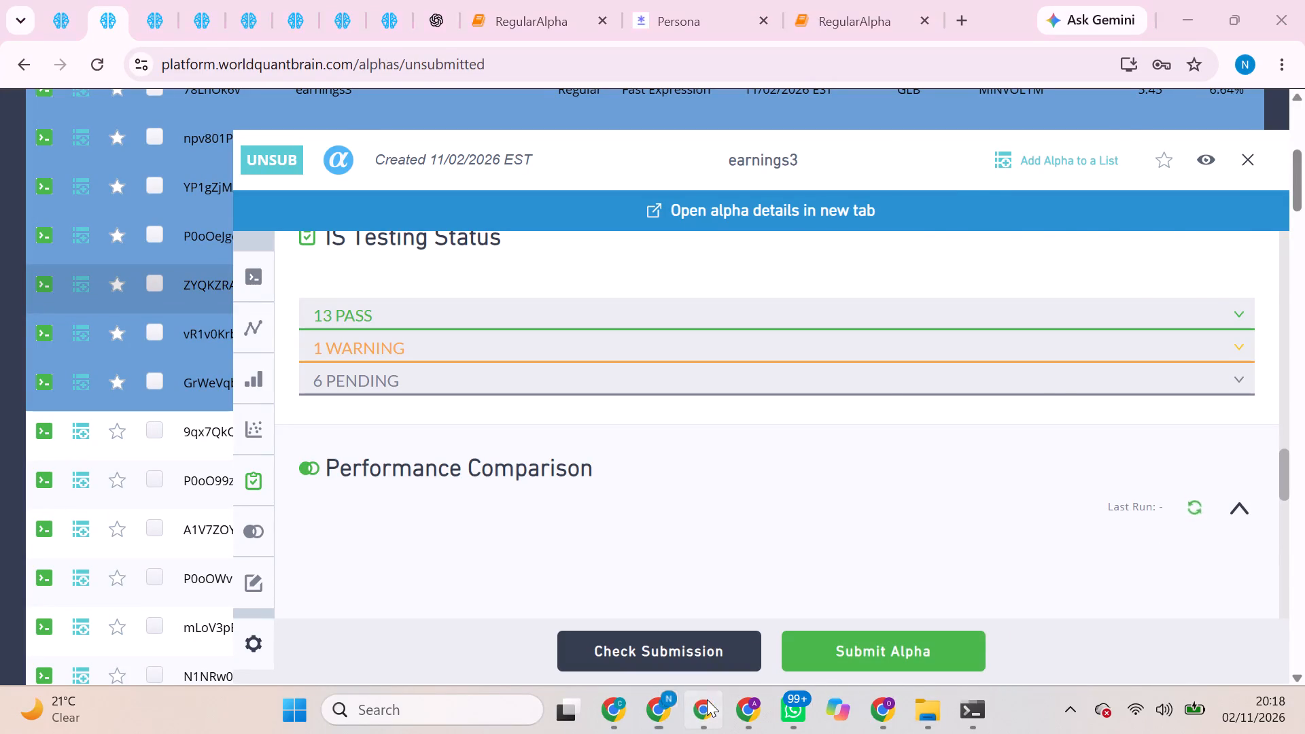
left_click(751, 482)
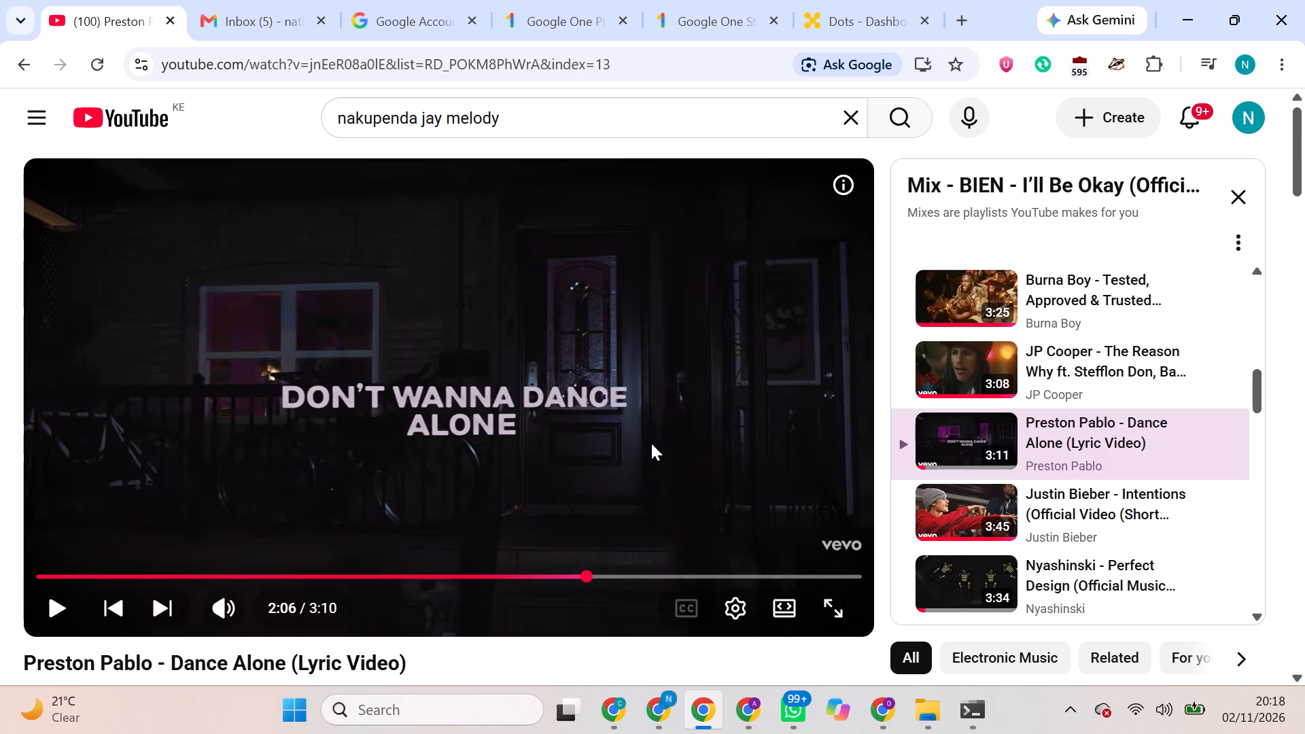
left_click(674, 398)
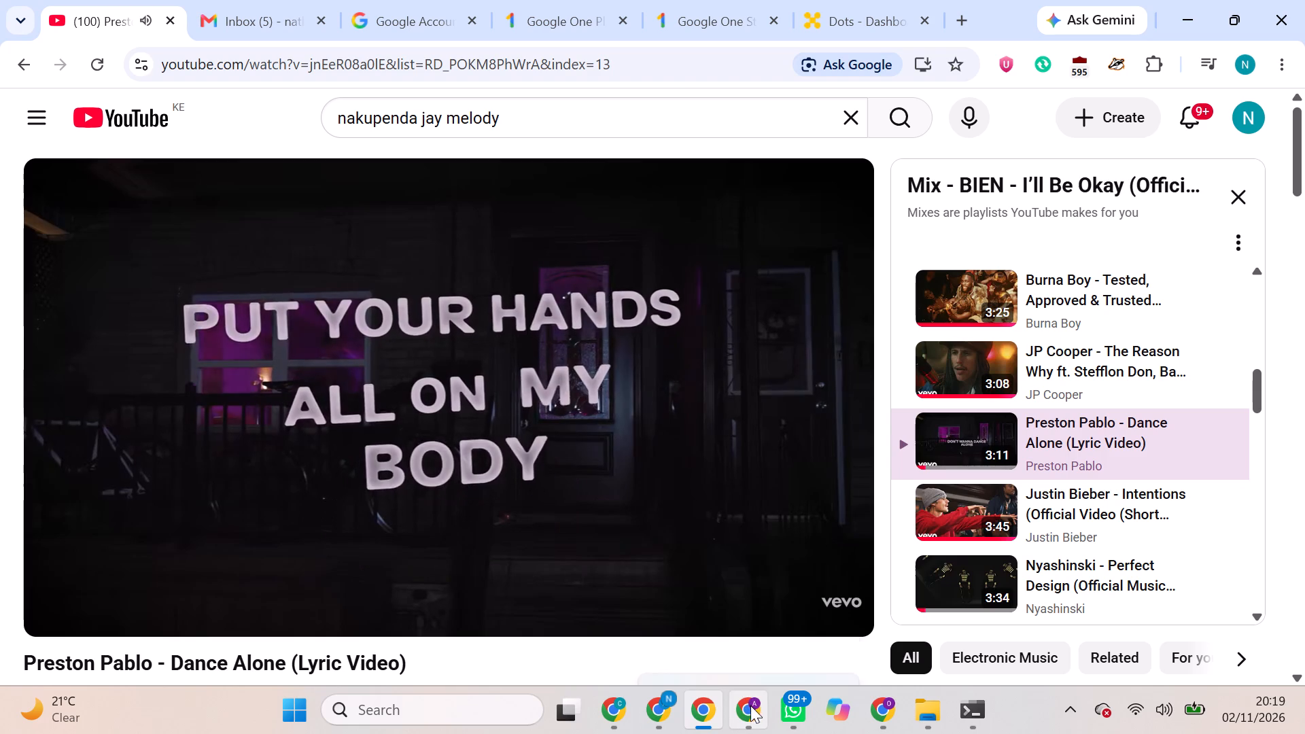
Return to alpha ZYQKZRA3, review its yearly performance changes after submission and mark the alpha yellow.
left_click(664, 708)
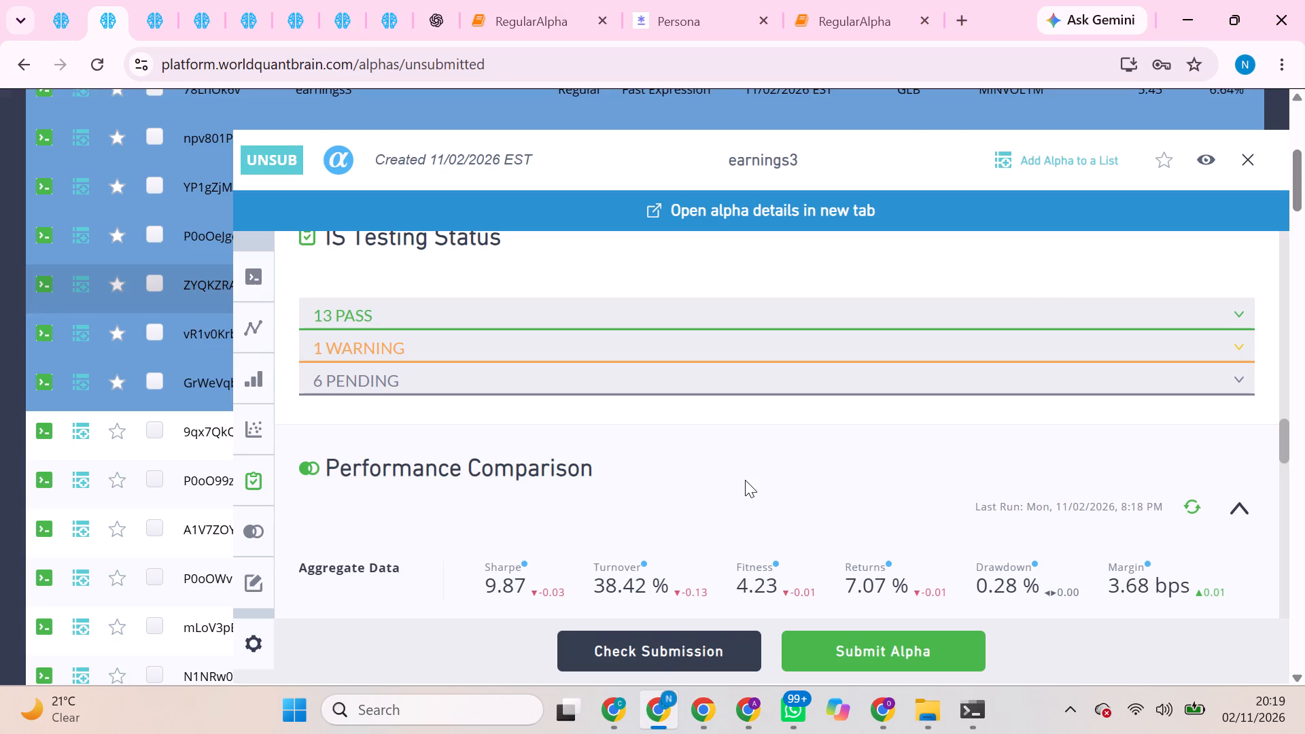
scroll(745, 480, "down", 1)
scroll(936, 285, "down", 3)
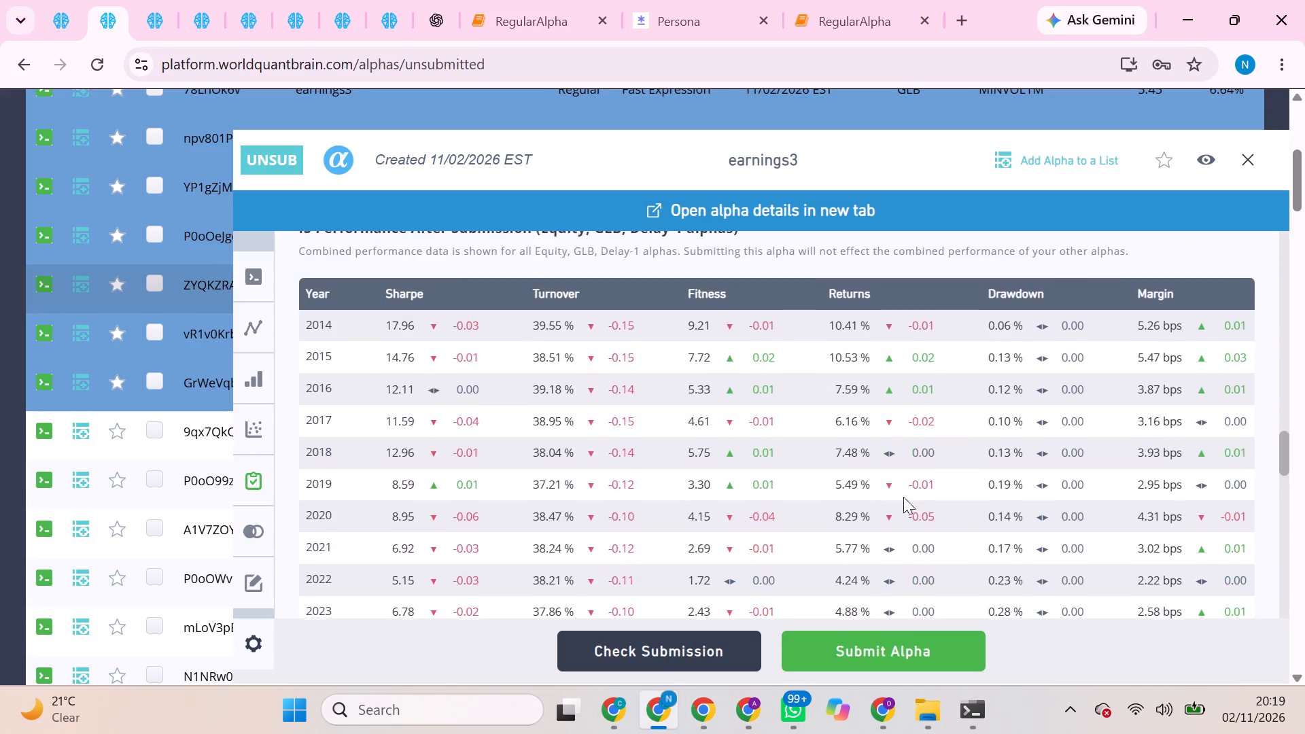
scroll(897, 529, "down", 7)
left_click(977, 524)
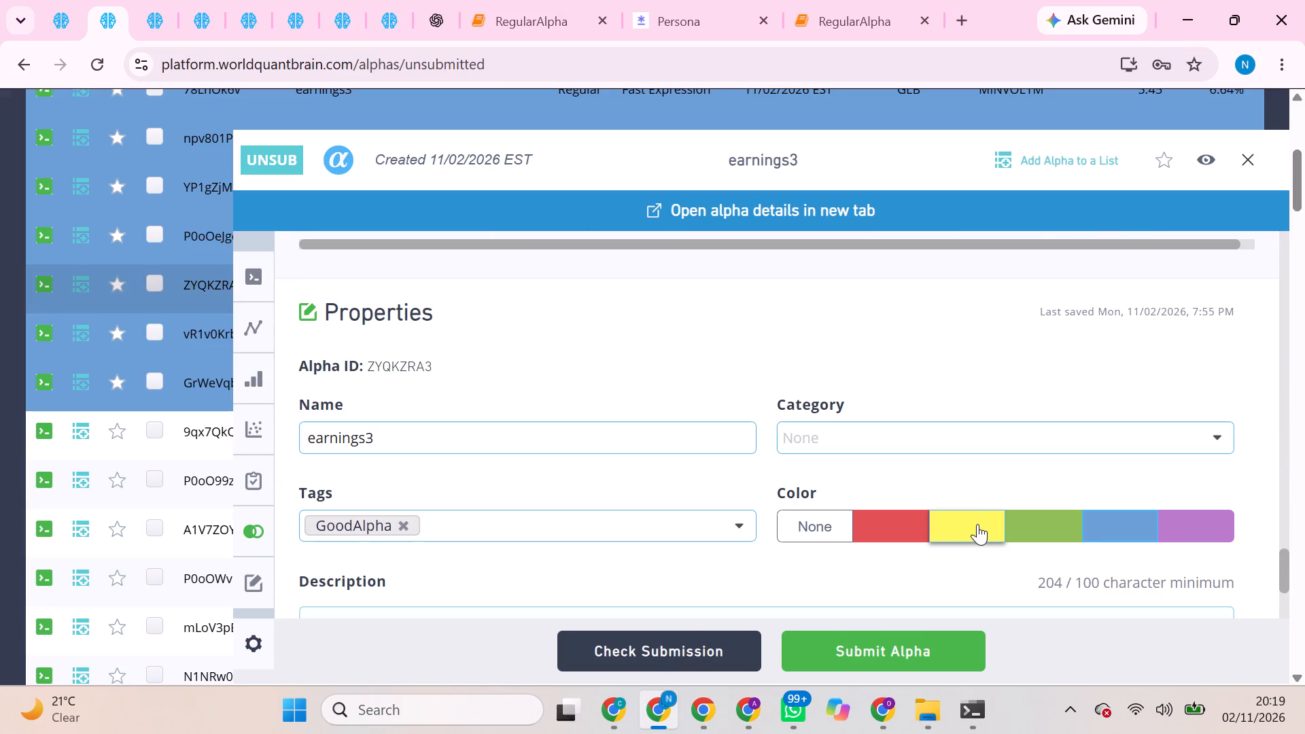
Open alpha P0oOeJgq from the unsubmitted list and run its Prod, Power Pool and Self Correlation checks.
left_click(218, 228)
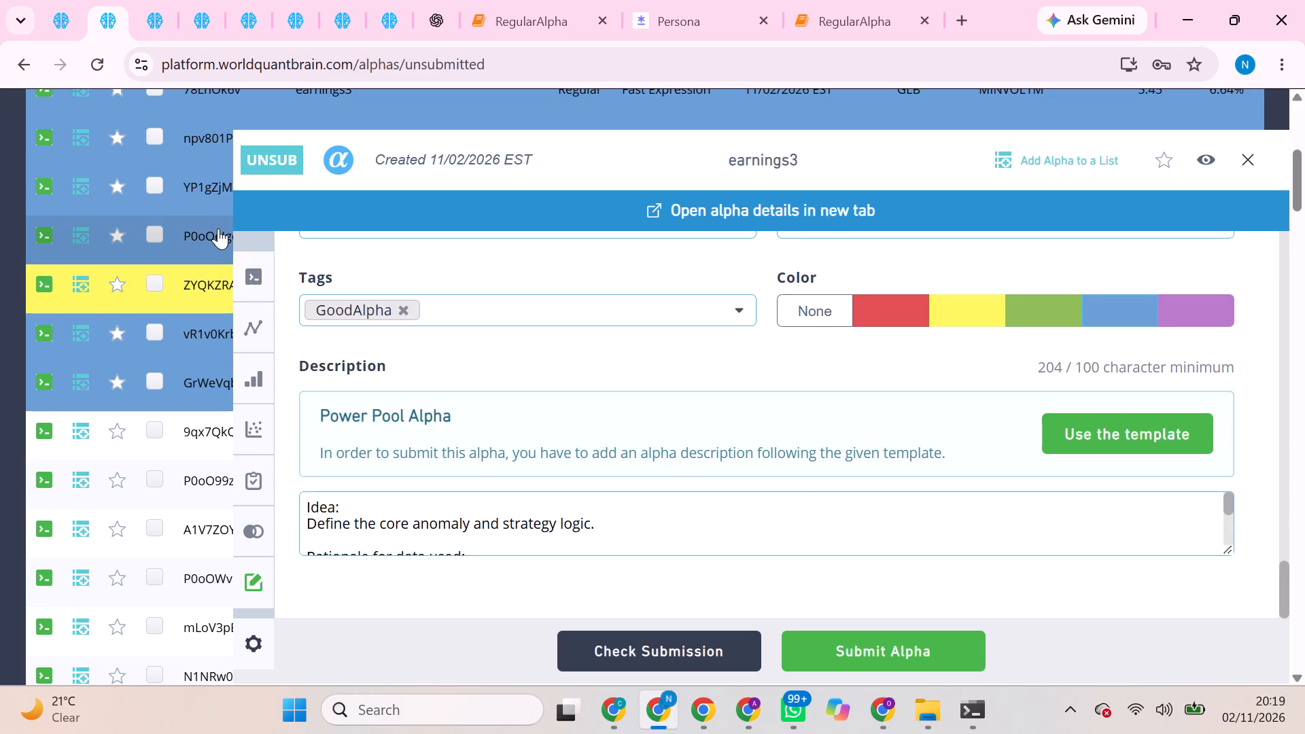
left_click(221, 224)
left_click(221, 225)
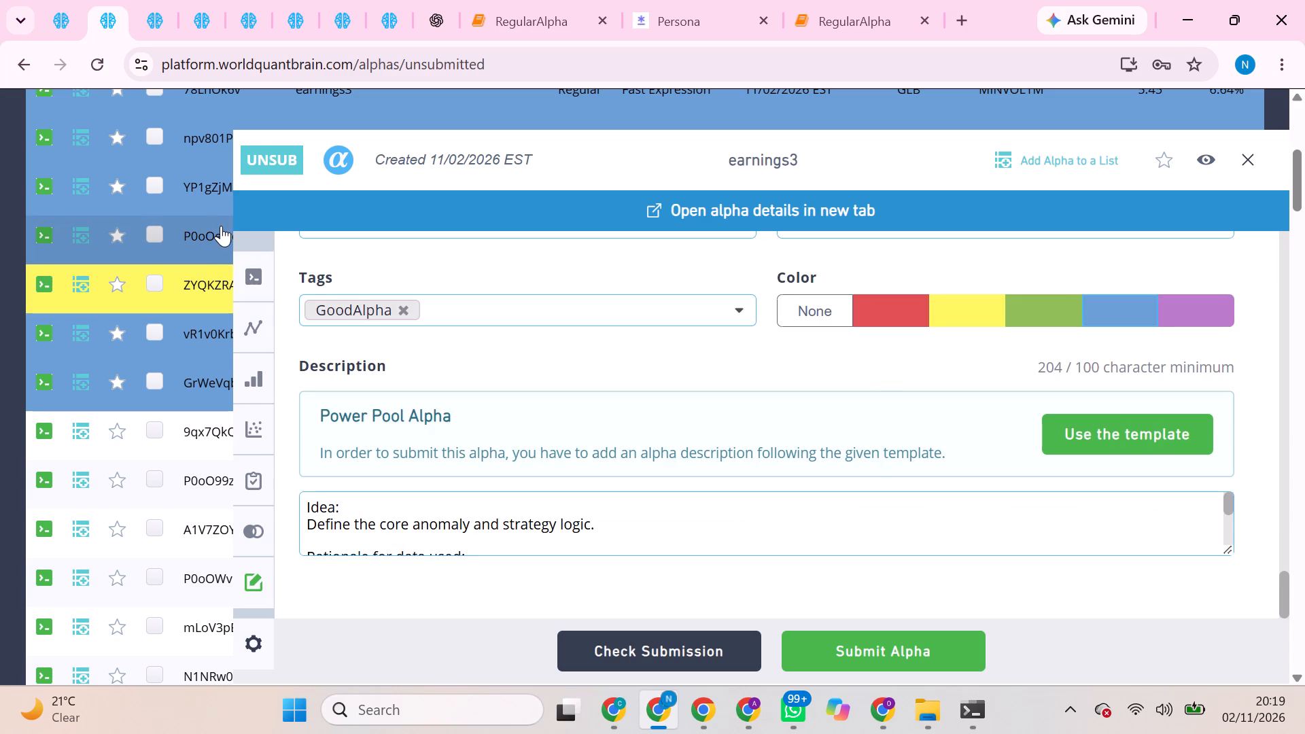
scroll(879, 478, "up", 6)
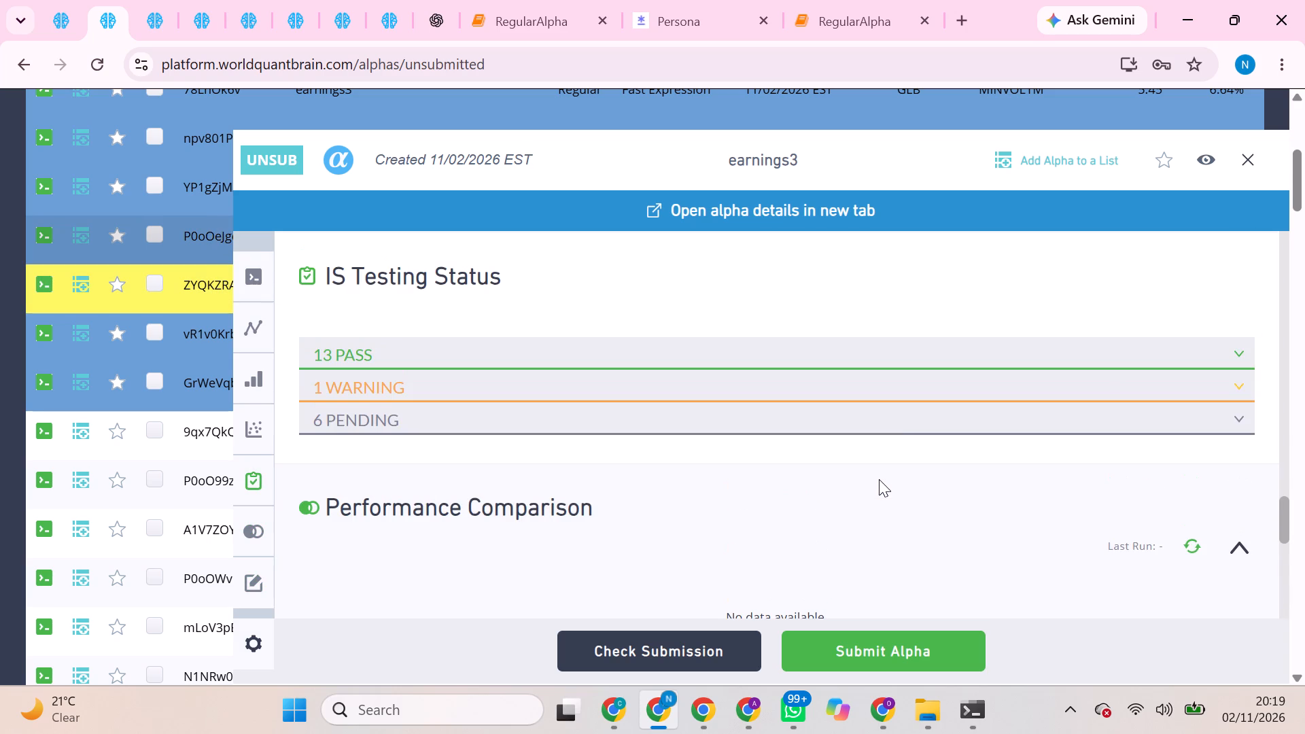
scroll(901, 428, "up", 3)
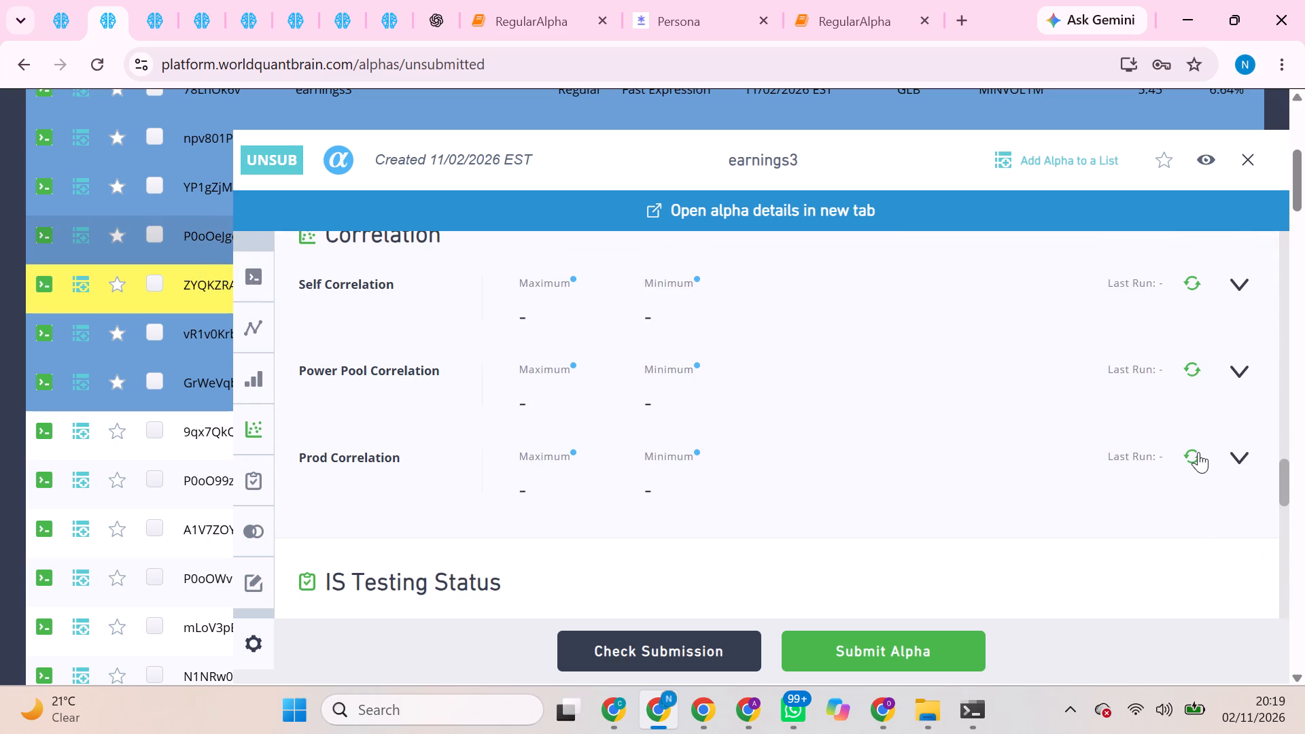
left_click(1198, 452)
left_click(1198, 373)
left_click_drag(1199, 276, 1194, 284)
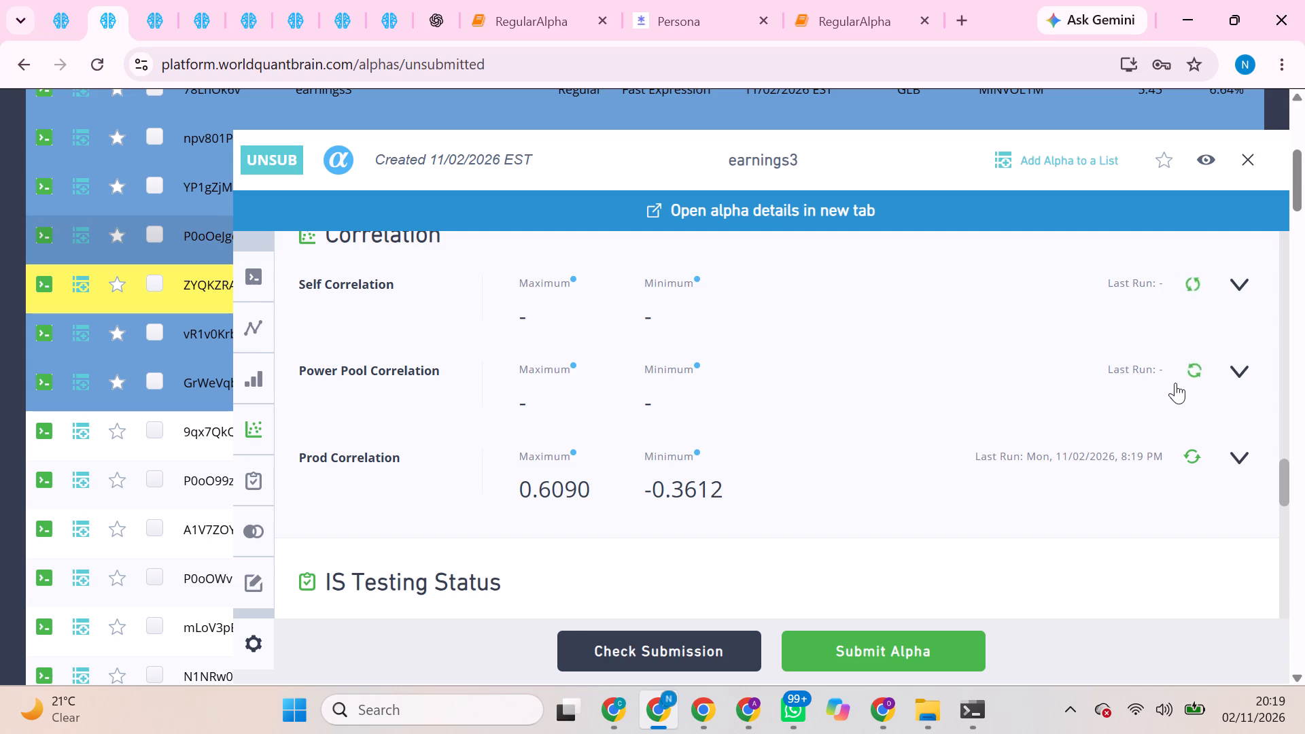
scroll(1172, 396, "down", 1)
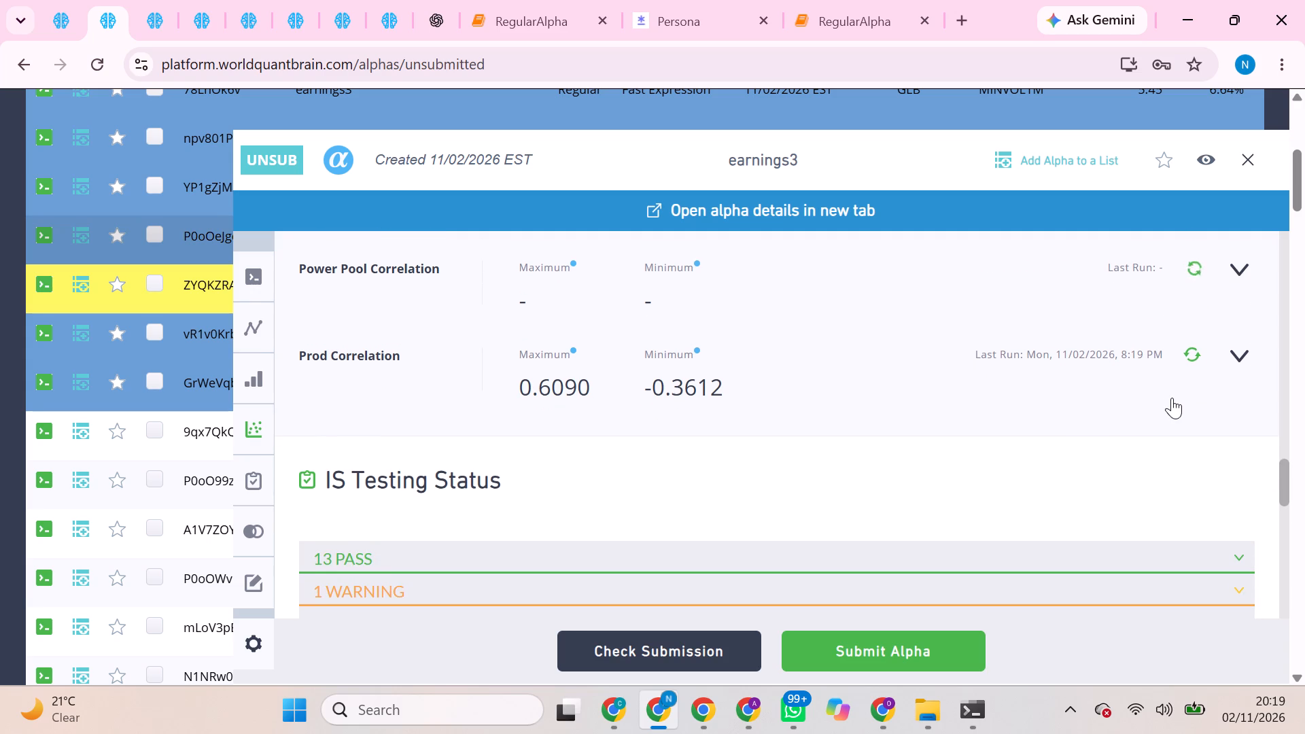
scroll(1169, 410, "up", 2)
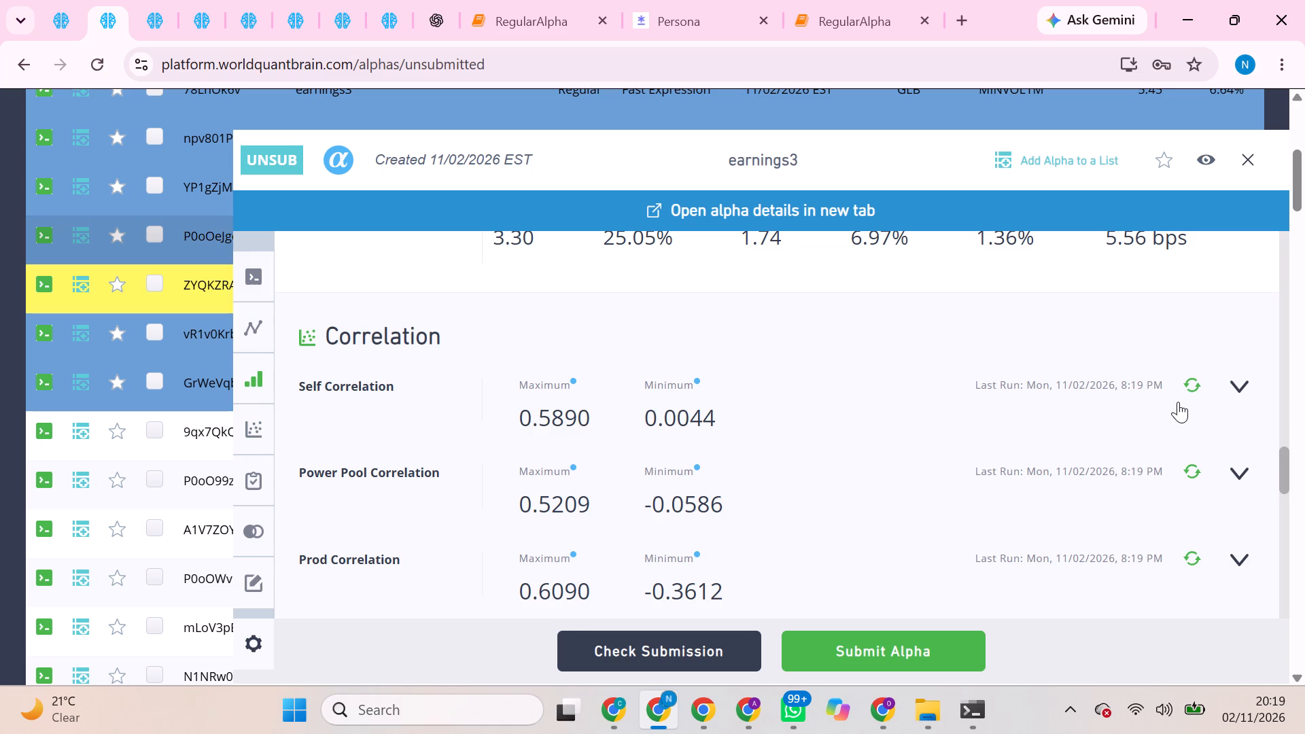
Try to load the Performance Comparison for alpha P0oOeJgq.
scroll(1176, 409, "down", 10)
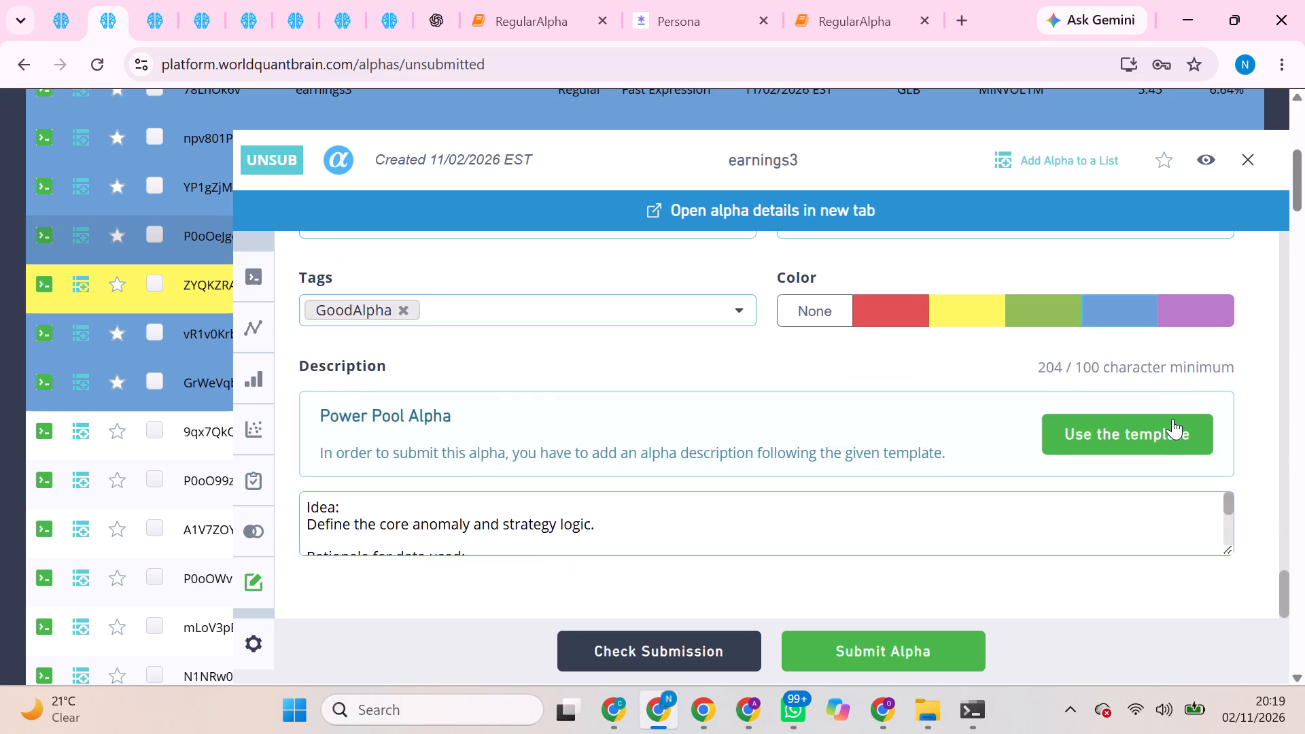
scroll(1172, 419, "down", 3)
scroll(1172, 419, "up", 4)
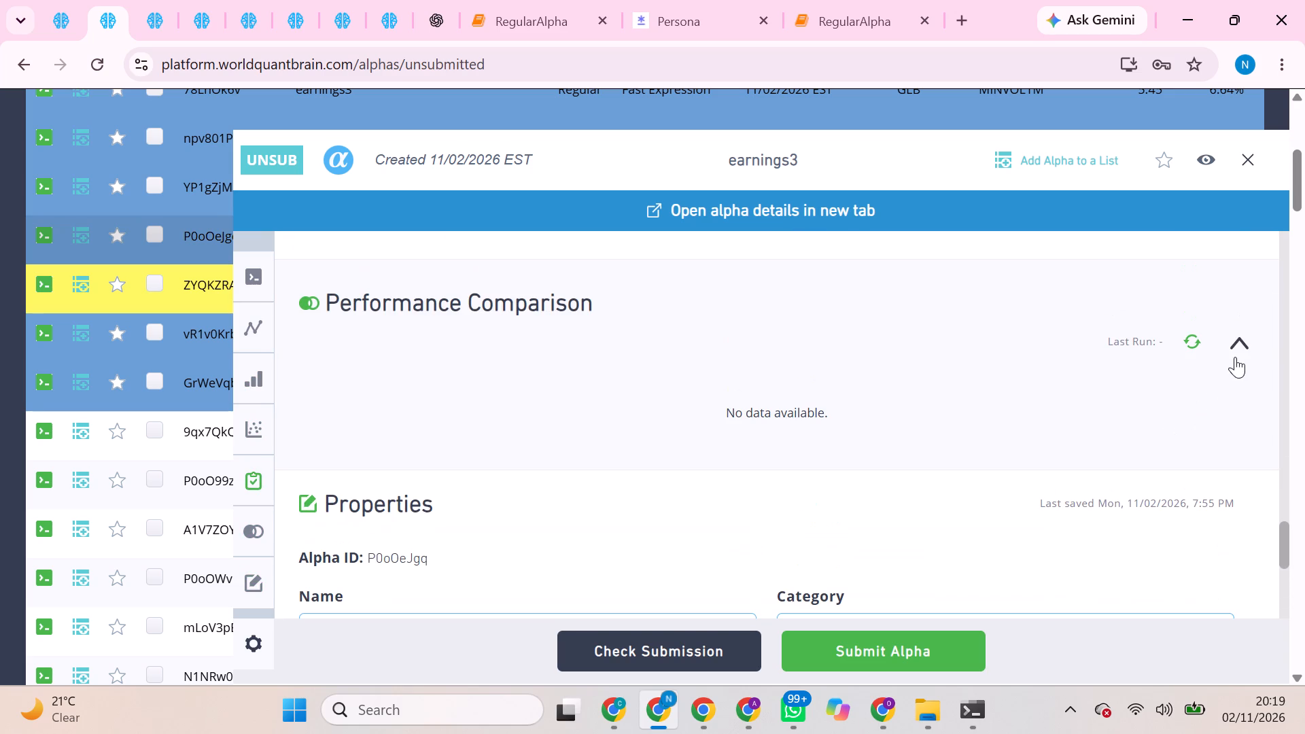
left_click(1245, 343)
left_click(1245, 343)
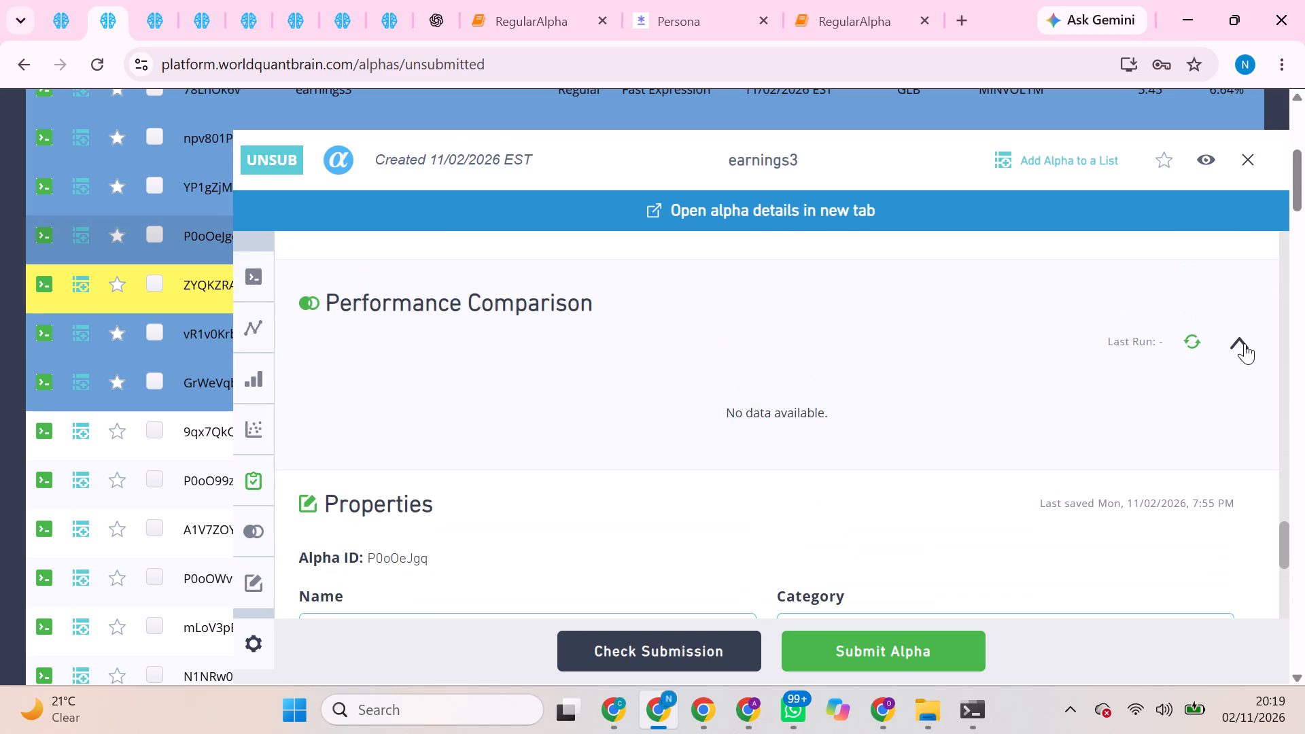
left_click(1239, 333)
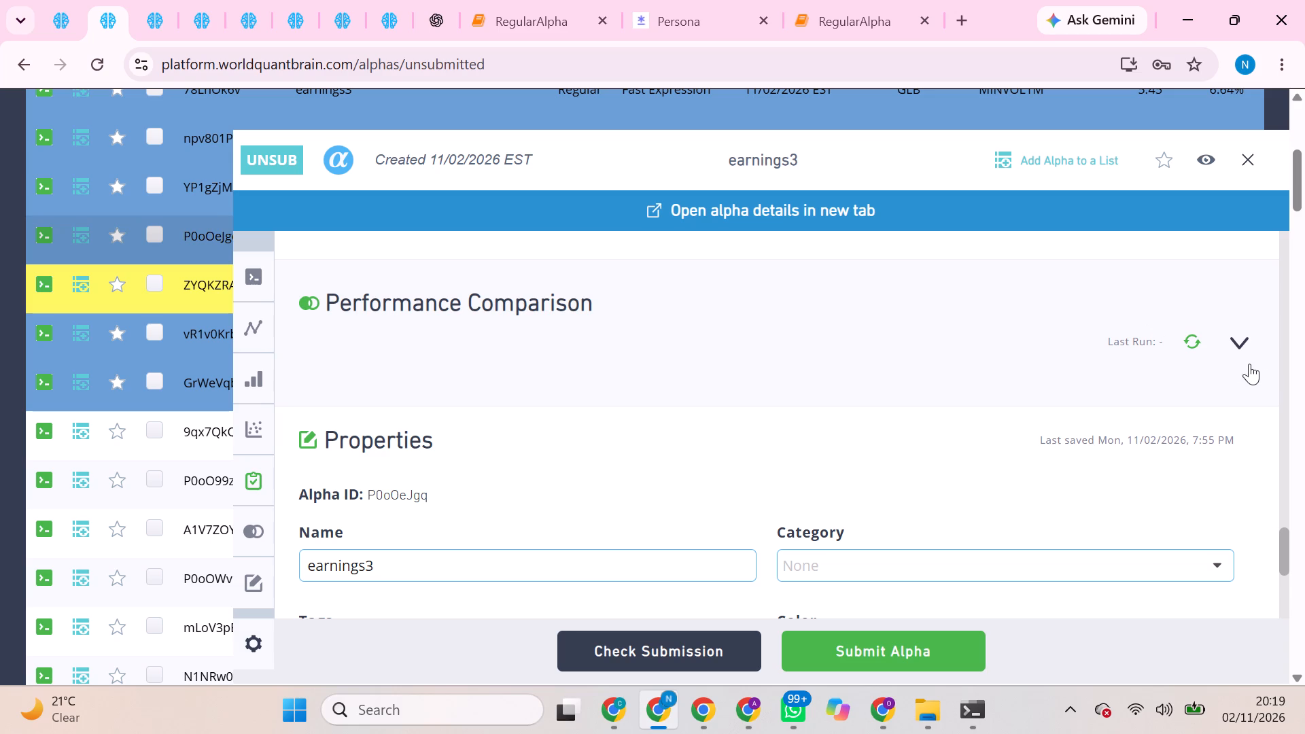
left_click(1242, 350)
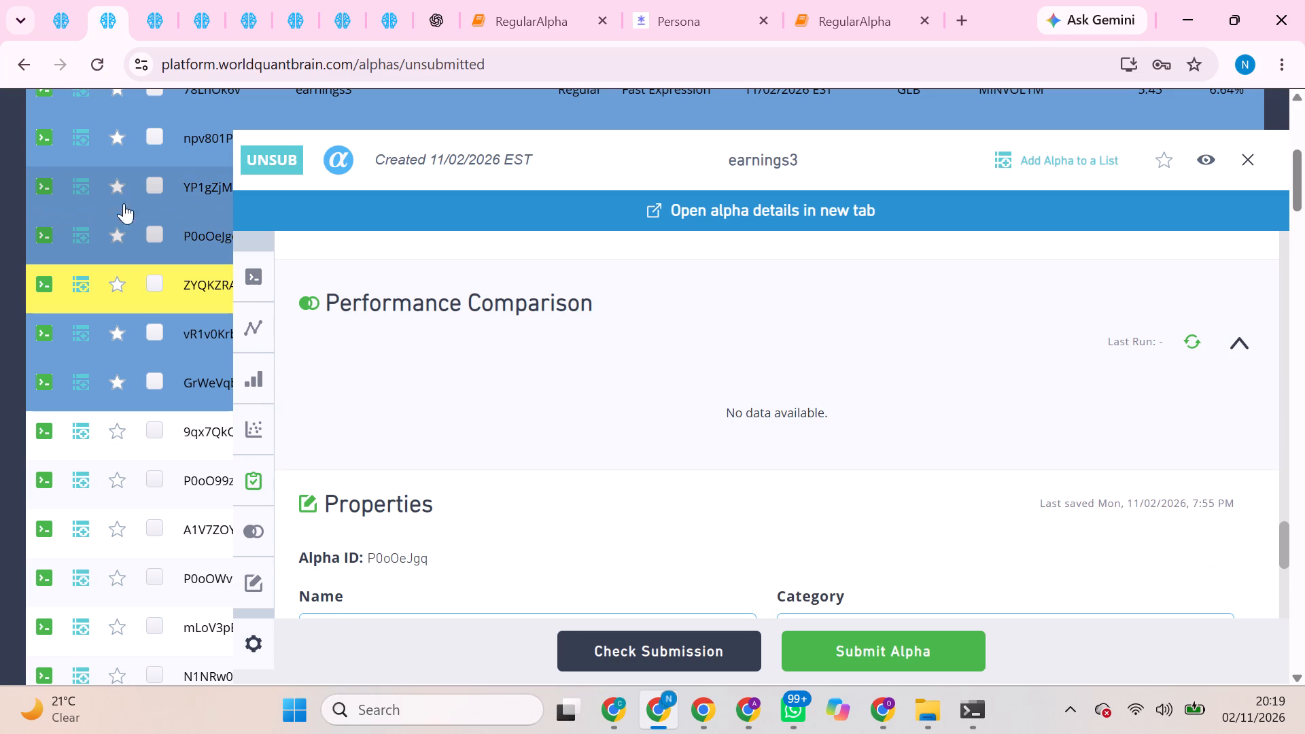
Recheck alpha P0oOeJgq's aggregate performance data and mark the alpha green.
scroll(588, 283, "up", 2)
scroll(973, 442, "up", 6)
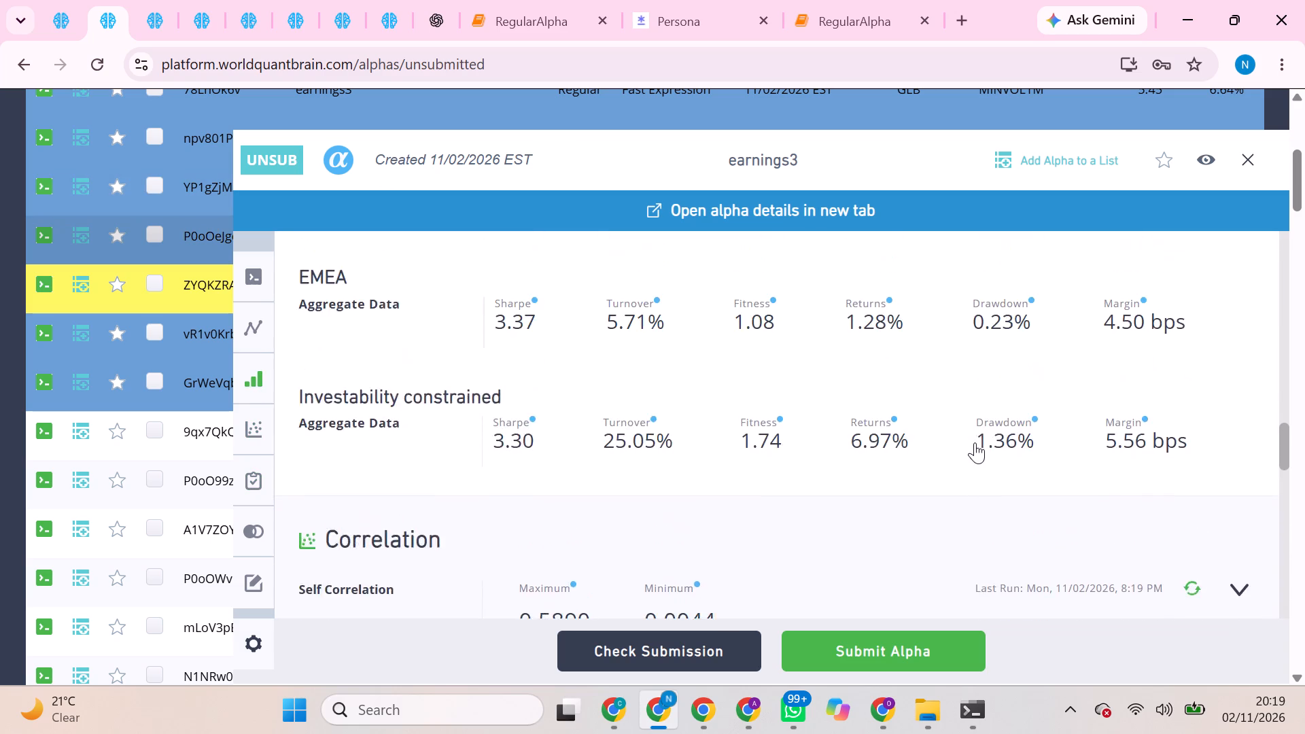
scroll(975, 444, "down", 12)
left_click(1054, 303)
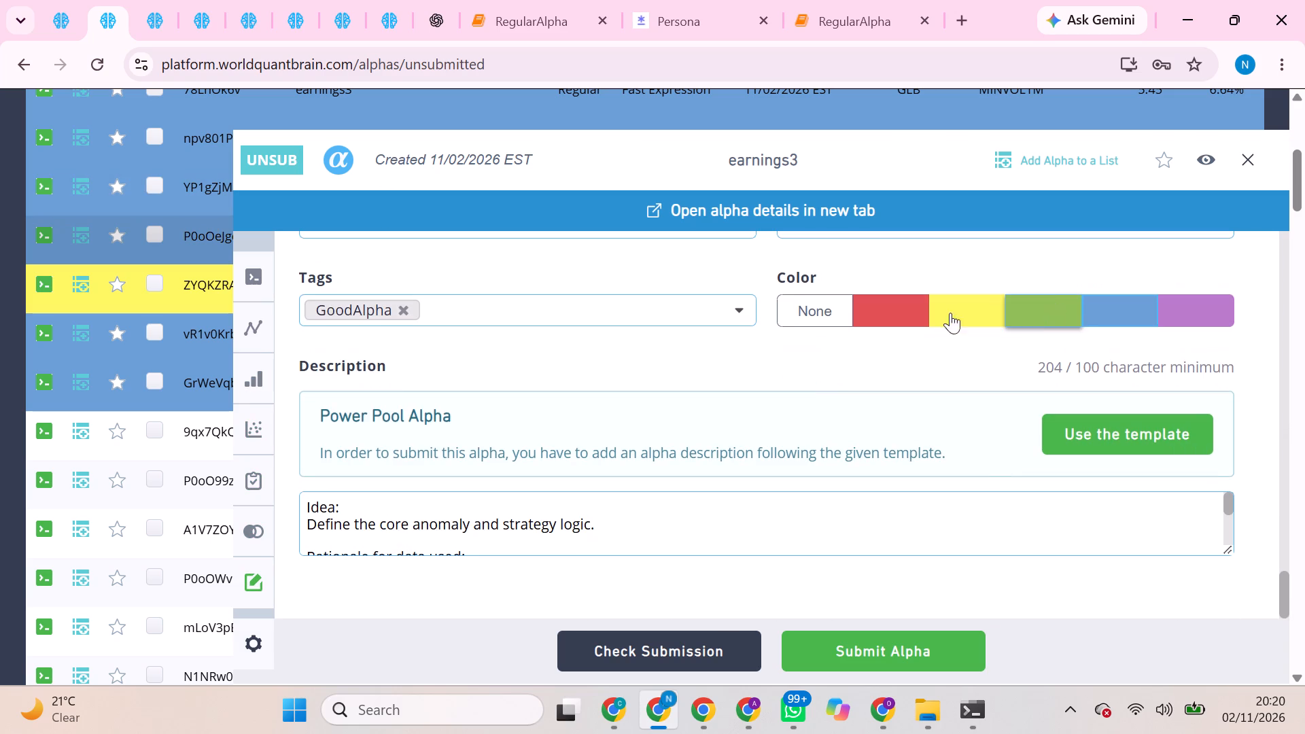
Open the unsubmitted alpha whose ID starts with YP1gZjM and run its Prod Correlation check.
scroll(173, 254, "up", 1)
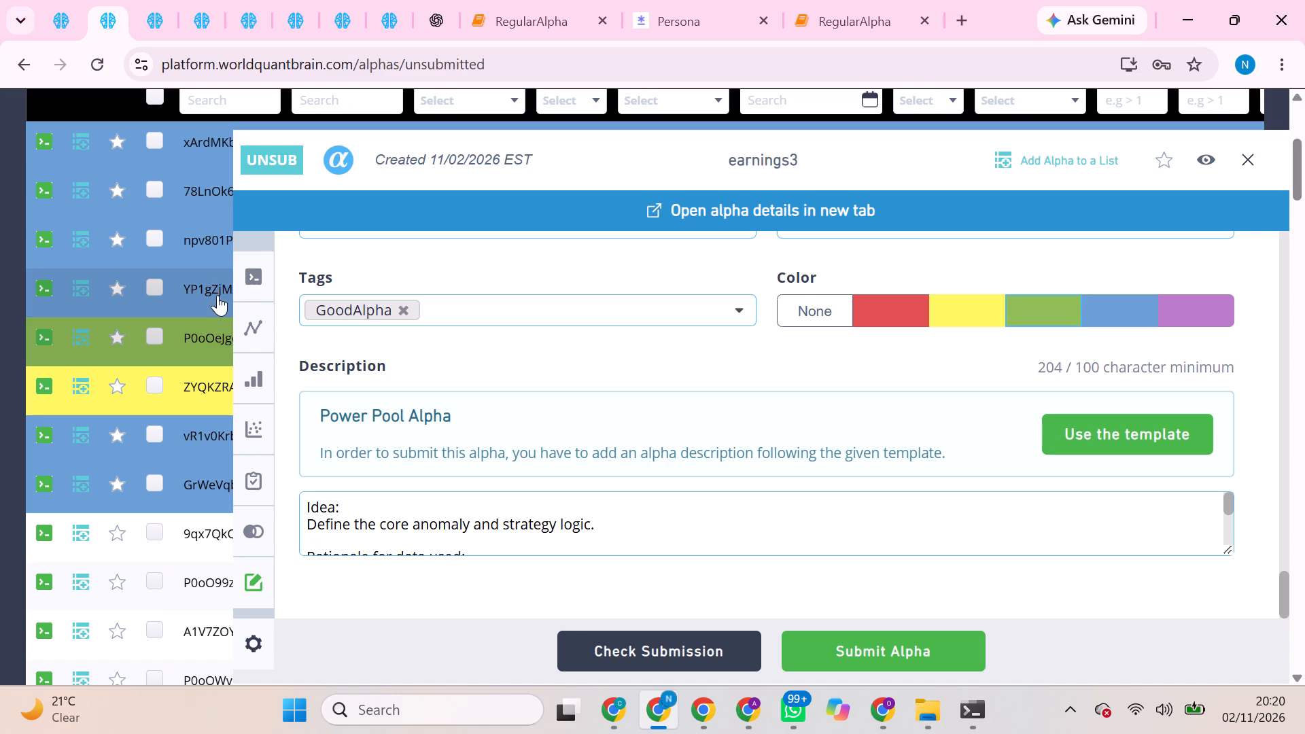
left_click(220, 285)
scroll(1003, 522, "up", 10)
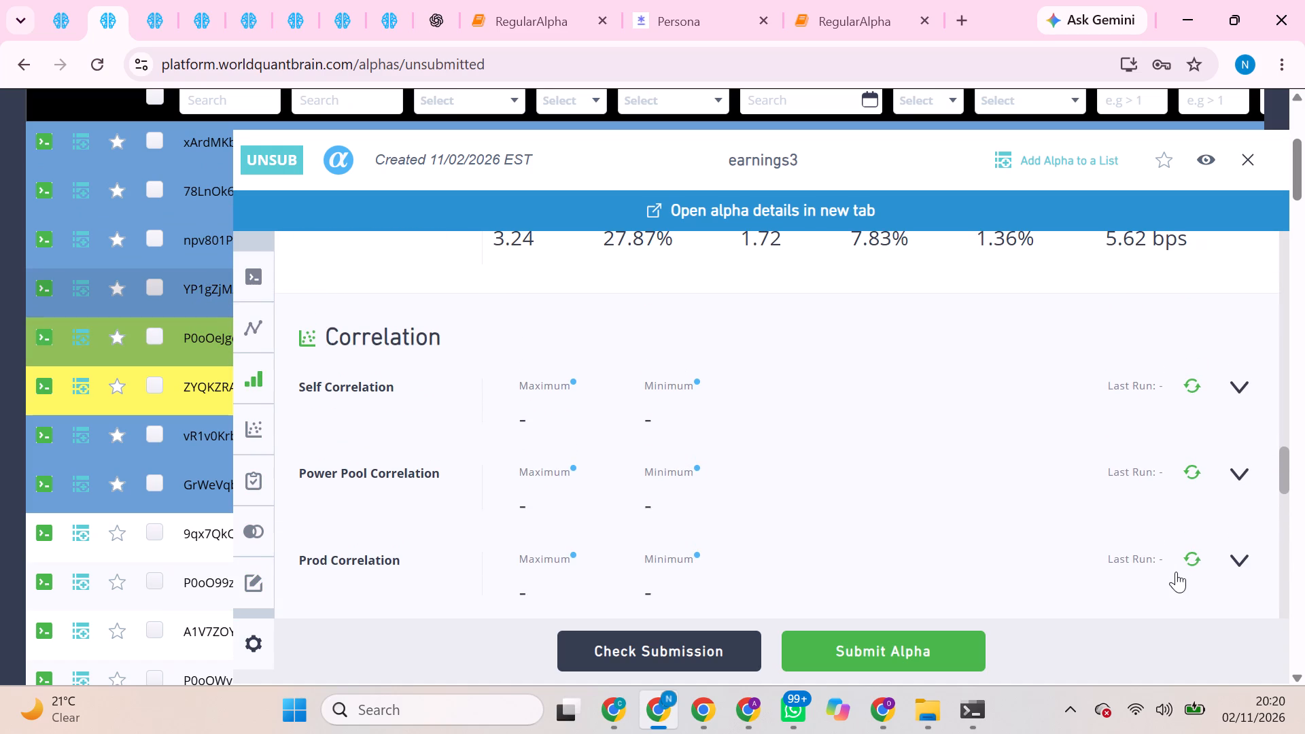
left_click(1198, 557)
Open the unsubmitted alpha whose ID starts with npv801P and run its Prod Correlation check.
left_click(195, 232)
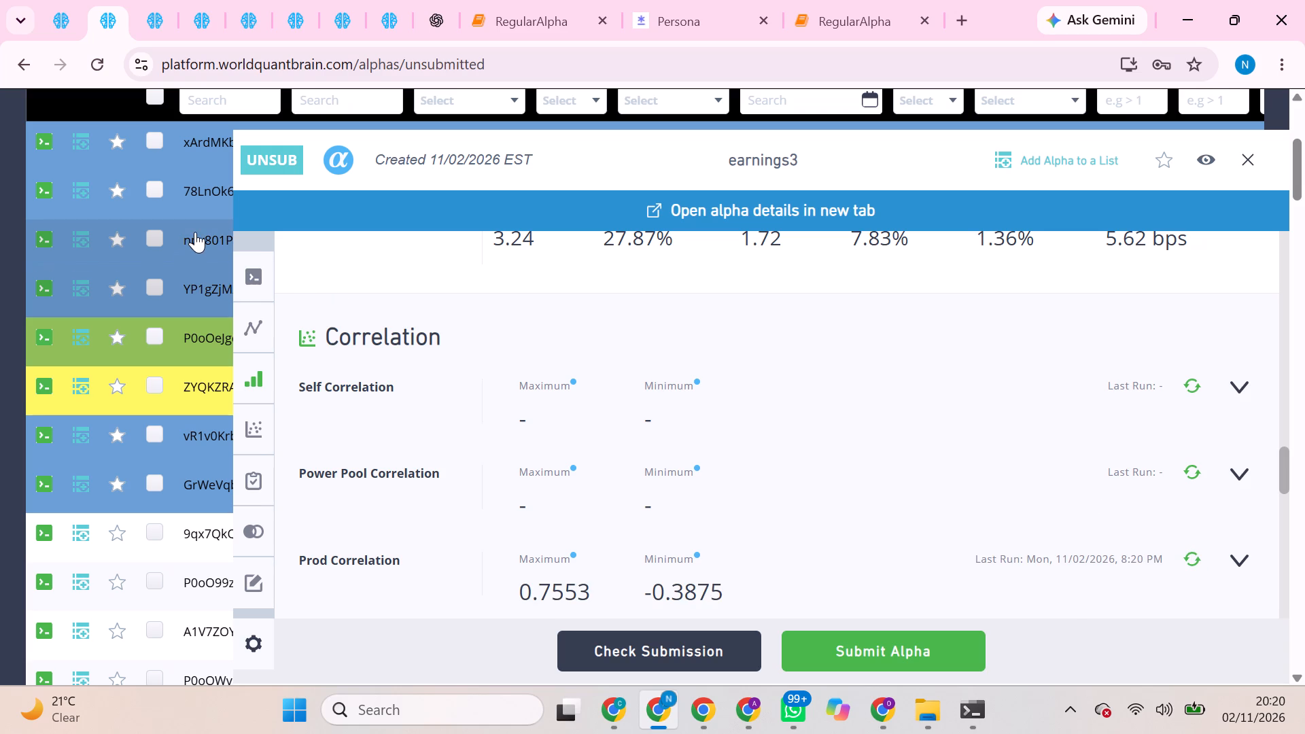
scroll(1124, 480, "up", 3)
scroll(1189, 311, "up", 1)
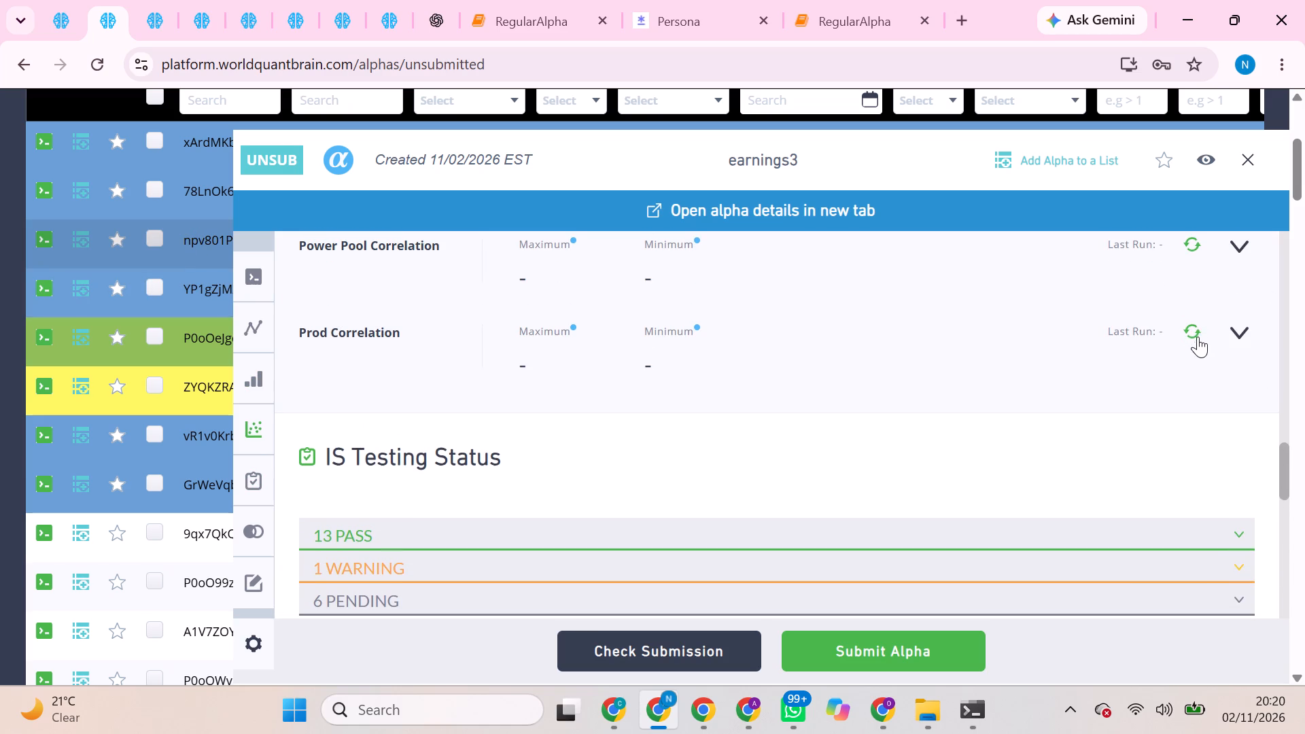
left_click(1200, 330)
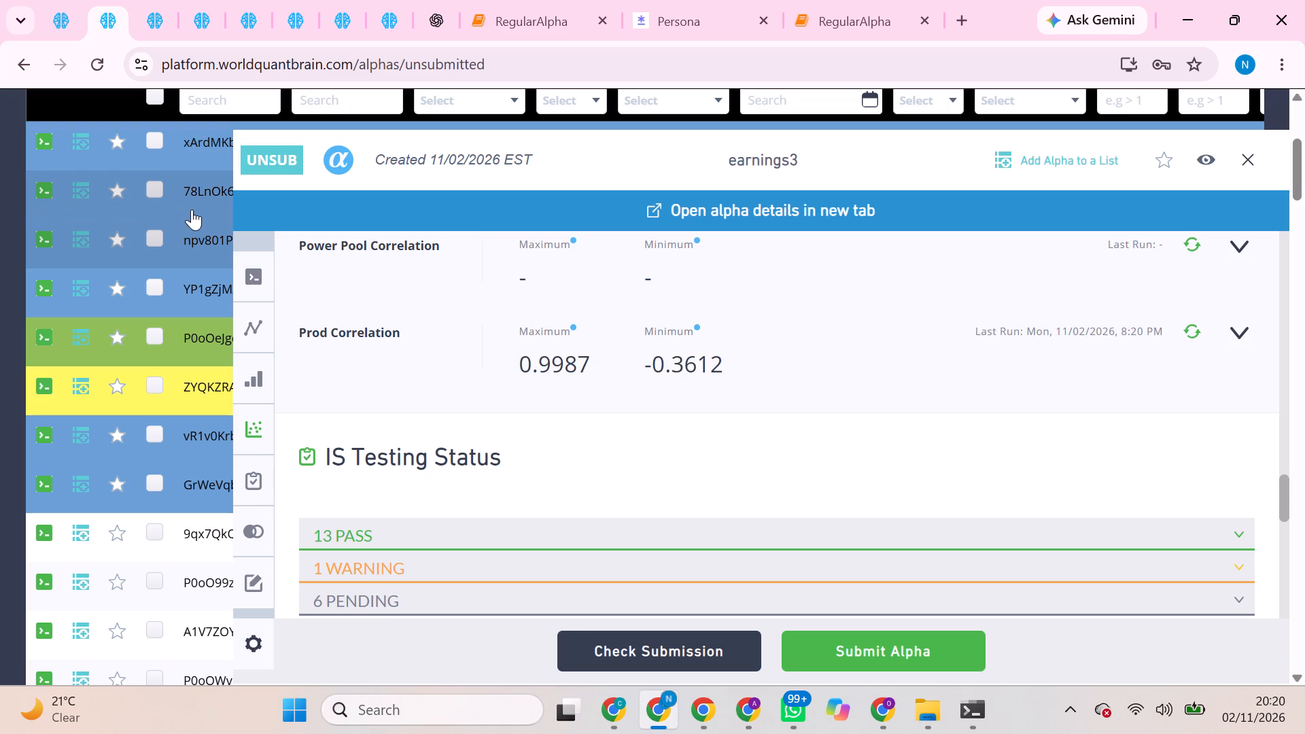
Open unsubmitted alpha 78LnOk6v and run its Prod Correlation check.
left_click(203, 195)
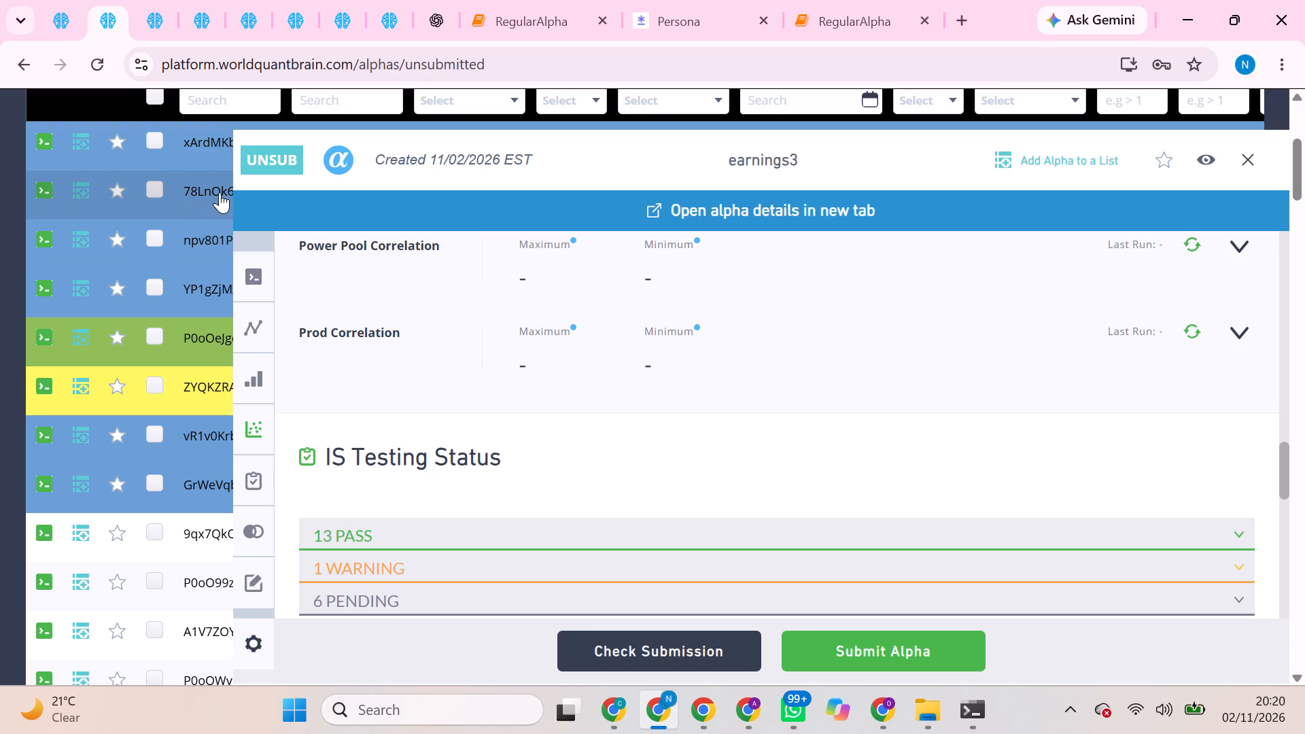
left_click(1197, 324)
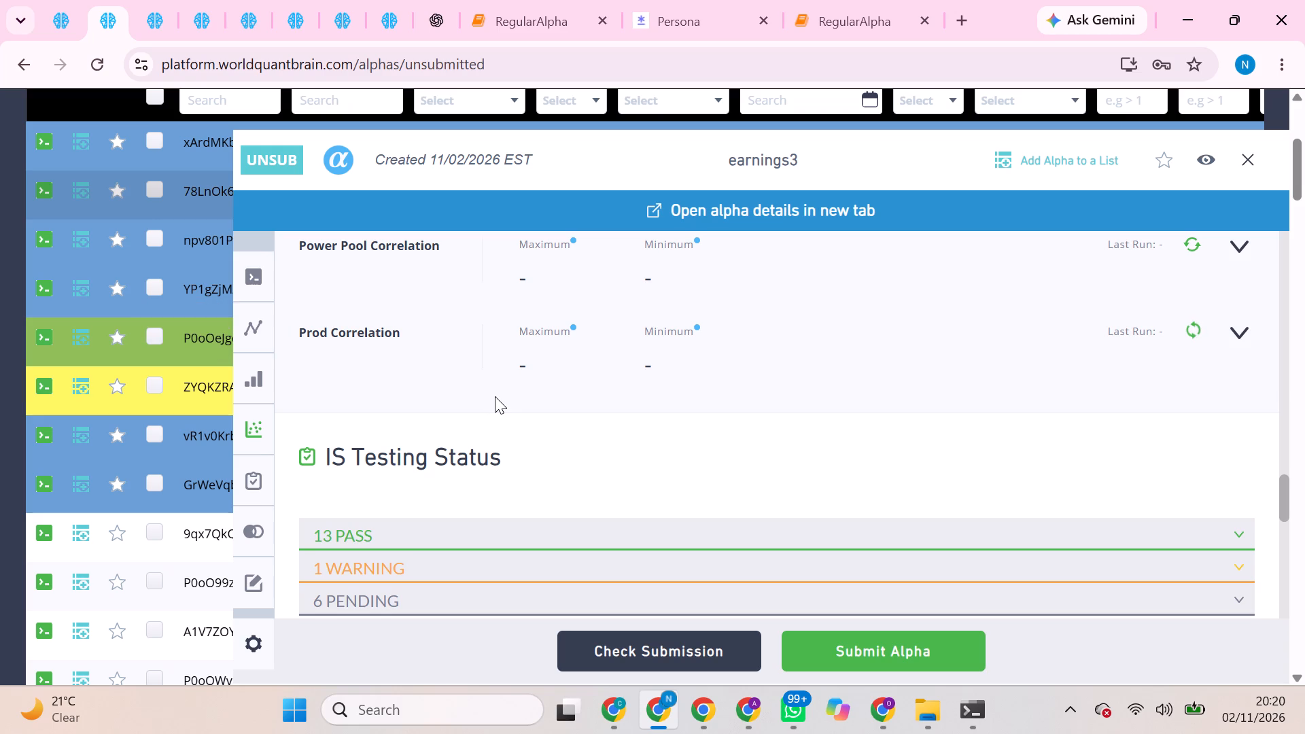
scroll(873, 404, "up", 2)
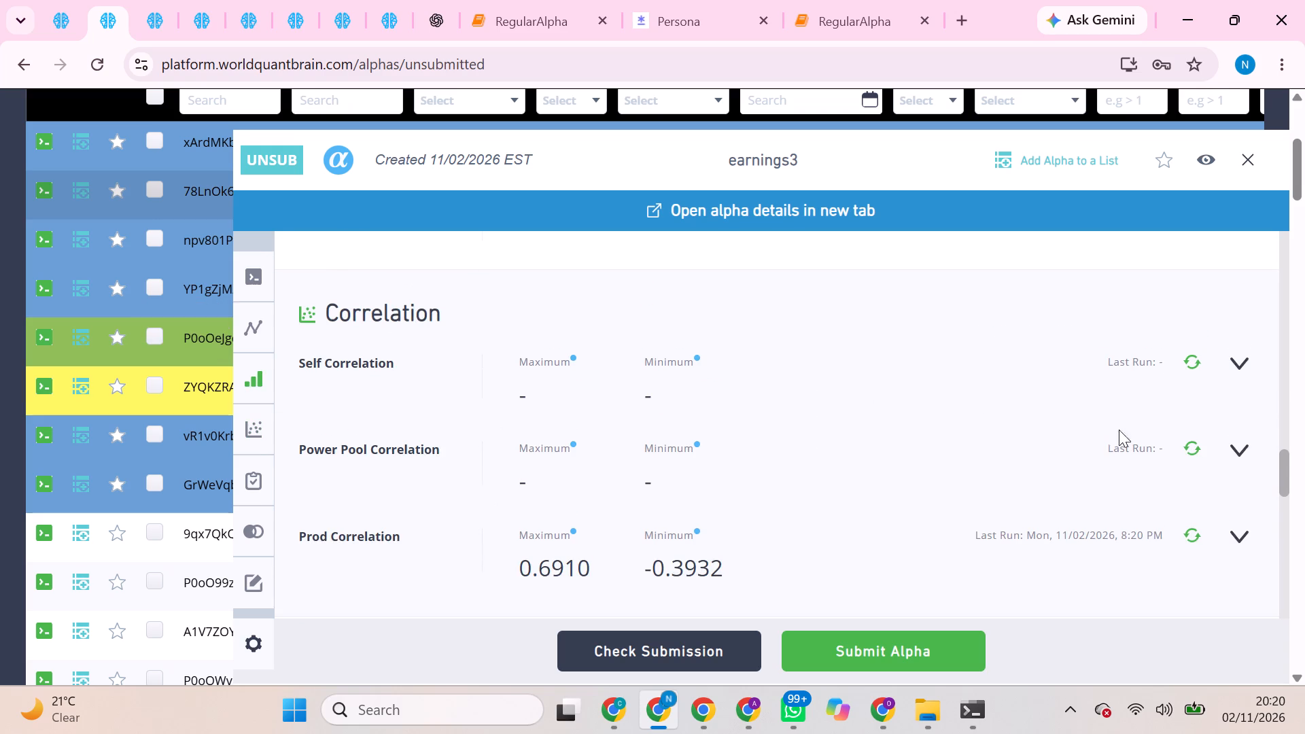
Look over alpha 78LnOk6v's properties and its Performance Comparison section.
scroll(1170, 478, "down", 8)
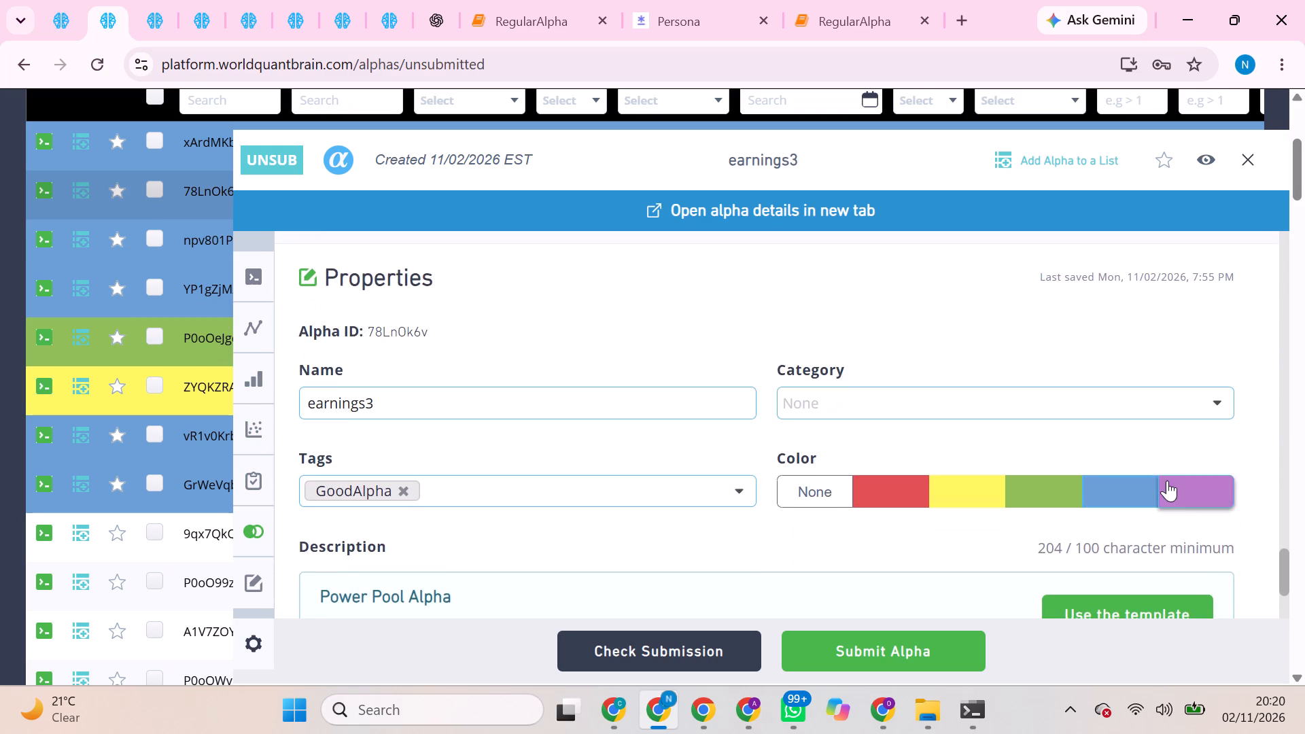
scroll(1167, 480, "up", 2)
left_click(1237, 319)
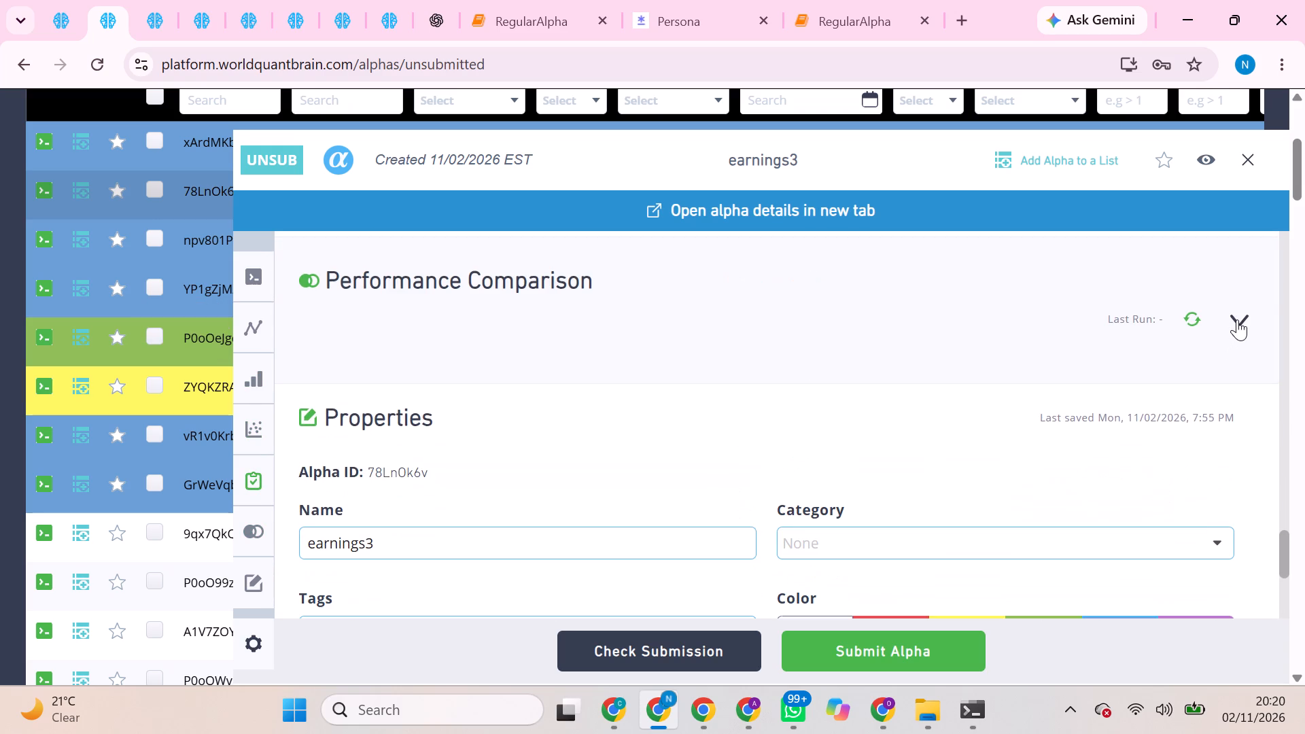
left_click(1237, 319)
left_click(1237, 319)
Open unsubmitted alpha xArdMKbJ and run its Prod, Power Pool and Self Correlation checks.
left_click(194, 133)
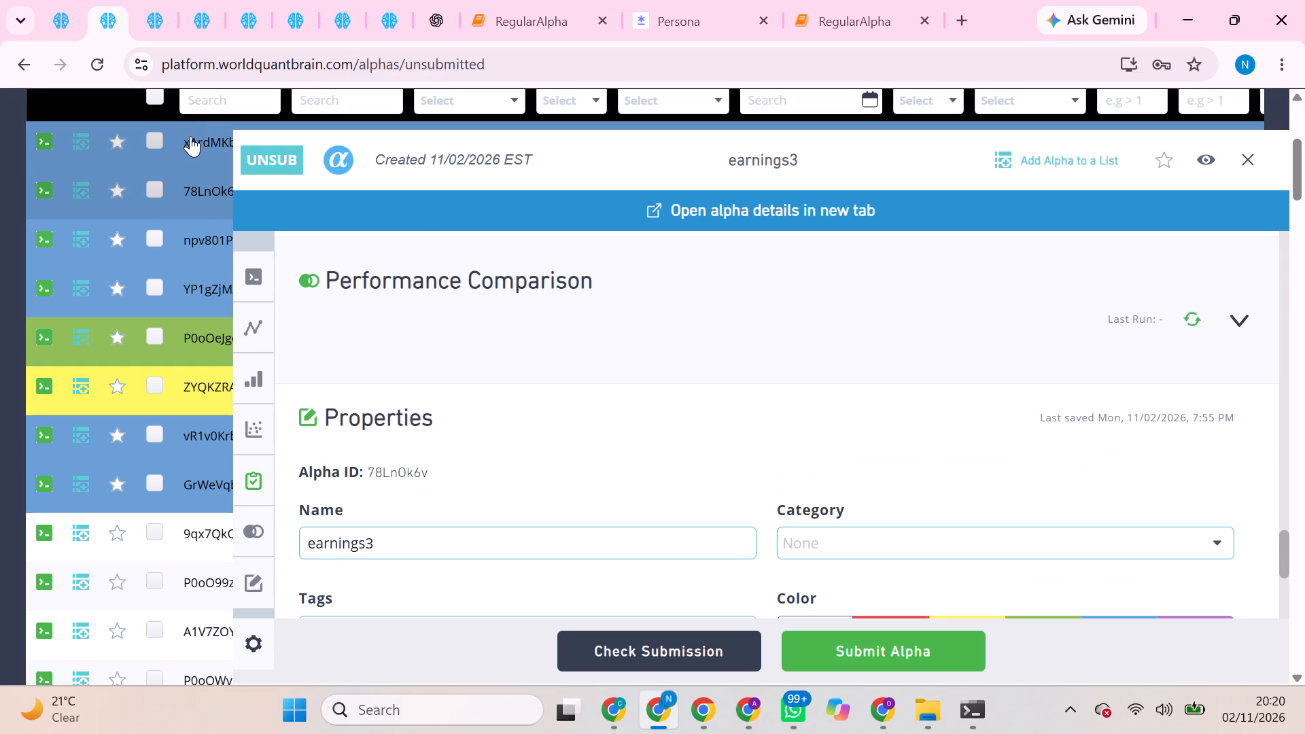
scroll(1304, 481, "up", 2)
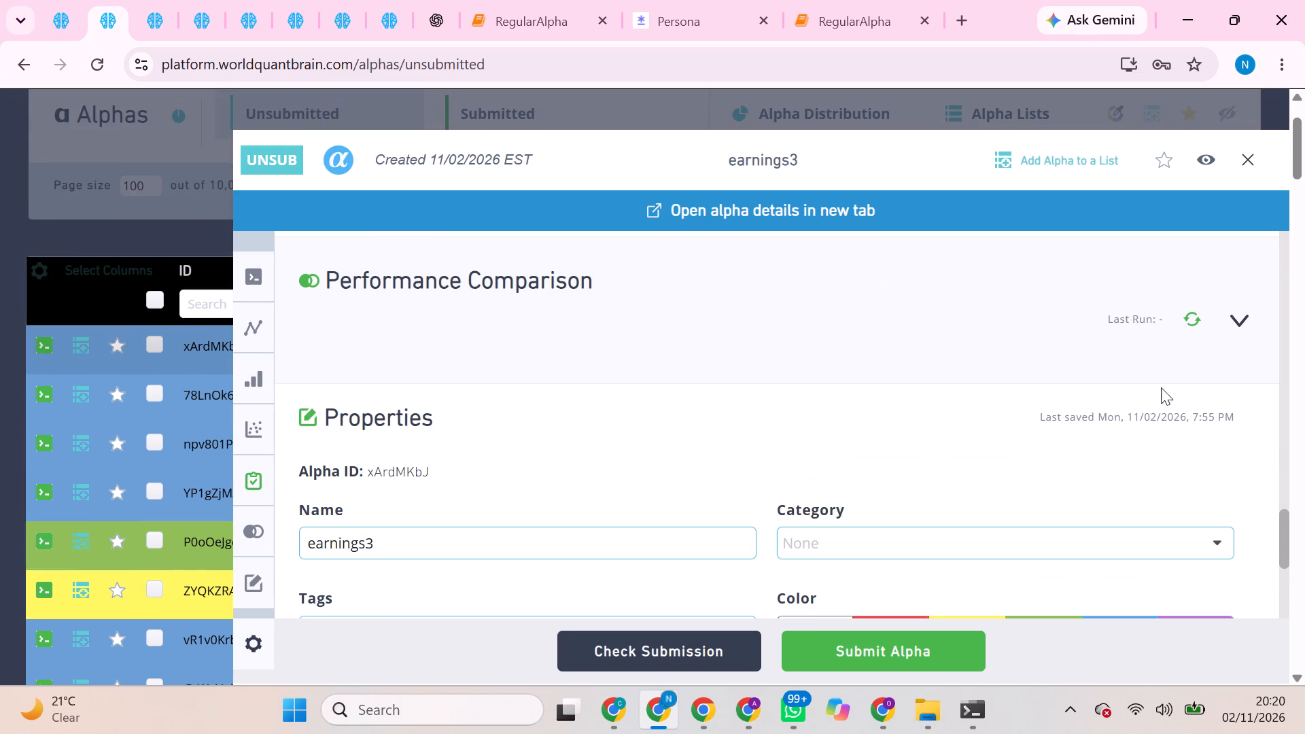
scroll(949, 472, "down", 1)
scroll(1031, 451, "down", 2)
scroll(1035, 456, "up", 3)
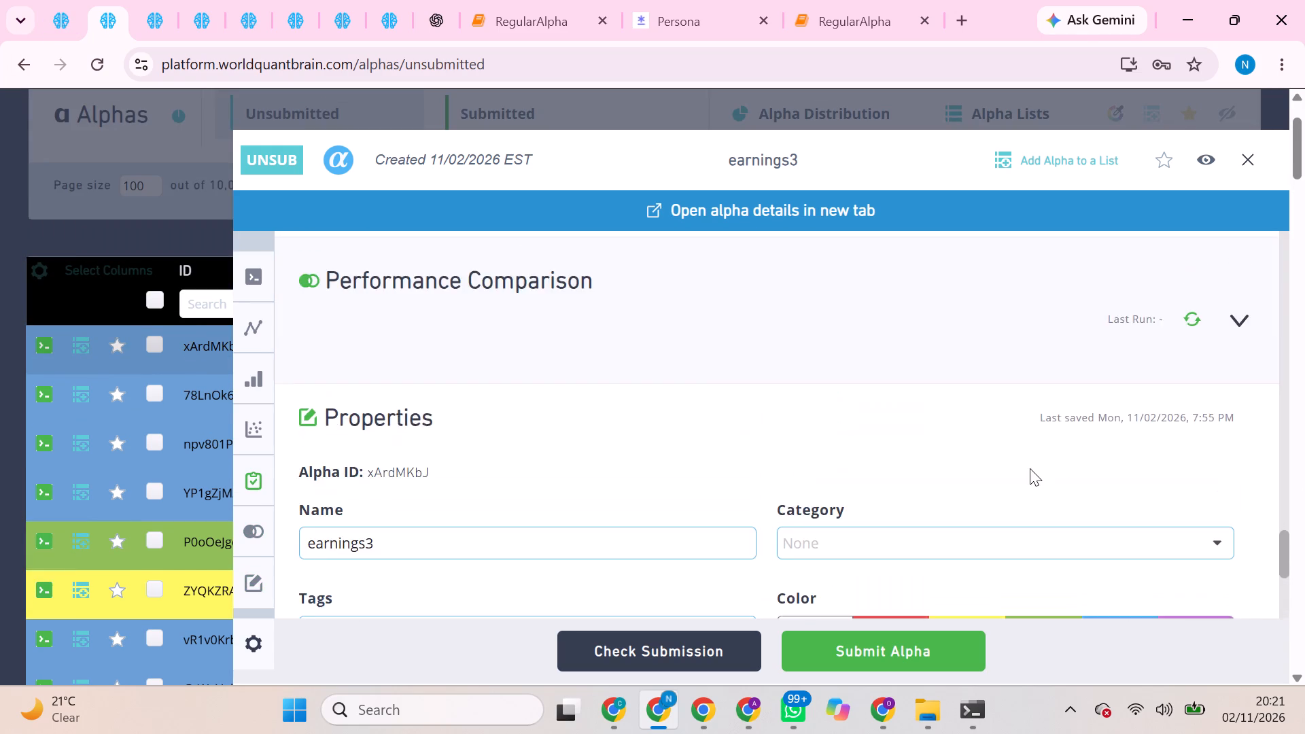
scroll(1030, 468, "up", 5)
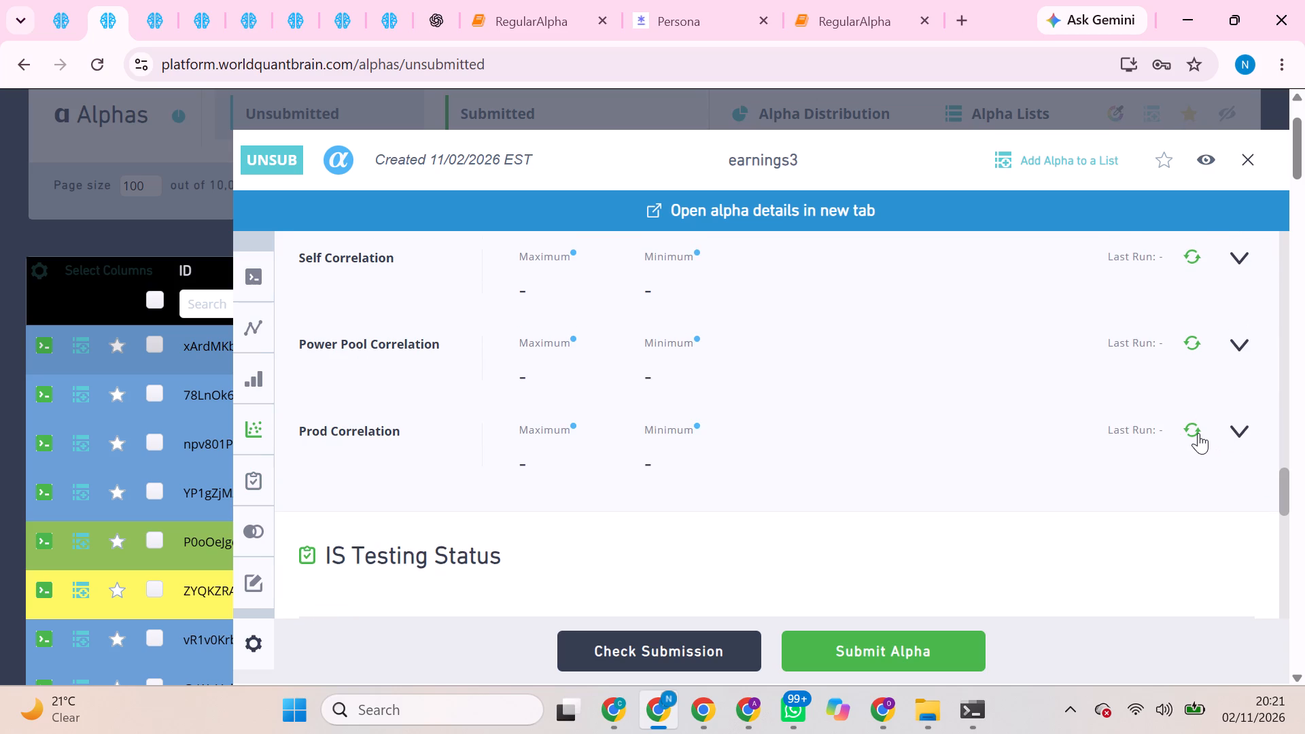
left_click(1197, 432)
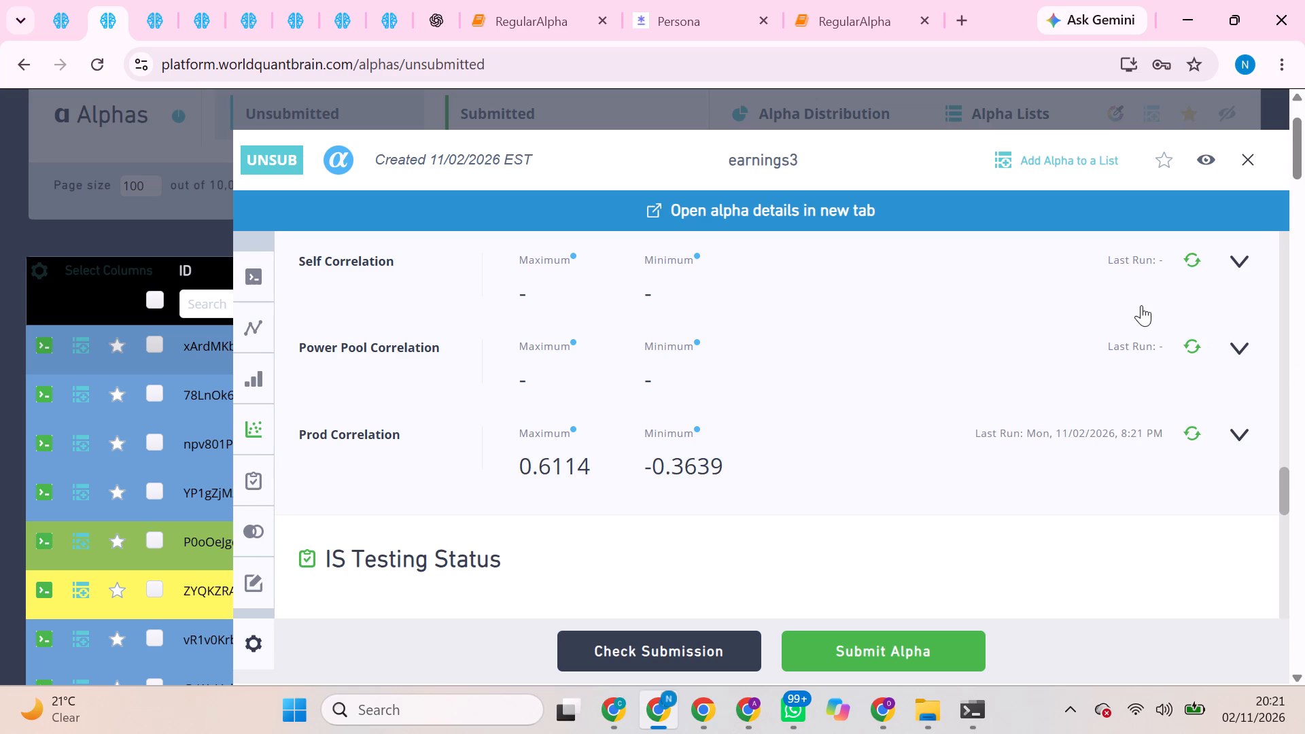
left_click(1202, 346)
left_click(1192, 260)
Review alpha xArdMKbJ's Performance Comparison, investability-constrained aggregate data and correlation results.
scroll(1151, 409, "down", 1)
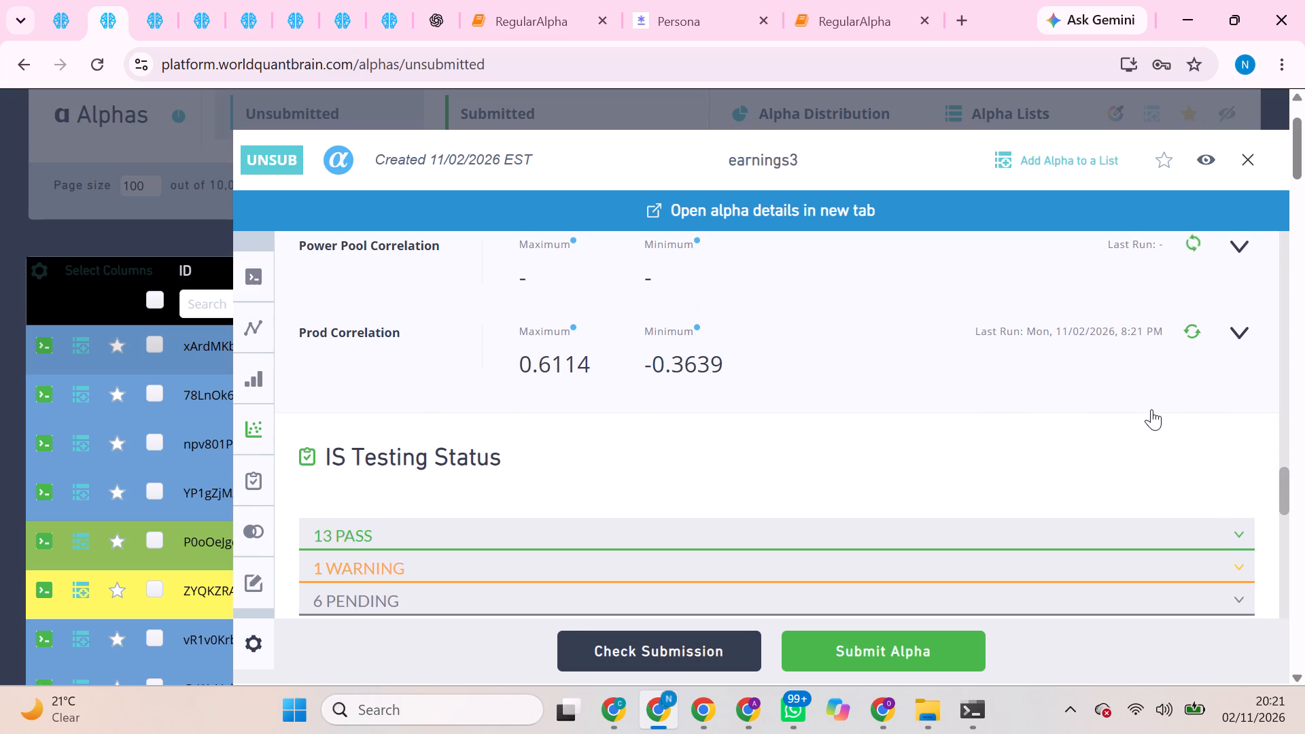
scroll(1151, 409, "down", 3)
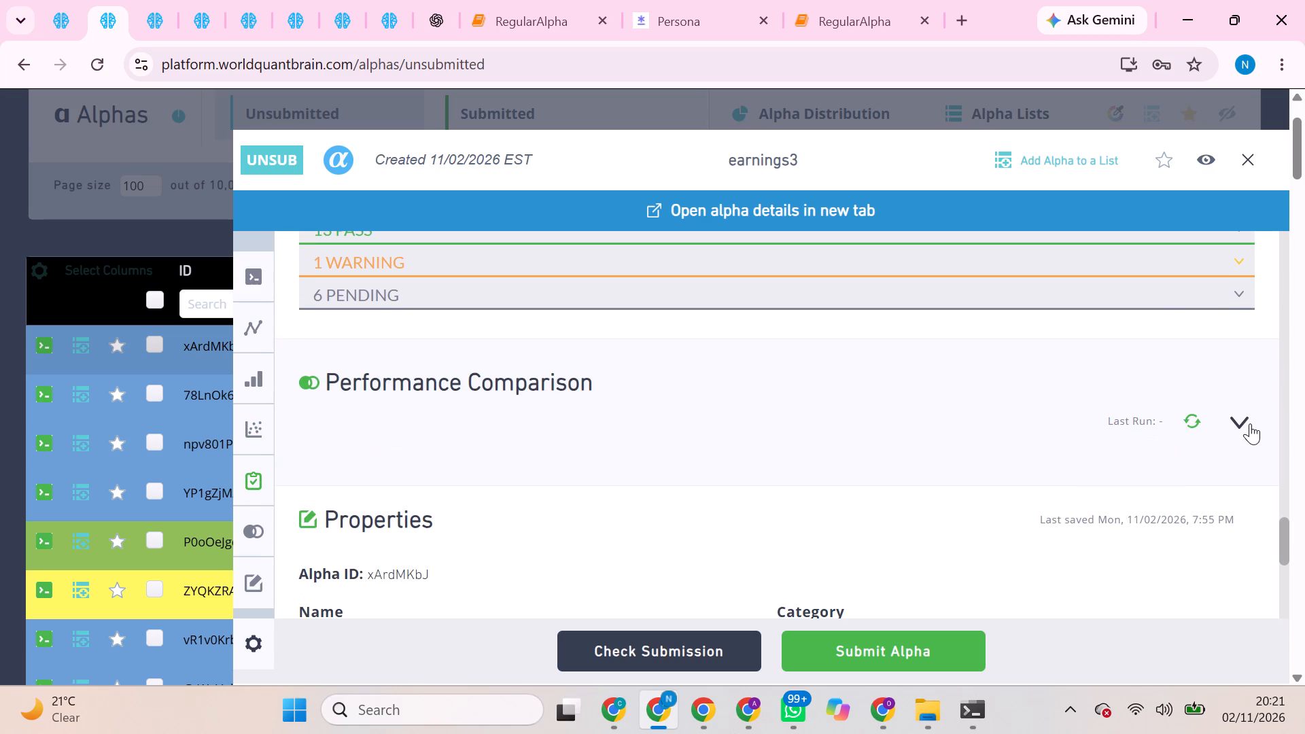
left_click(1242, 418)
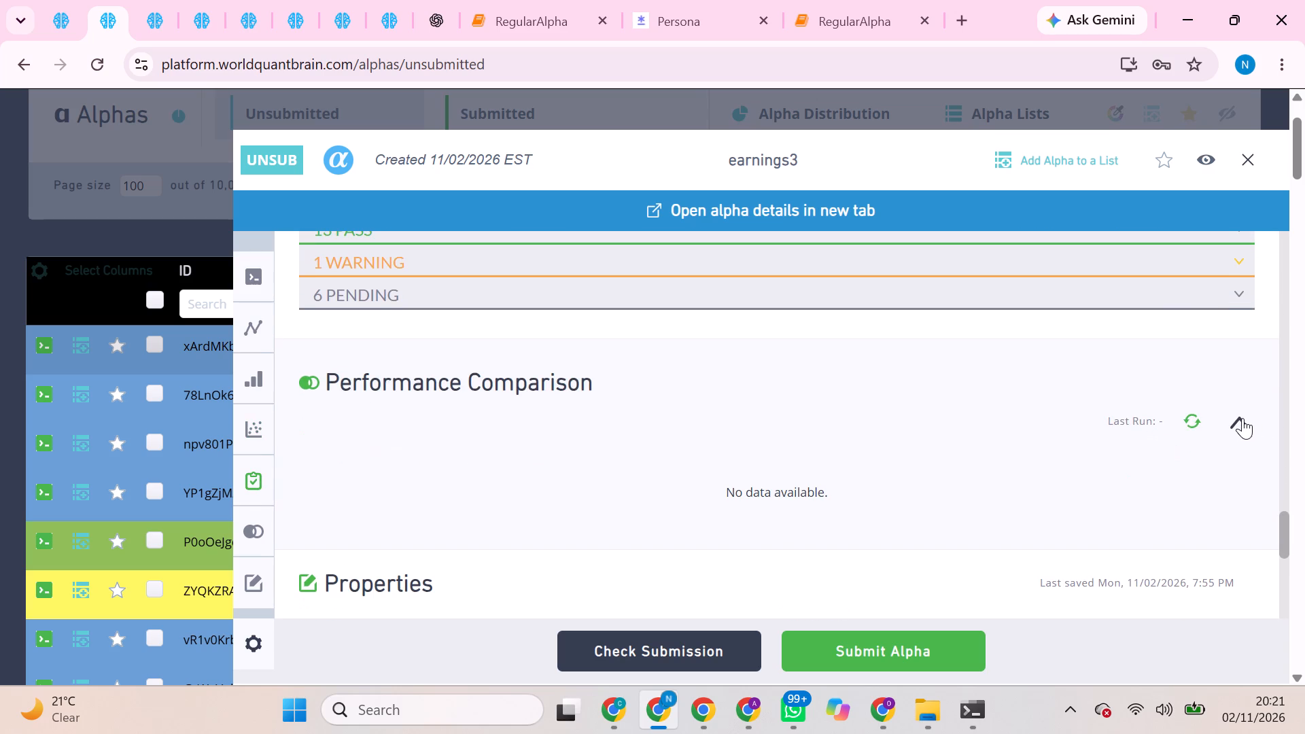
left_click(1241, 418)
scroll(440, 181, "up", 3)
scroll(515, 342, "up", 4)
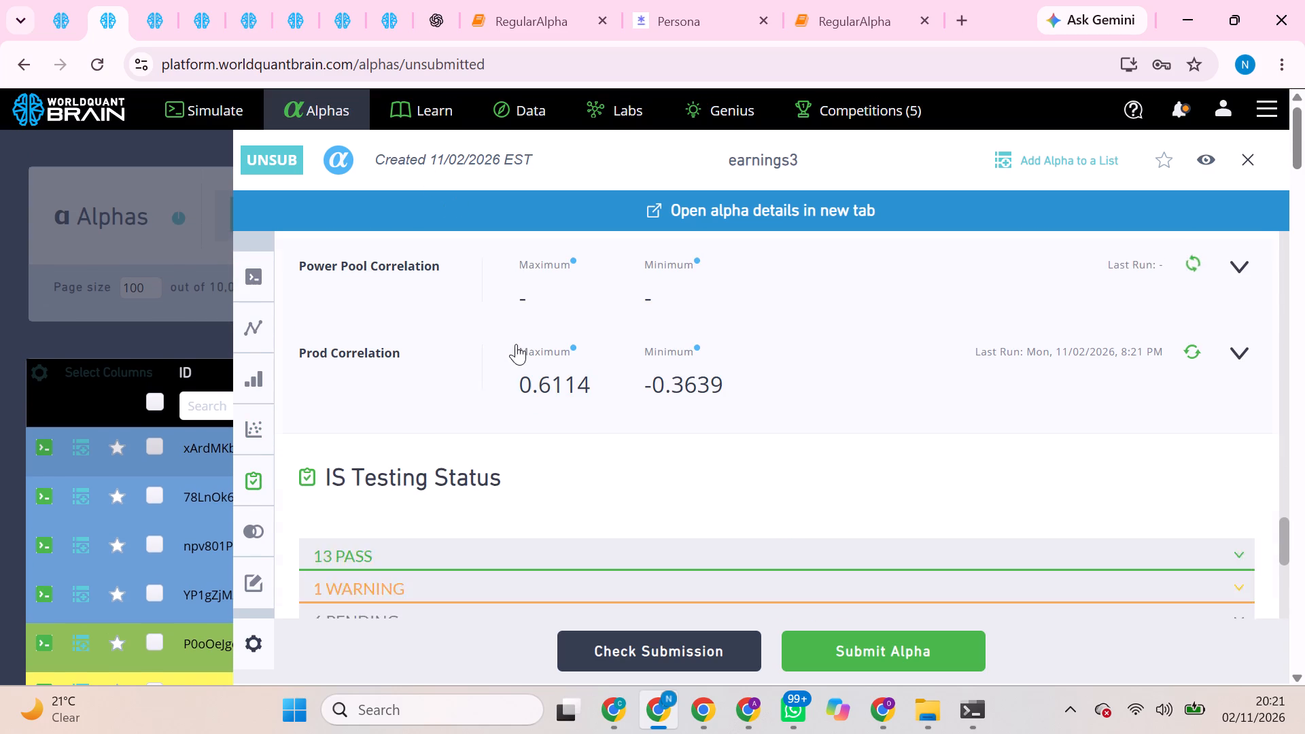
scroll(808, 470, "up", 2)
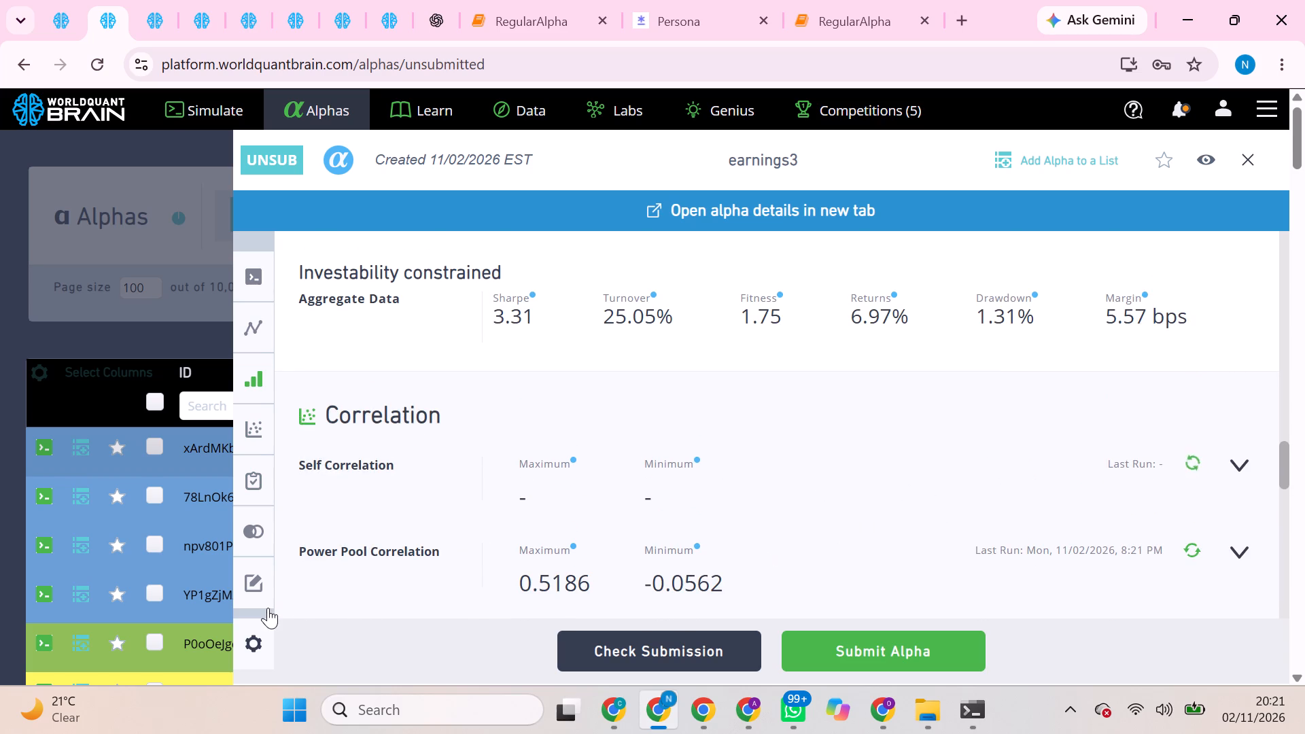
scroll(499, 526, "down", 1)
scroll(425, 564, "down", 1)
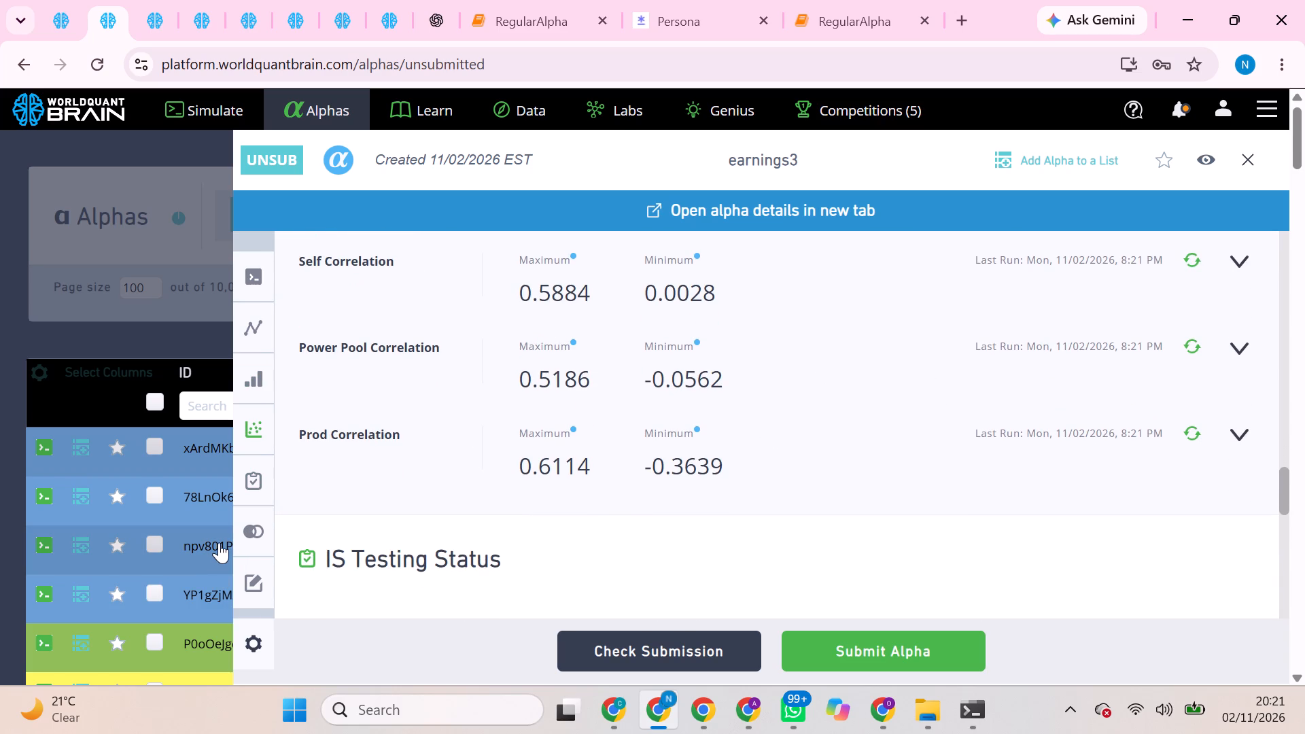
Open the green-marked alpha P0oOeJgq and run its Prod Correlation check.
left_click(200, 637)
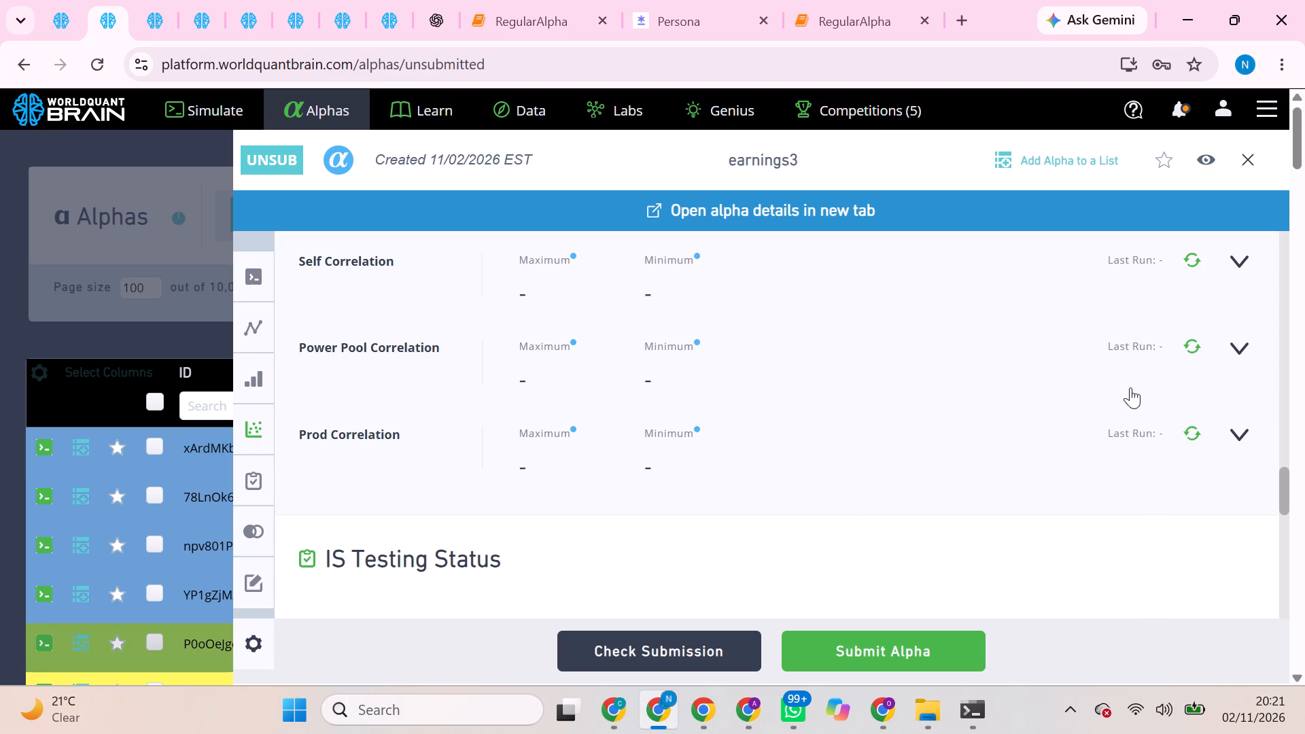
left_click(1185, 436)
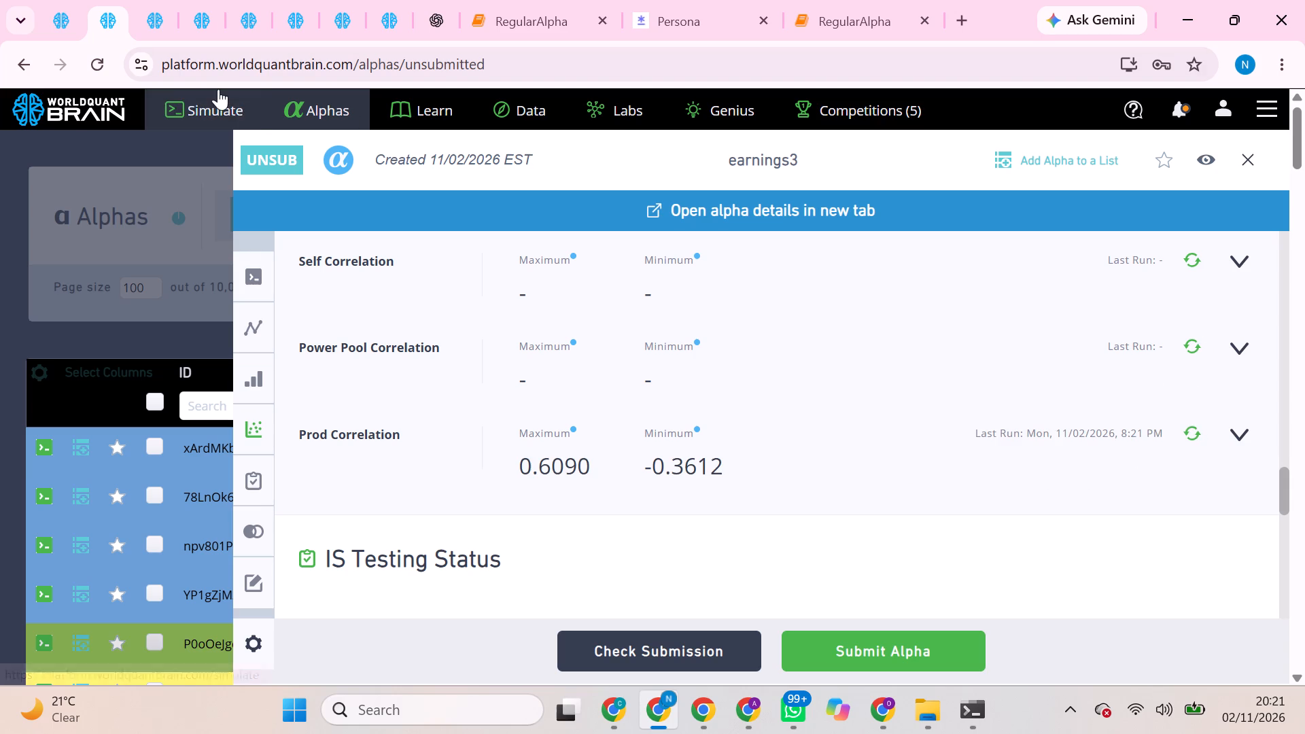
View alpha xArdMKbJ's correlation results for comparison with P0oOeJgq.
left_click(199, 448)
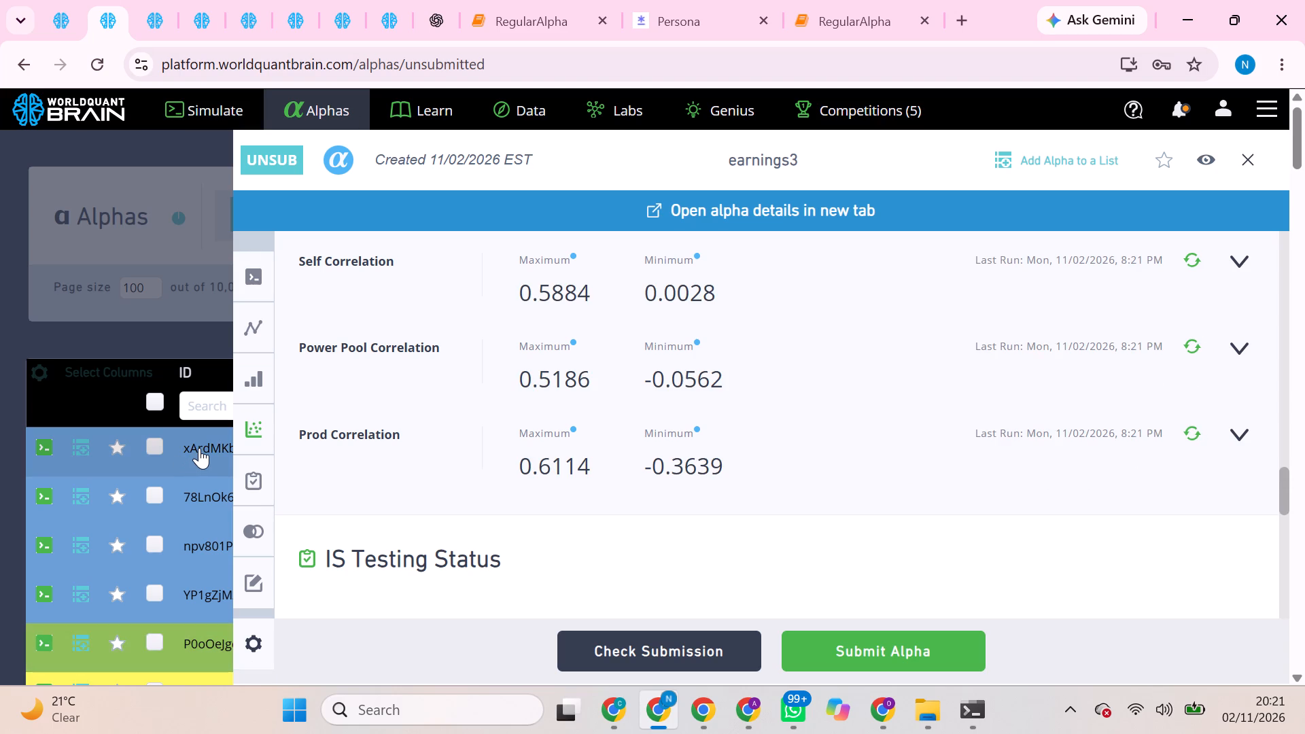
Return to alpha P0oOeJgq and run its Power Pool and Self Correlation checks.
left_click(209, 644)
left_click(1194, 351)
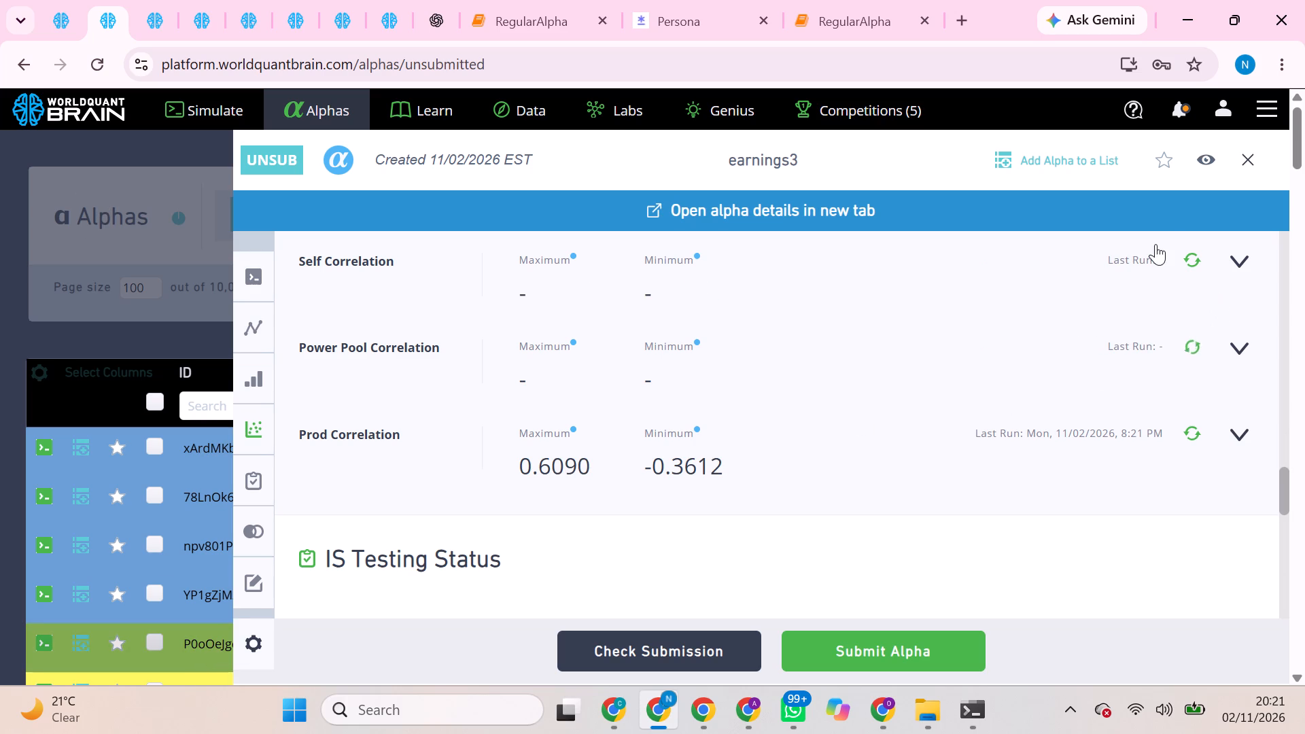
left_click_drag(1188, 257, 1184, 264)
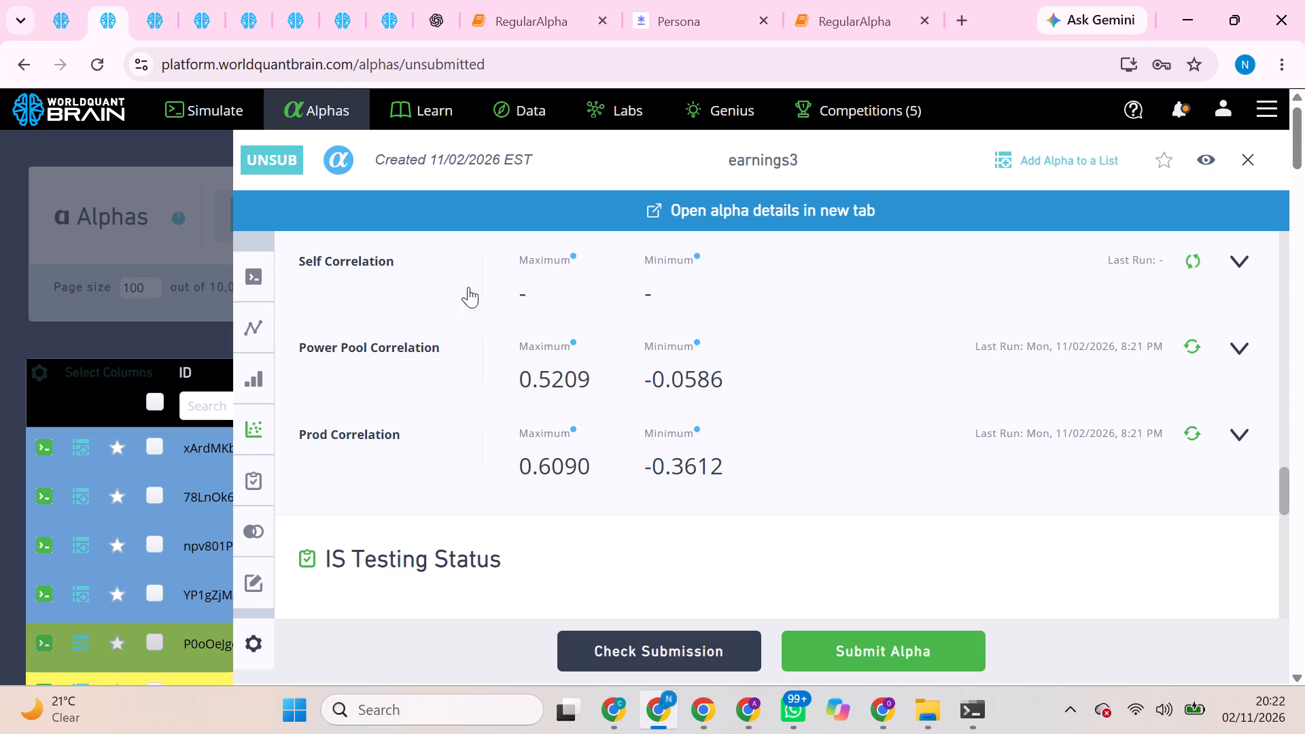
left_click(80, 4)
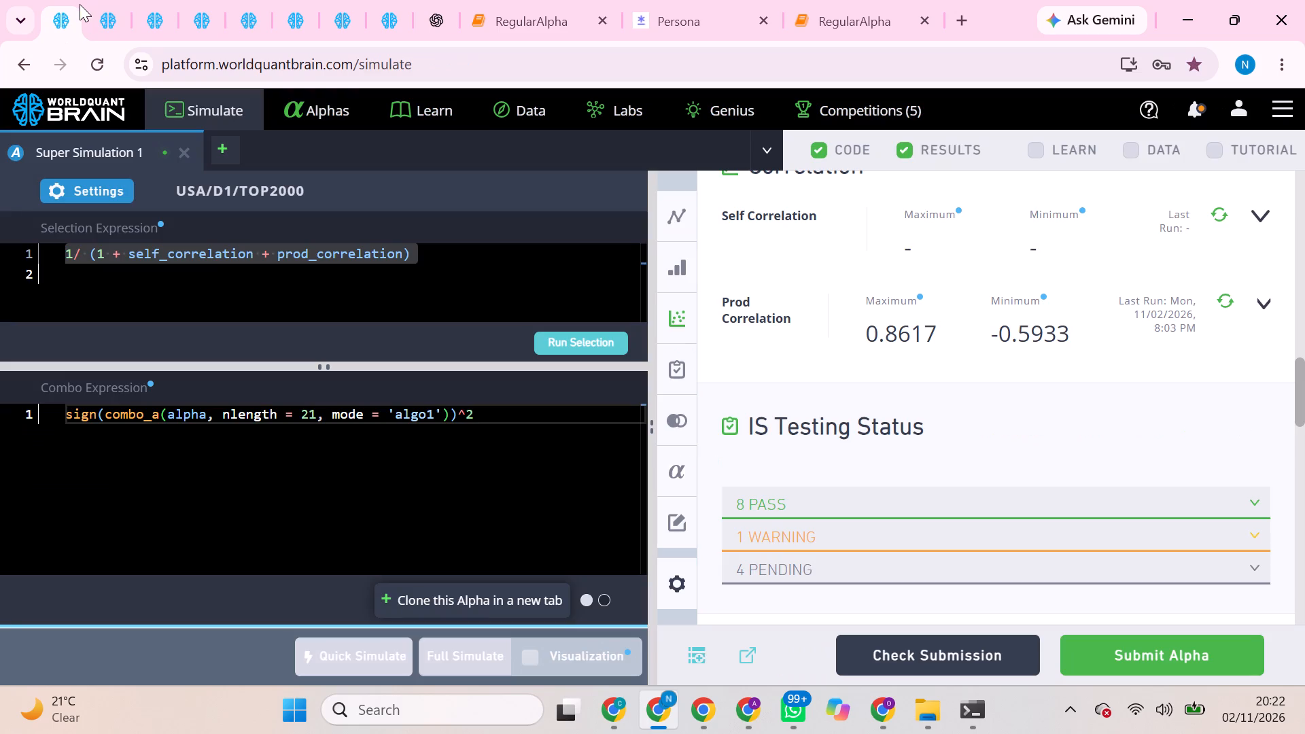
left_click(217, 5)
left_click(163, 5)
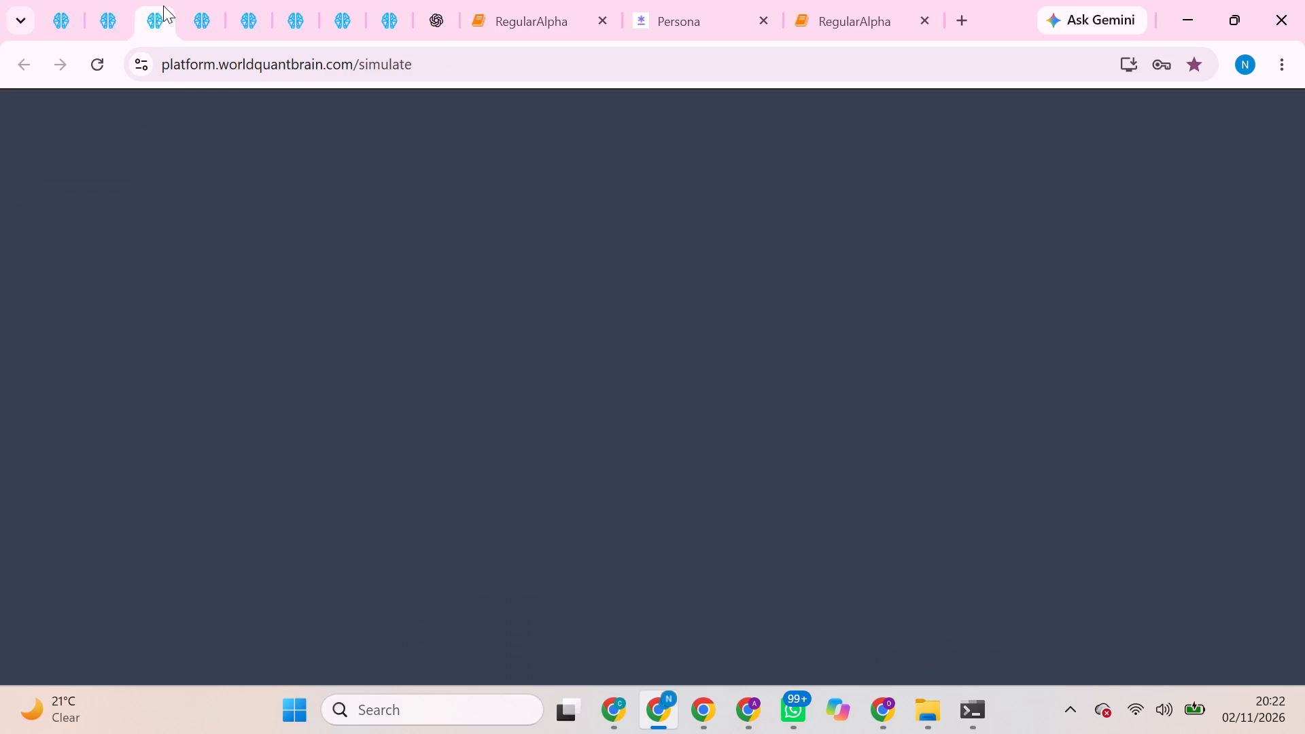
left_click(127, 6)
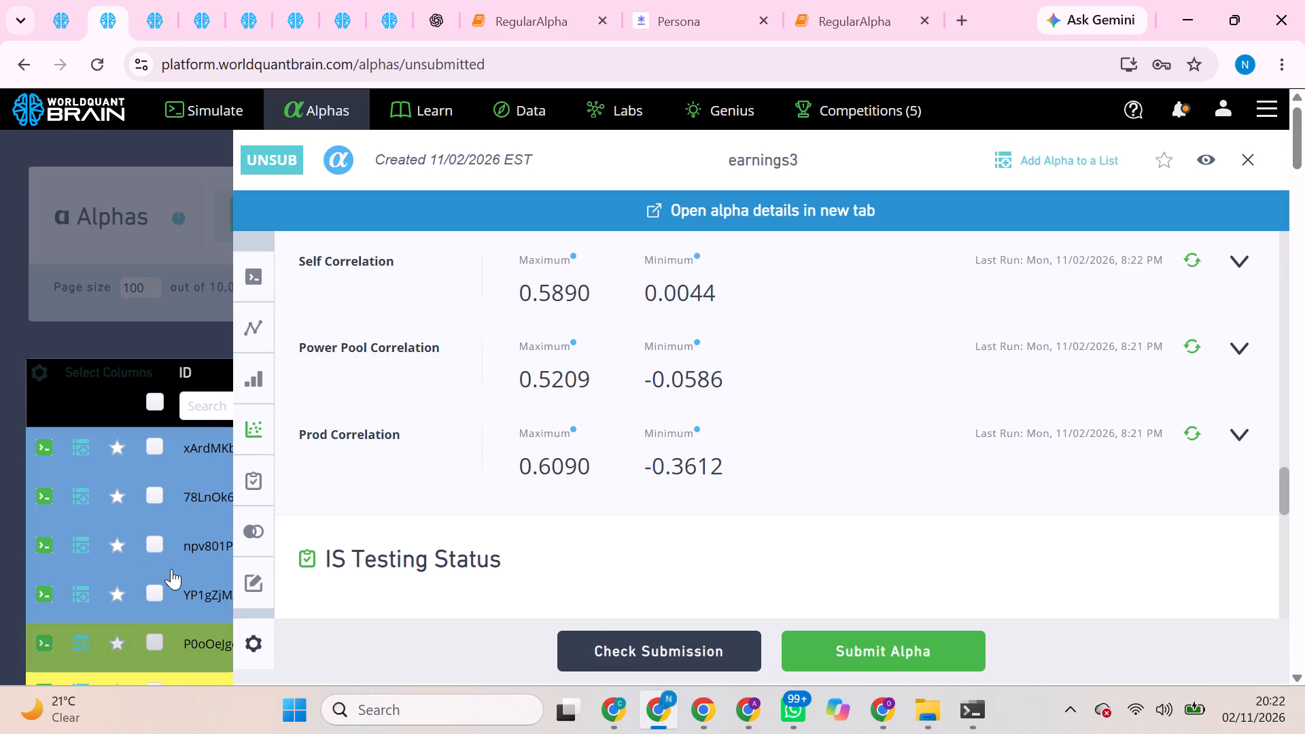
Reopen unsubmitted alpha xArdMKbJ.
left_click(207, 452)
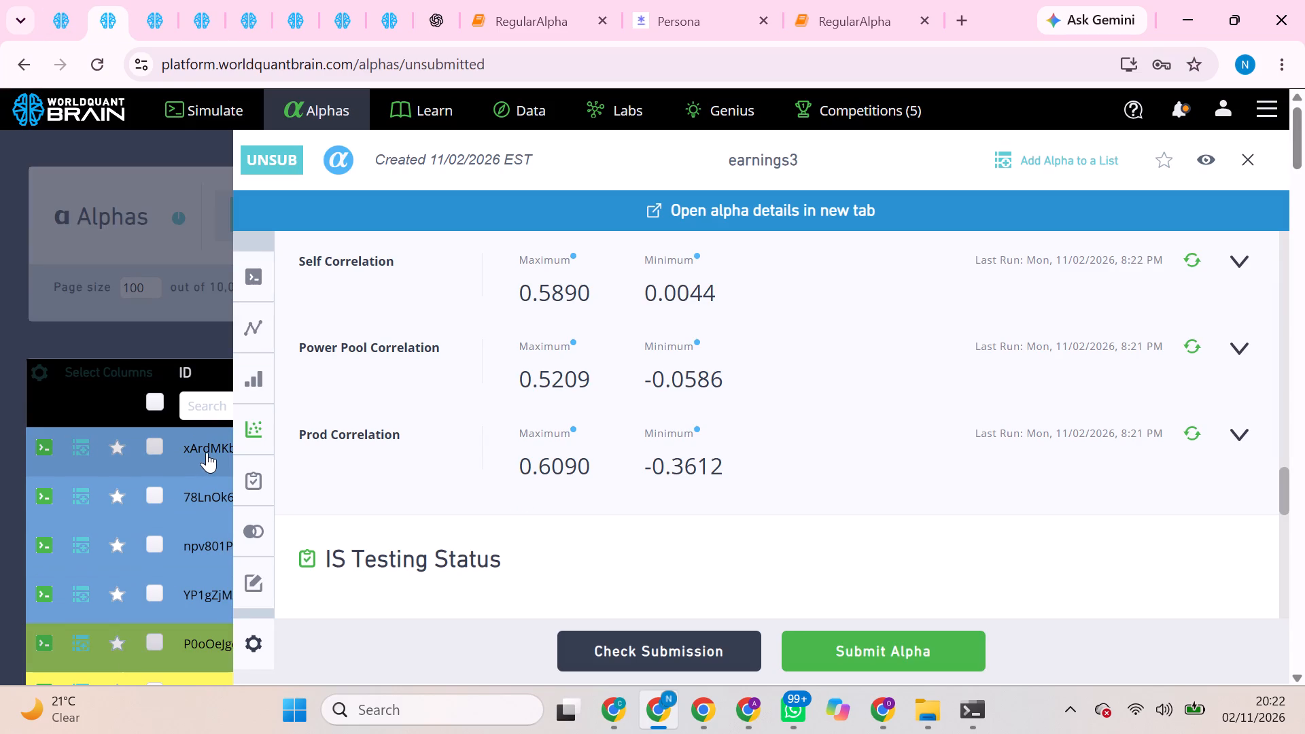